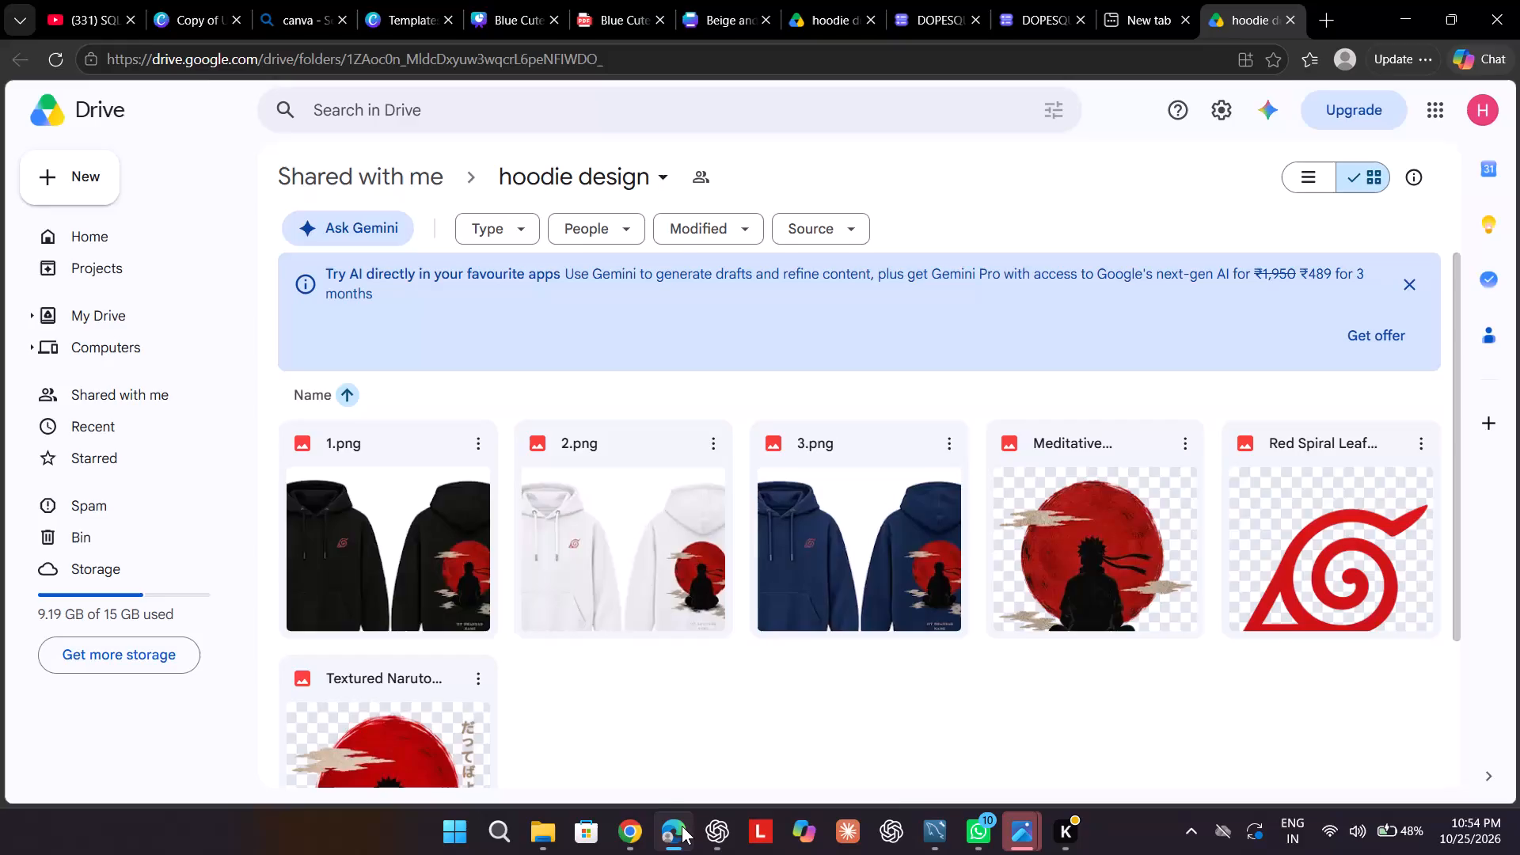
# Switch to the form editor in Chrome and enable going to a section based on answer for the "Select type" question.
pyautogui.click(682, 826)
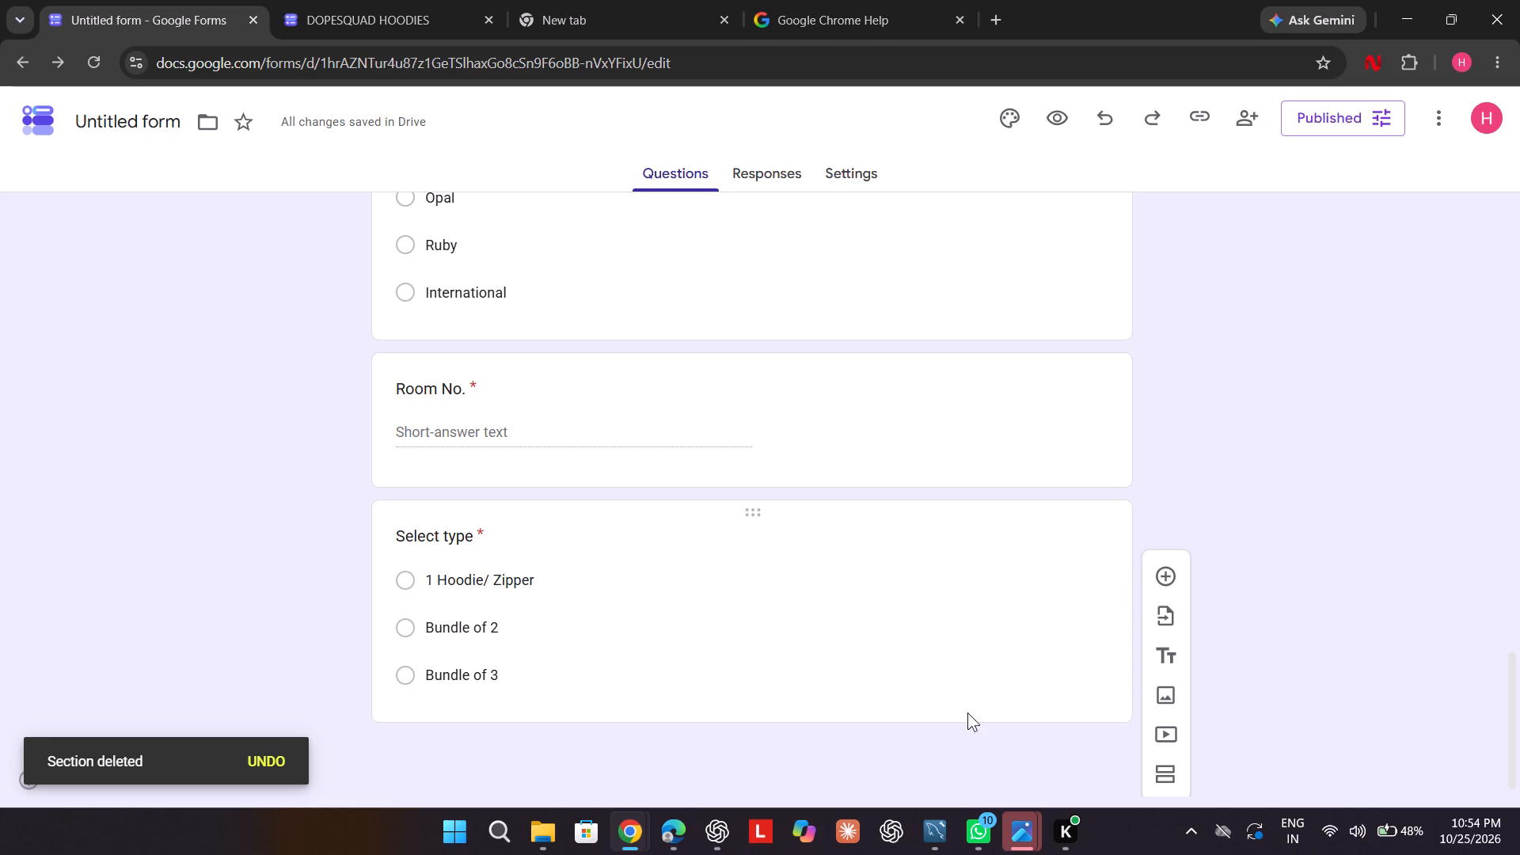
pyautogui.click(1100, 568)
pyautogui.scroll(-1, 1085, 627)
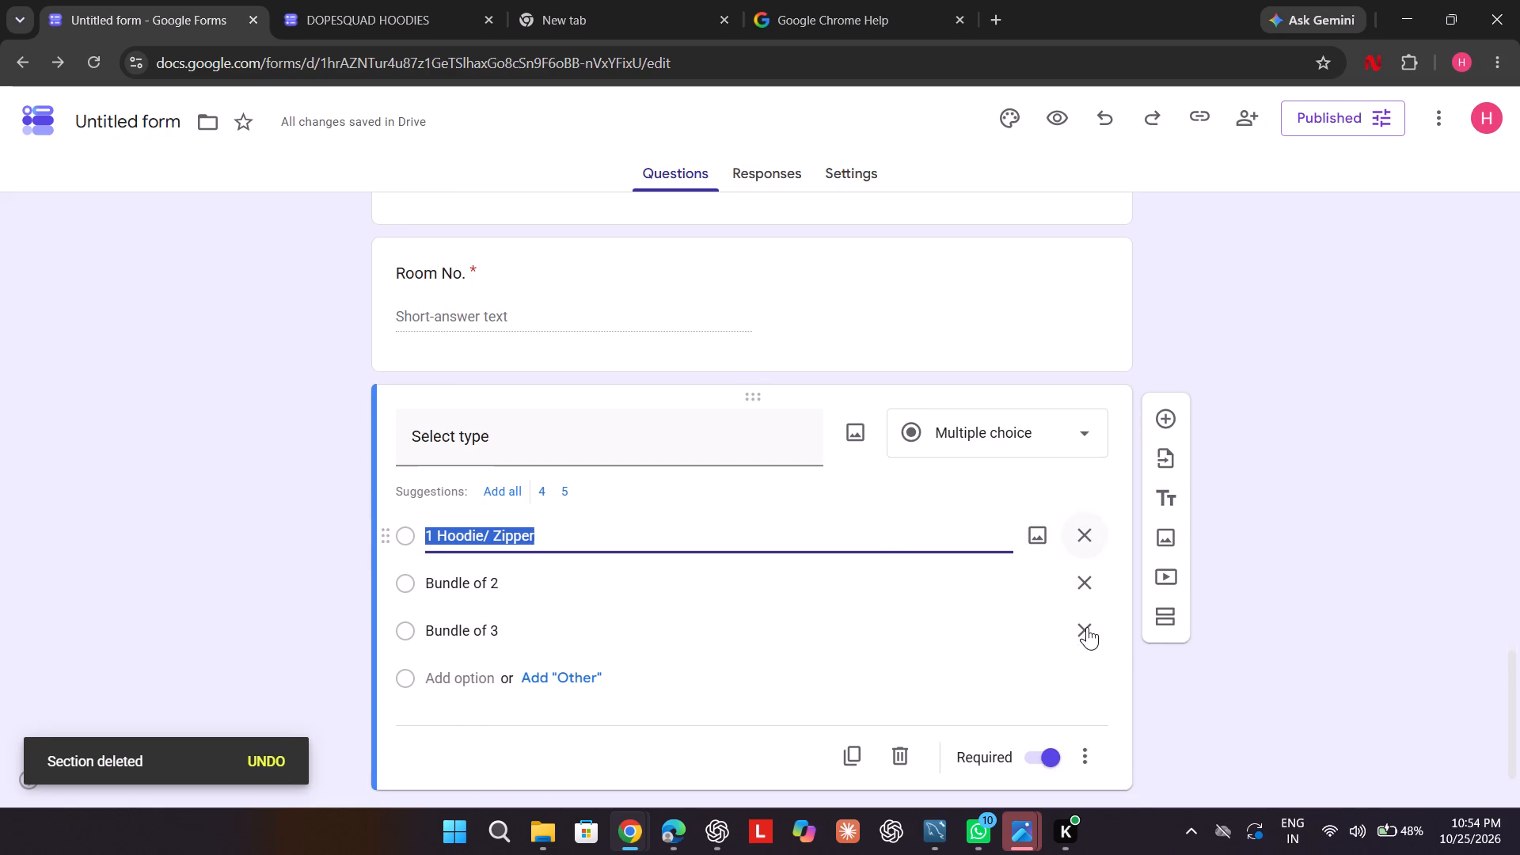
pyautogui.scroll(-1, 1085, 627)
pyautogui.click(1085, 701)
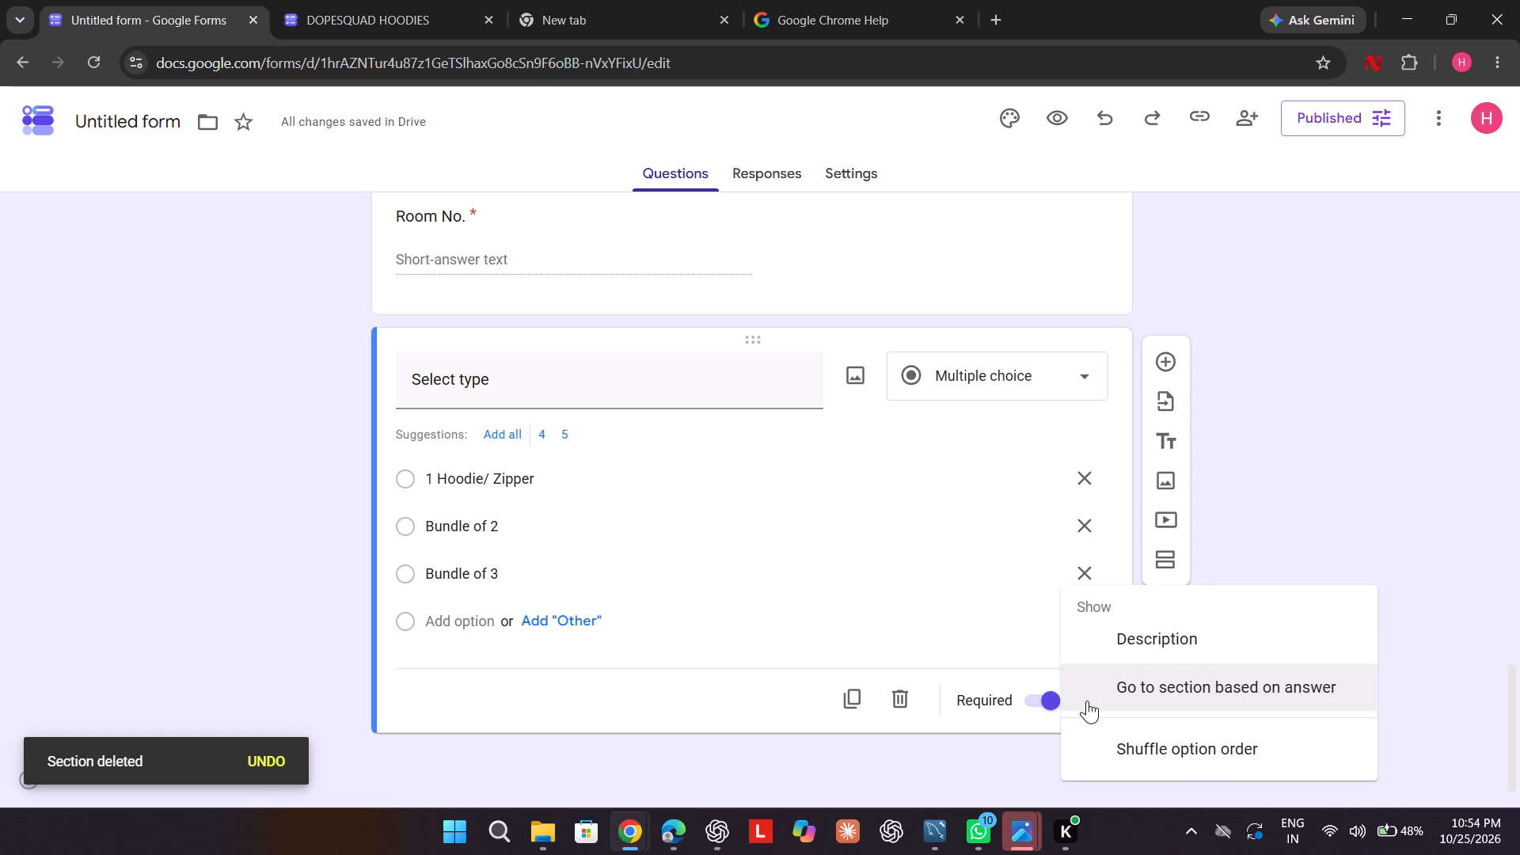
pyautogui.click(1188, 701)
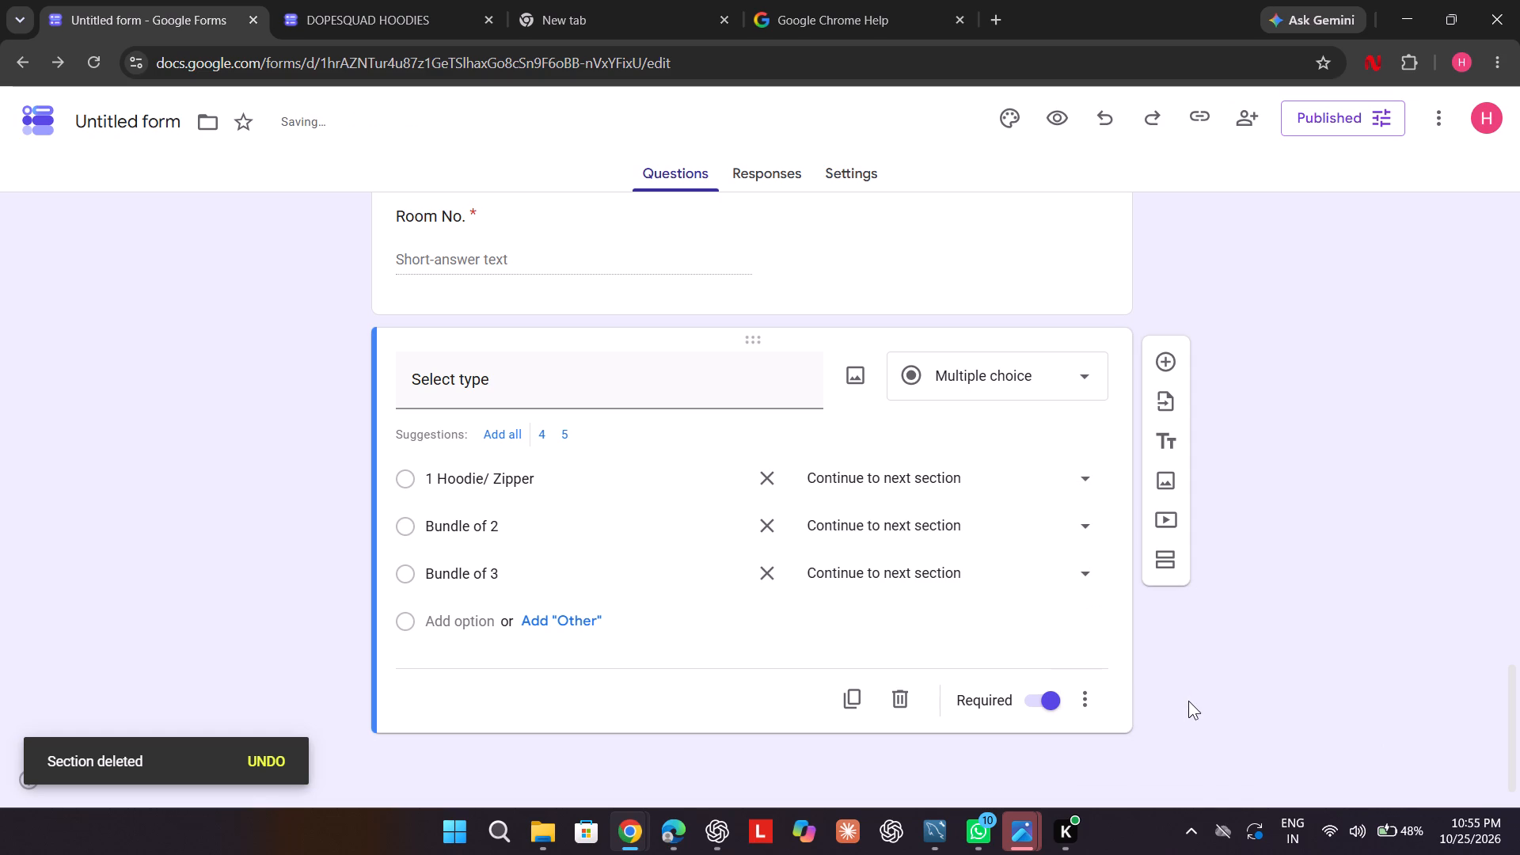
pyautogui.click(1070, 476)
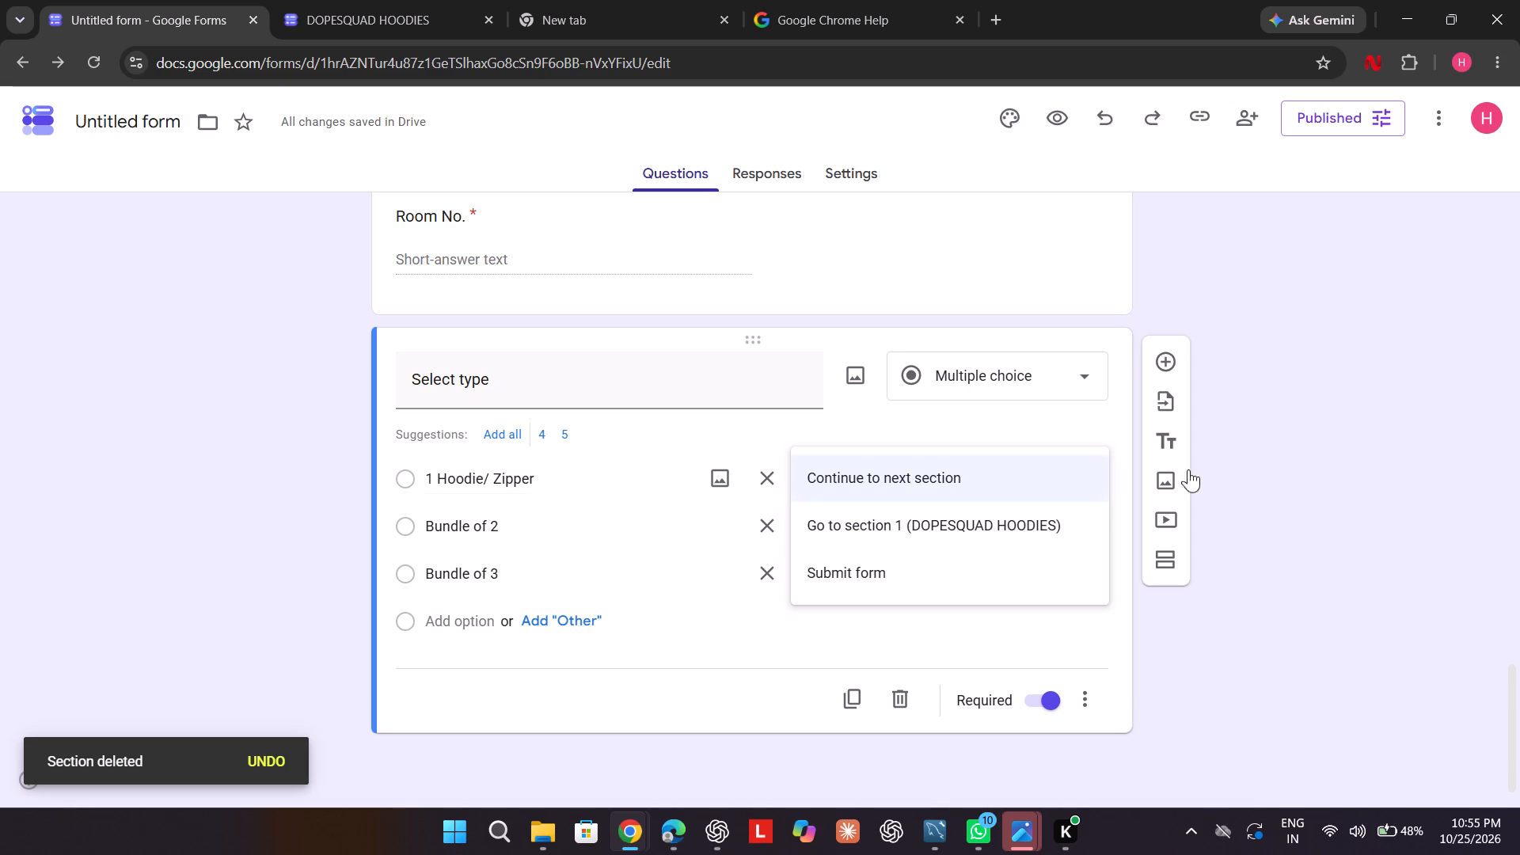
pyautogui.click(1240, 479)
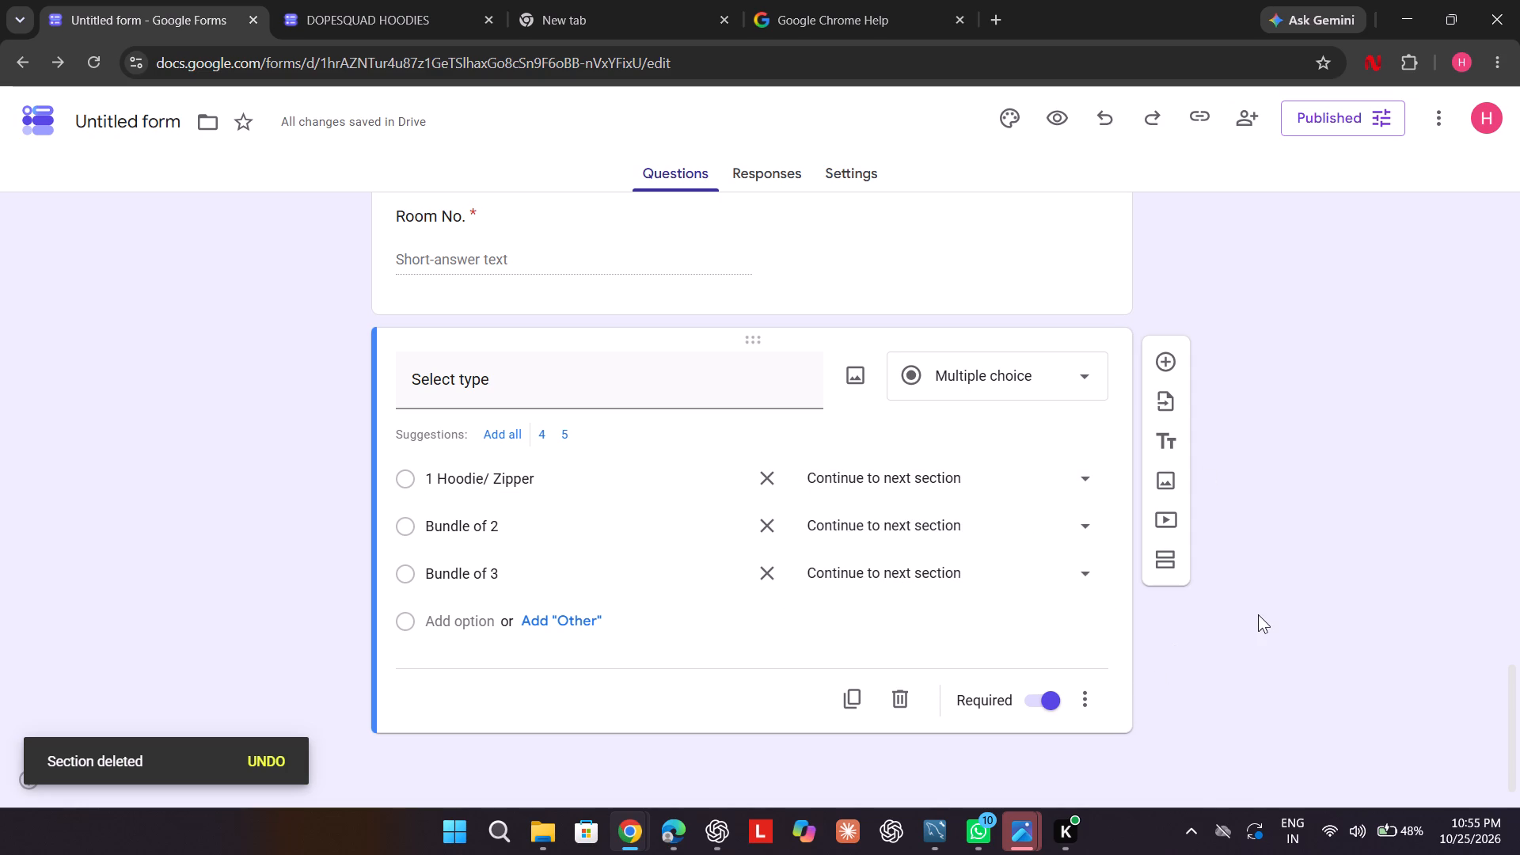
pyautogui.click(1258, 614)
# Add a new section to the form after the "Select type" question.
pyautogui.scroll(-1, 1258, 614)
pyautogui.click(1167, 553)
pyautogui.scroll(-1, 1167, 553)
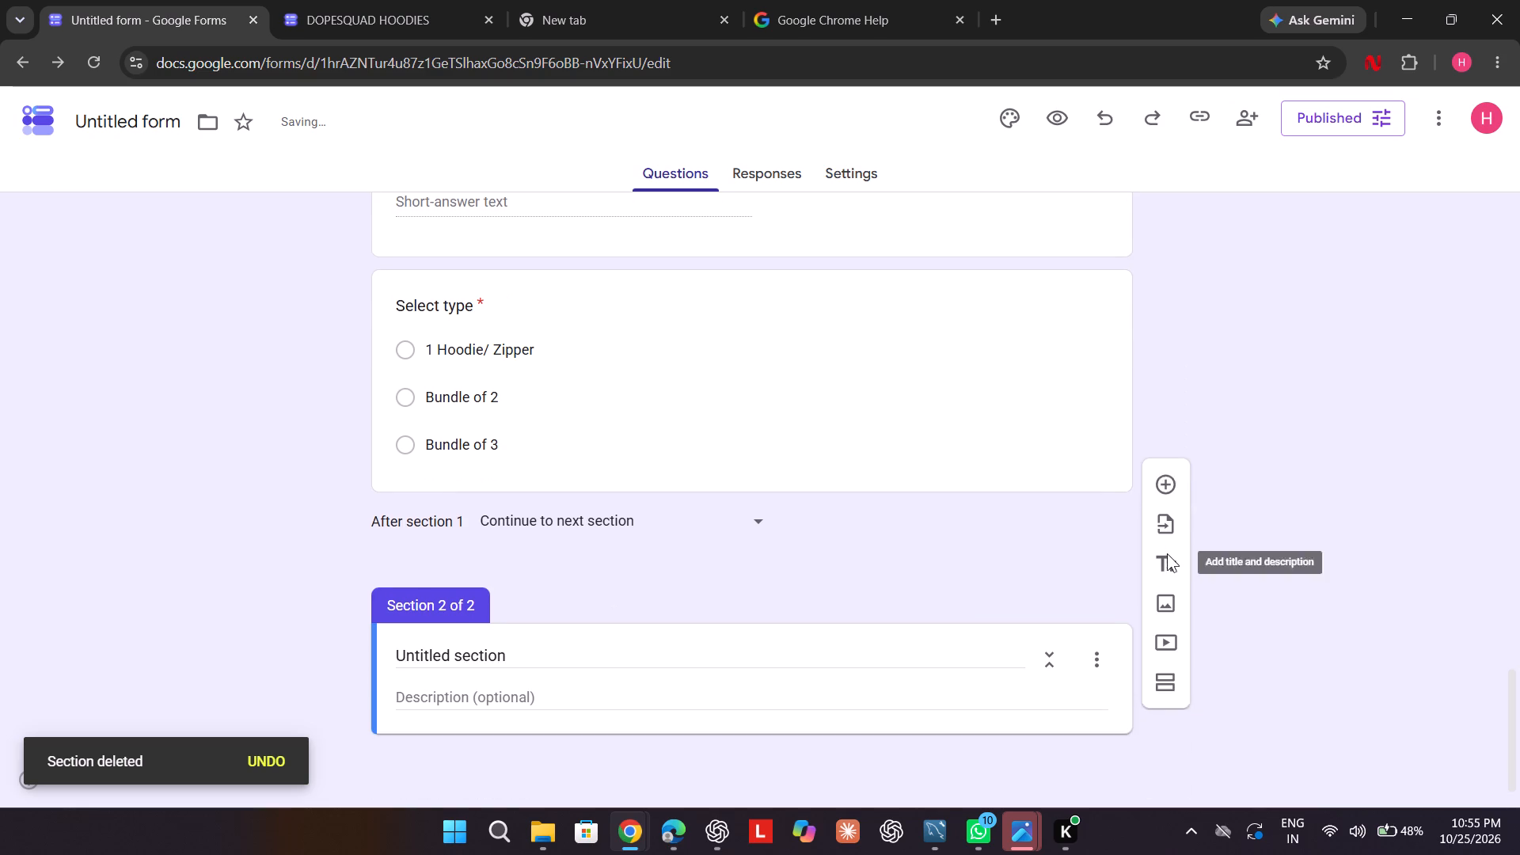
pyautogui.scroll(-1, 1167, 553)
pyautogui.click(788, 648)
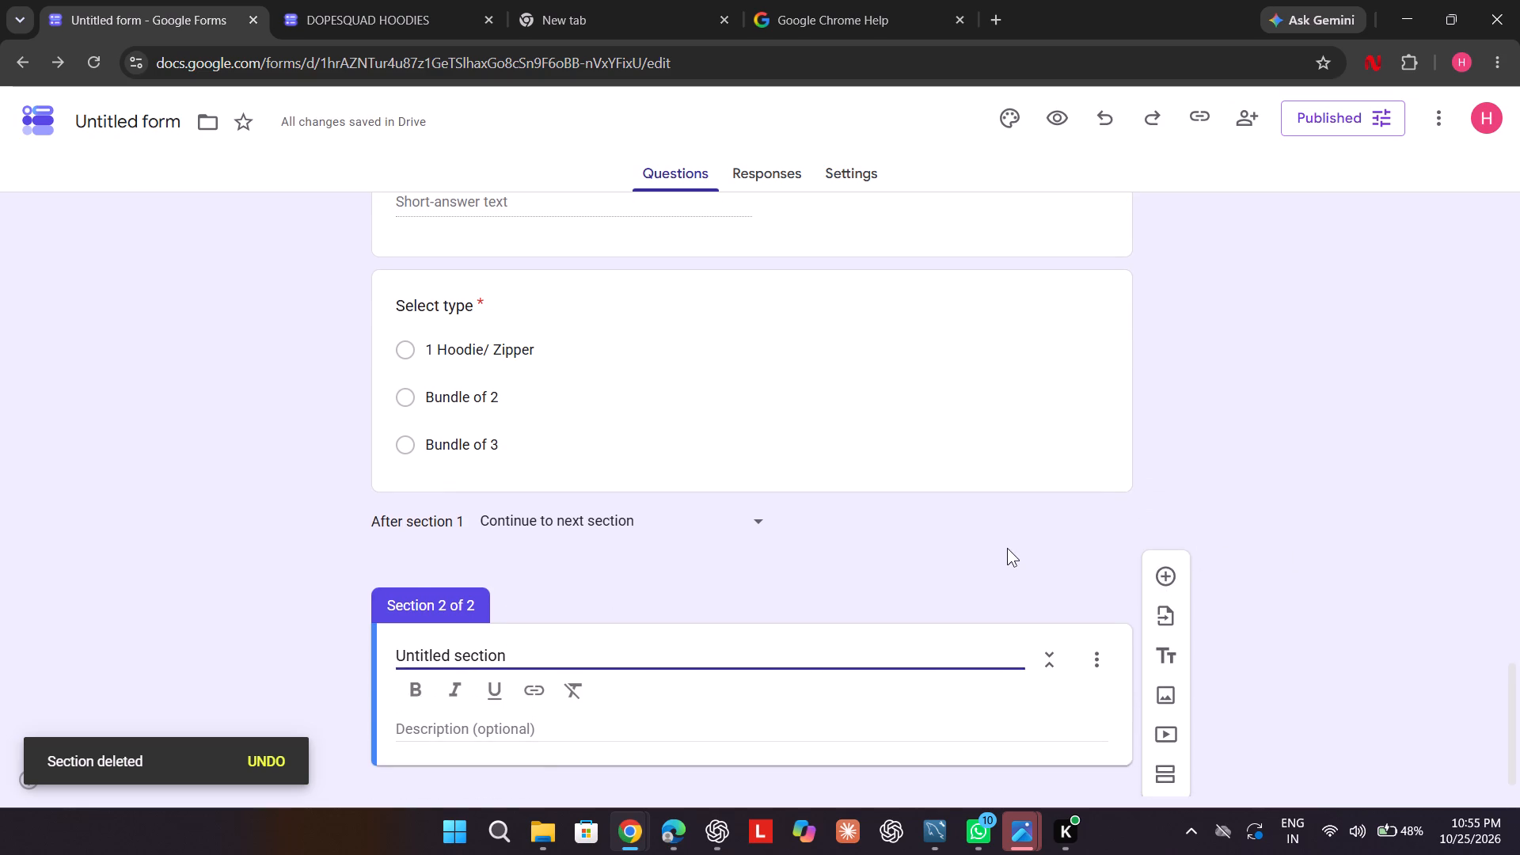
# Extend the form's main title to read "DOPESQUAD HOODIES & ZIPPERS".
pyautogui.scroll(14, 1007, 548)
pyautogui.scroll(-11, 1007, 548)
pyautogui.scroll(7, 1007, 548)
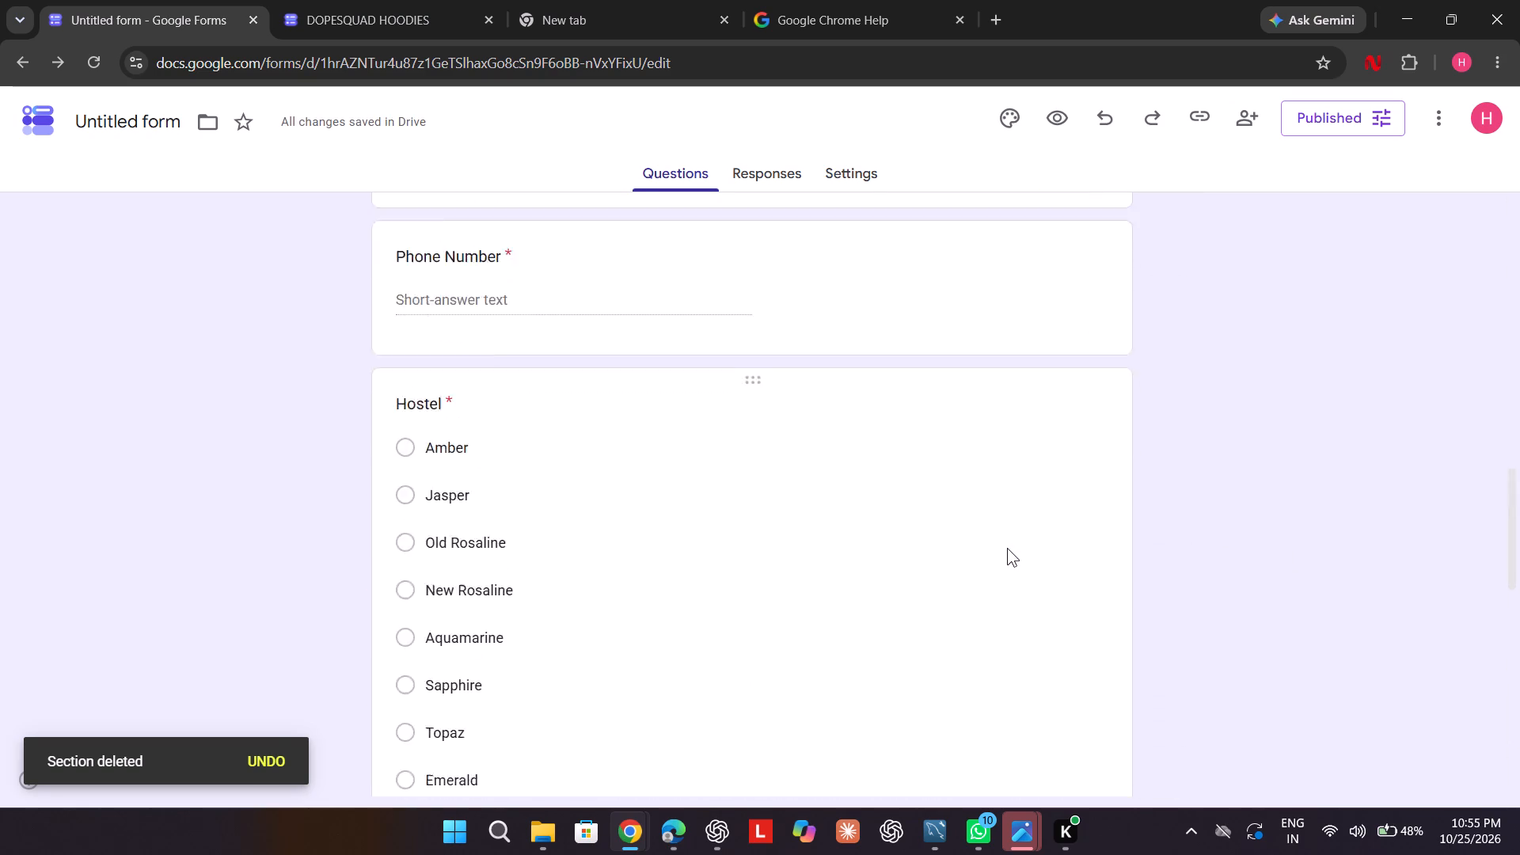
pyautogui.scroll(9, 1007, 548)
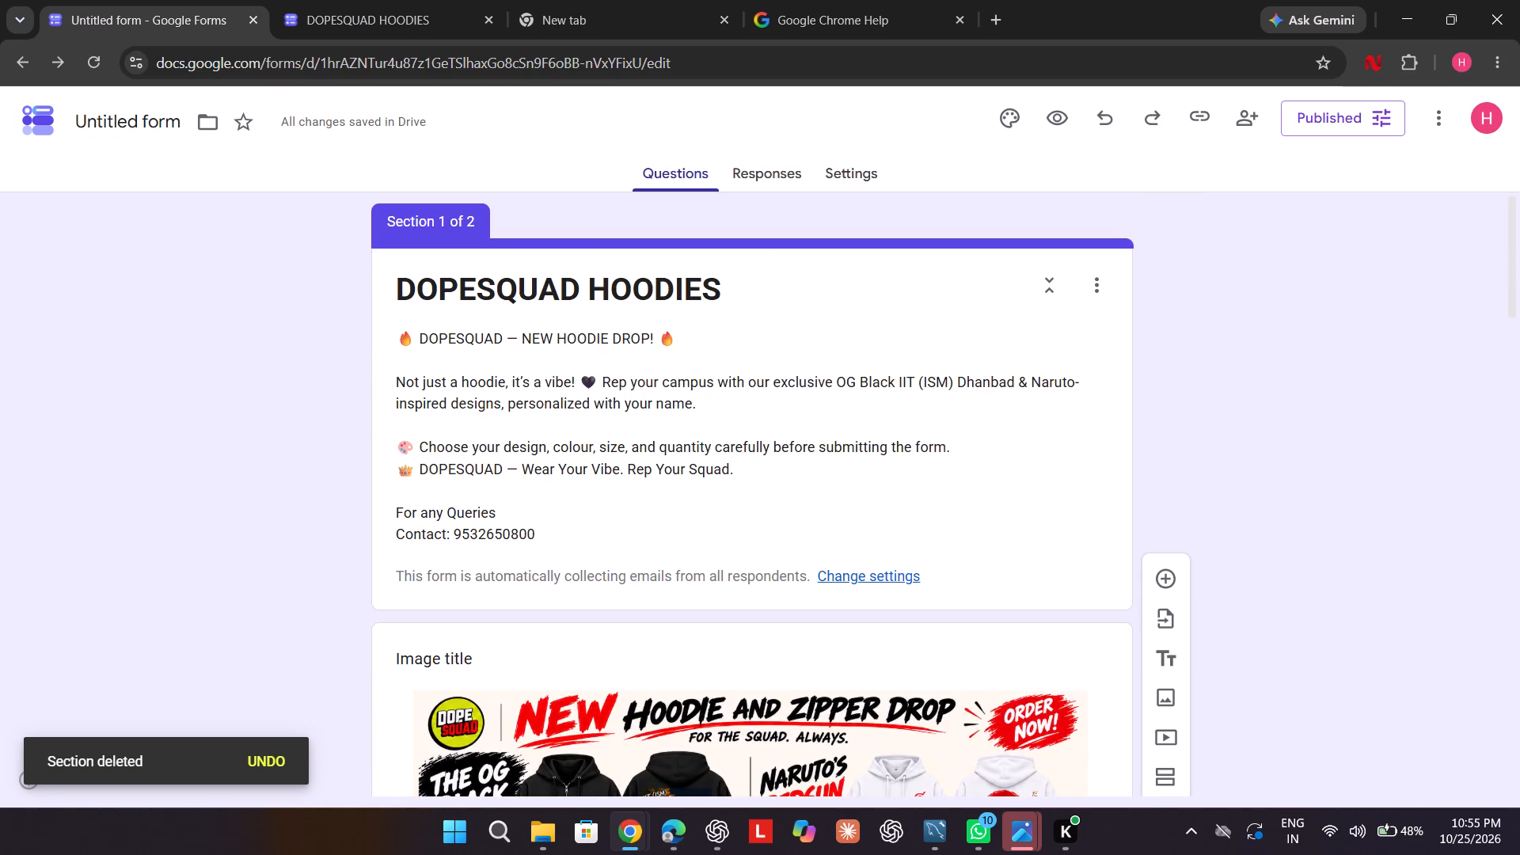
pyautogui.moveTo(714, 277); pyautogui.dragTo(655, 281)
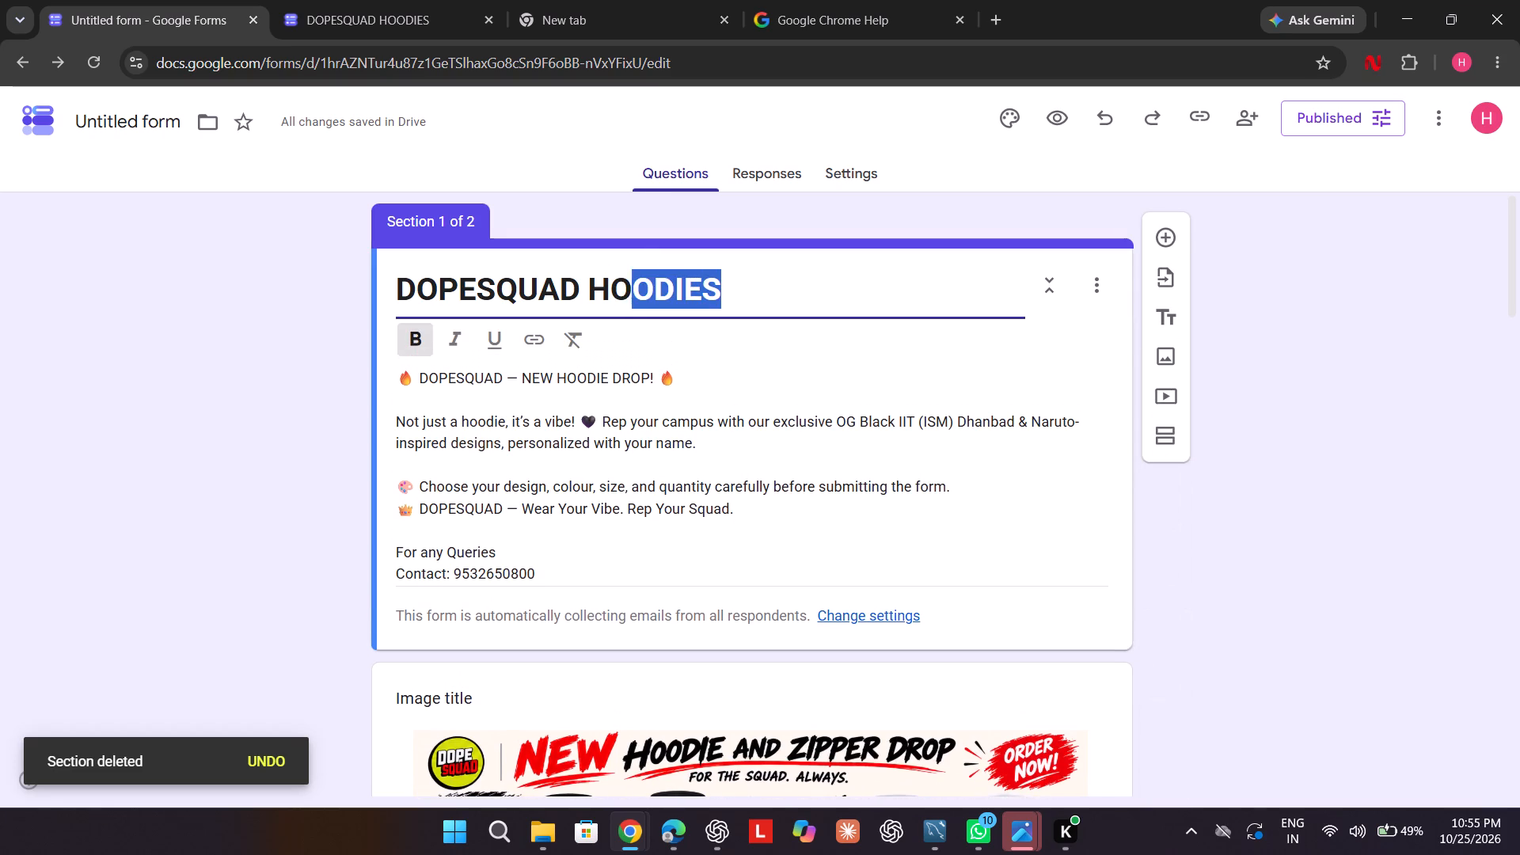
pyautogui.moveTo(655, 281); pyautogui.dragTo(737, 298)
pyautogui.click(737, 298)
pyautogui.press('space')
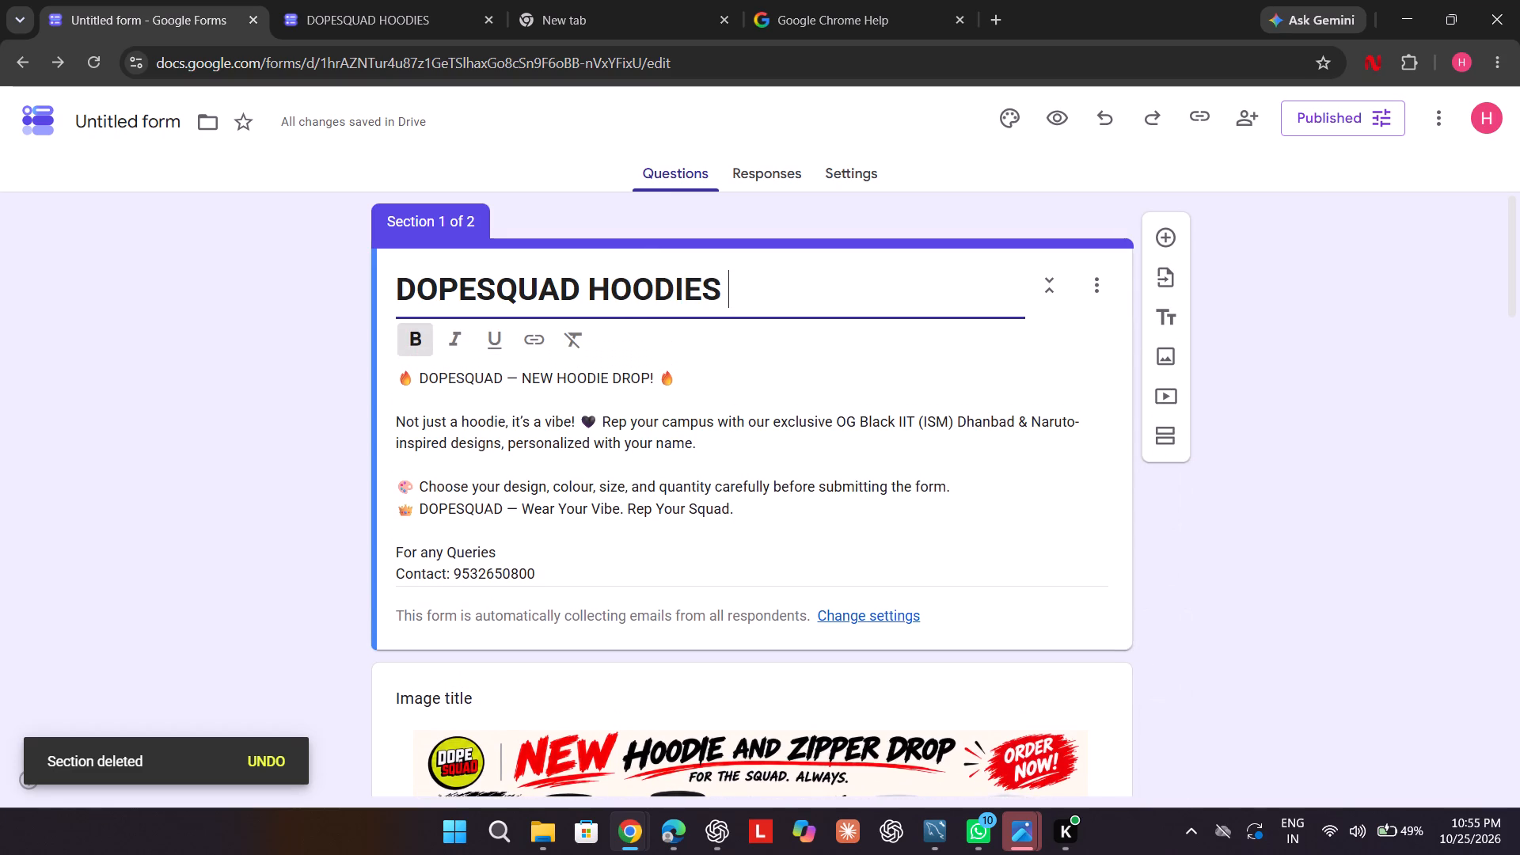
pyautogui.press('n')
pyautogui.press('BackSpace')
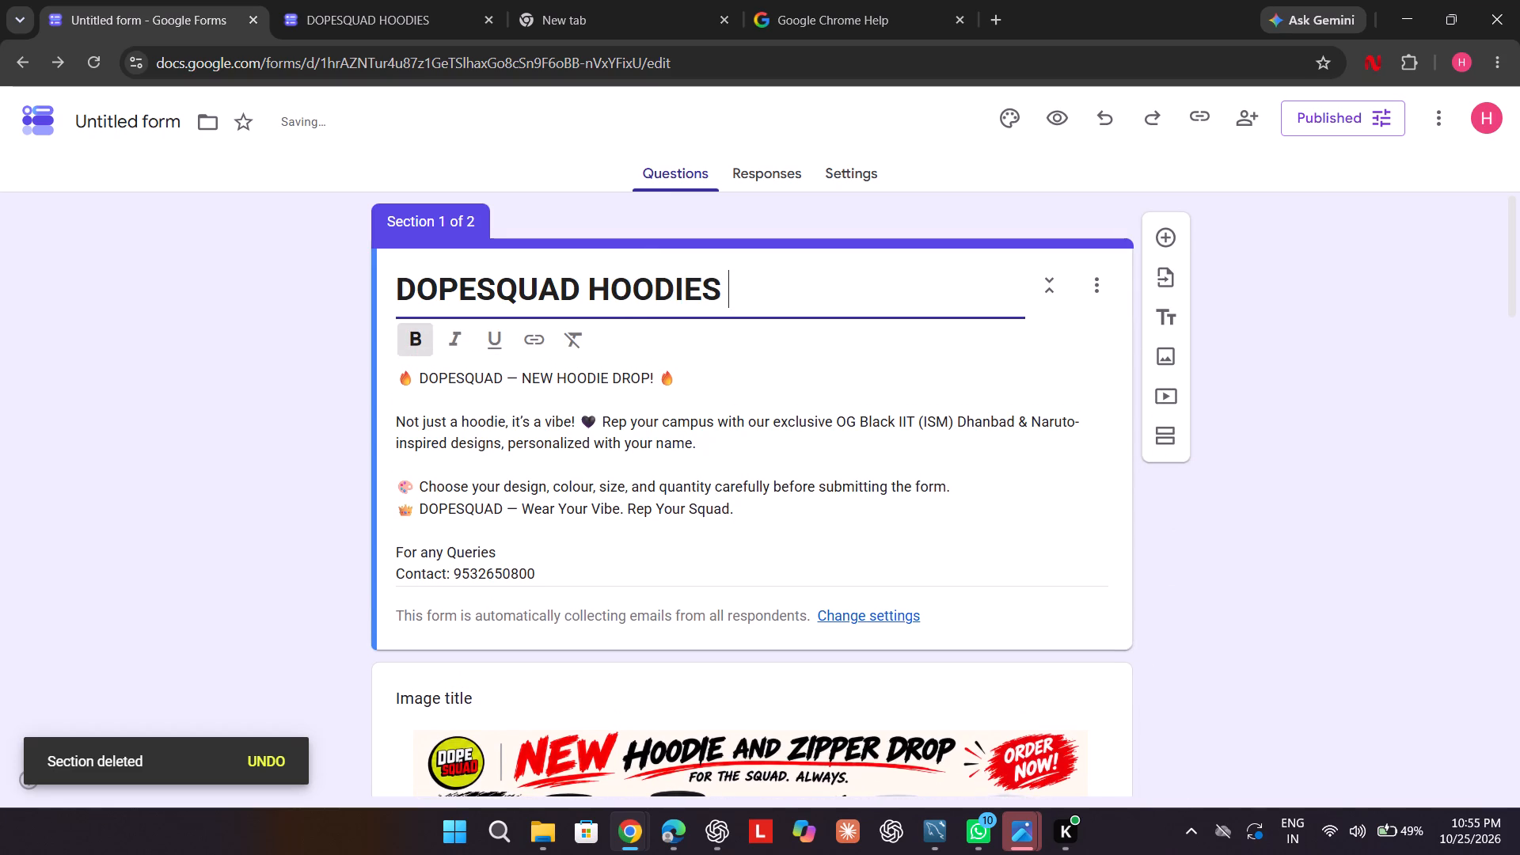
pyautogui.write('& ZIPPERS')
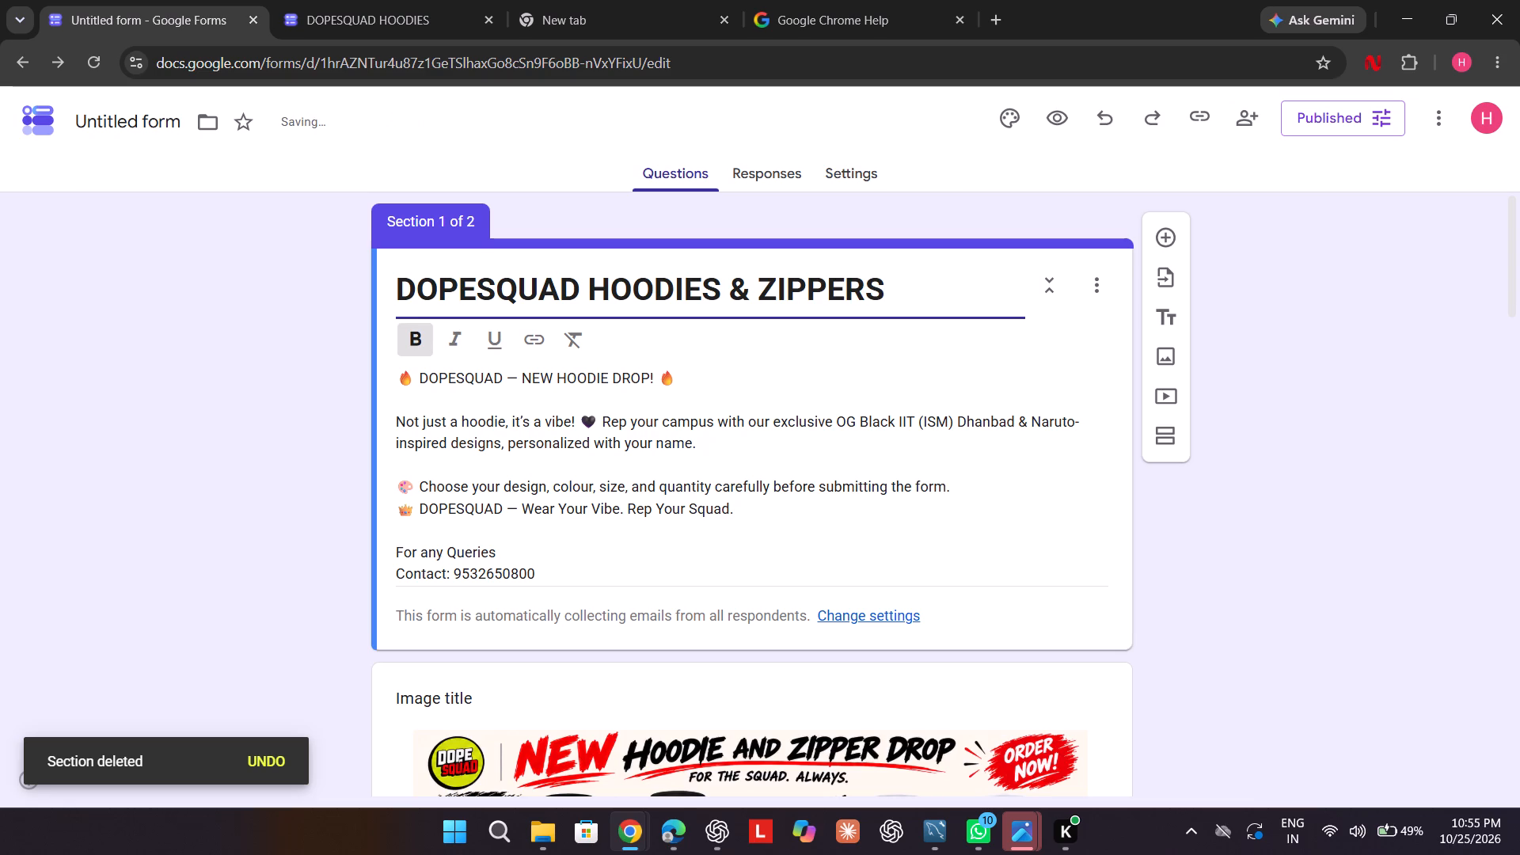
# Change the opening line of the form description to read "DOPESQUAD — NEW HOODIES AND ZIPPERS DROP!".
pyautogui.click(616, 378)
pyautogui.click(609, 337)
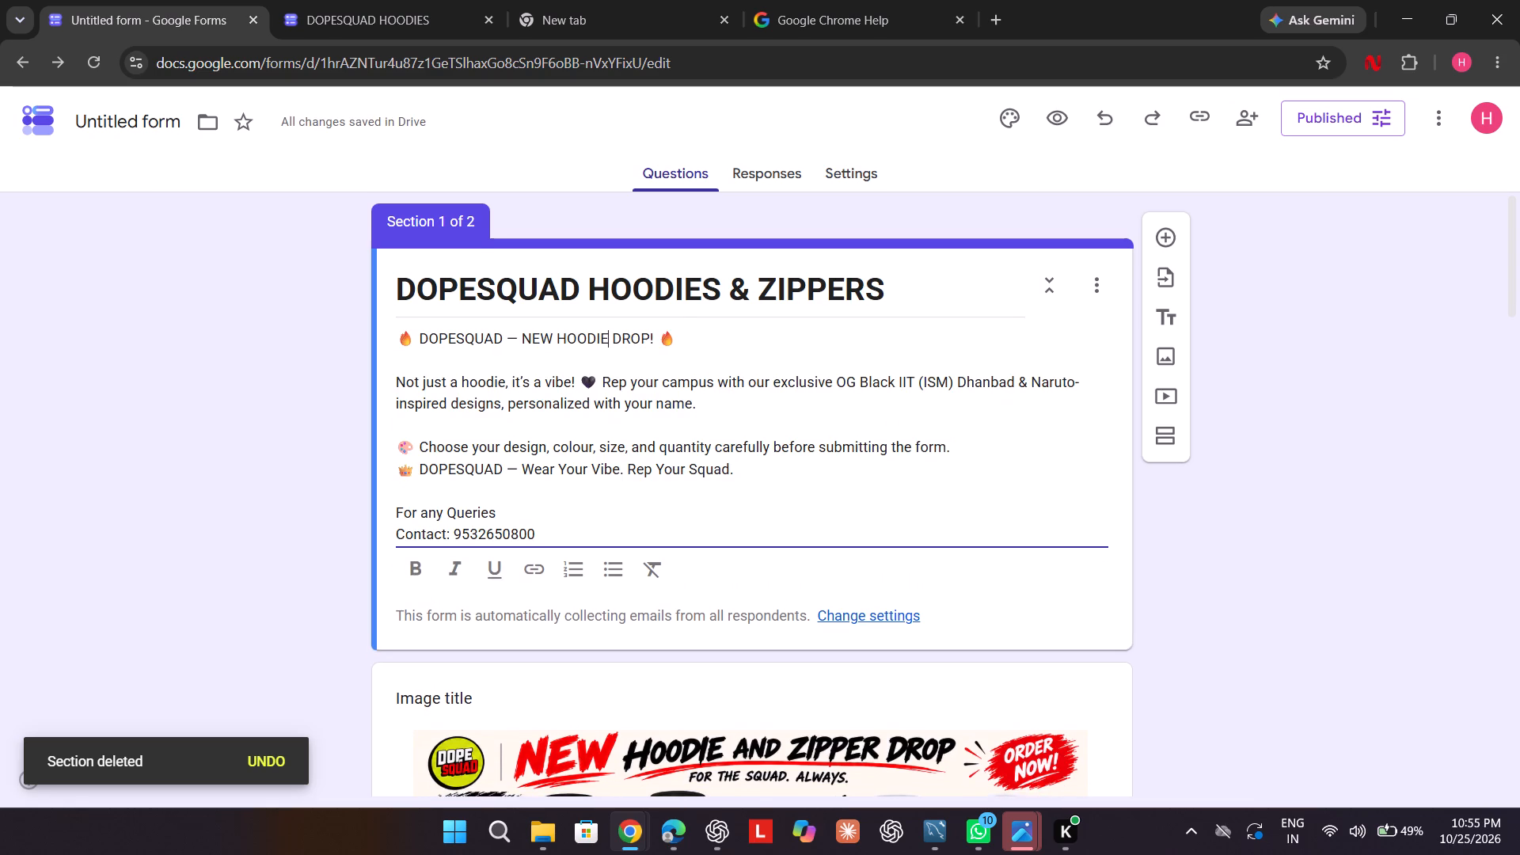
pyautogui.press('s')
pyautogui.press('space')
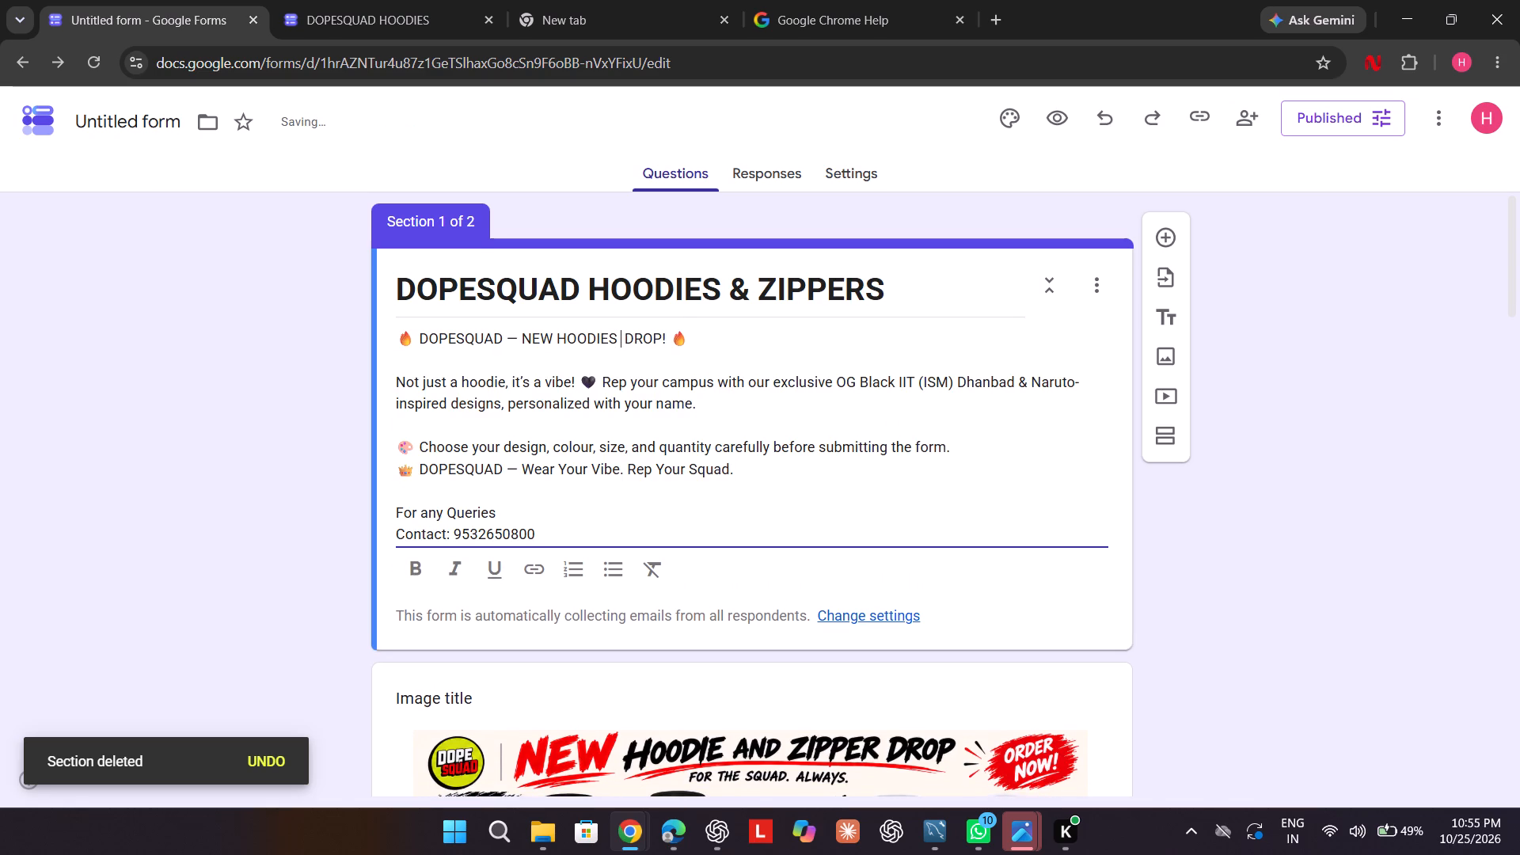
pyautogui.write('AND ZIPPERS')
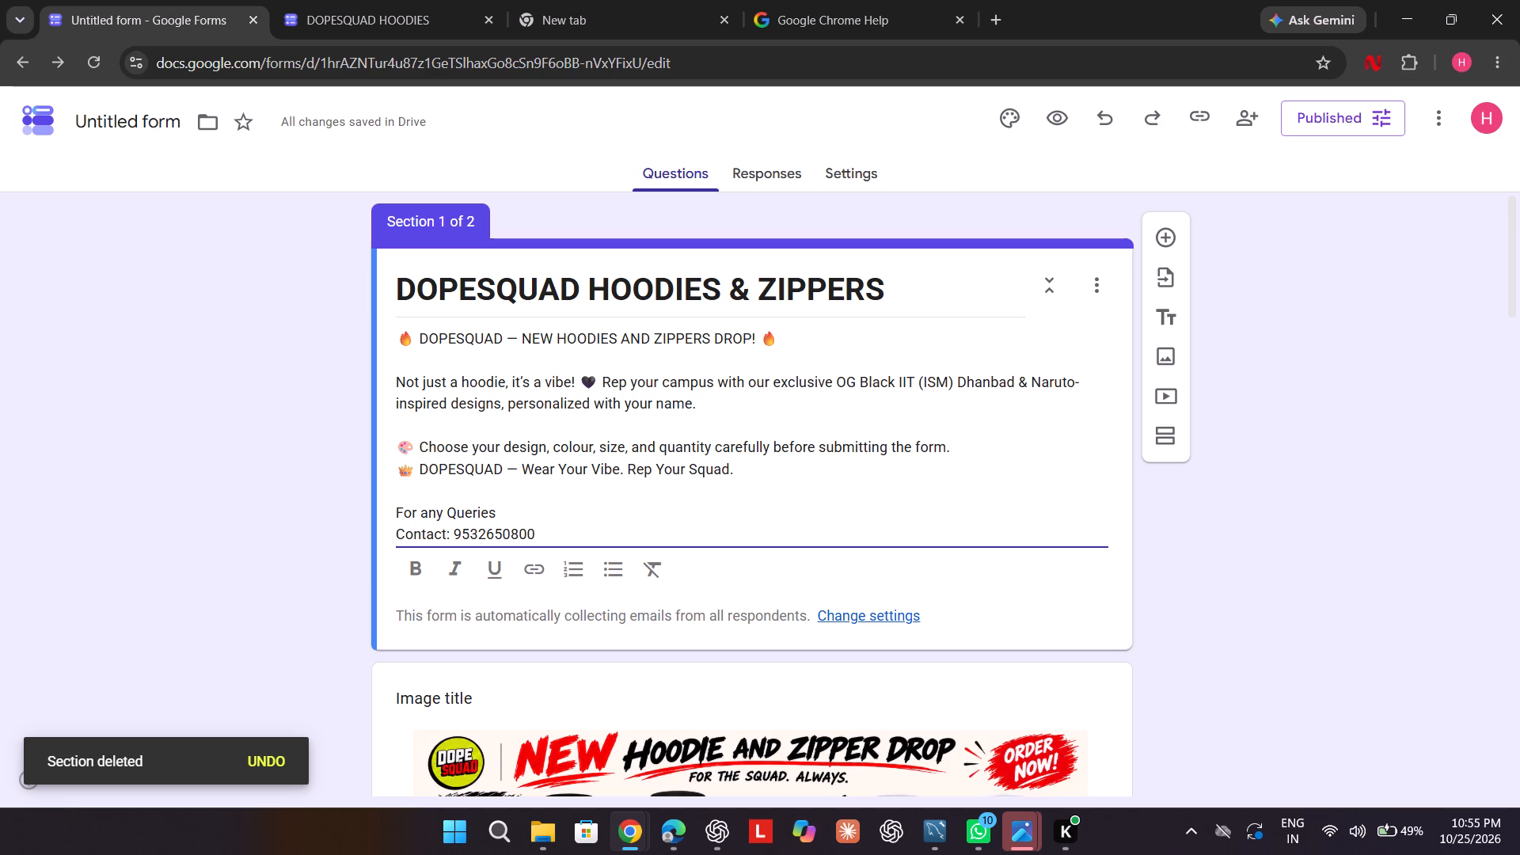
# Replace section 2's placeholder title with a copy of the form's main title, "DOPESQUAD HOODIES & ZIPPERS".
pyautogui.scroll(-1, 608, 484)
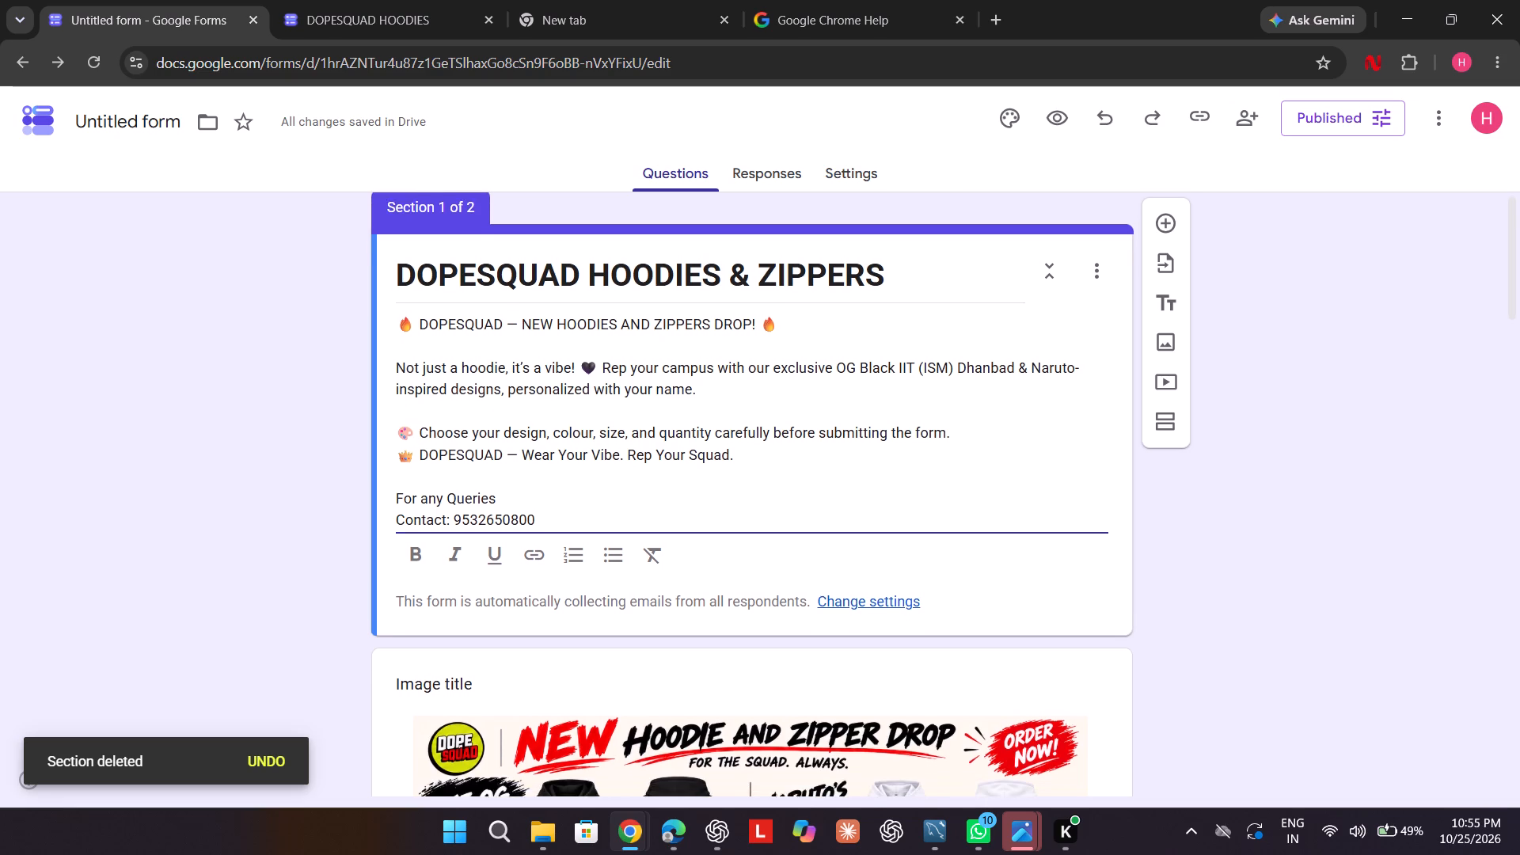
pyautogui.scroll(-1, 608, 484)
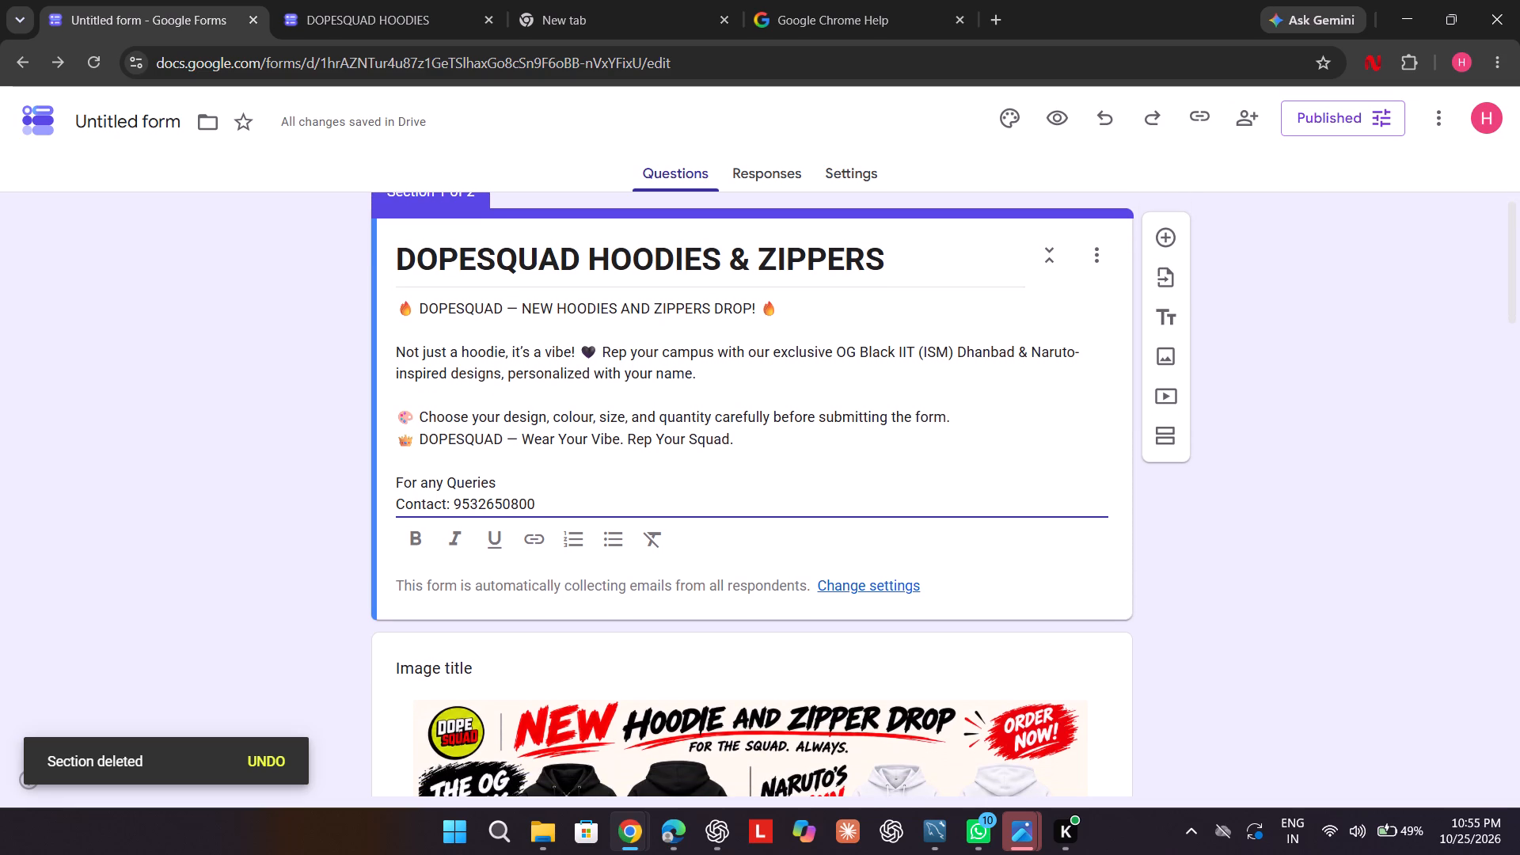
pyautogui.scroll(-1, 608, 484)
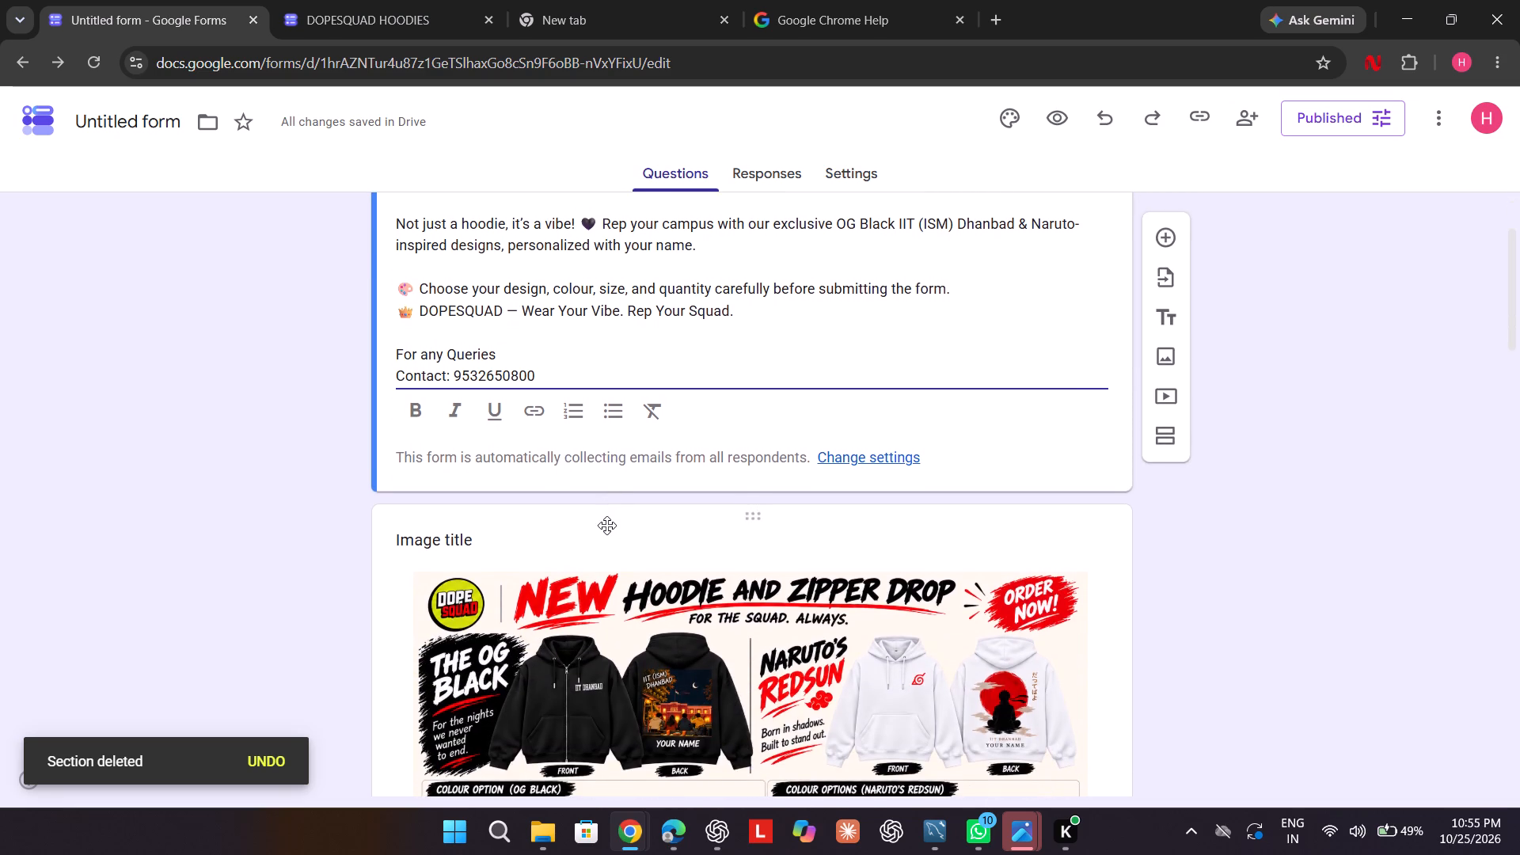
pyautogui.scroll(-5, 606, 525)
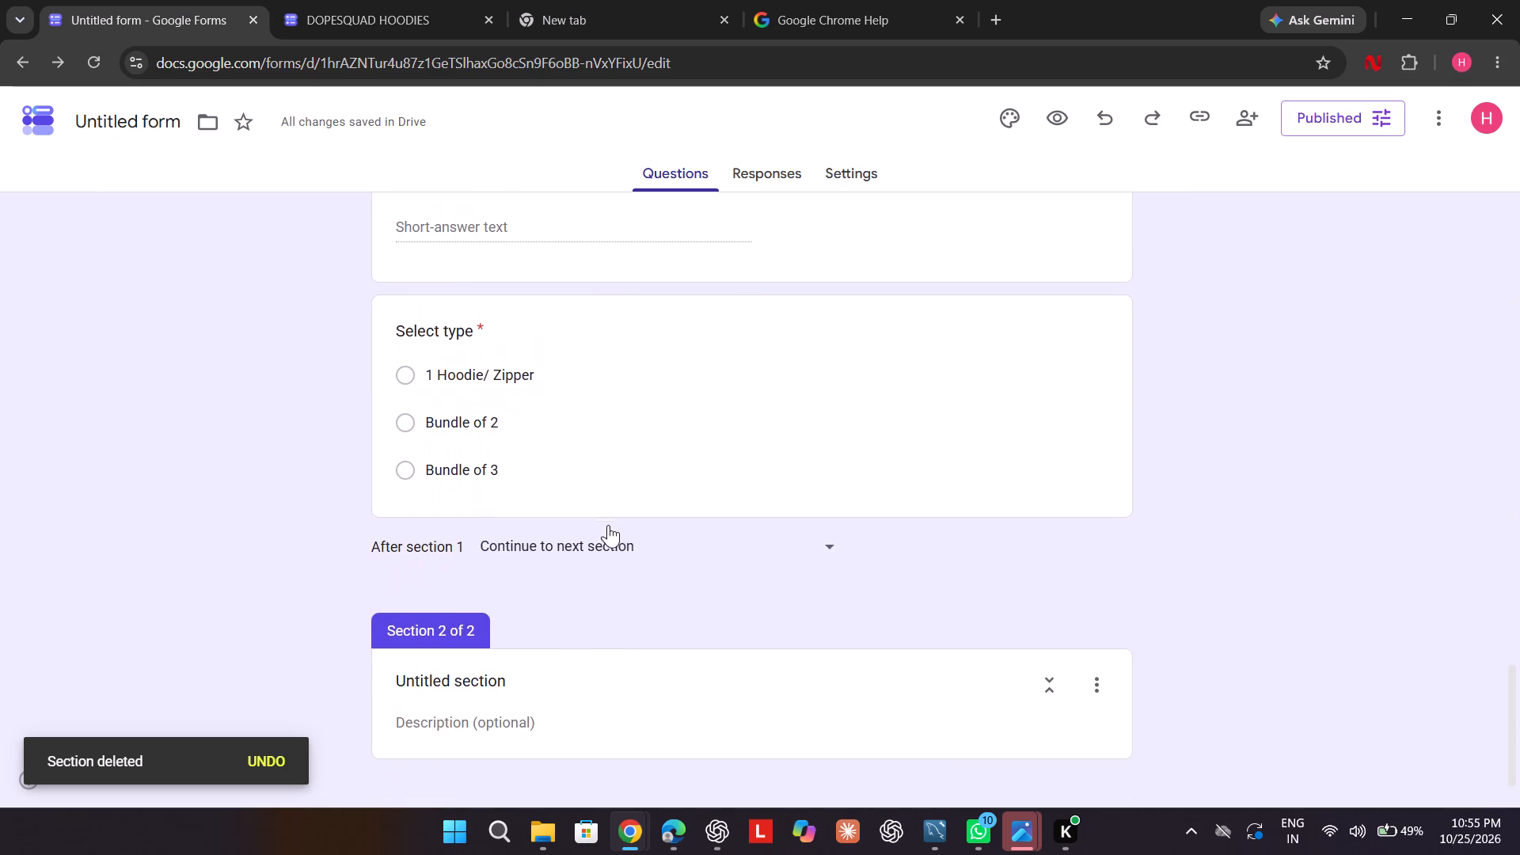
pyautogui.scroll(-1, 606, 525)
pyautogui.click(556, 658)
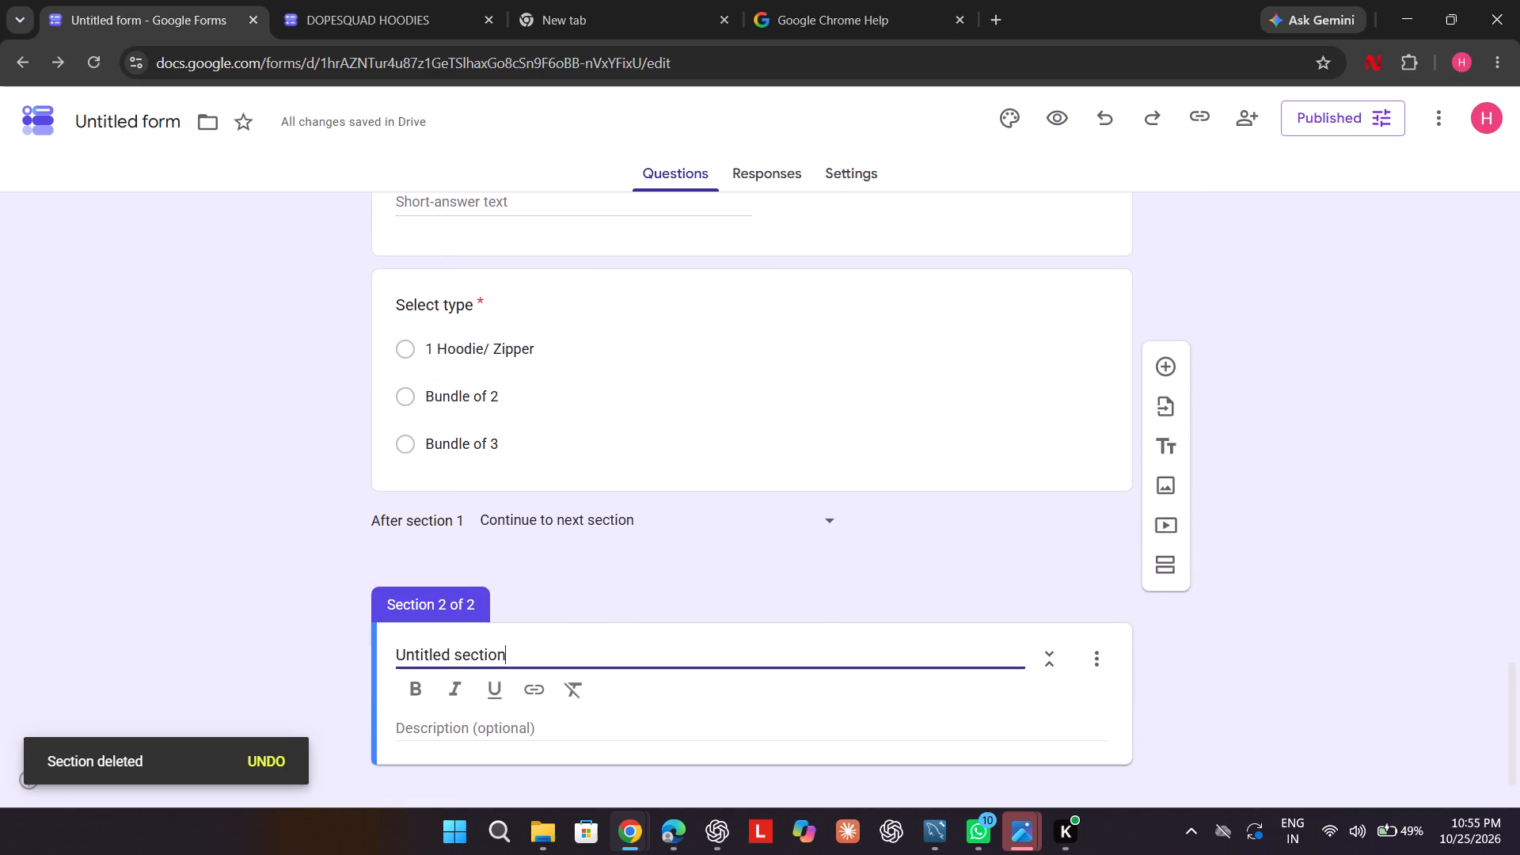
pyautogui.press('BackSpace')
pyautogui.press('BackSpace')
pyautogui.press('BackSpace')
pyautogui.press('BackSpace')
pyautogui.press('BackSpace')
pyautogui.press('BackSpace')
pyautogui.press('BackSpace')
pyautogui.press('BackSpace')
pyautogui.press('BackSpace')
pyautogui.press('BackSpace')
pyautogui.press('BackSpace')
pyautogui.press('BackSpace')
pyautogui.press('BackSpace')
pyautogui.press('BackSpace')
pyautogui.press('BackSpace')
pyautogui.press('BackSpace')
pyautogui.press('BackSpace')
pyautogui.press('BackSpace')
pyautogui.press('BackSpace')
pyautogui.press('BackSpace')
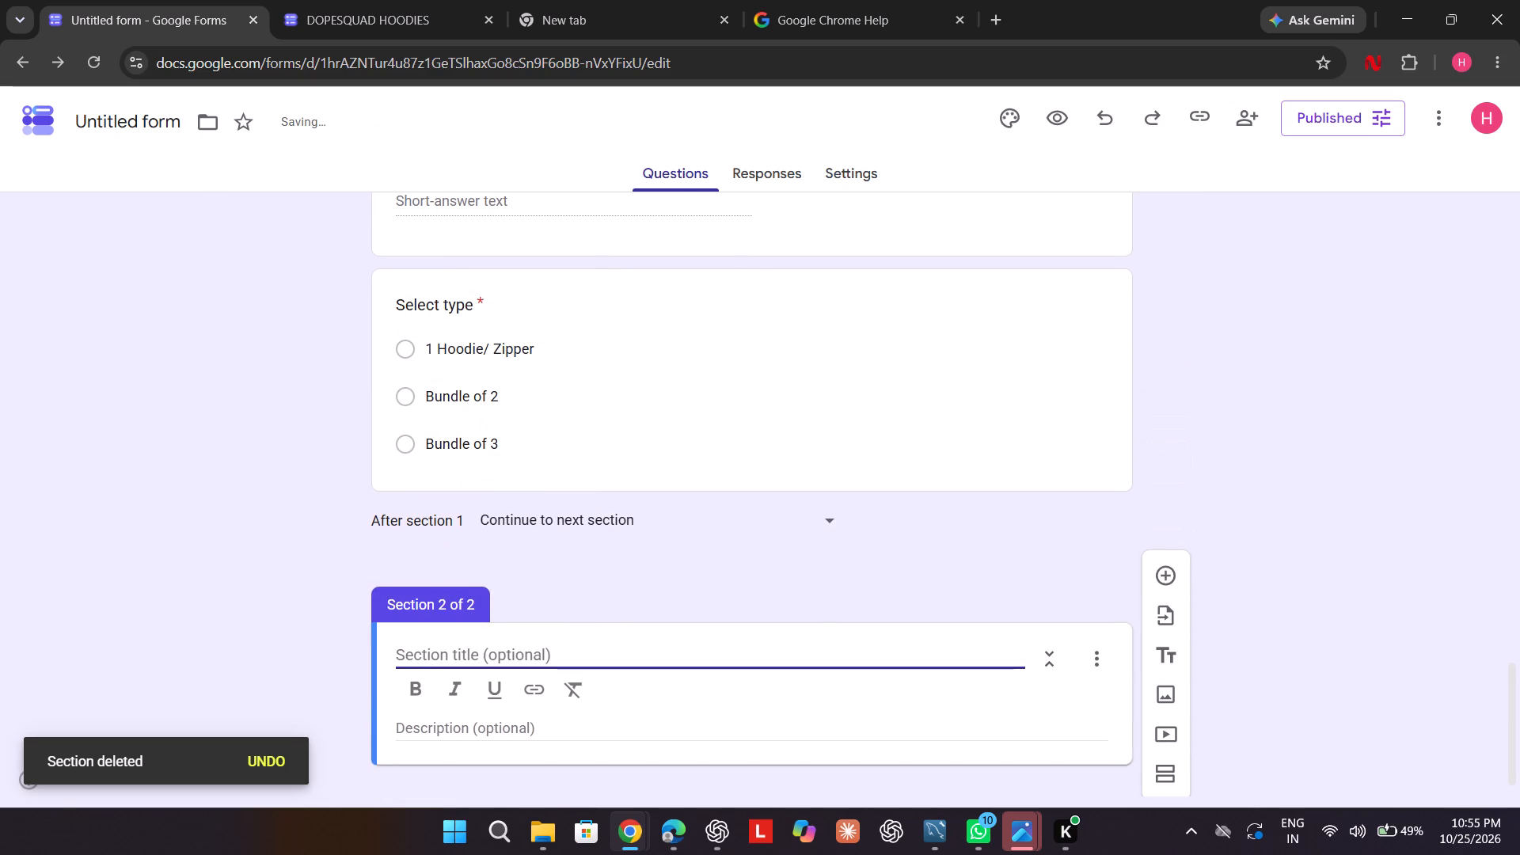
pyautogui.scroll(12, 549, 785)
pyautogui.scroll(8, 695, 611)
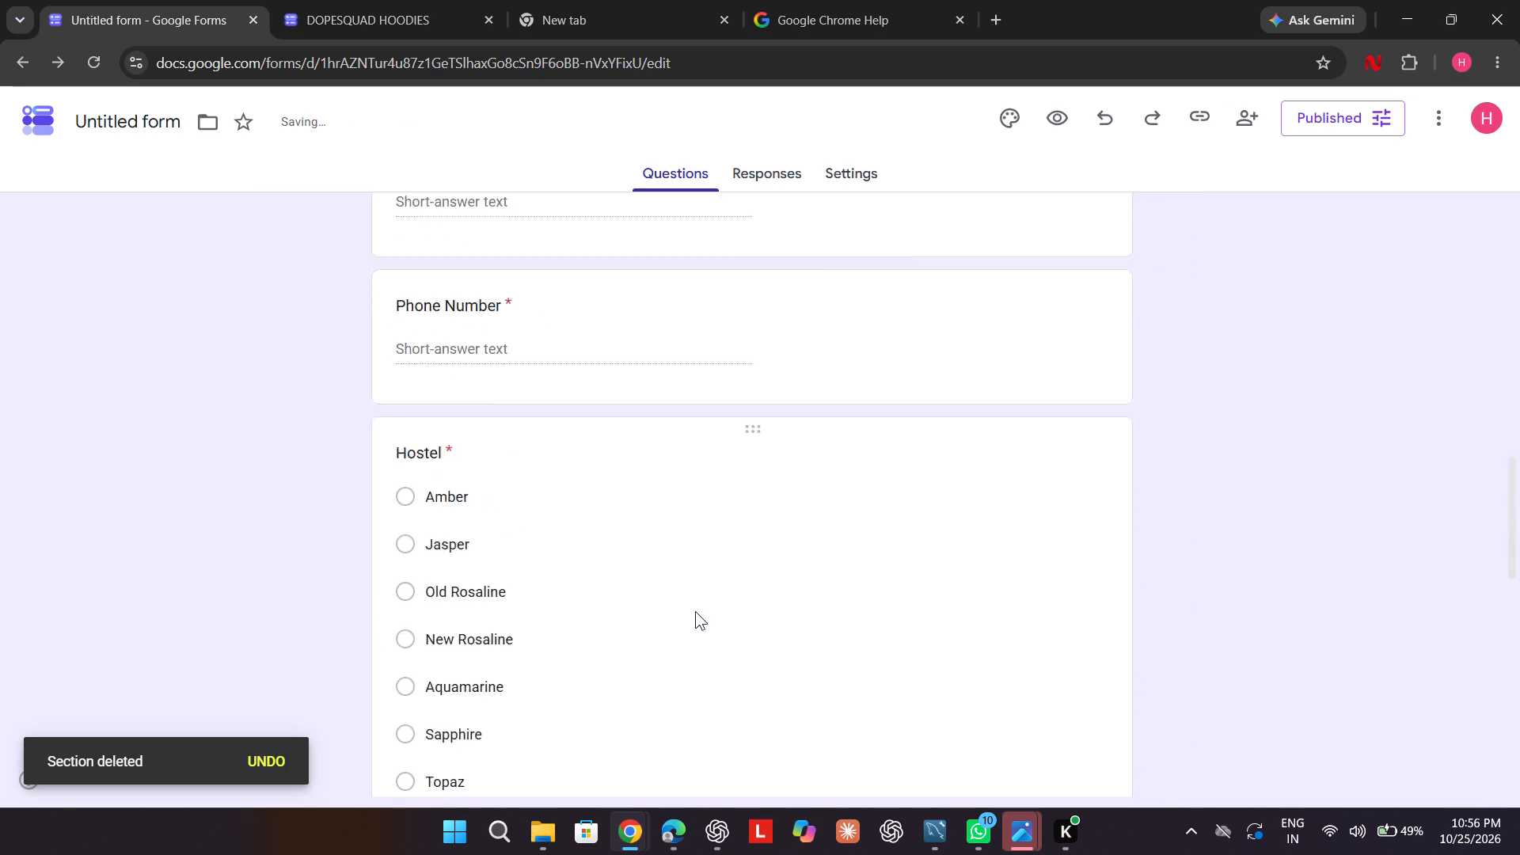
pyautogui.scroll(2, 695, 611)
pyautogui.moveTo(395, 279); pyautogui.dragTo(903, 245)
pyautogui.hotkey('ctrl', 'c')
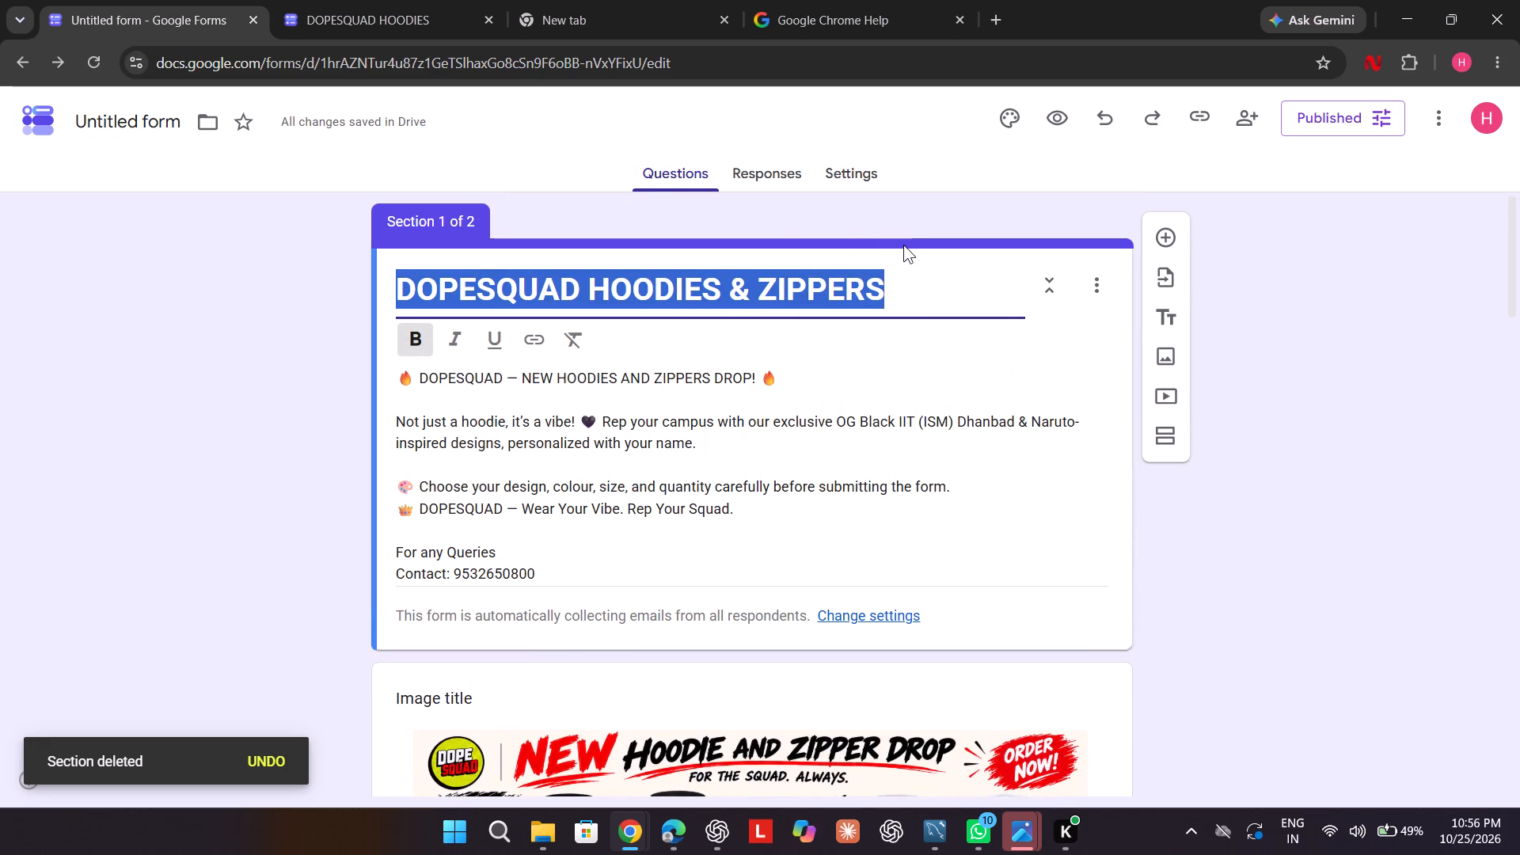
pyautogui.click(903, 245)
pyautogui.scroll(-17, 903, 245)
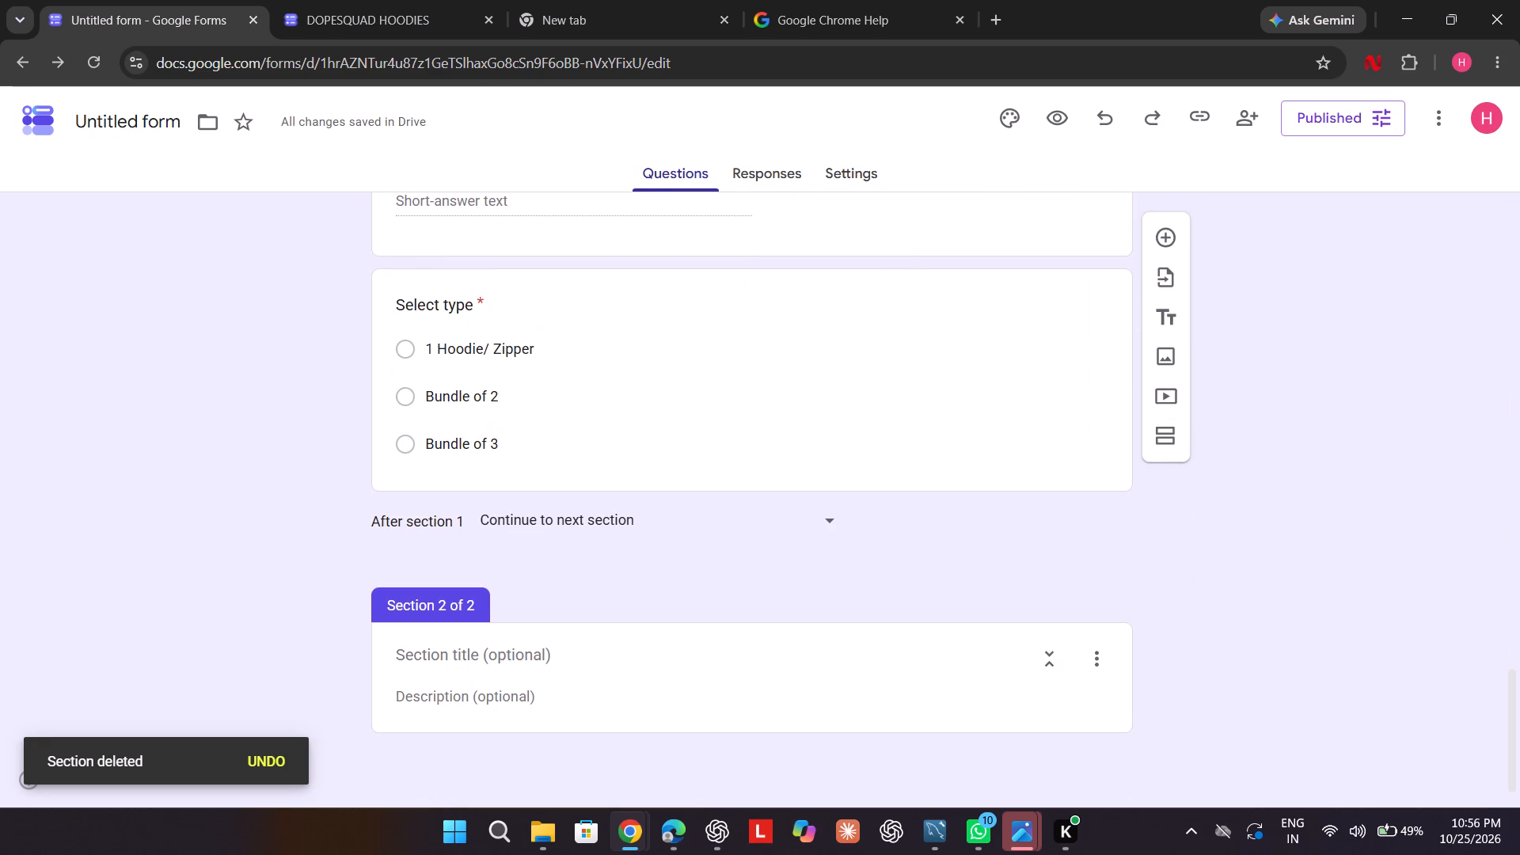
pyautogui.click(666, 655)
pyautogui.hotkey('ctrl', 'v')
pyautogui.scroll(-1, 666, 655)
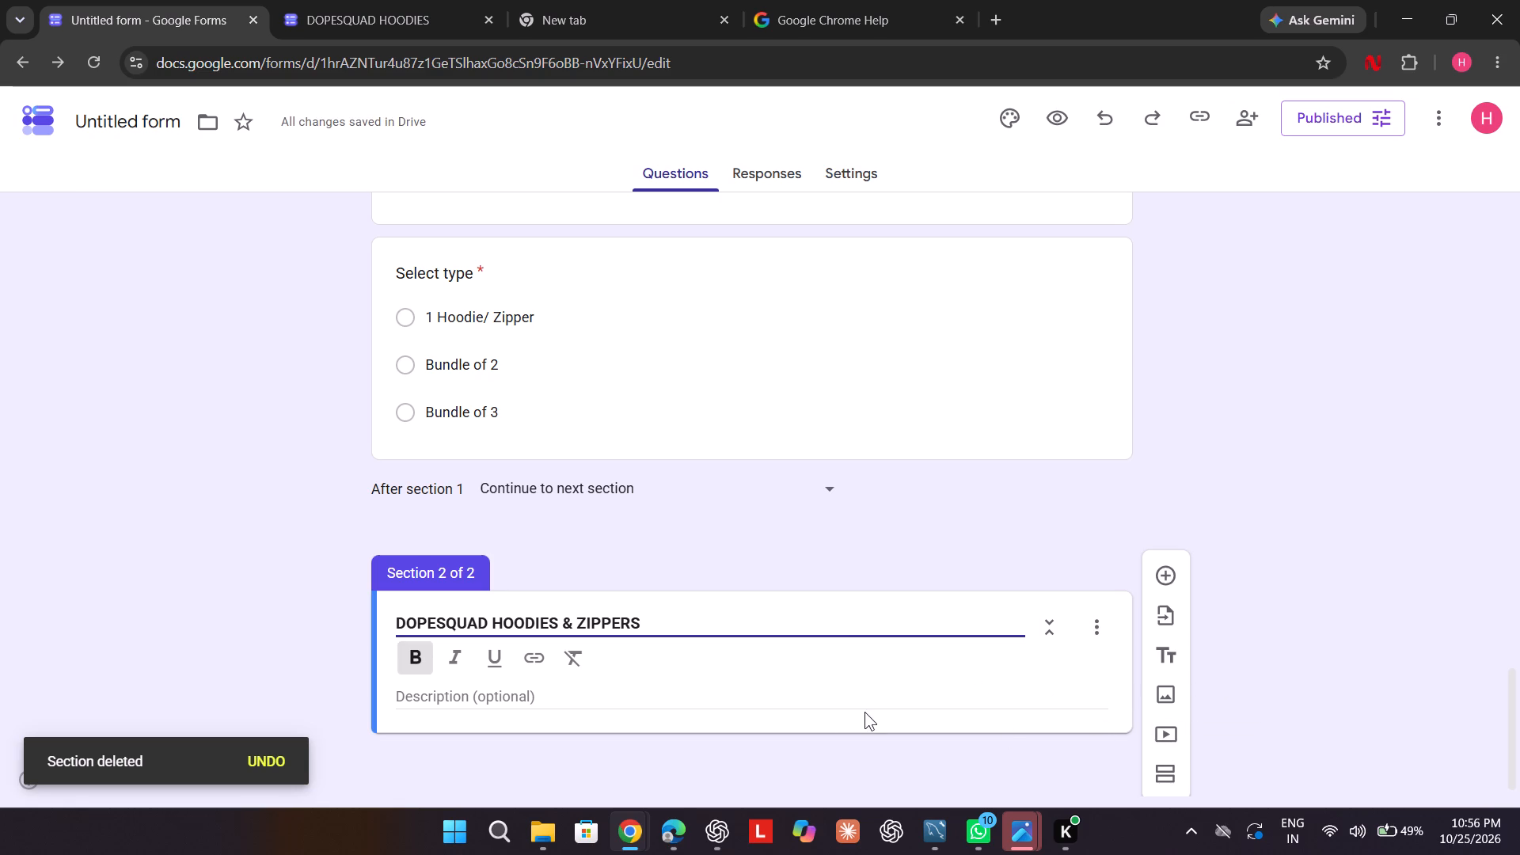
# Add a multiple choice question titled "Select" to section 2.
pyautogui.click(1173, 576)
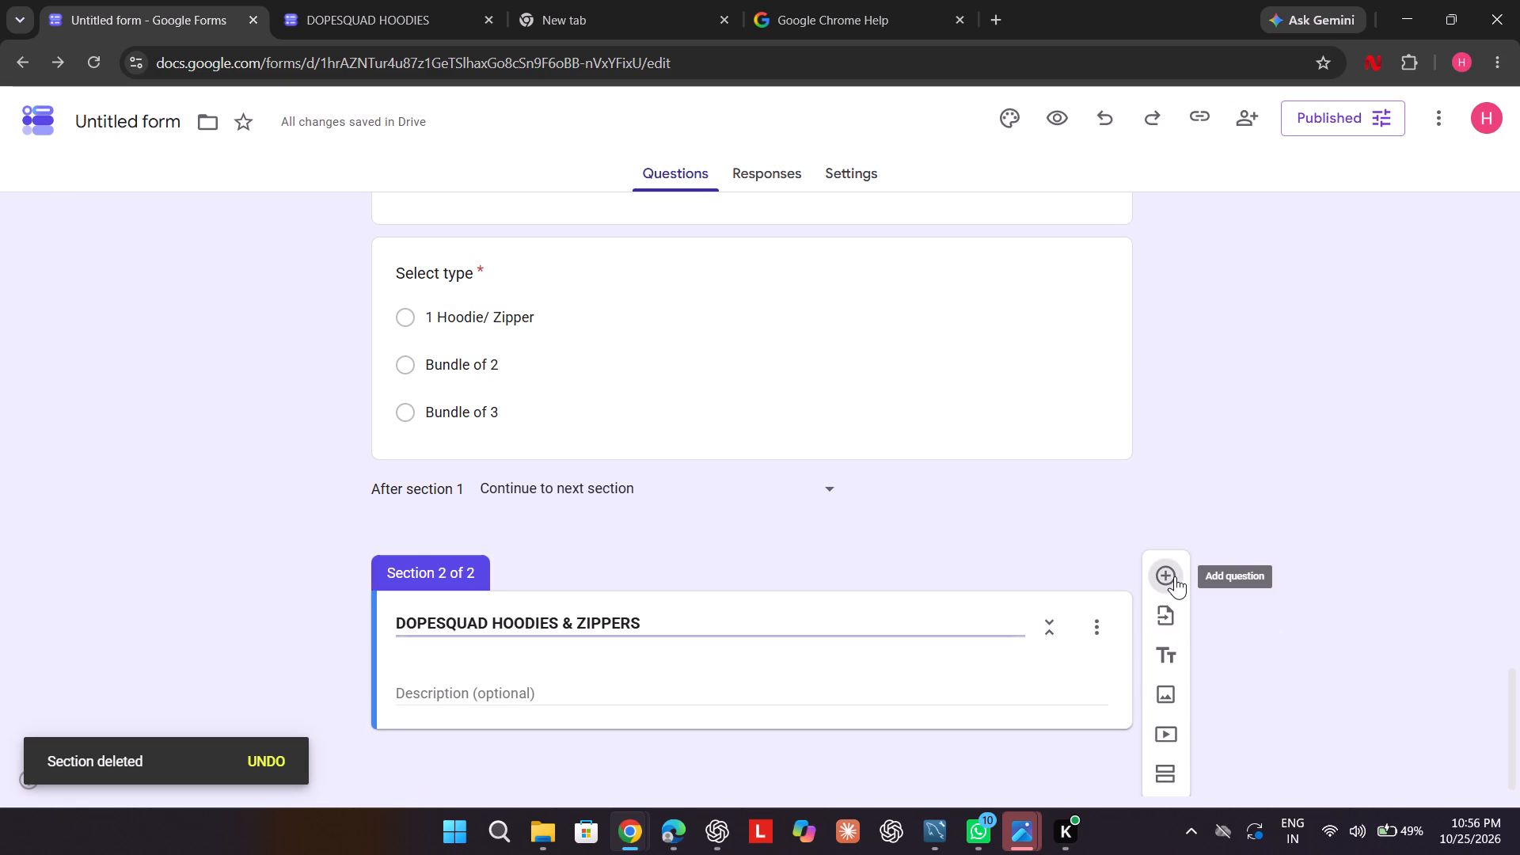
pyautogui.scroll(-4, 1173, 576)
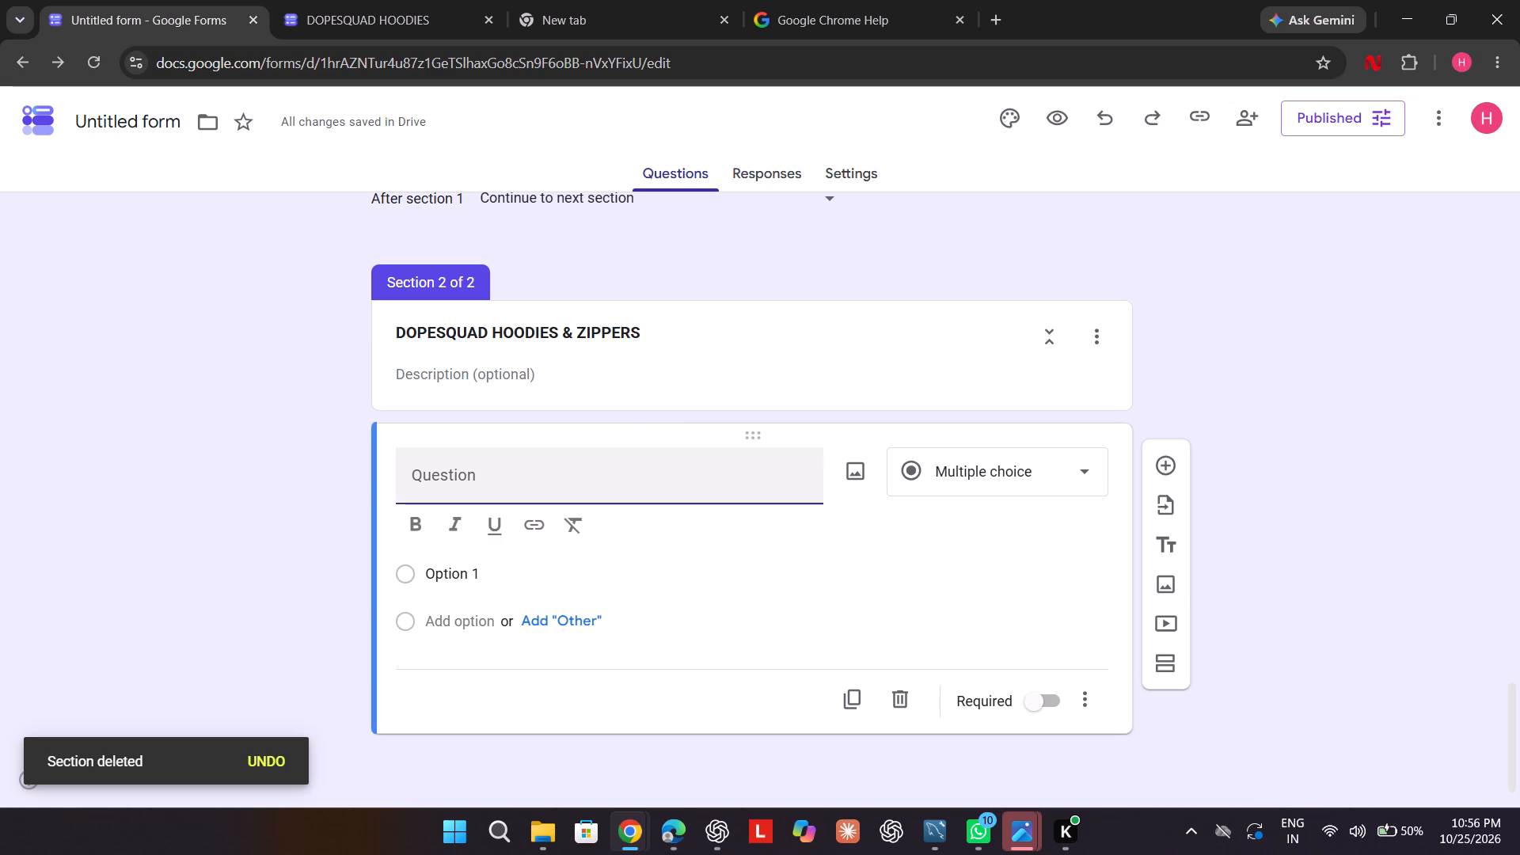
pyautogui.press('s')
pyautogui.write('elc')
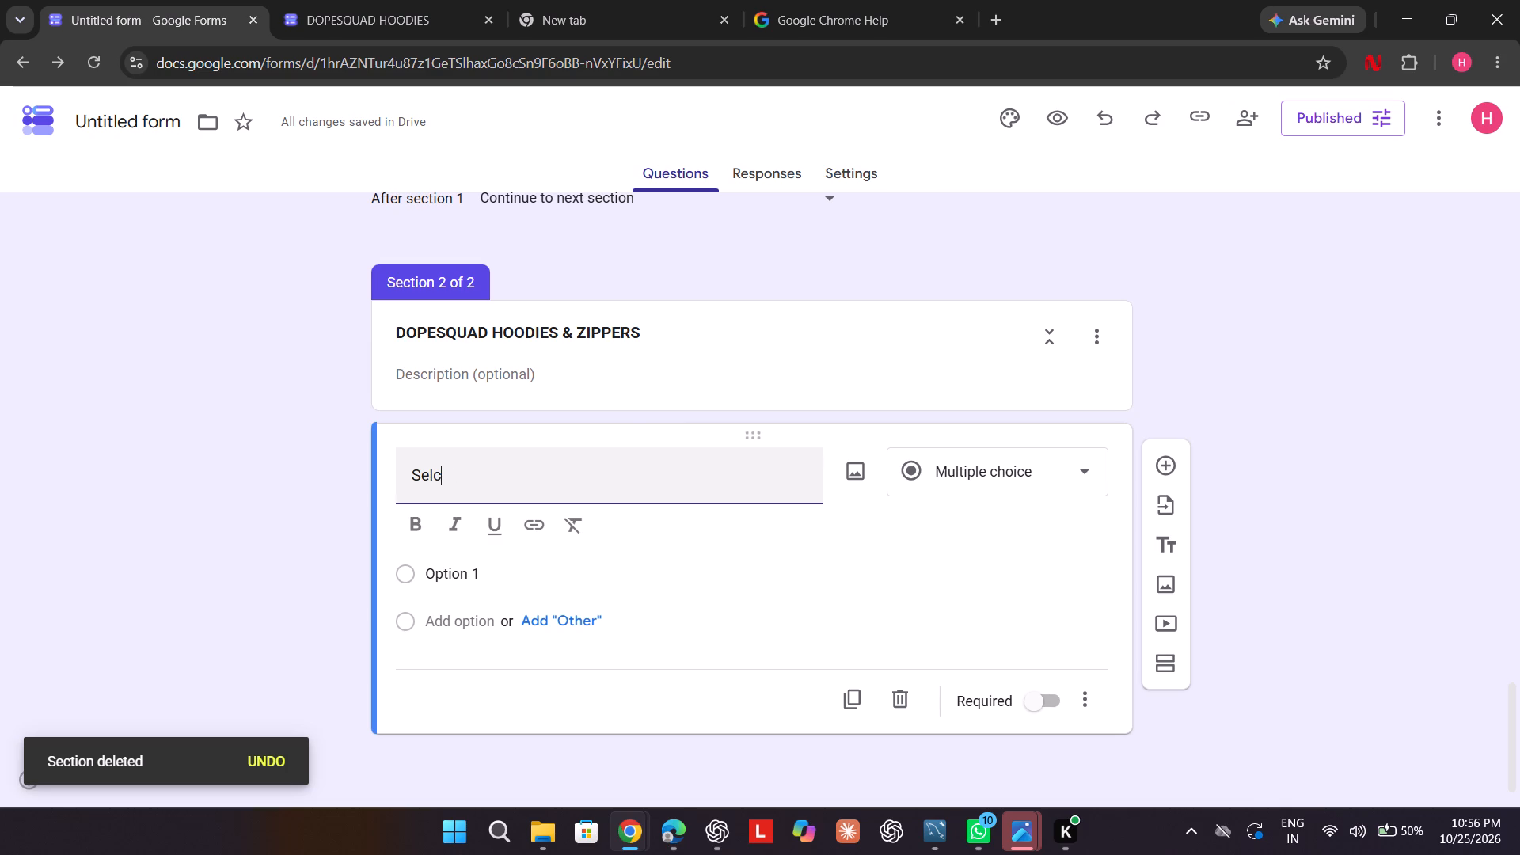
pyautogui.press('BackSpace')
pyautogui.write('ect')
pyautogui.press('space')
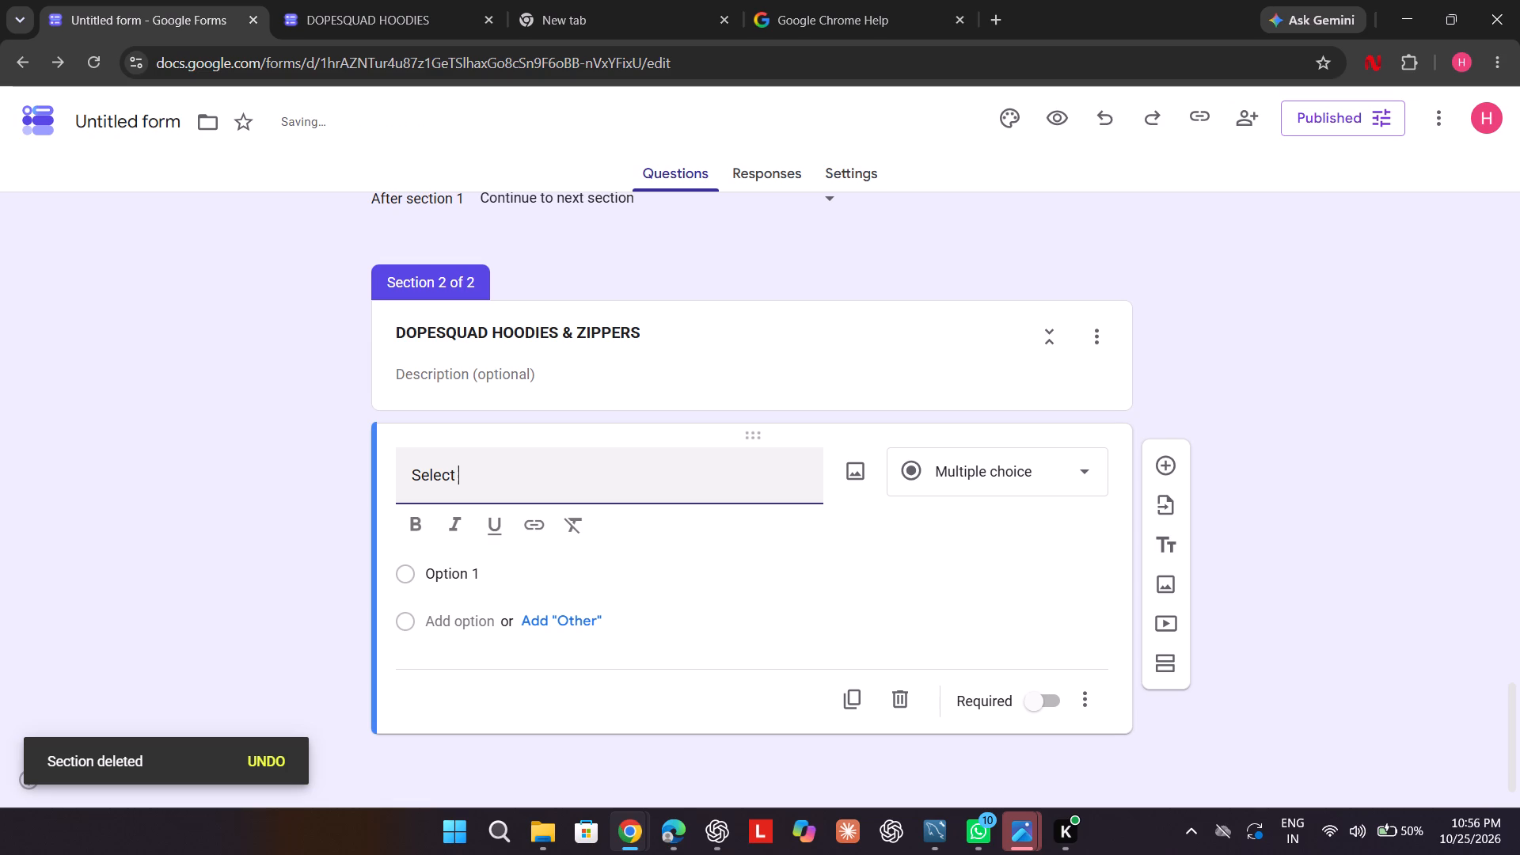
pyautogui.press('BackSpace')
# Review the answer options and section routing of the "Select type" question in section 1.
pyautogui.scroll(1, 639, 465)
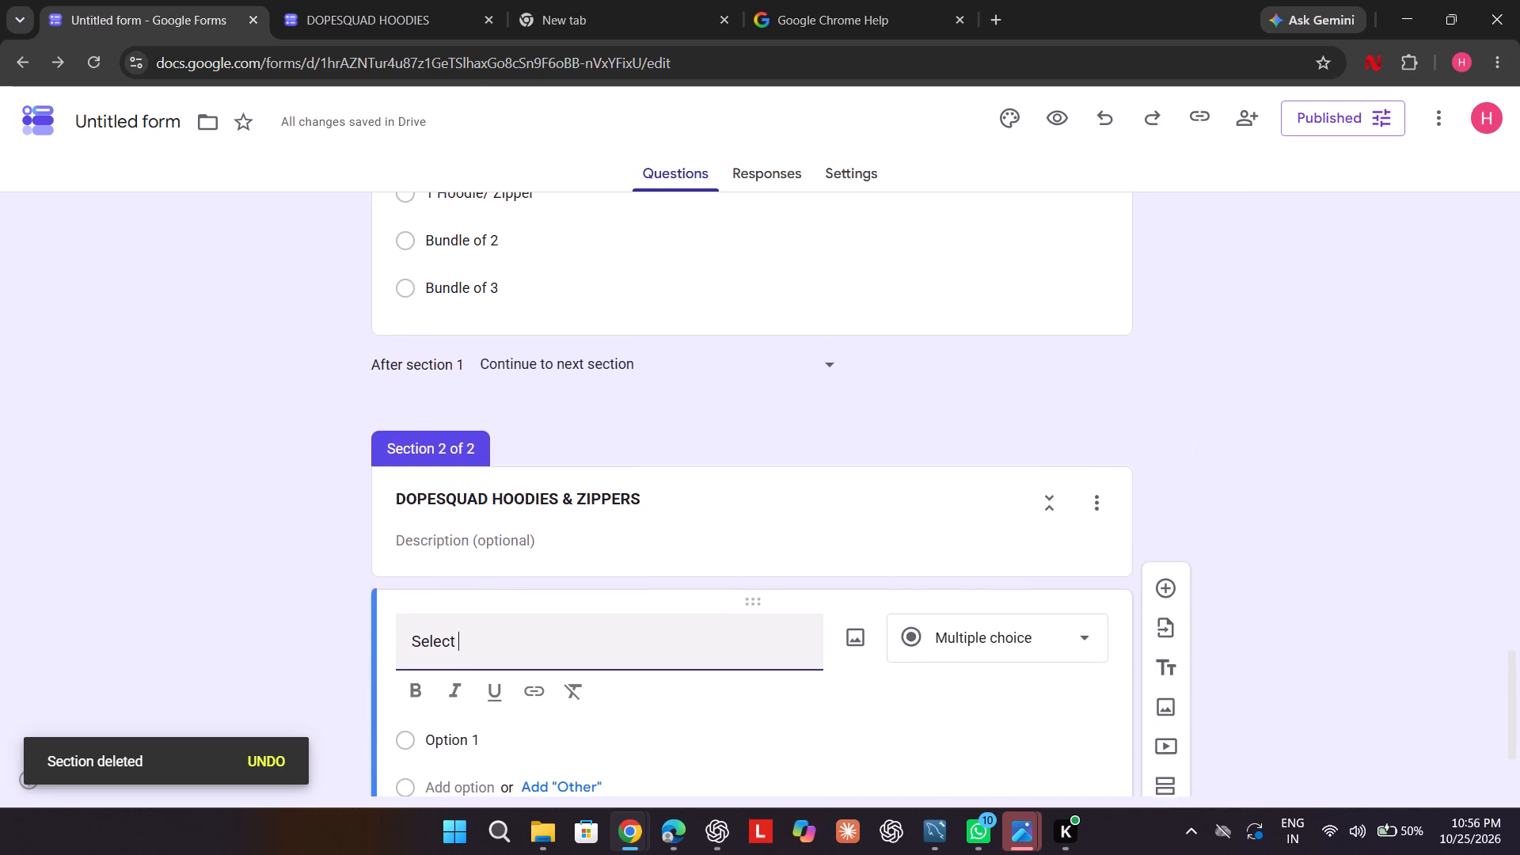
pyautogui.scroll(2, 639, 465)
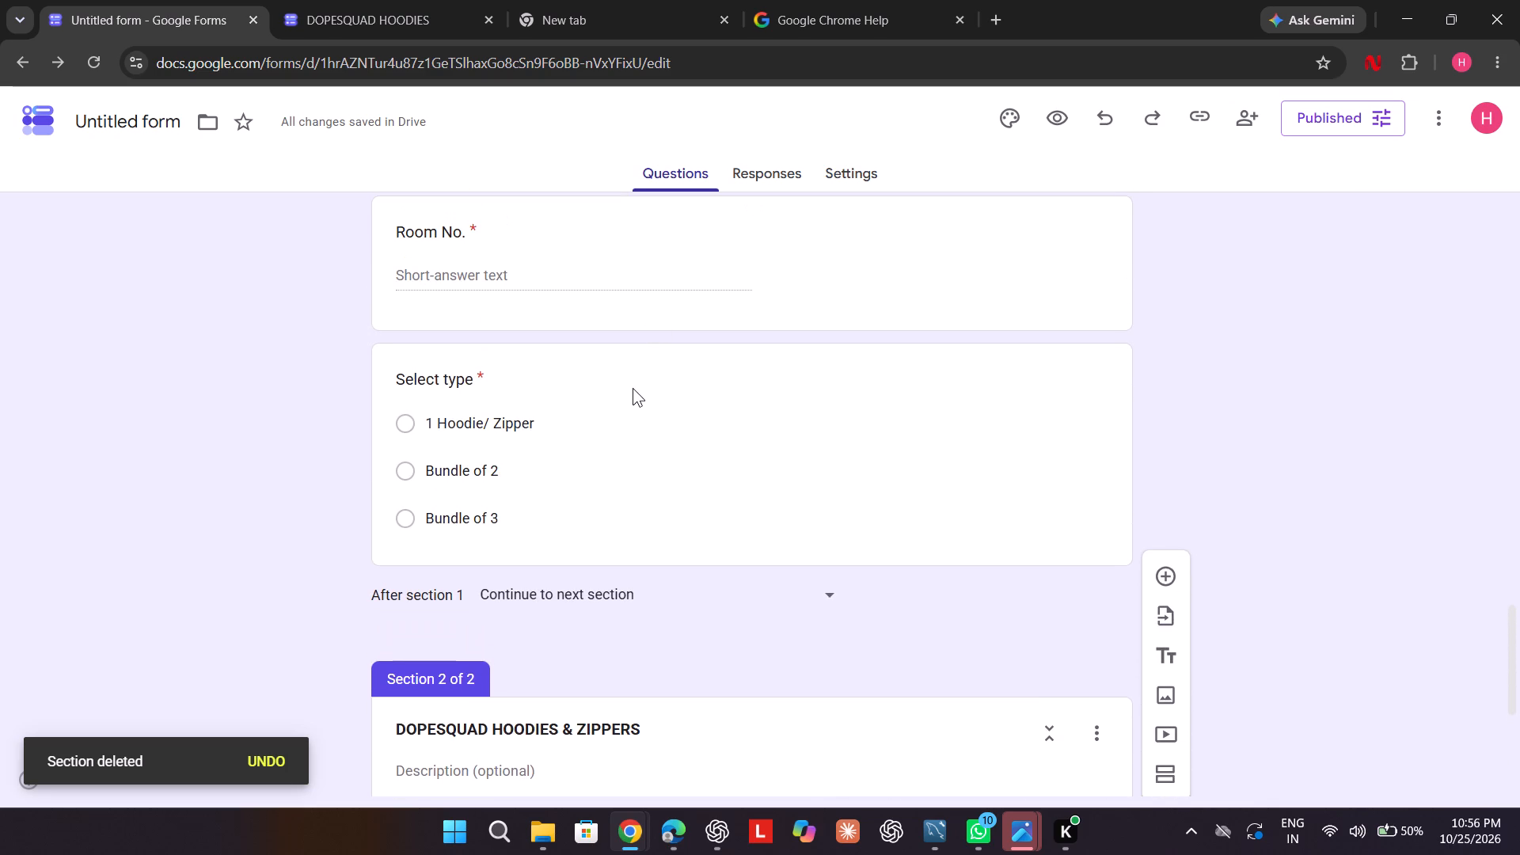
pyautogui.click(633, 388)
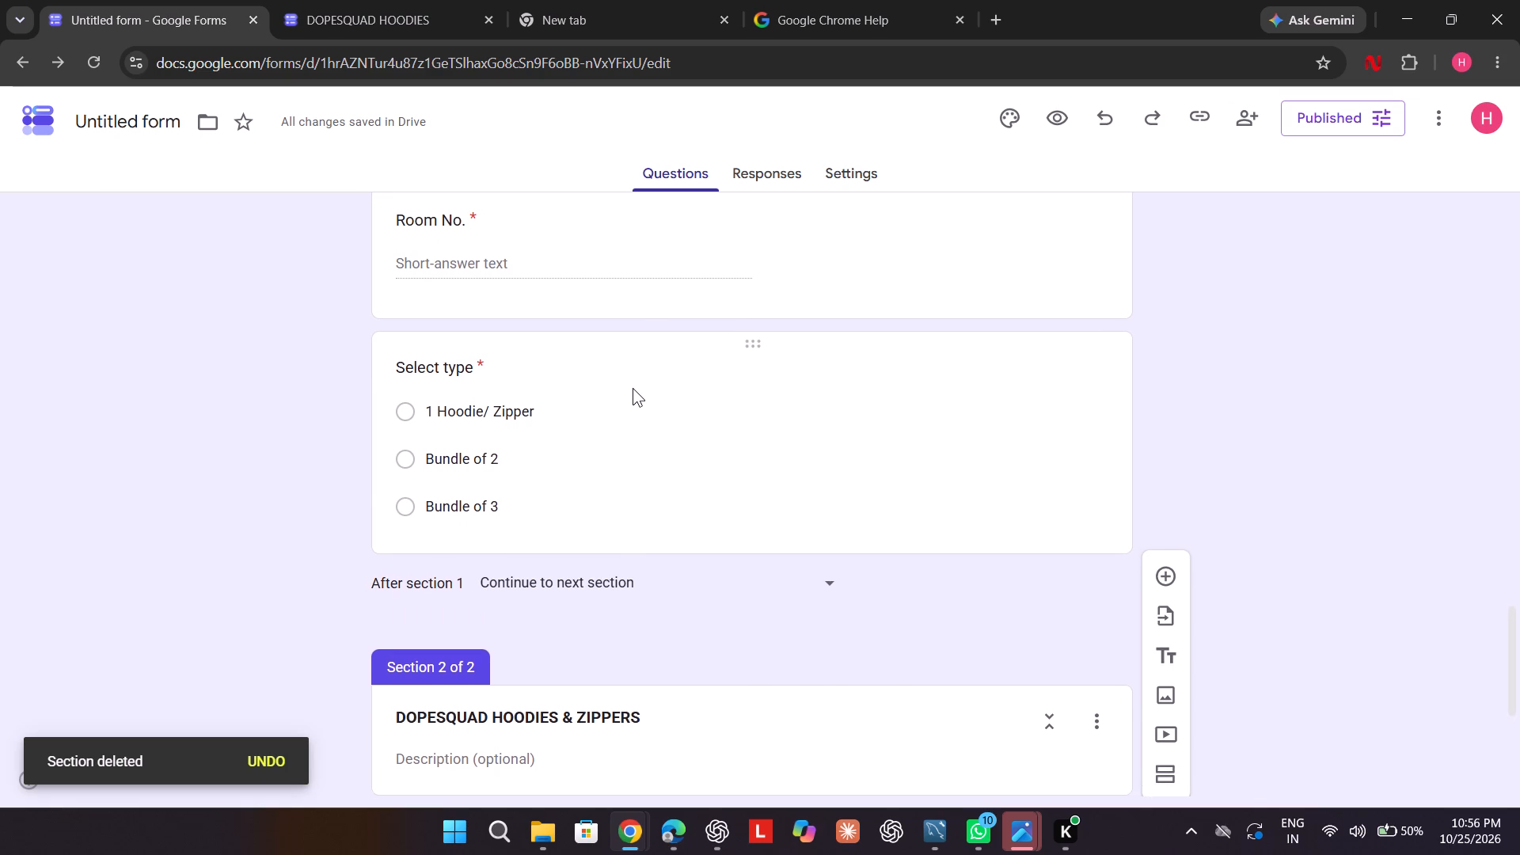
pyautogui.click(564, 469)
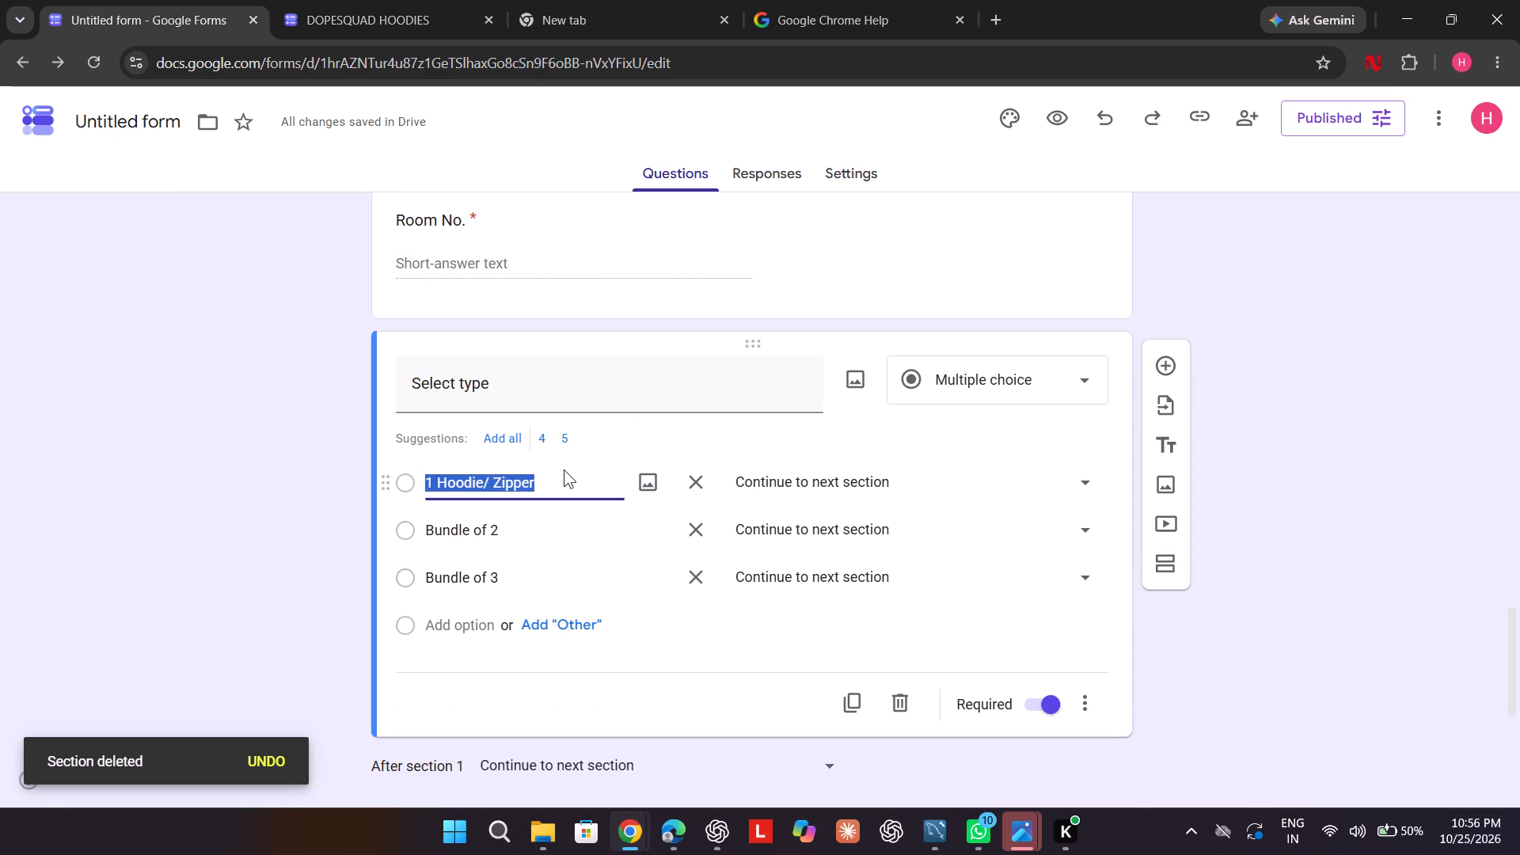
pyautogui.click(564, 469)
pyautogui.click(557, 498)
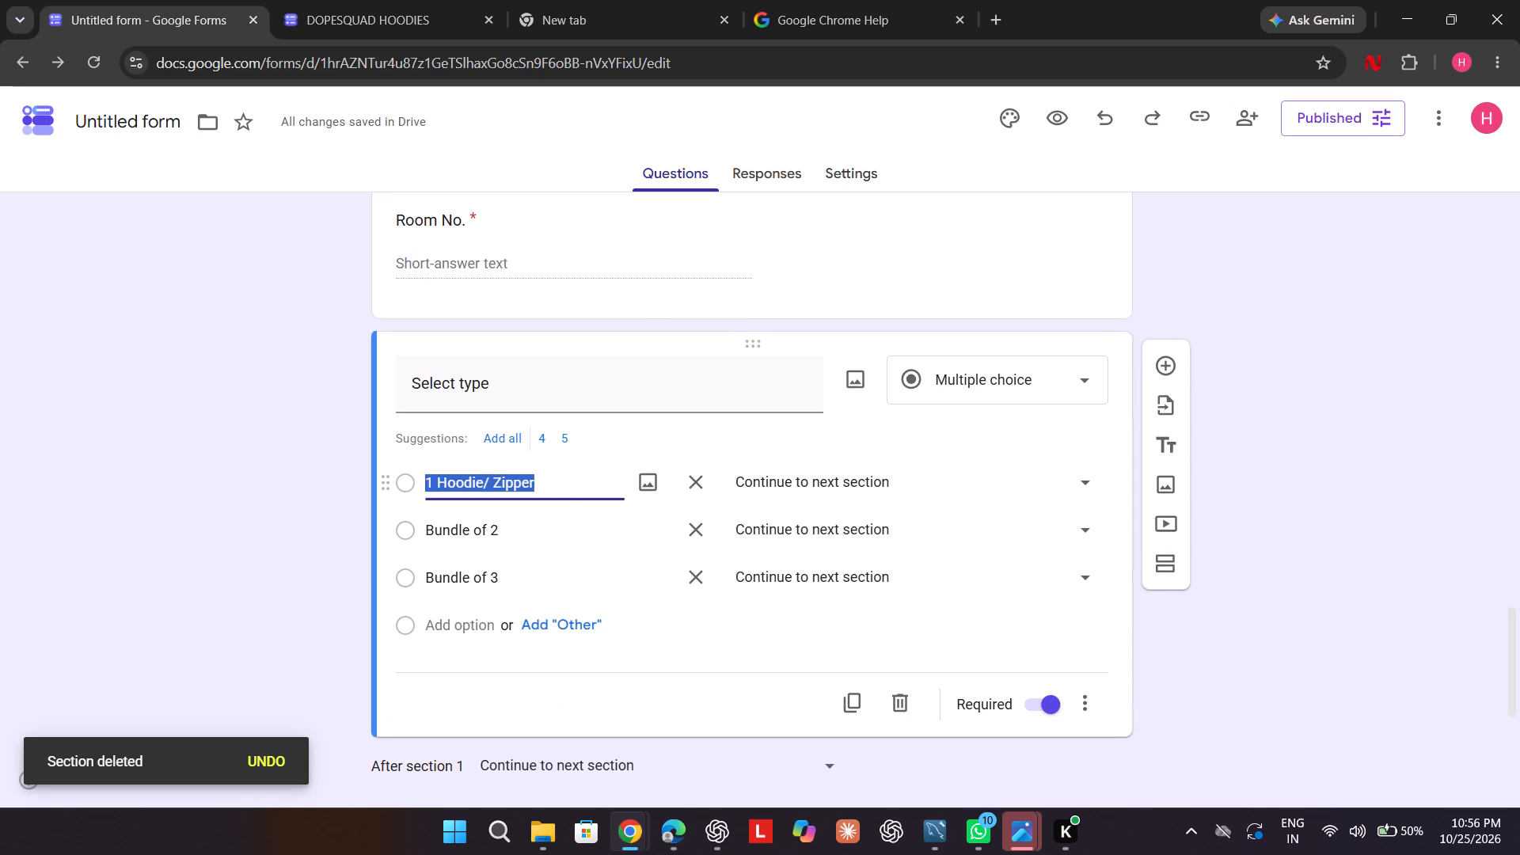
pyautogui.click(563, 490)
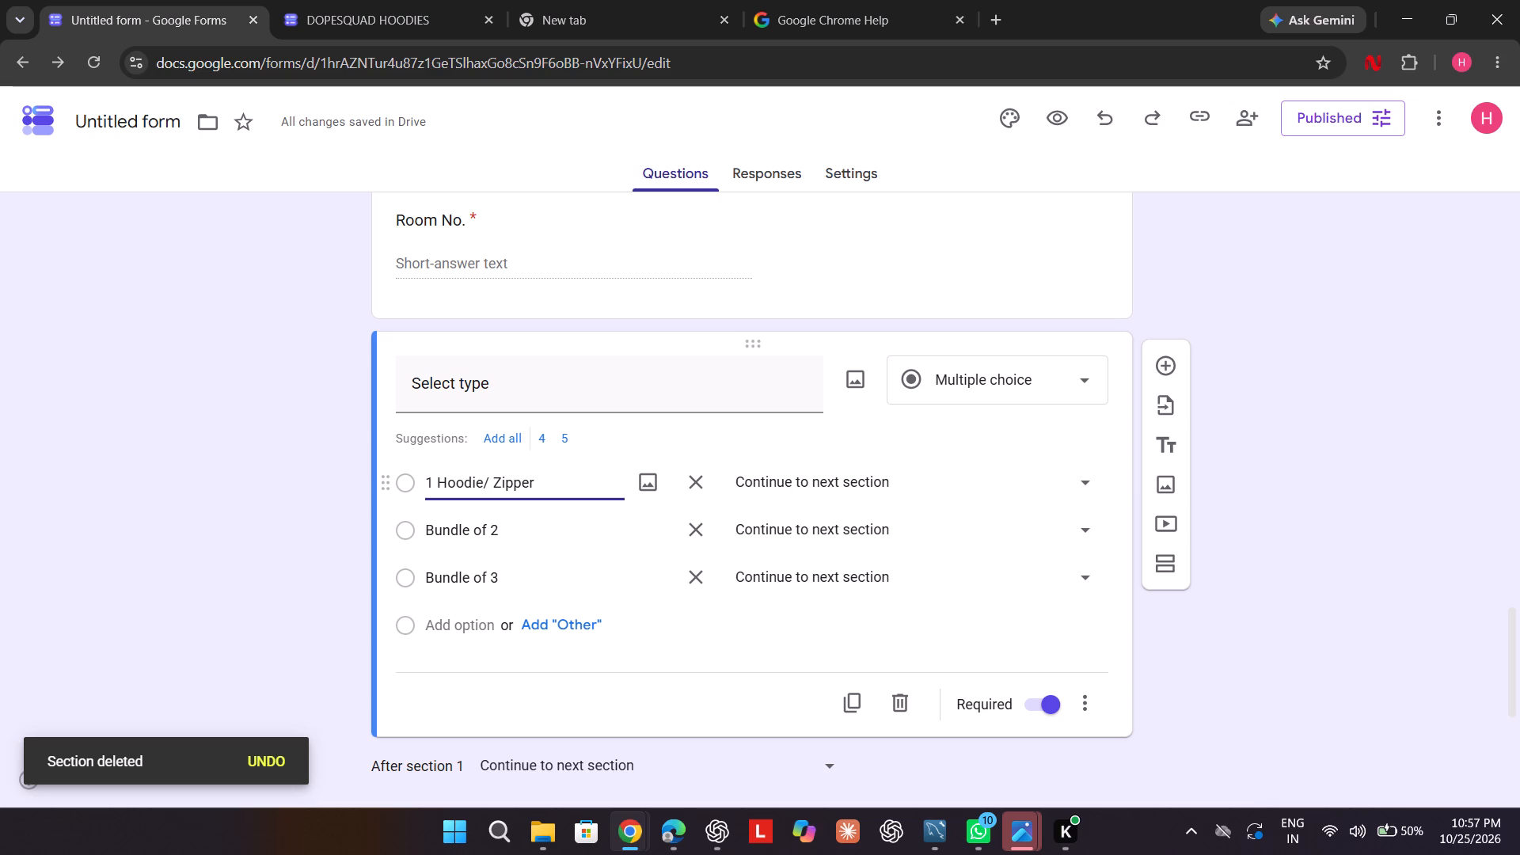
# Give section 2's "Select" question the options "Hoodie" and "Zipper" and make it required.
pyautogui.scroll(-3, 563, 490)
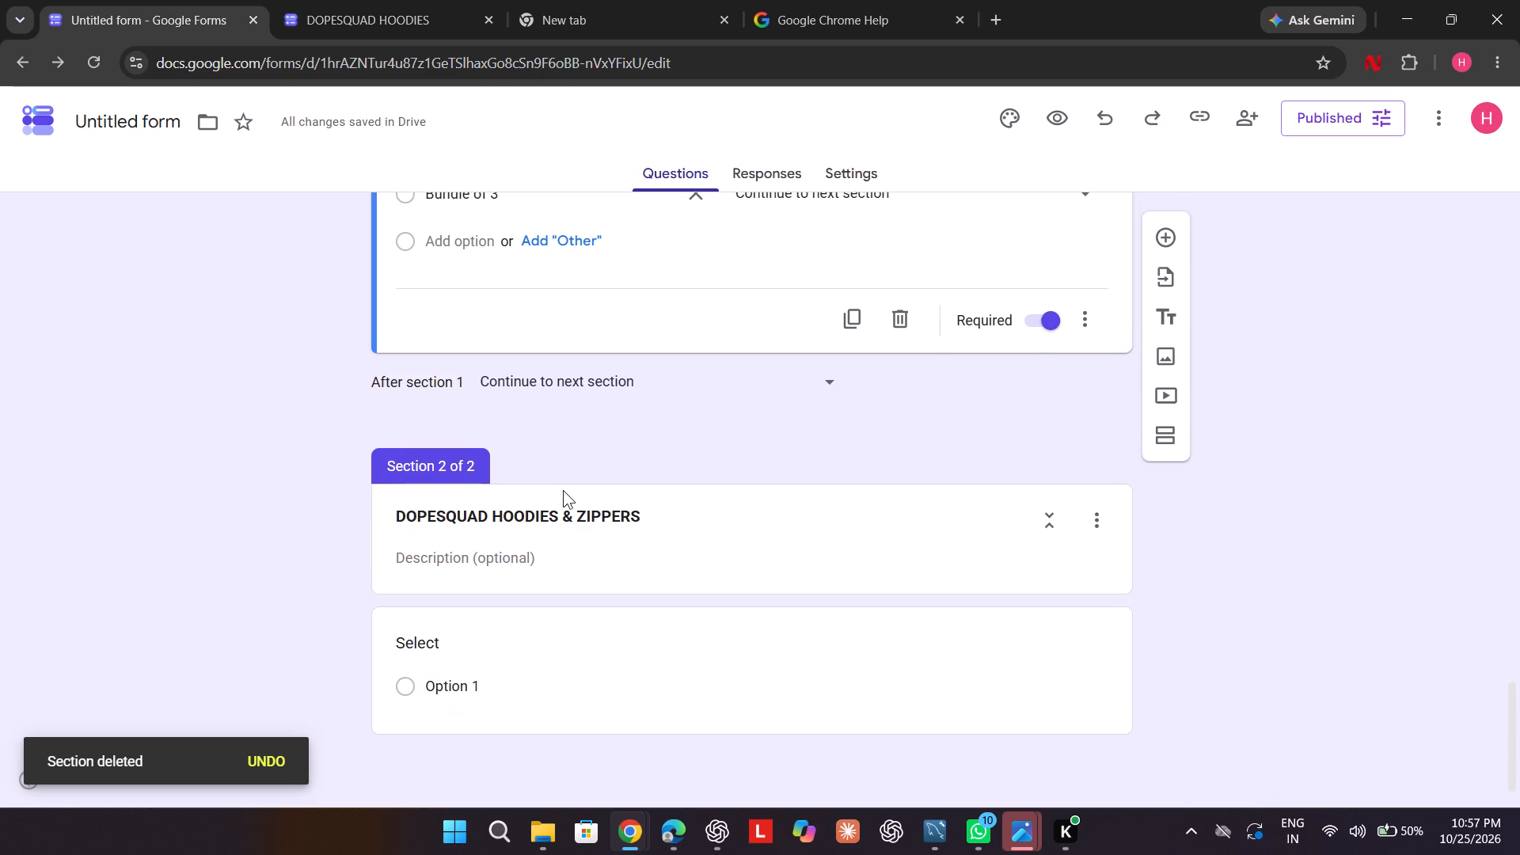
pyautogui.scroll(-1, 563, 490)
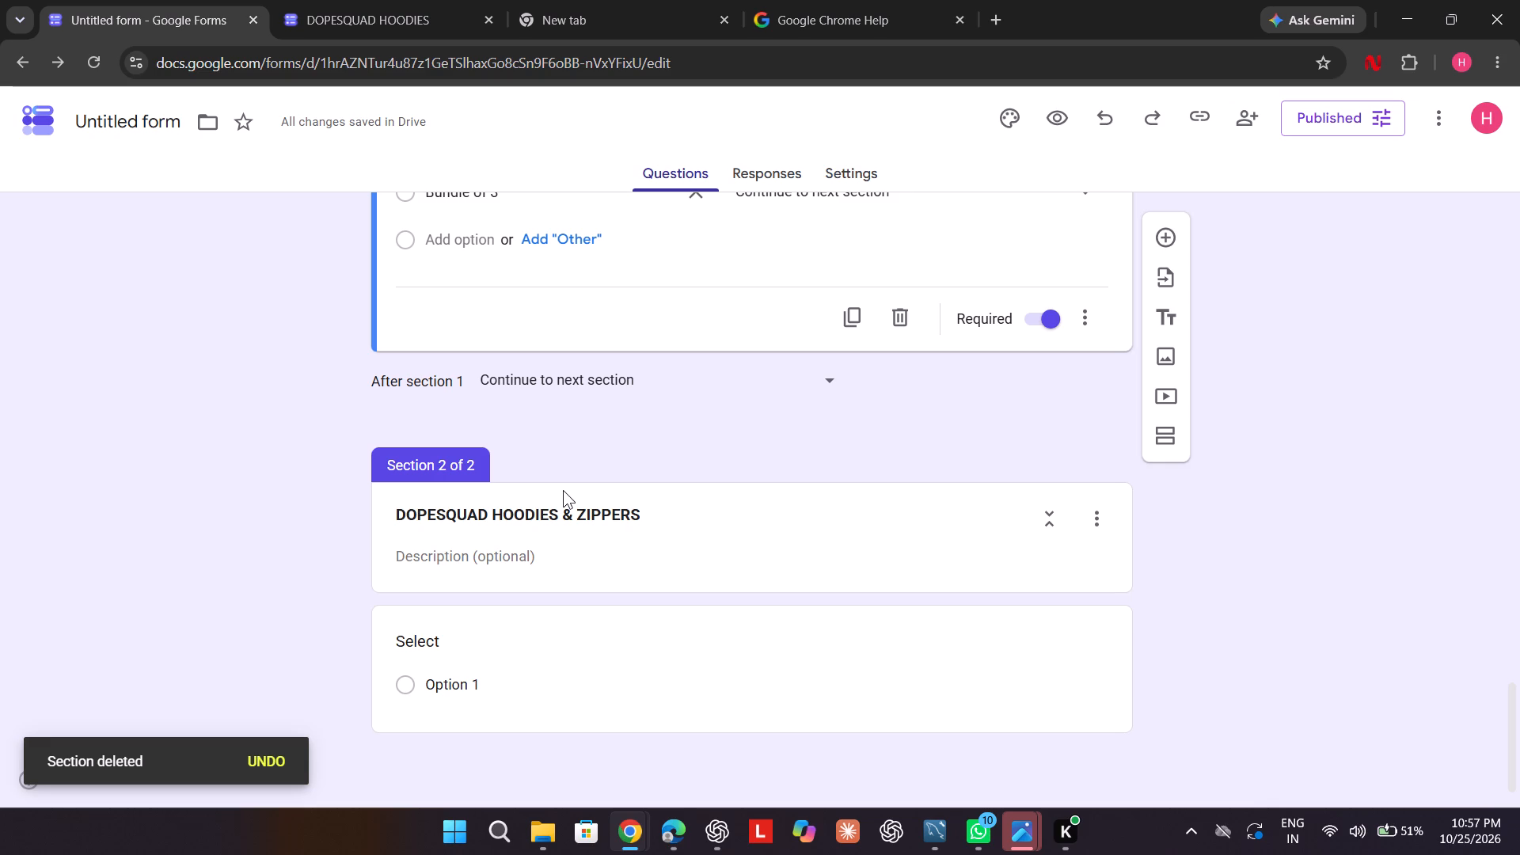
pyautogui.scroll(-2, 563, 490)
pyautogui.click(516, 643)
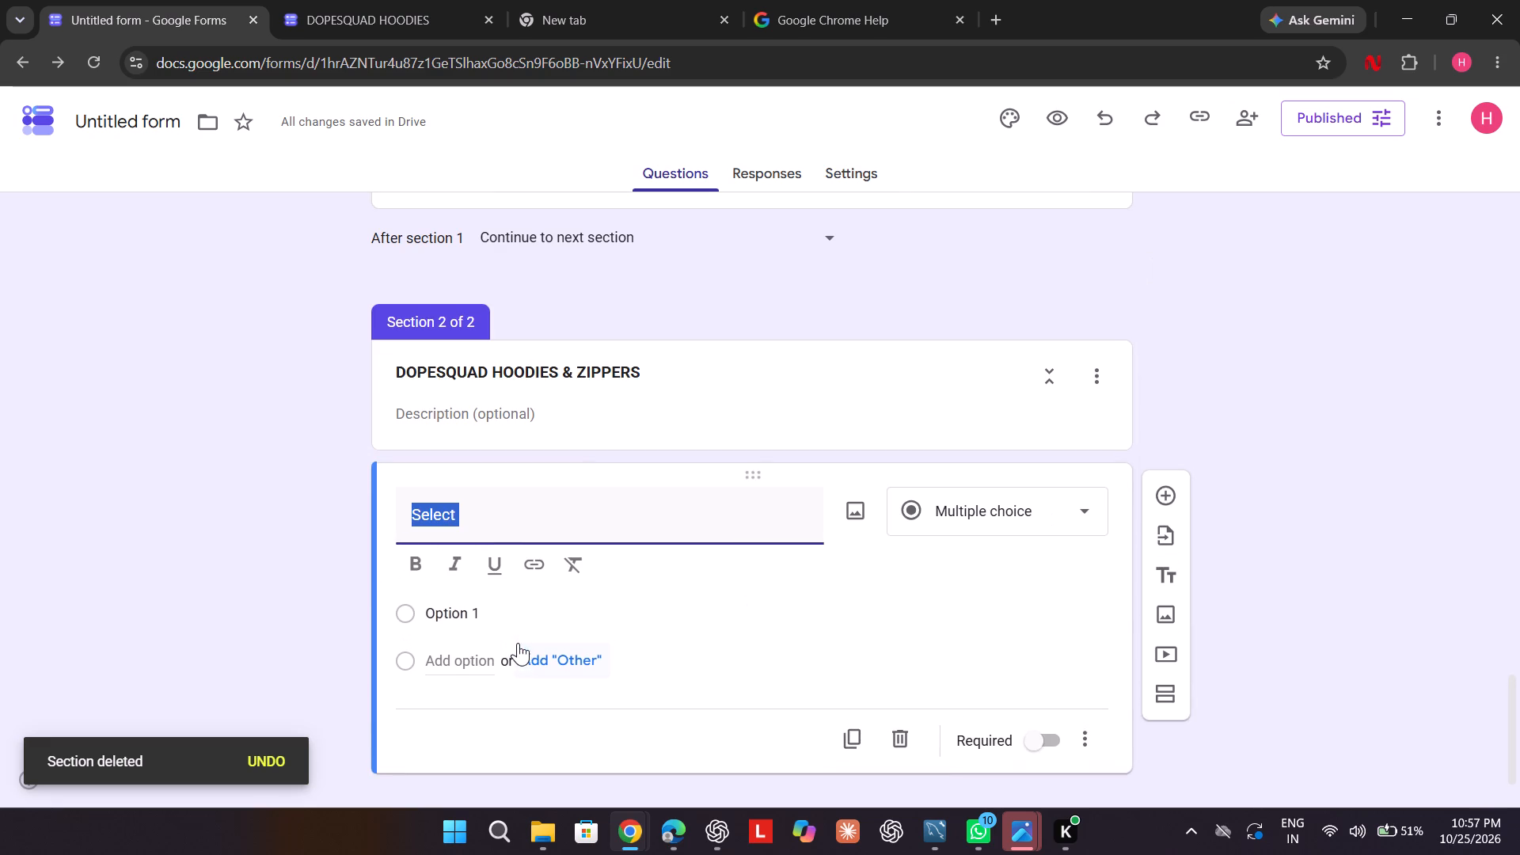
pyautogui.click(556, 538)
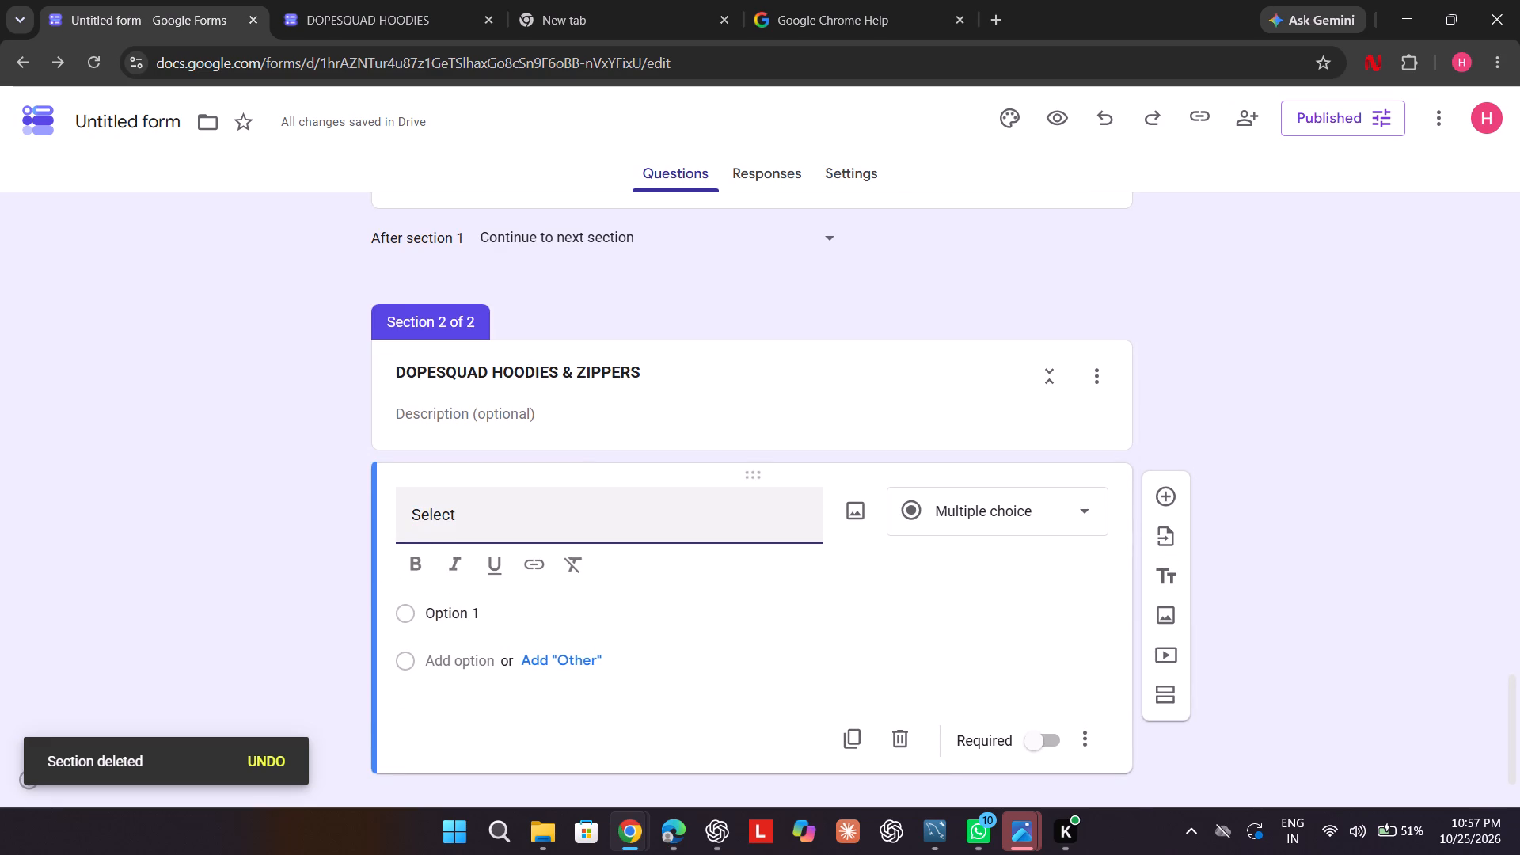
pyautogui.click(454, 606)
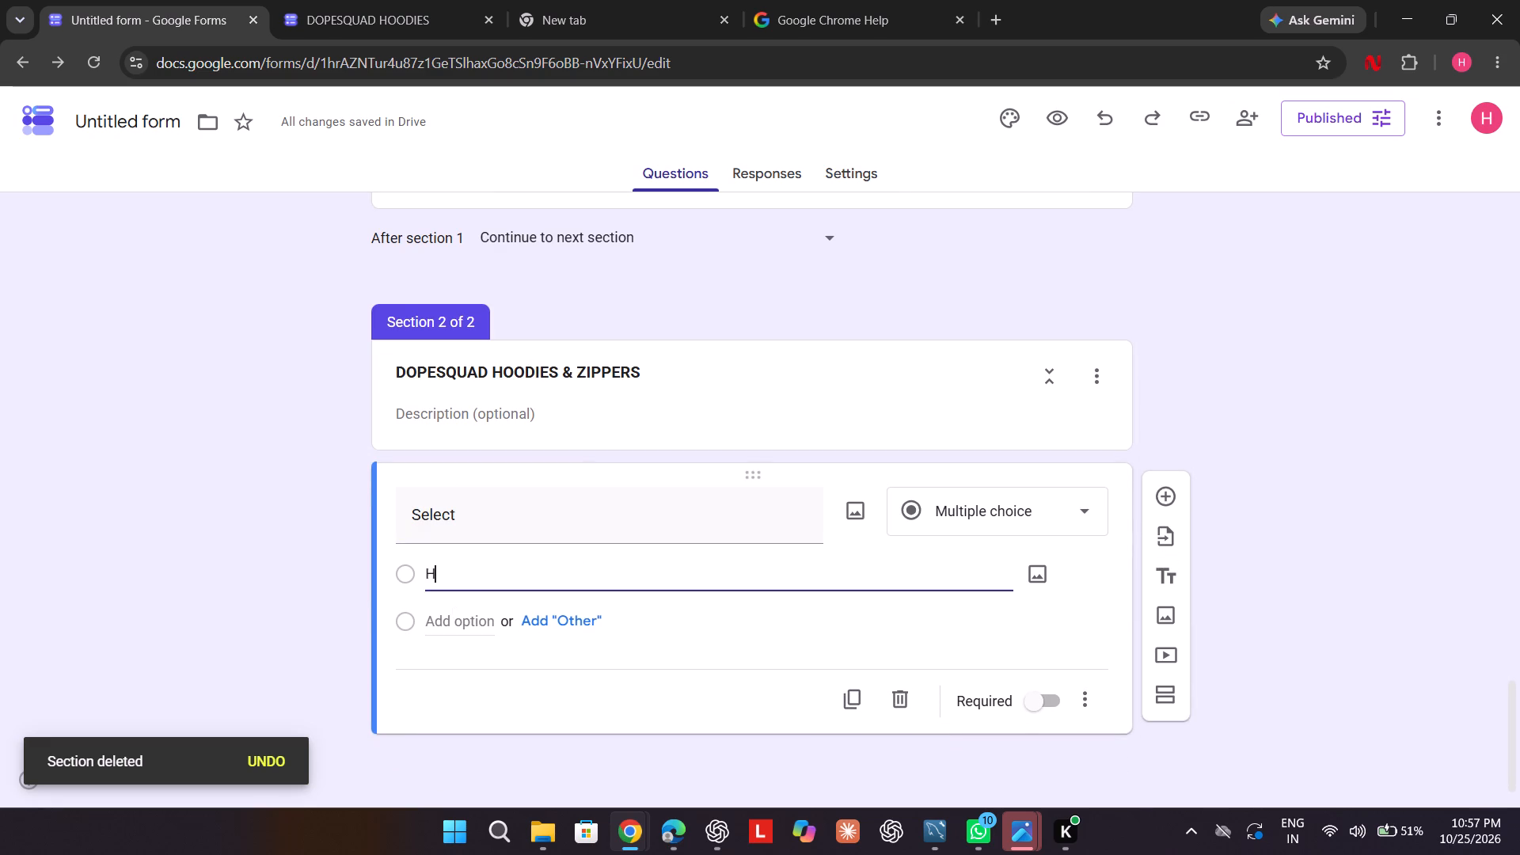
pyautogui.write('oodie')
pyautogui.click(462, 627)
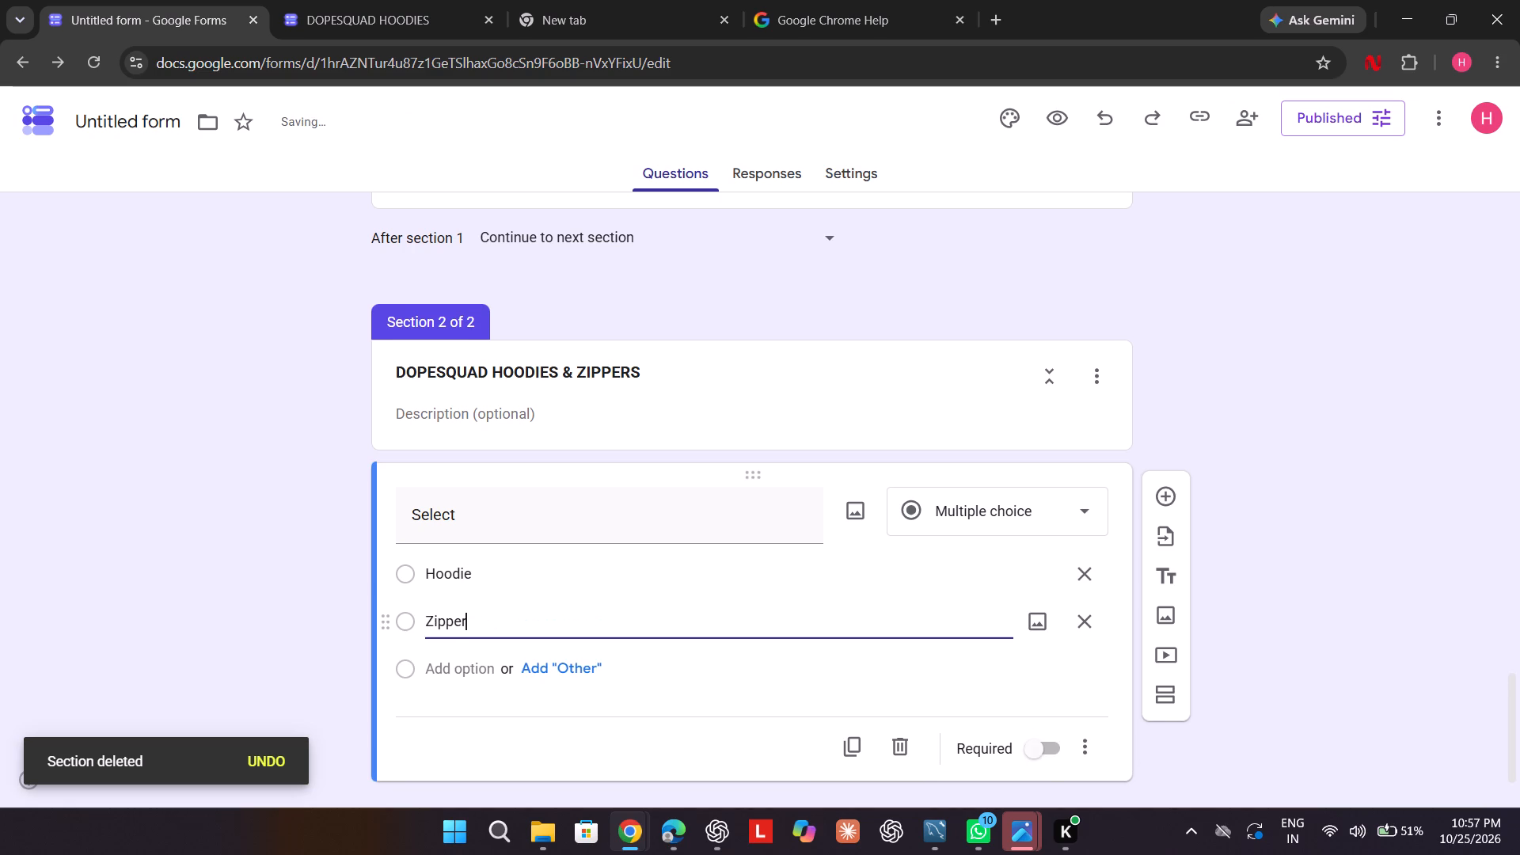
pyautogui.scroll(-1, 462, 627)
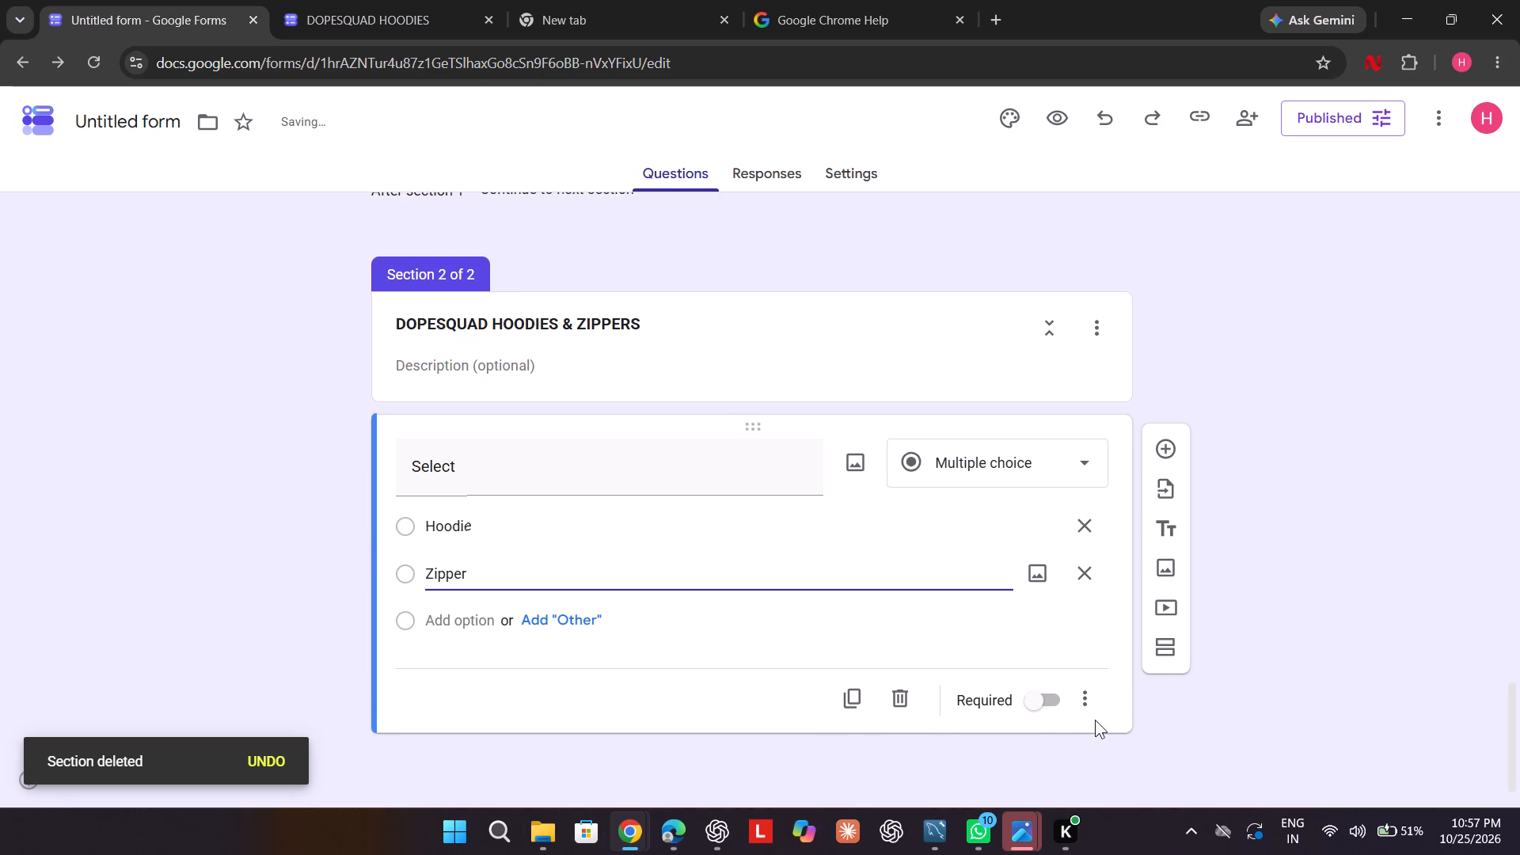
pyautogui.click(1058, 696)
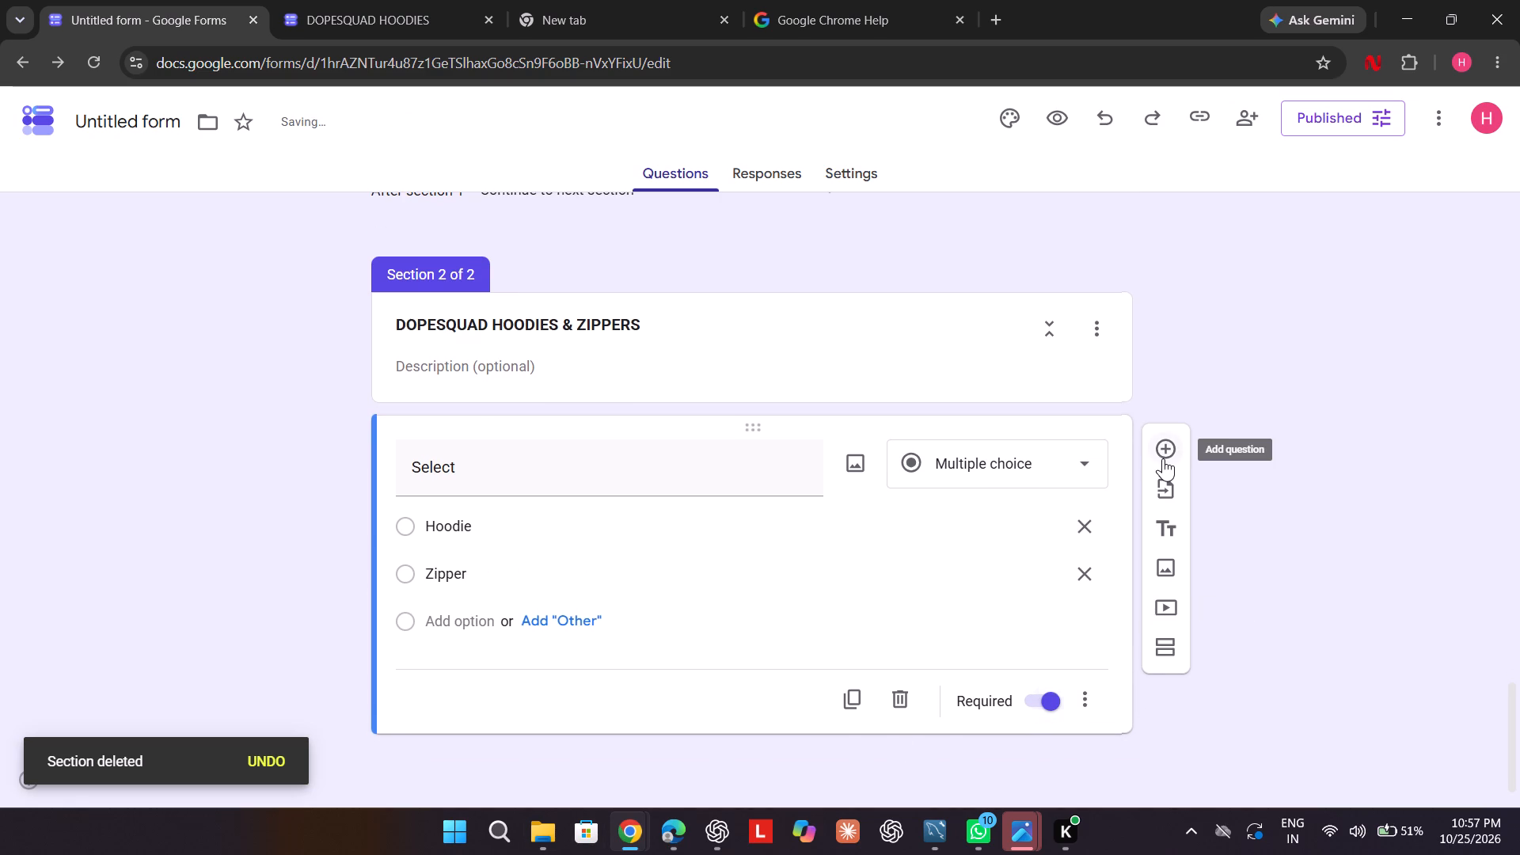
# Add another question below the Hoodie/Zipper question in section 2 and title it "Select".
pyautogui.click(1161, 458)
pyautogui.scroll(-2, 1161, 458)
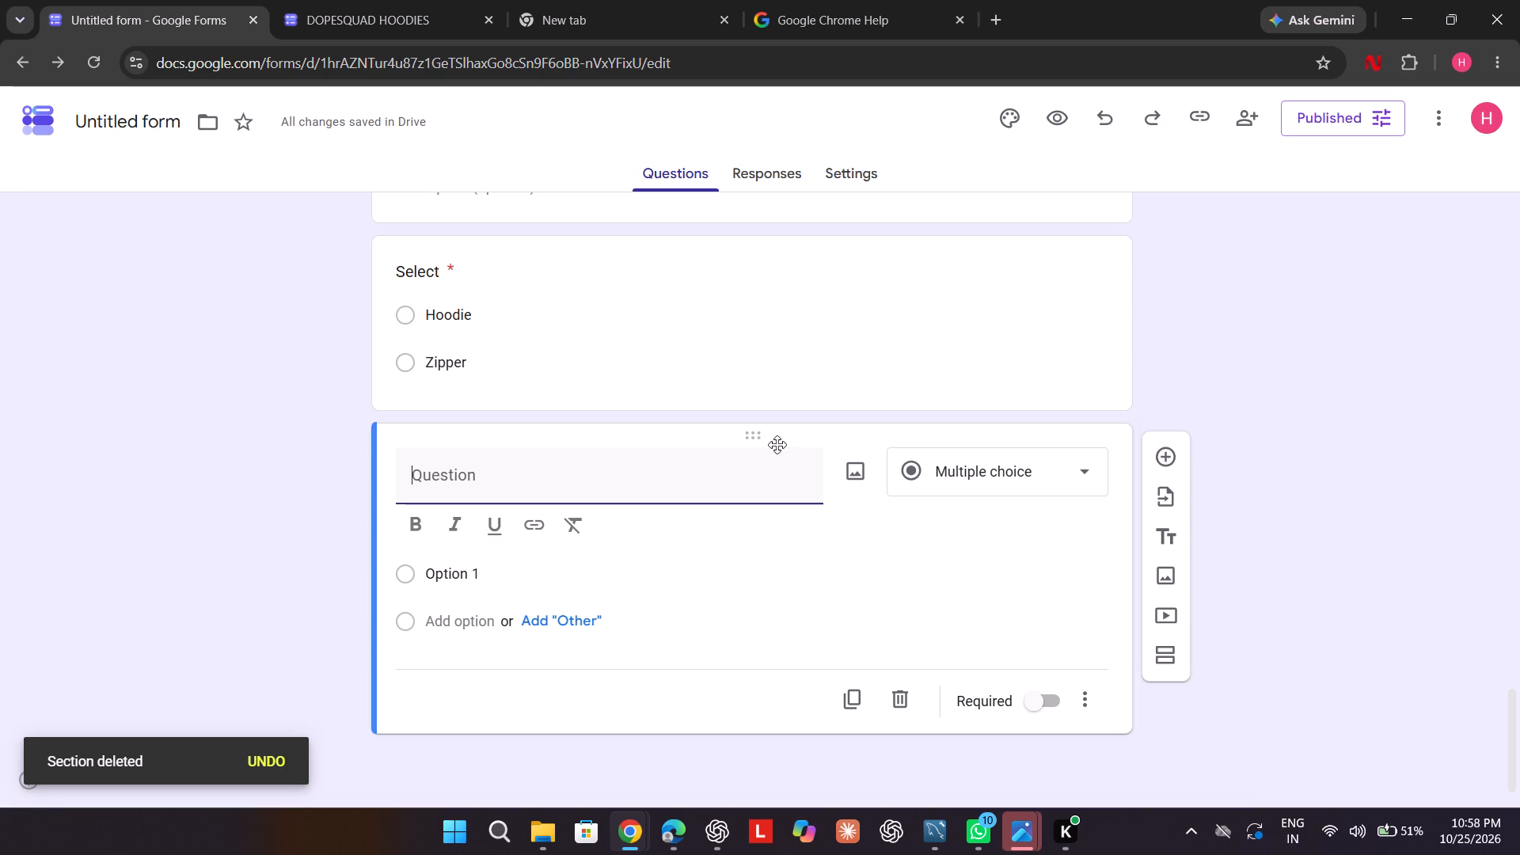
pyautogui.write('se')
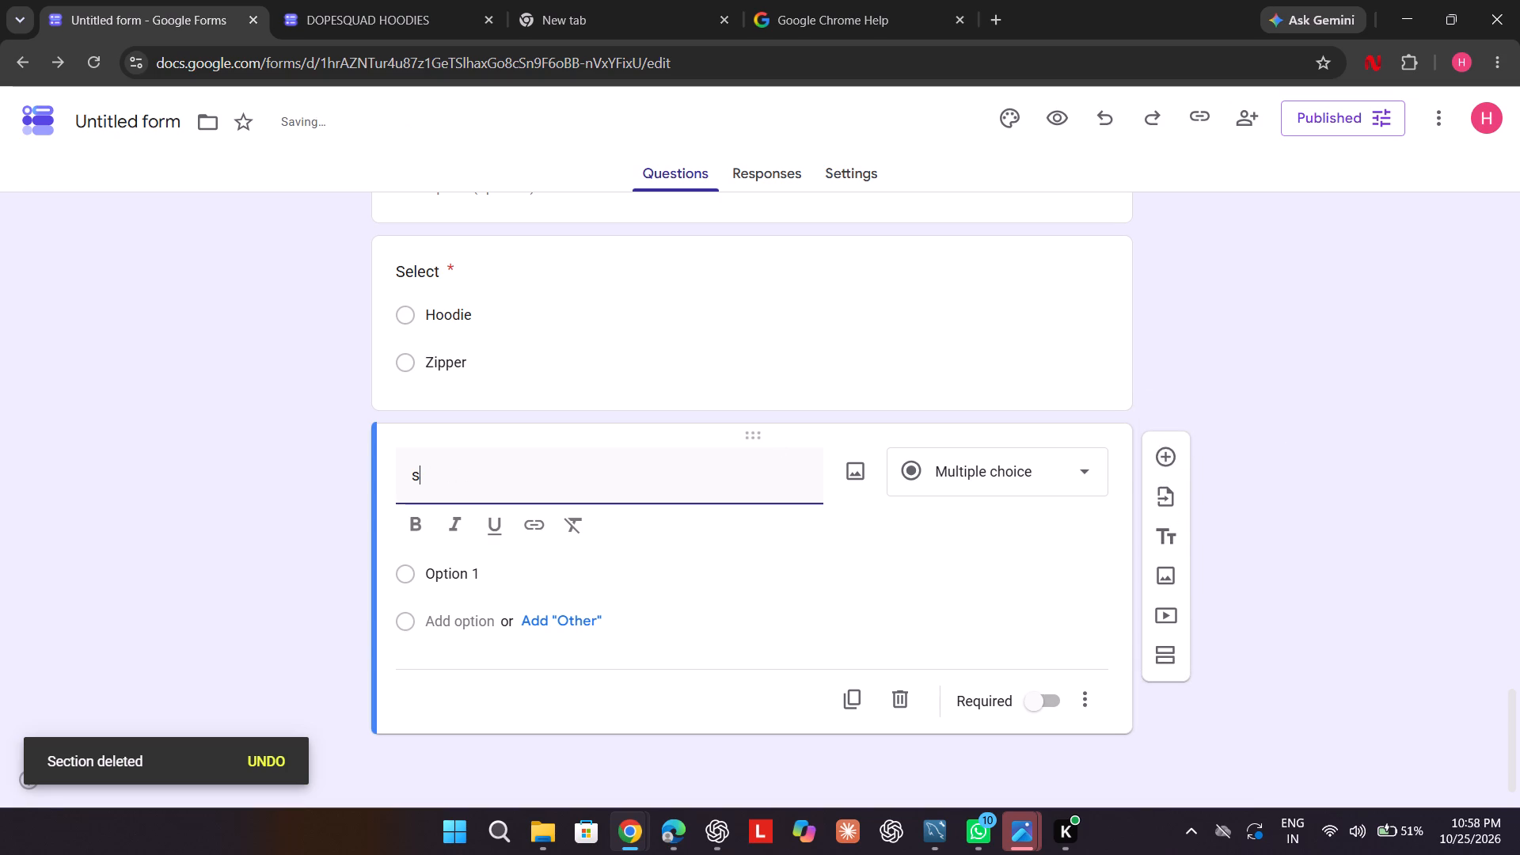
pyautogui.press('BackSpace')
pyautogui.press('s')
pyautogui.press('BackSpace')
pyautogui.press('BackSpace')
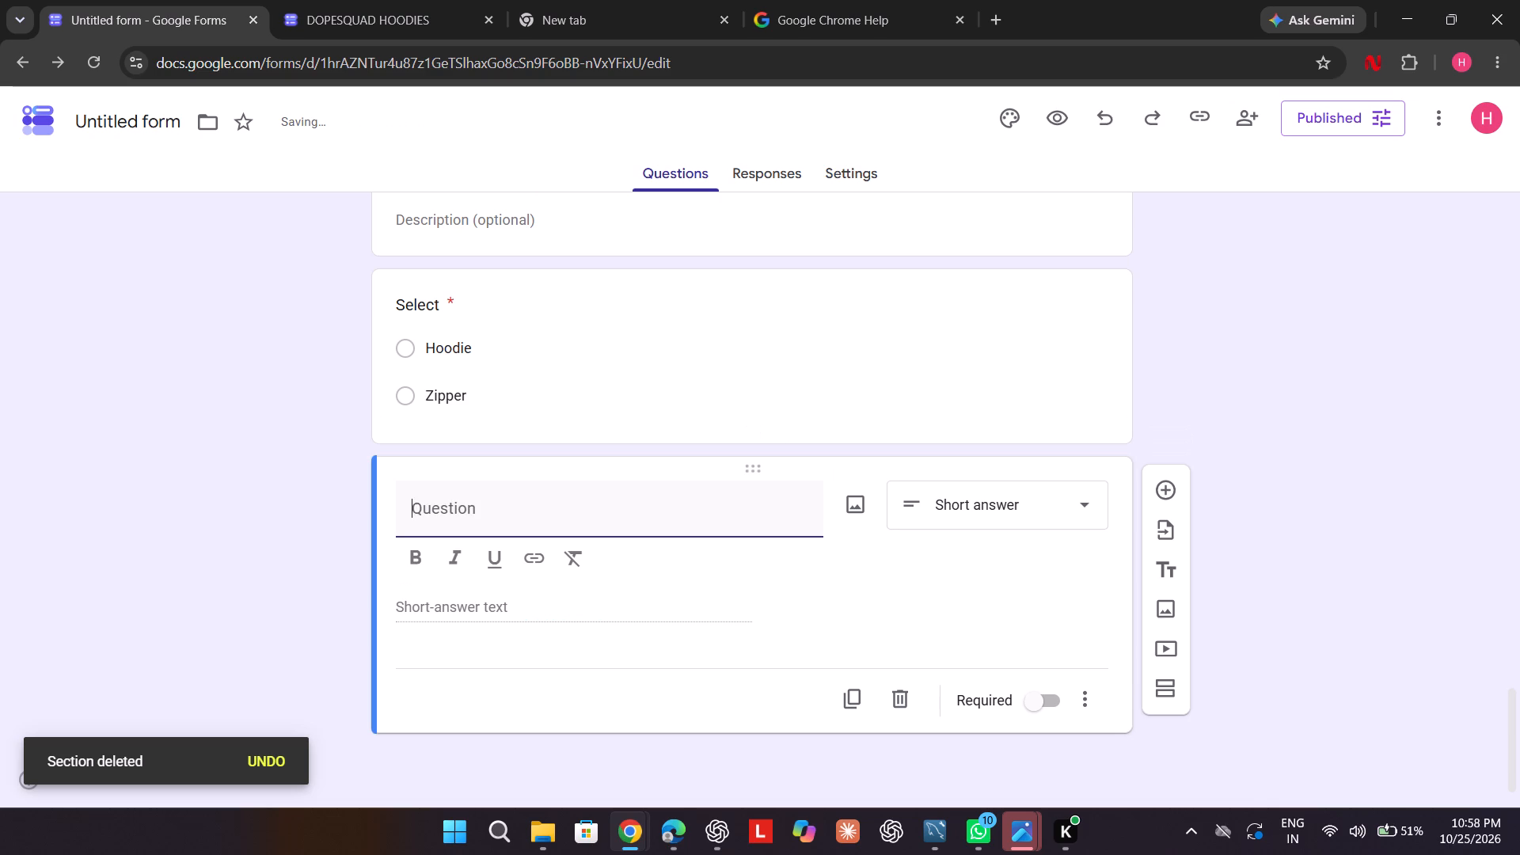
pyautogui.press('s')
pyautogui.press('BackSpace')
pyautogui.press('s')
pyautogui.write('elect')
# Look over section 1's title, description and hoodie and zipper product image.
pyautogui.scroll(11, 955, 322)
pyautogui.scroll(-1, 955, 322)
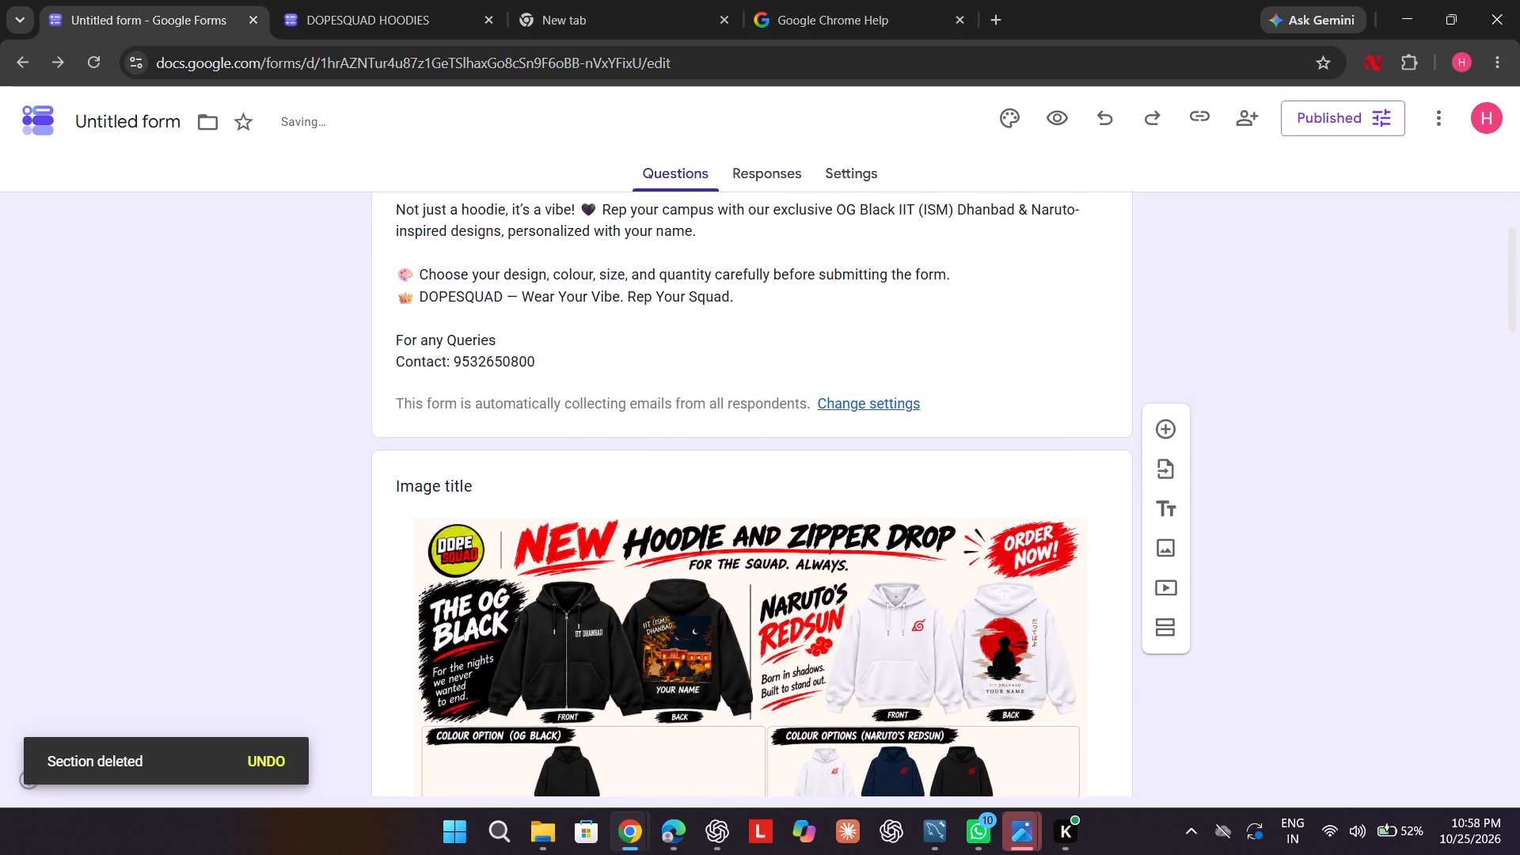
pyautogui.scroll(-1, 955, 322)
pyautogui.scroll(3, 955, 322)
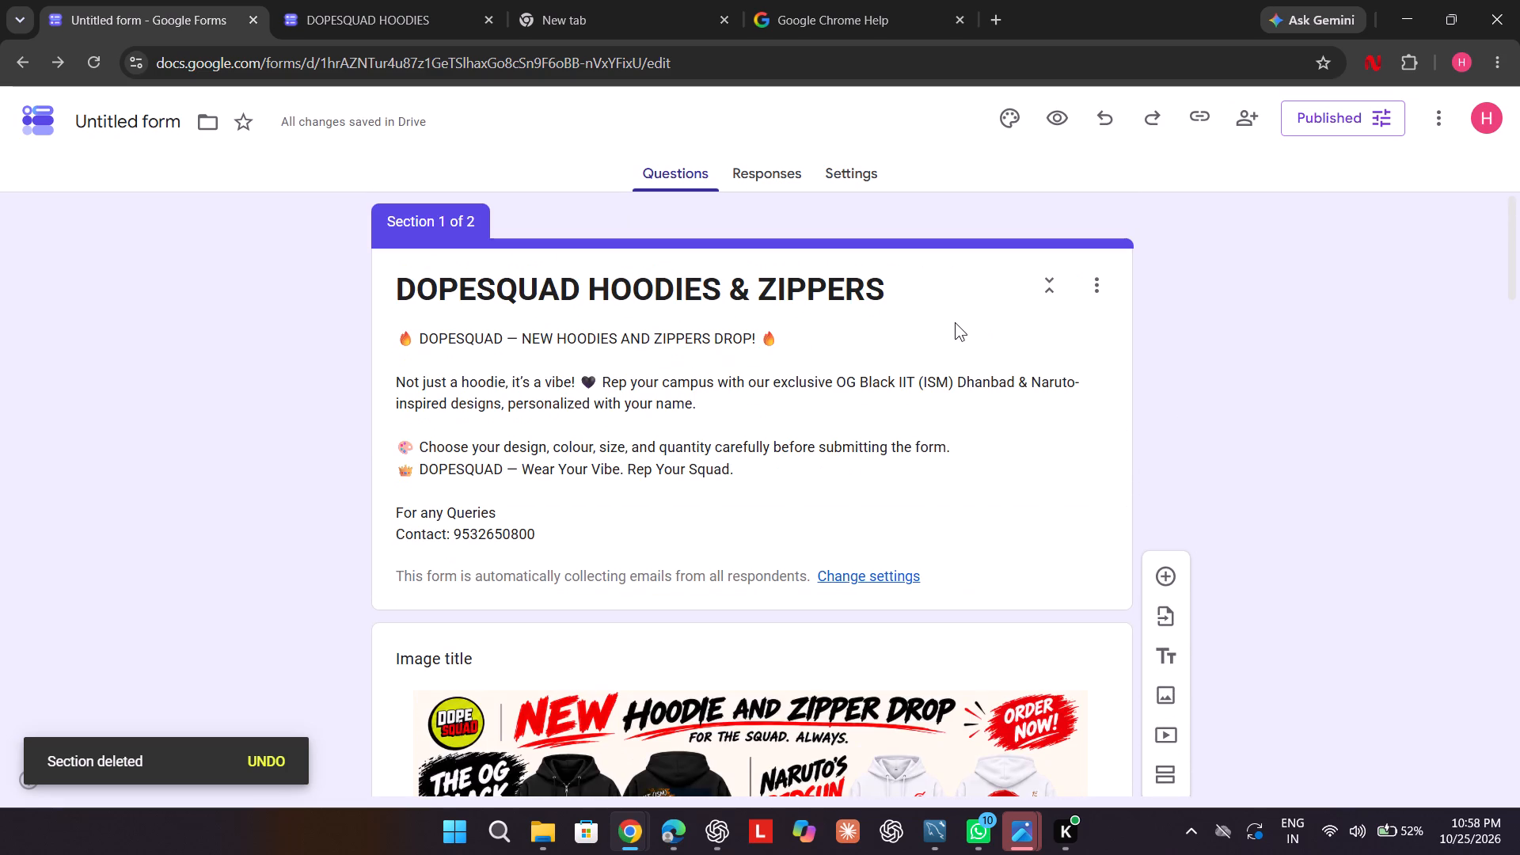
pyautogui.scroll(-1, 955, 322)
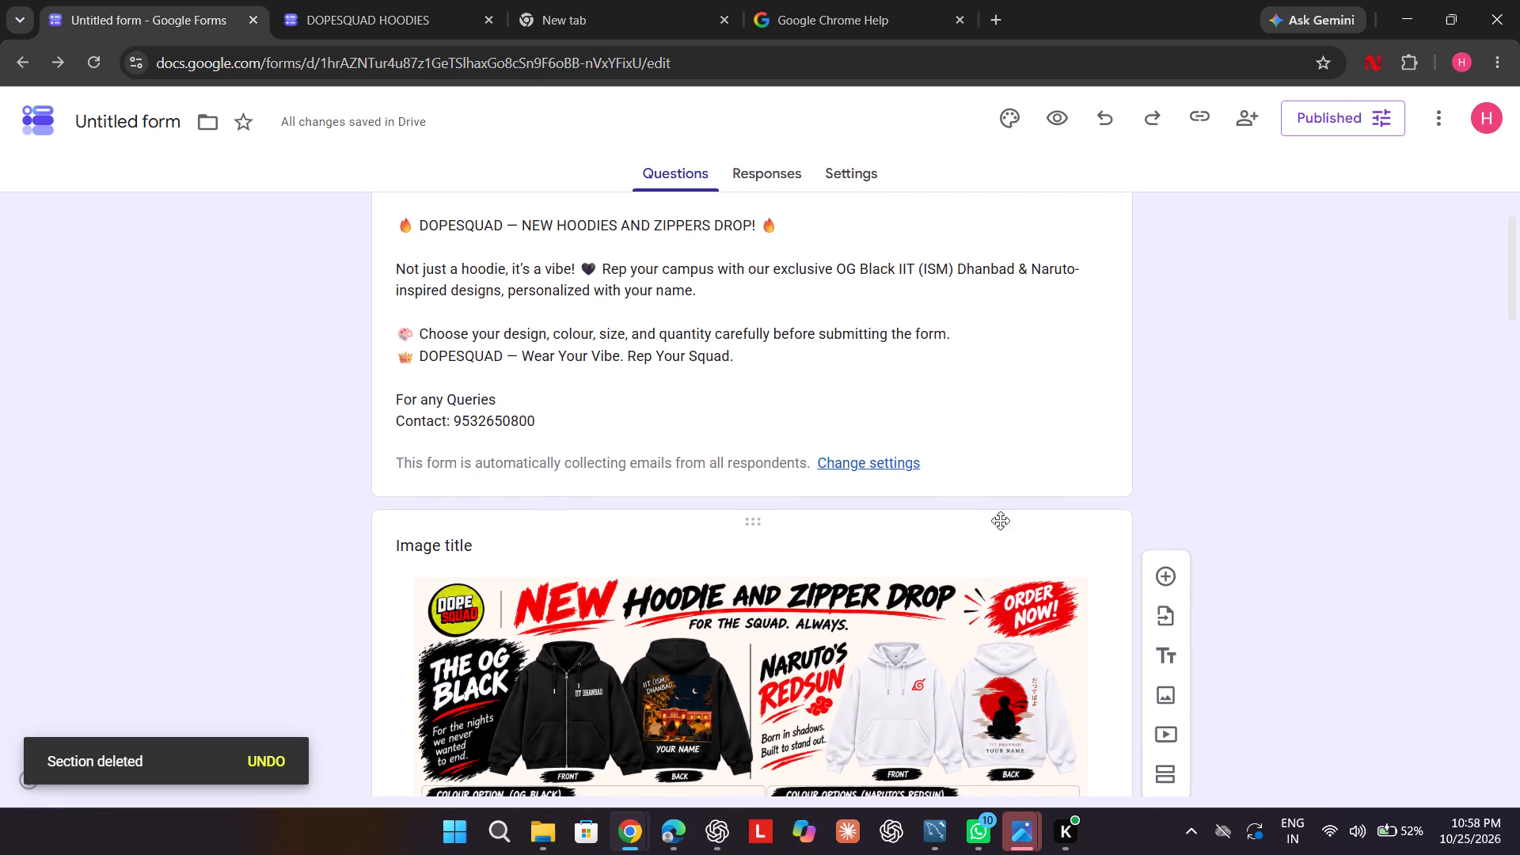
pyautogui.moveTo(996, 560); pyautogui.dragTo(988, 487)
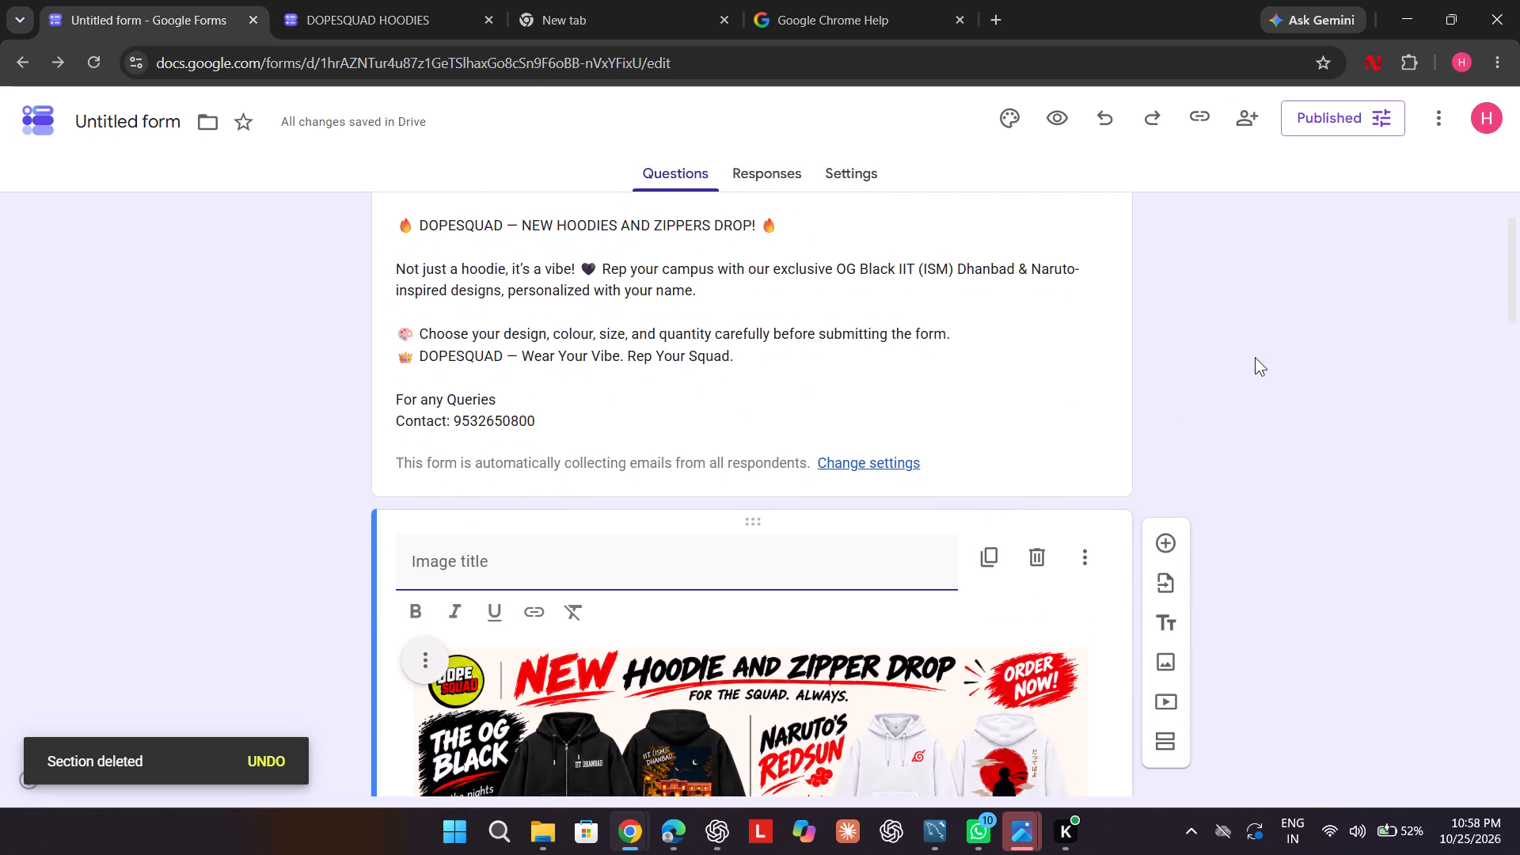
pyautogui.click(1255, 357)
pyautogui.scroll(3, 1255, 357)
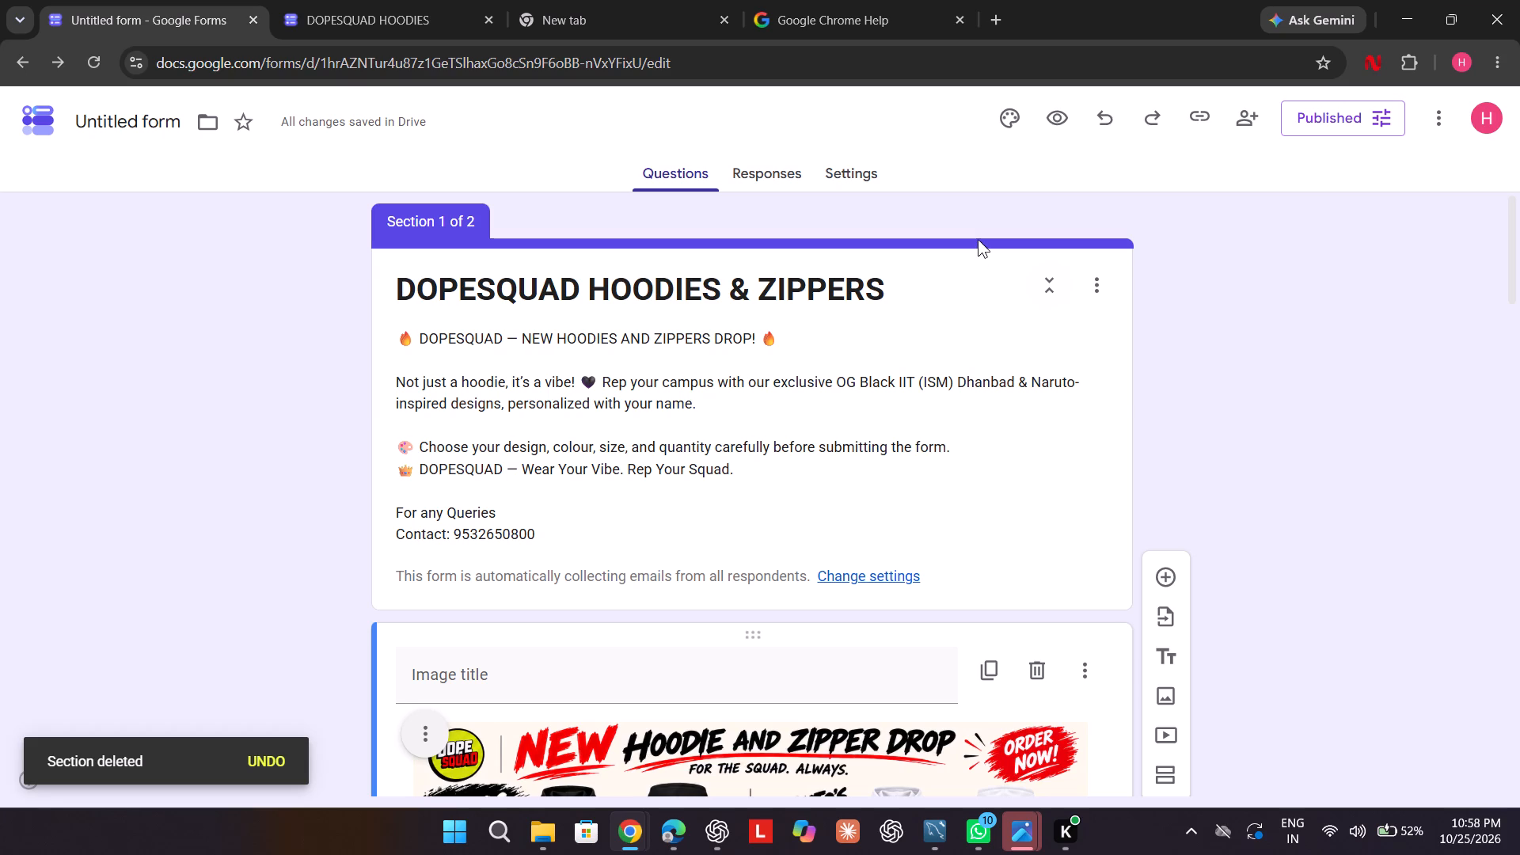
pyautogui.click(978, 239)
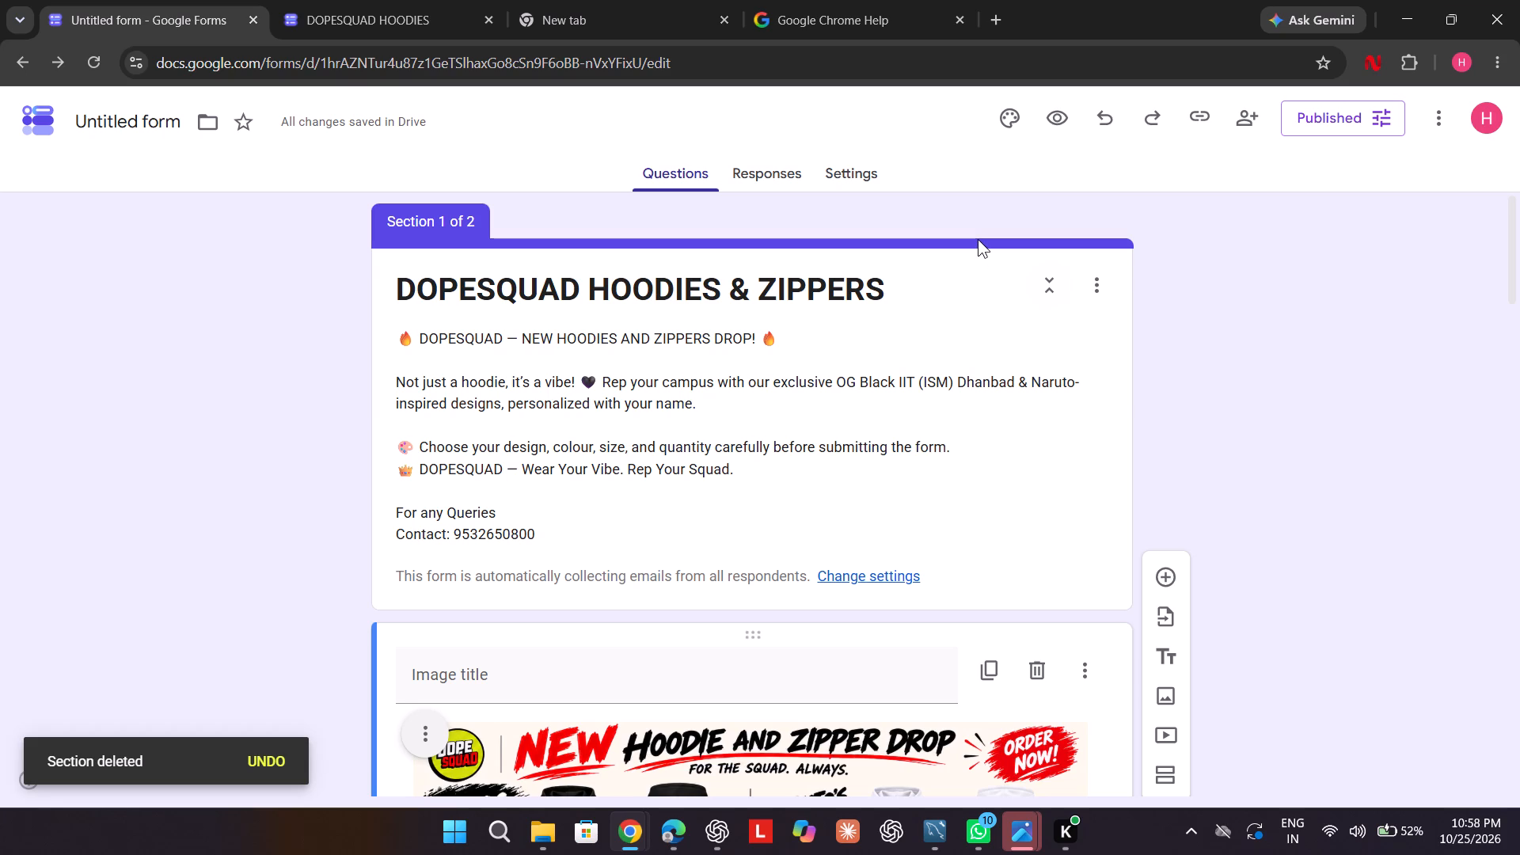
pyautogui.click(978, 239)
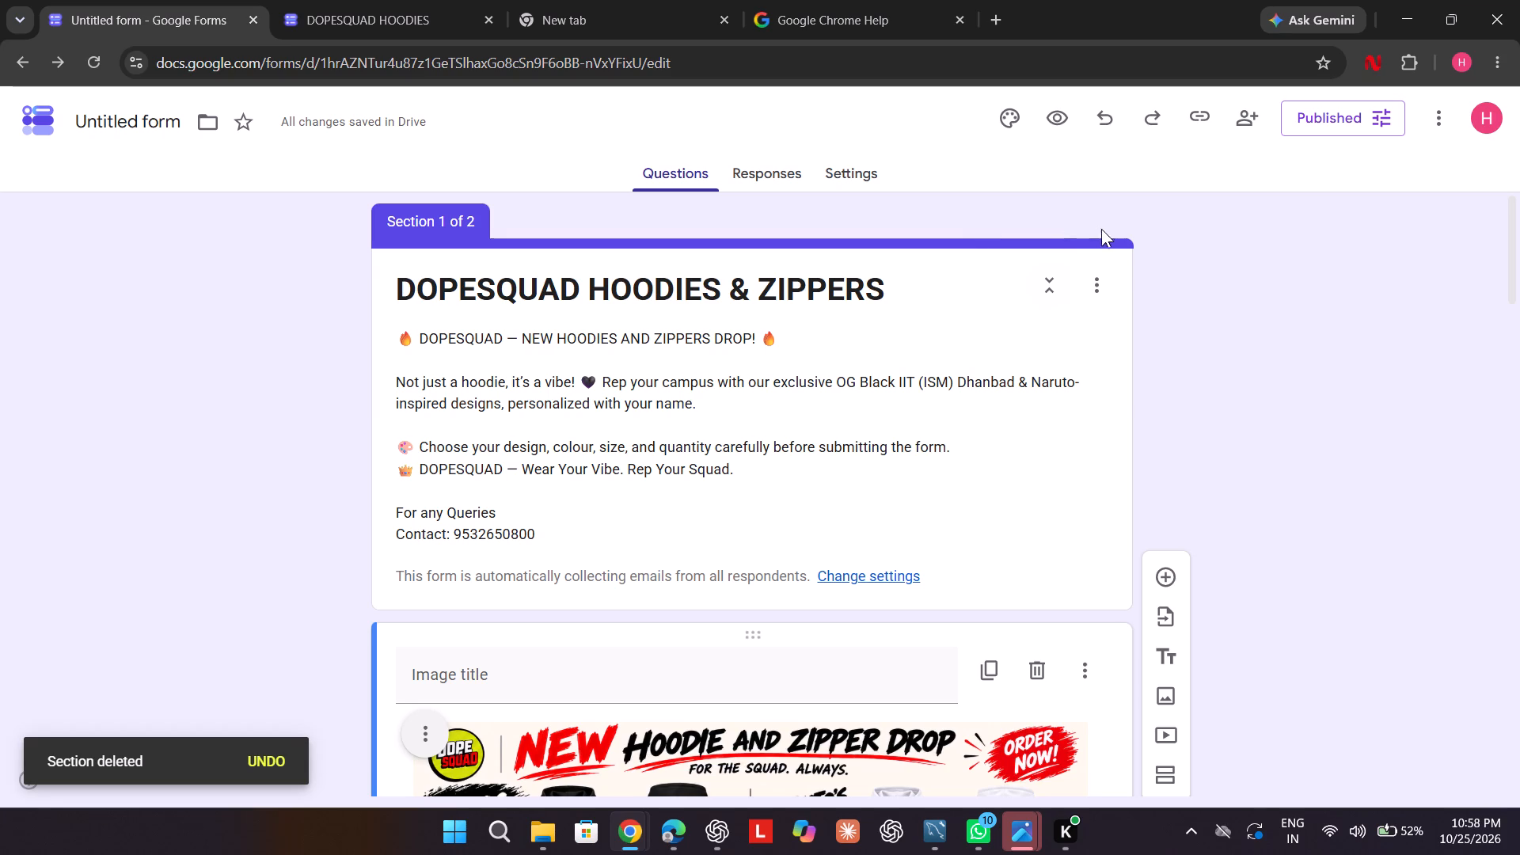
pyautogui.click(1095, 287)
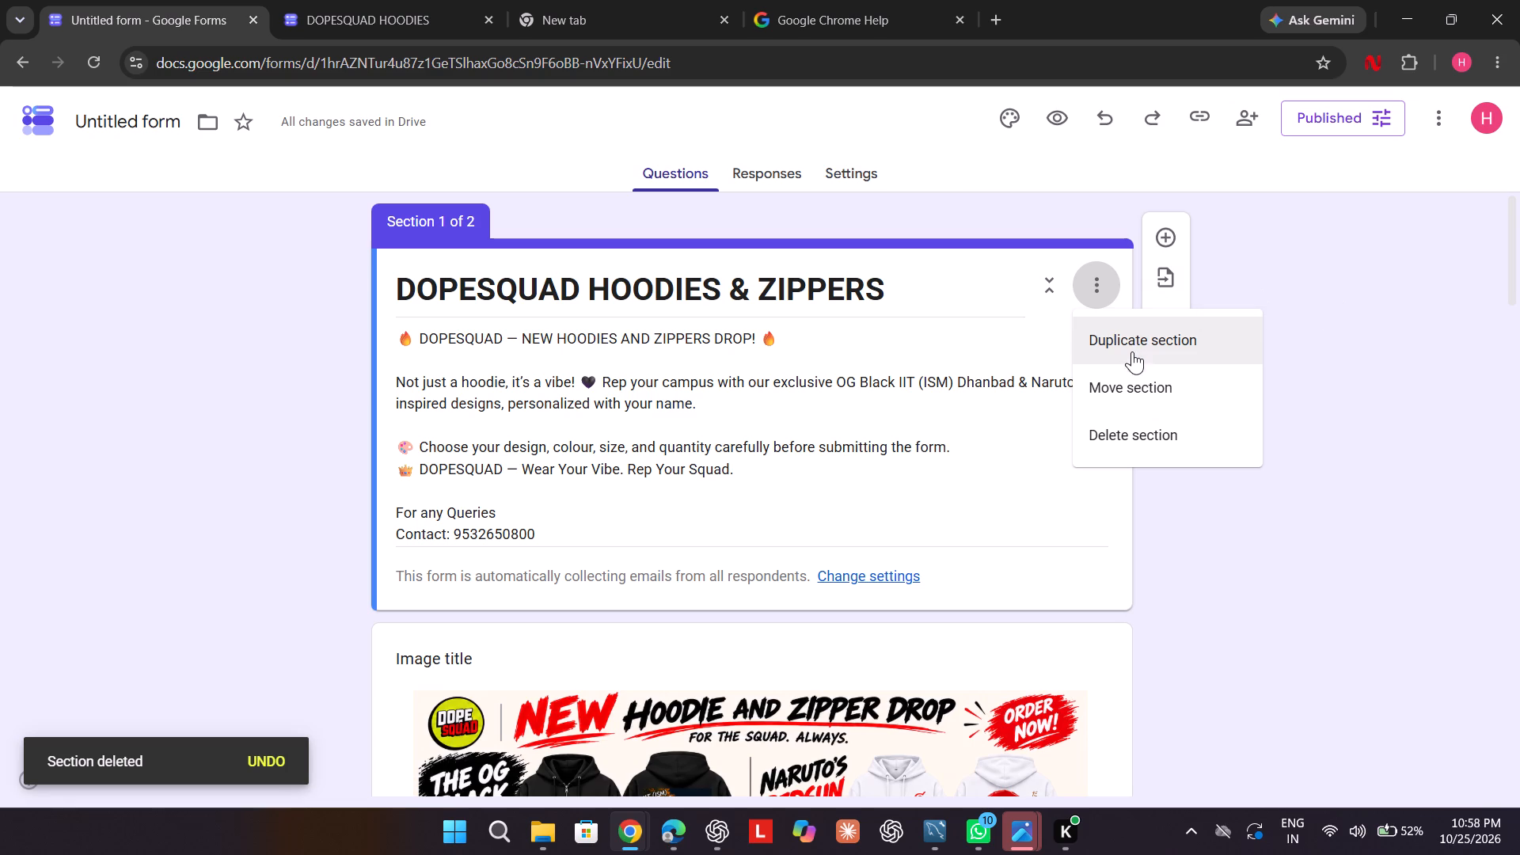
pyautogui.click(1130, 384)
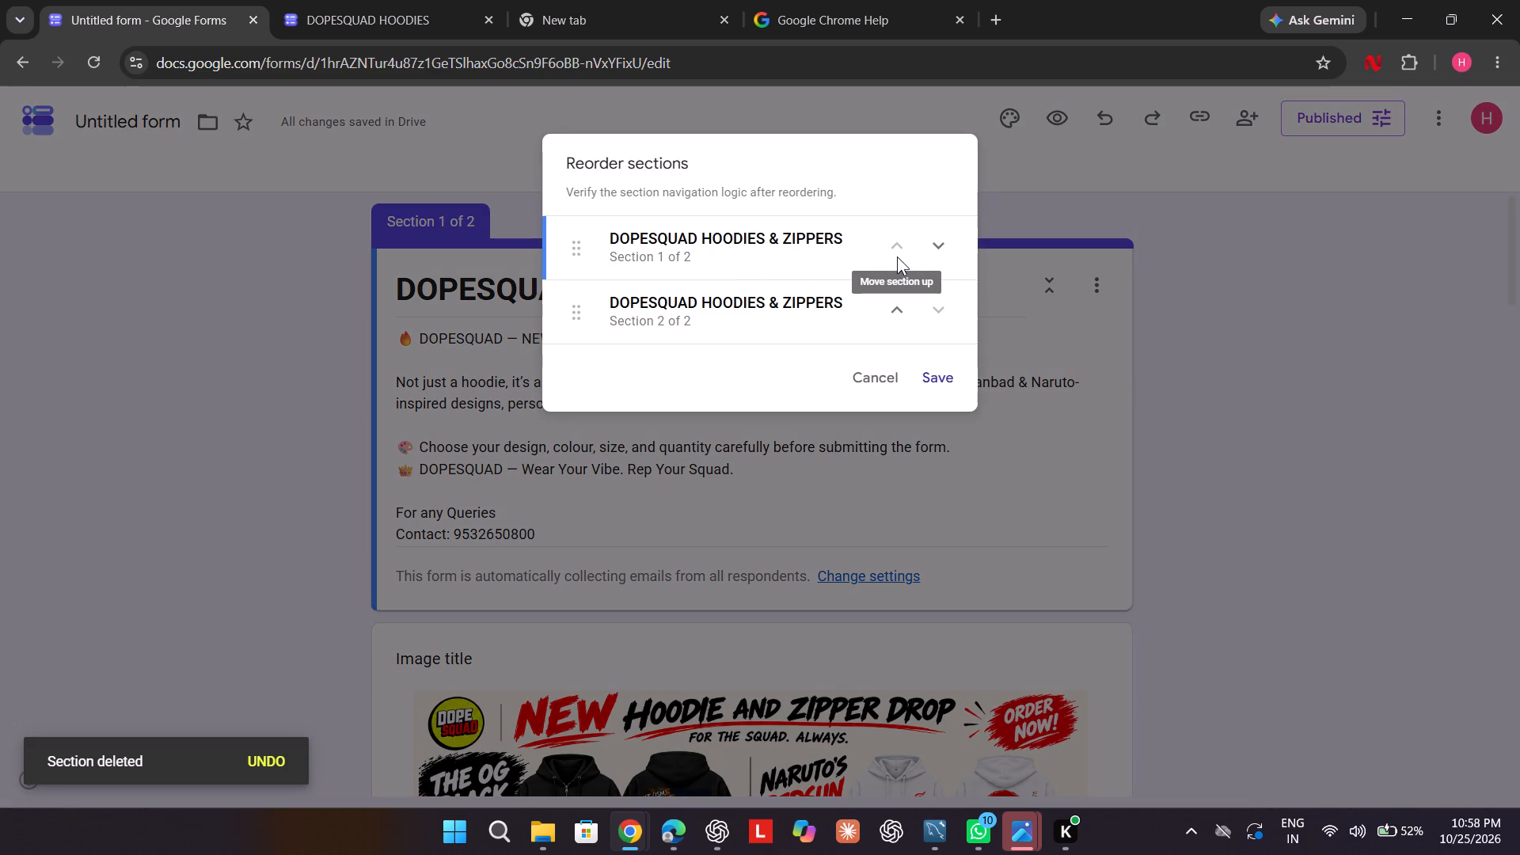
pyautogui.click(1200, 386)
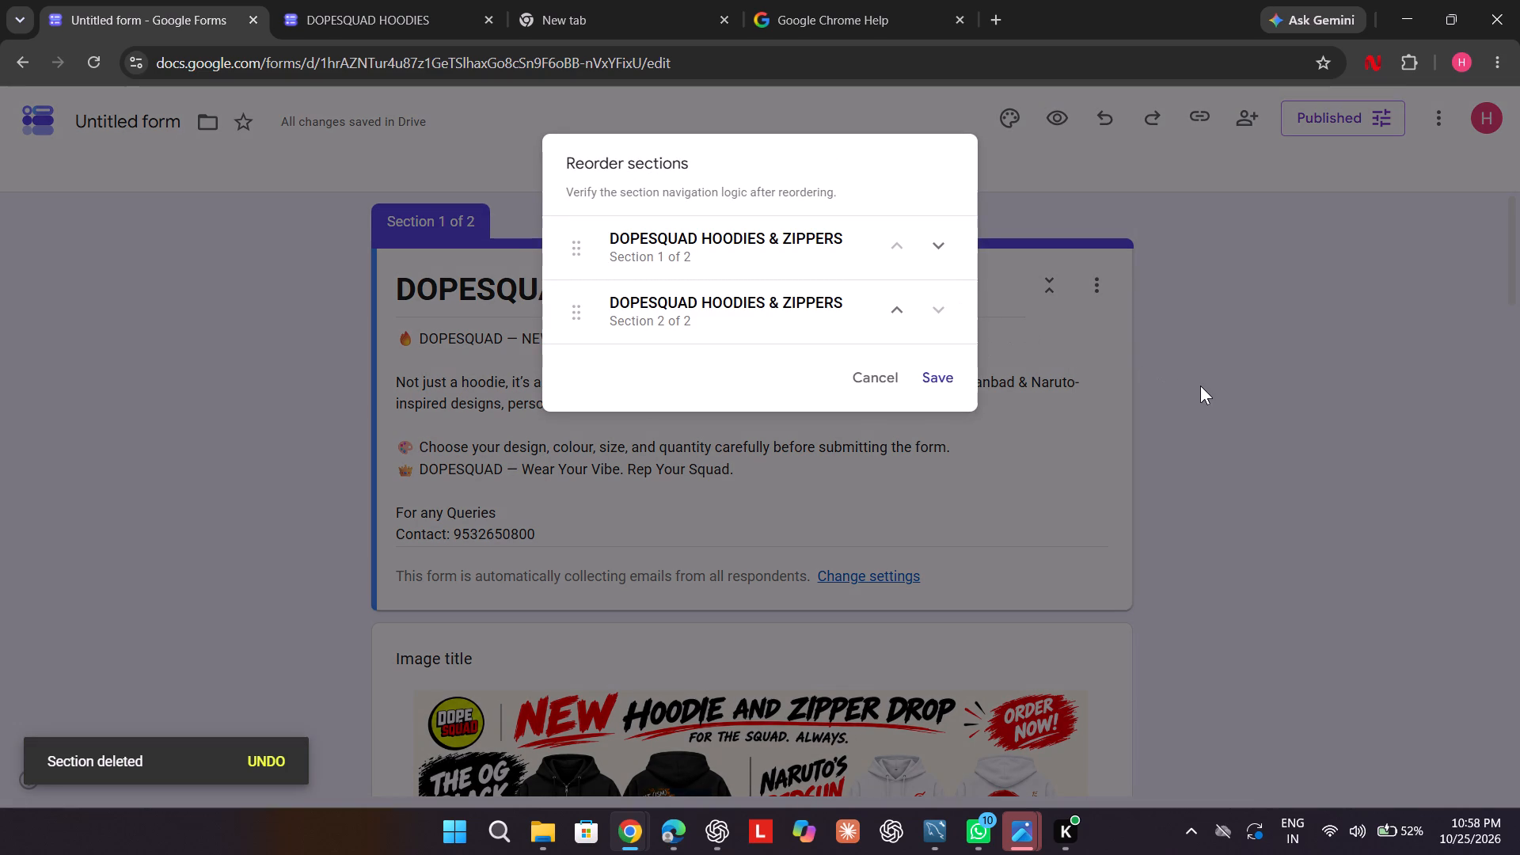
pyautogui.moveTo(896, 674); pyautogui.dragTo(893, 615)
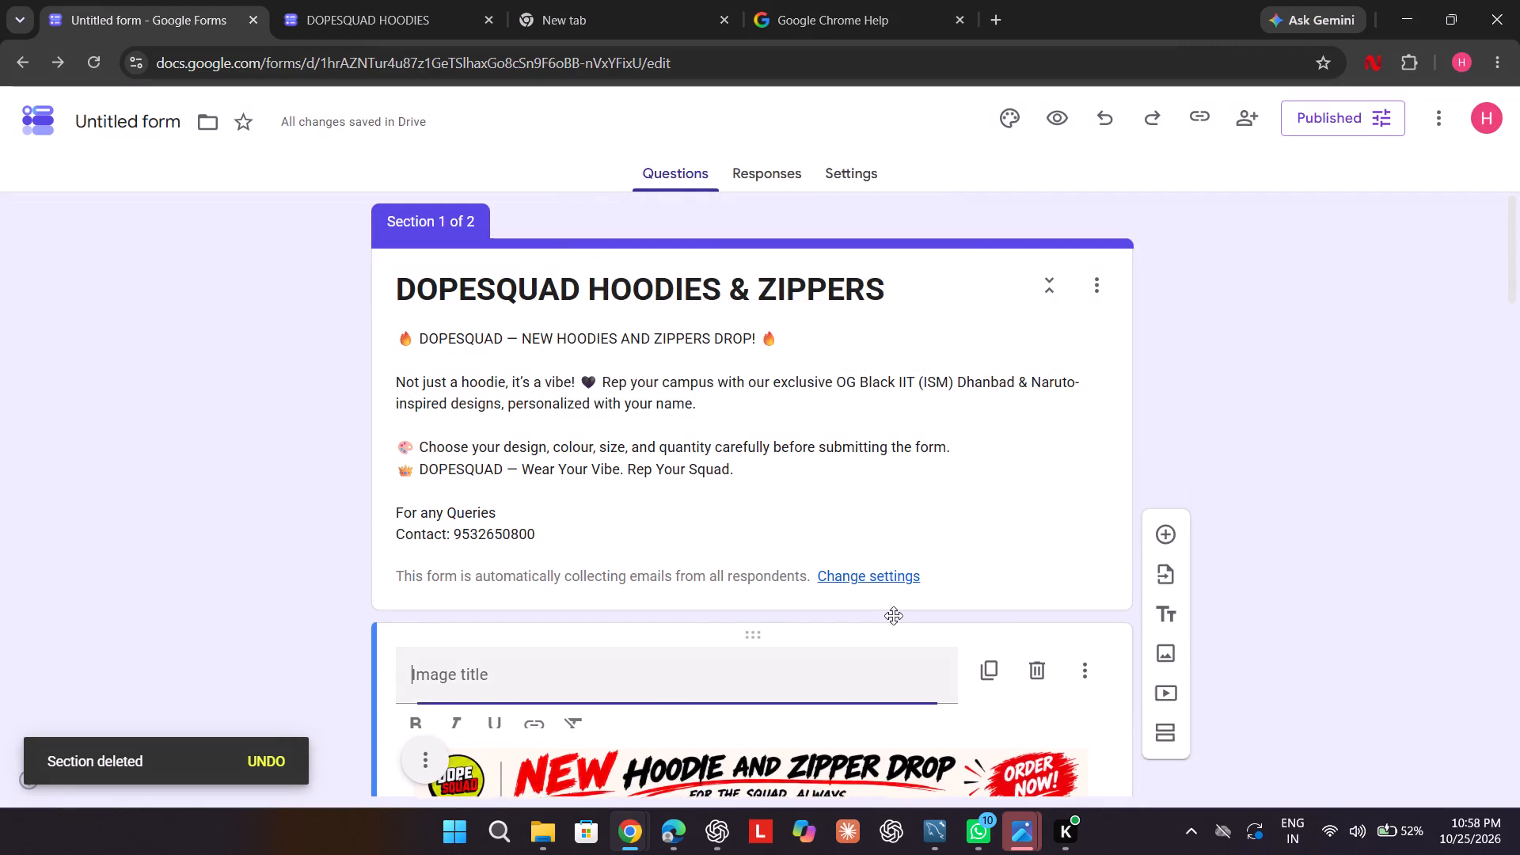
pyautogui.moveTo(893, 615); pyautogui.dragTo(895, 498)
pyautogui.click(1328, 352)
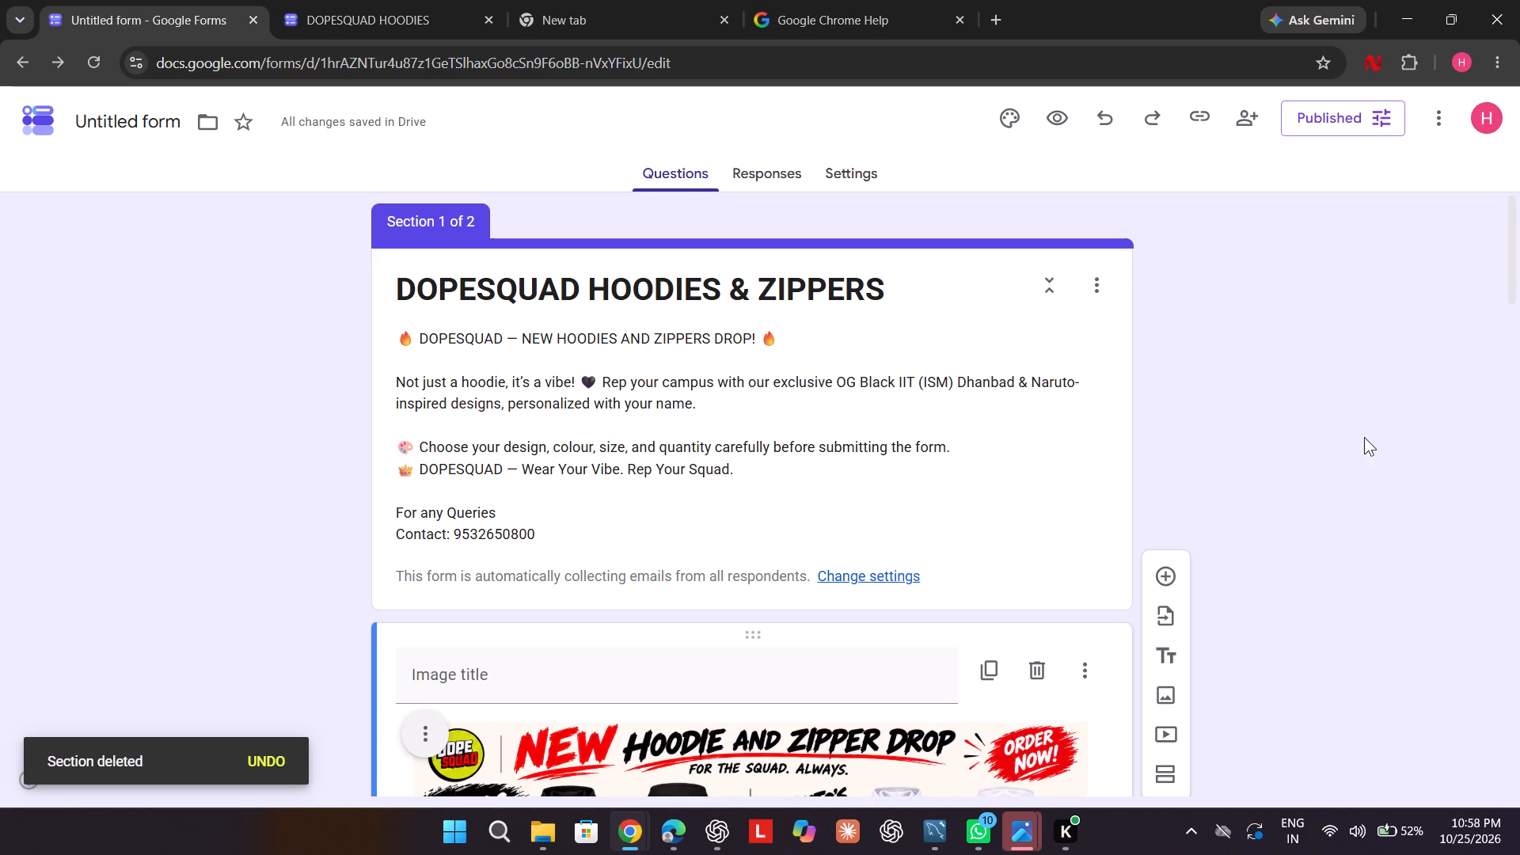
# Review section 1's product image and "Select type" question, along with the questions in section 2.
pyautogui.scroll(-4, 1364, 437)
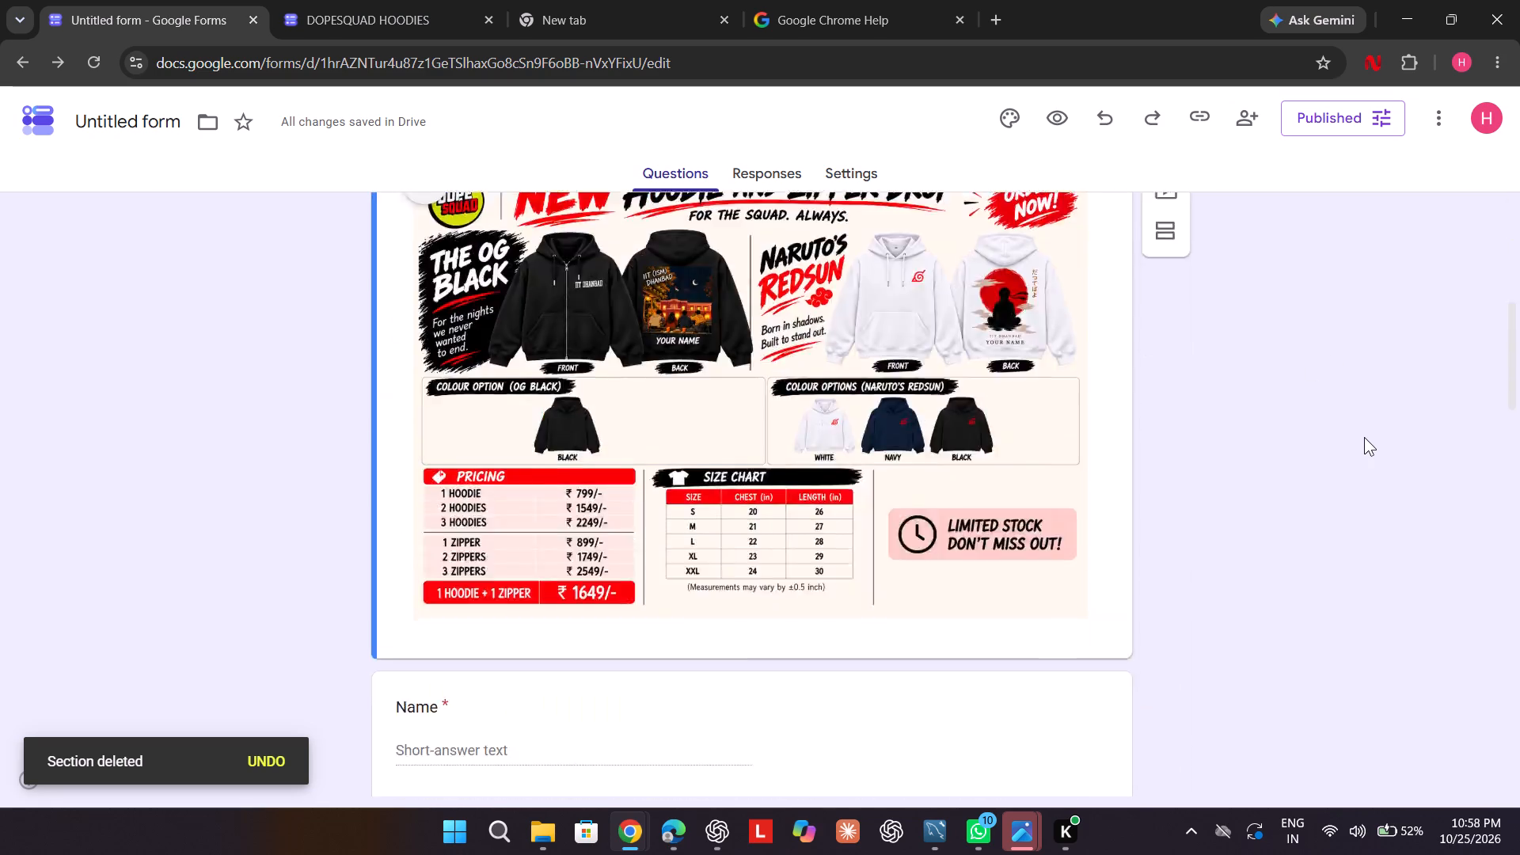
pyautogui.scroll(-11, 1364, 437)
pyautogui.scroll(2, 1364, 437)
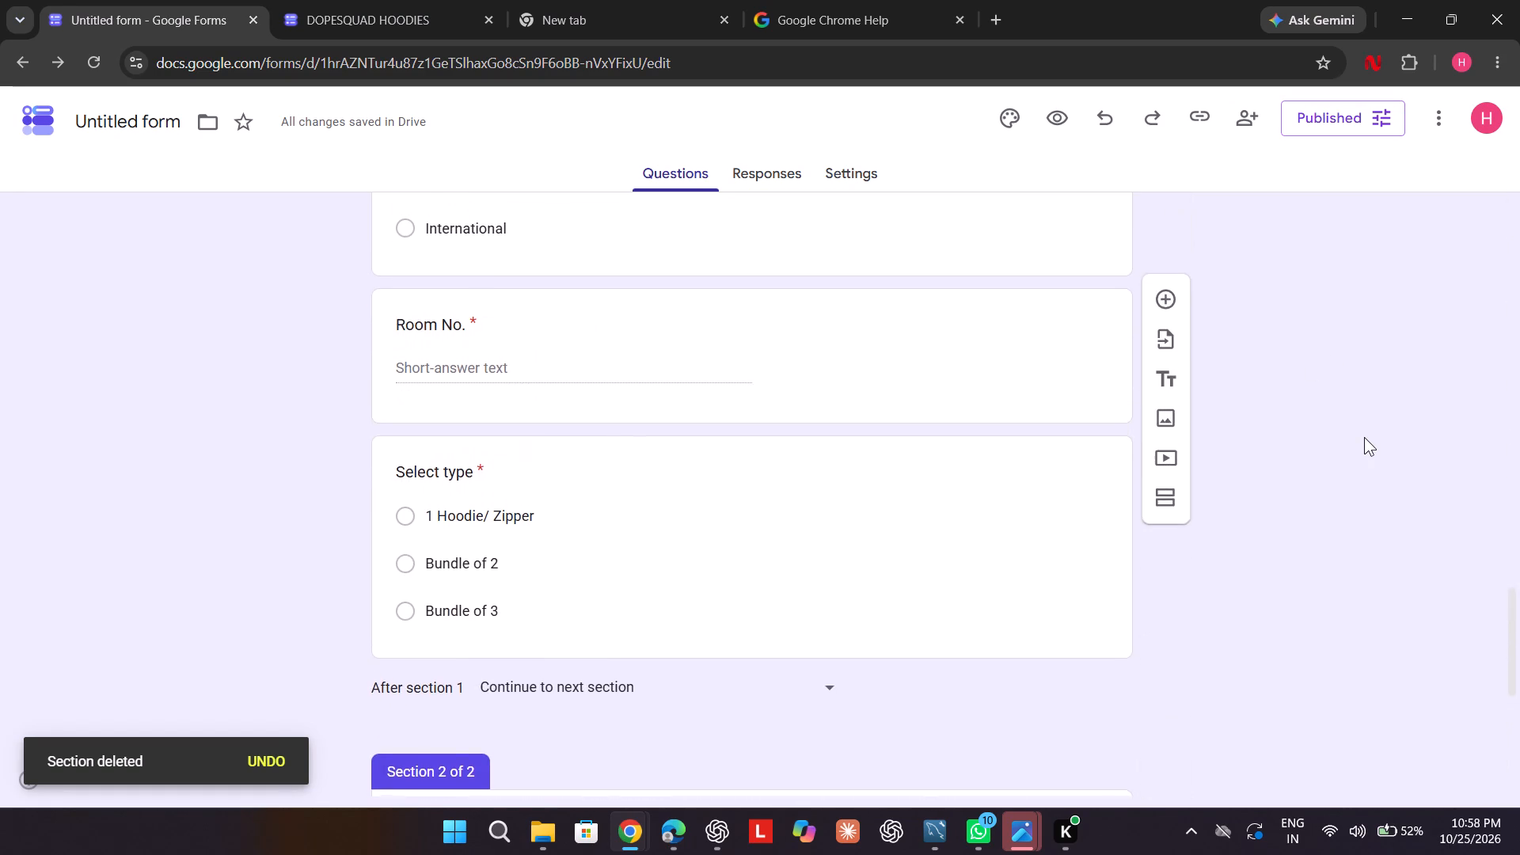
pyautogui.scroll(1, 1364, 437)
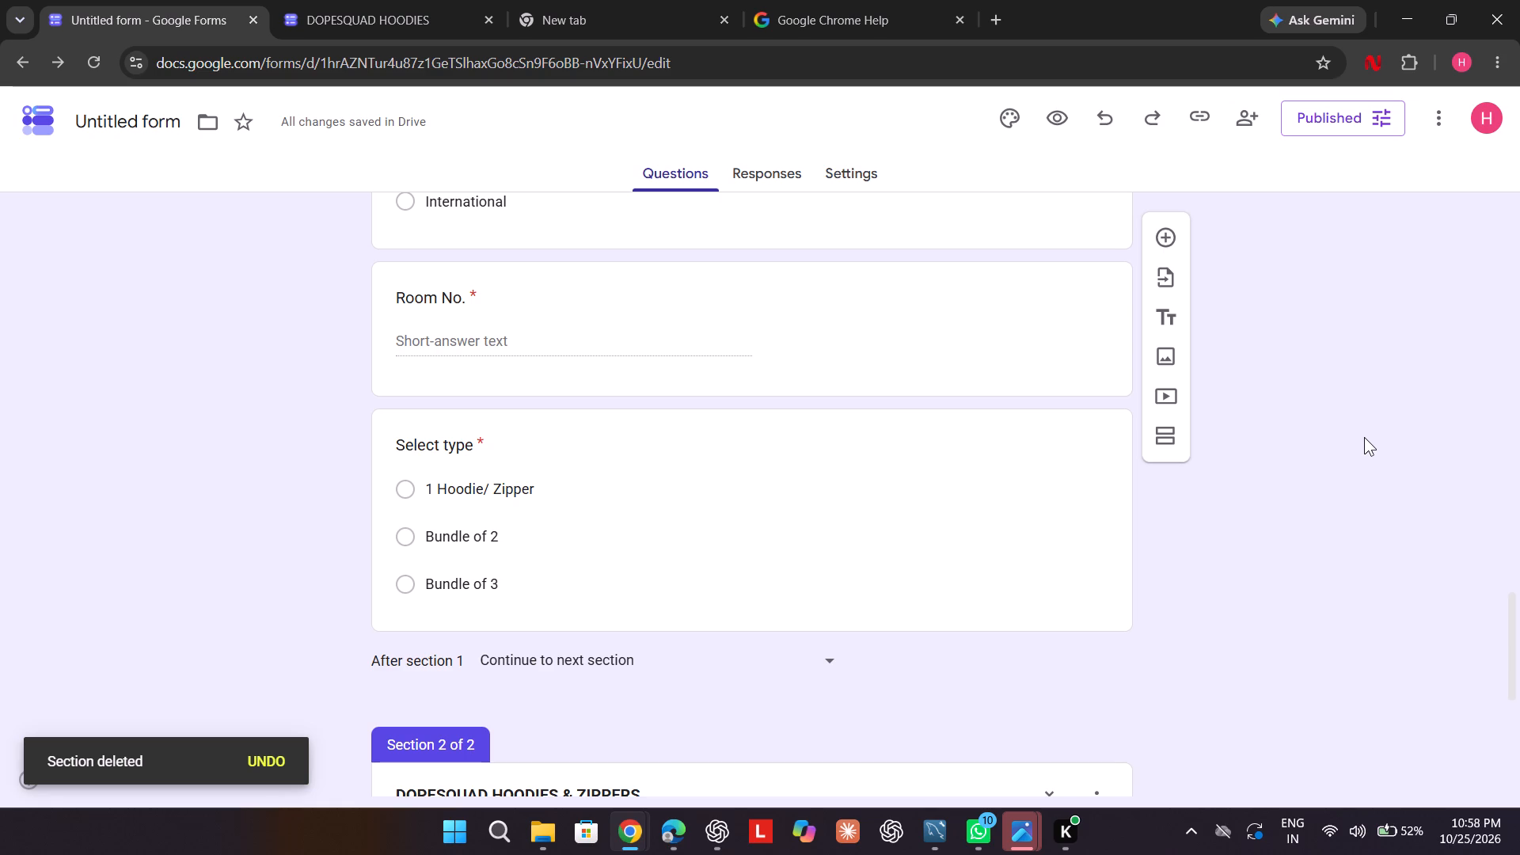
pyautogui.scroll(-2, 1364, 437)
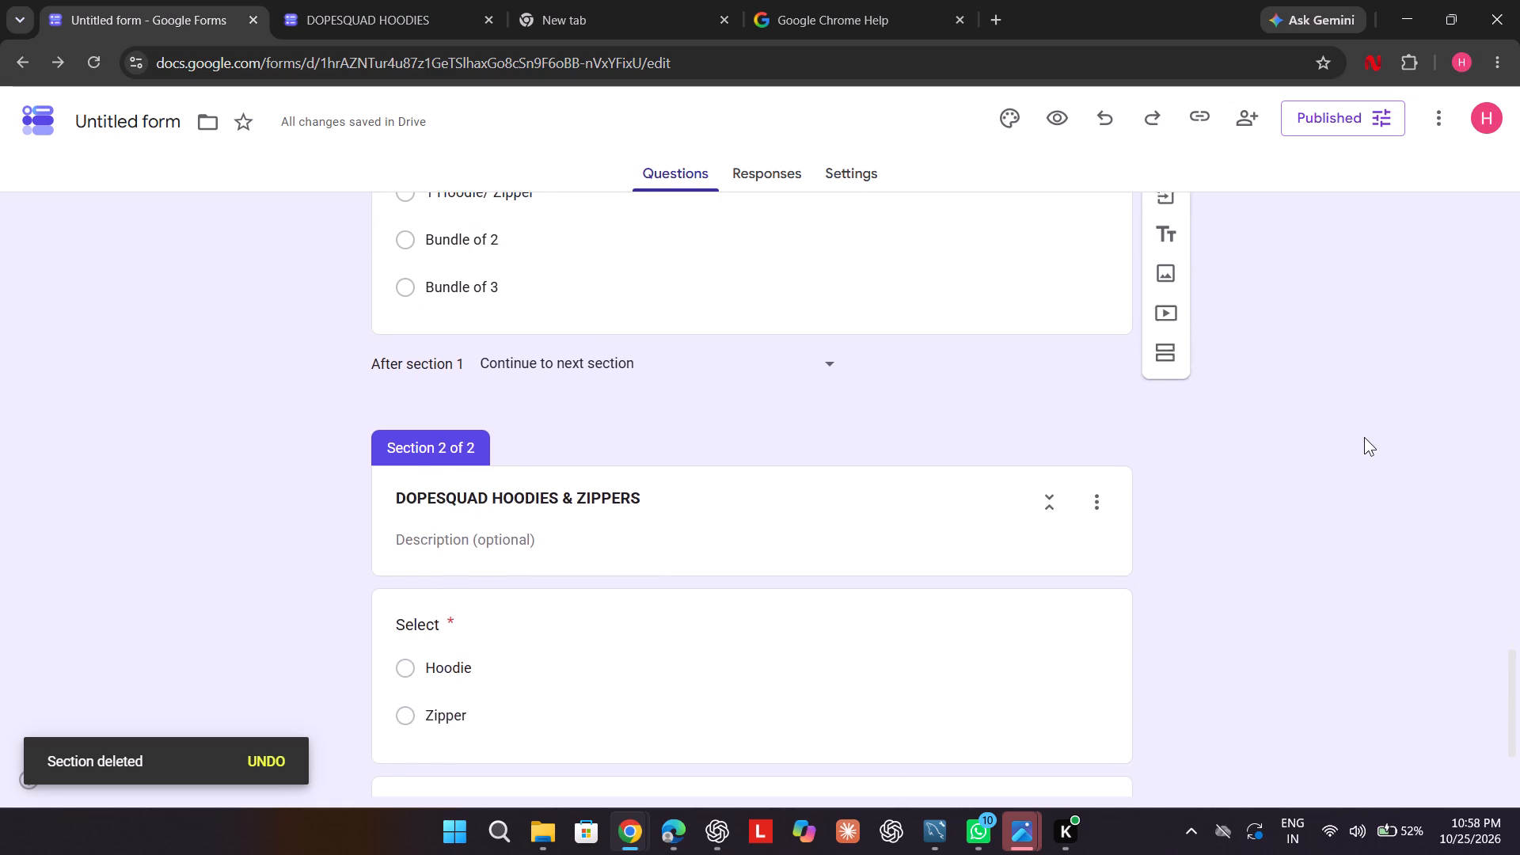
pyautogui.scroll(-2, 1364, 437)
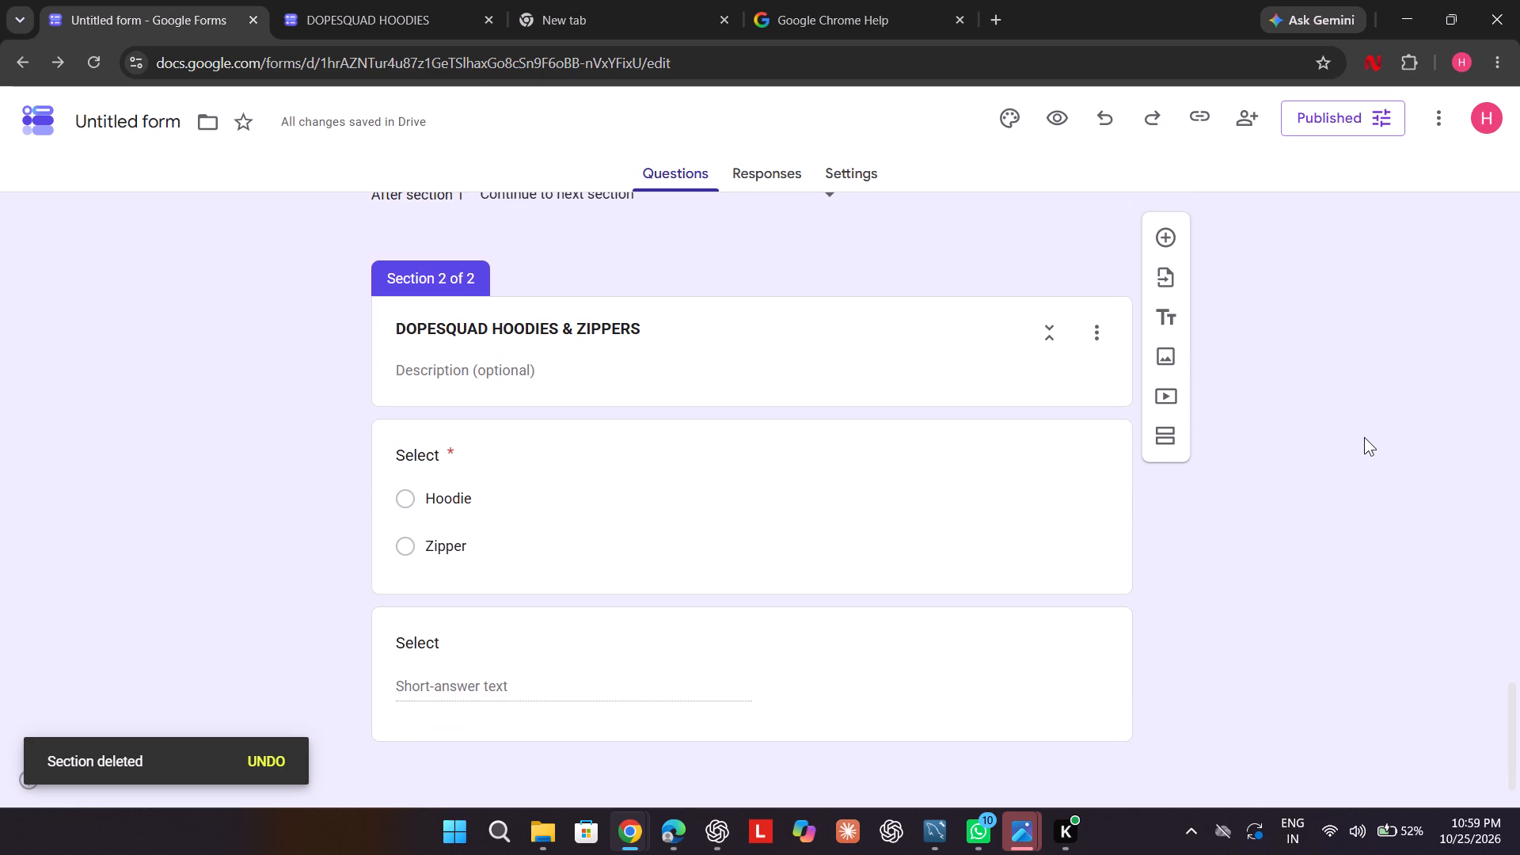
pyautogui.scroll(3, 1364, 437)
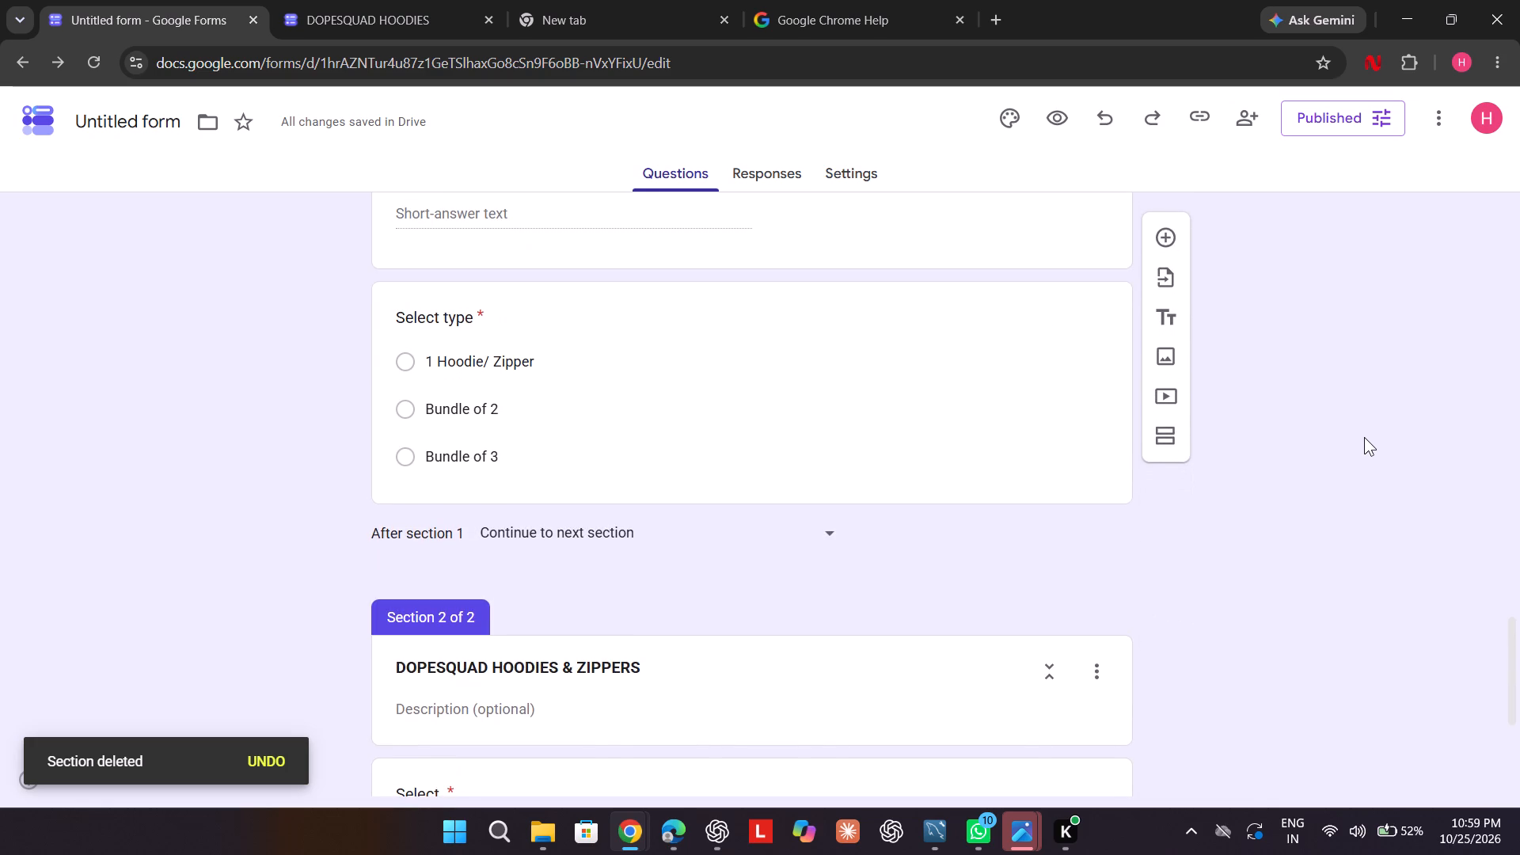
pyautogui.scroll(-2, 1364, 437)
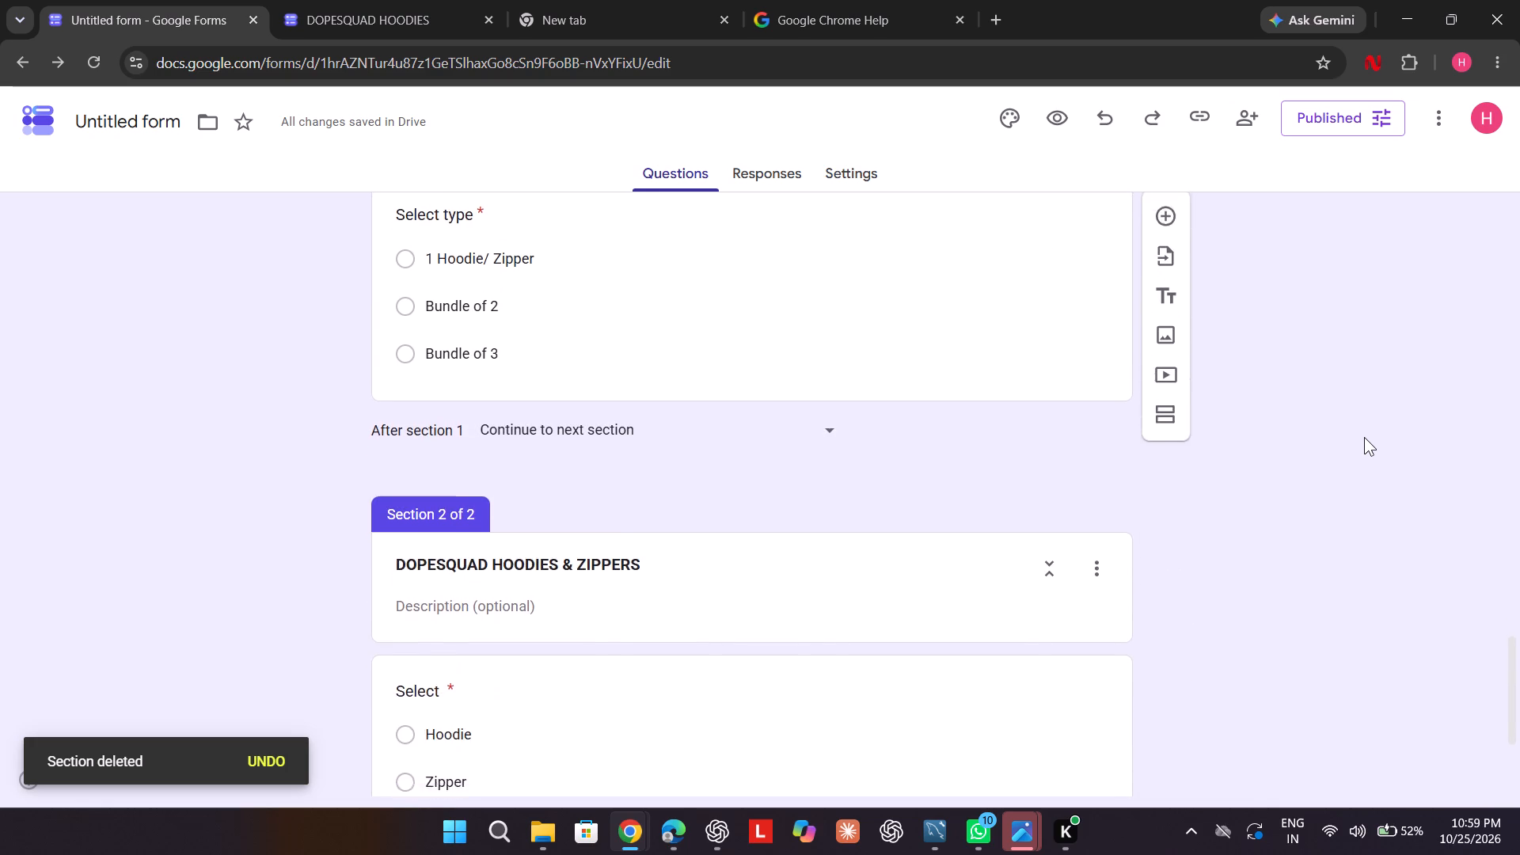
pyautogui.scroll(-1, 1364, 437)
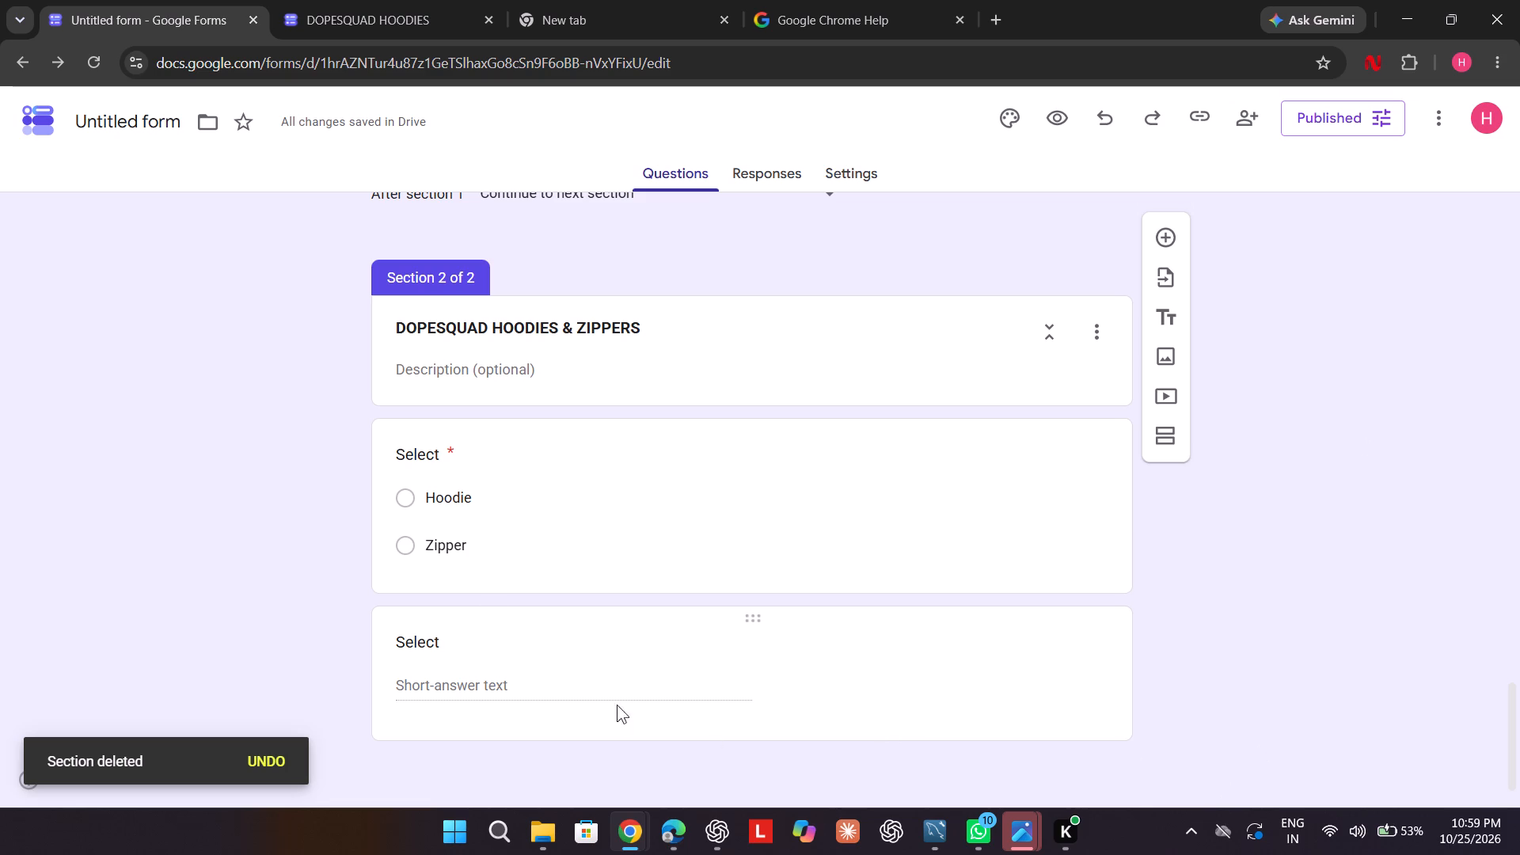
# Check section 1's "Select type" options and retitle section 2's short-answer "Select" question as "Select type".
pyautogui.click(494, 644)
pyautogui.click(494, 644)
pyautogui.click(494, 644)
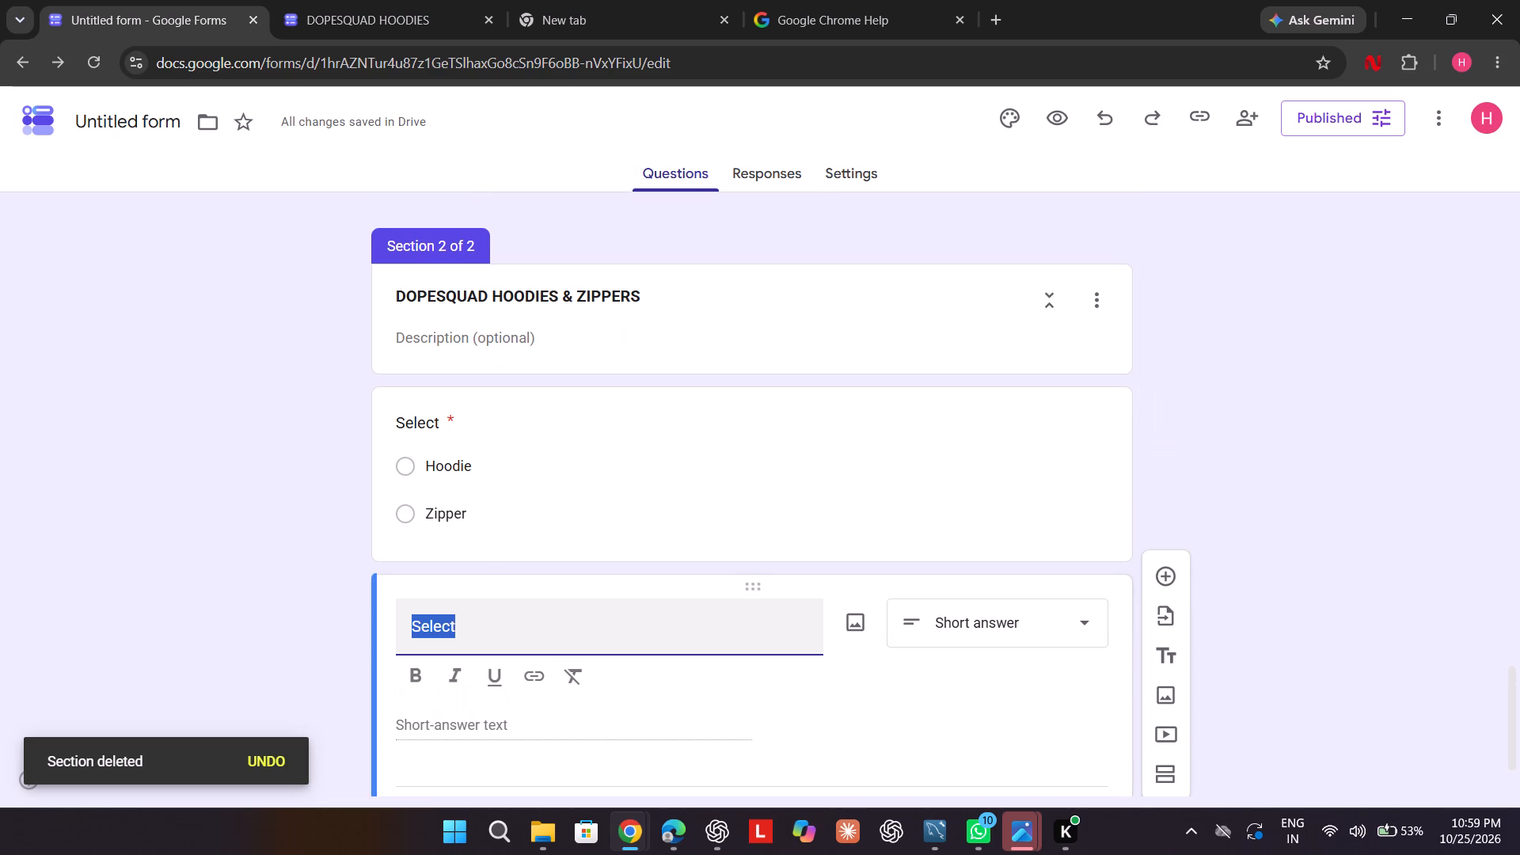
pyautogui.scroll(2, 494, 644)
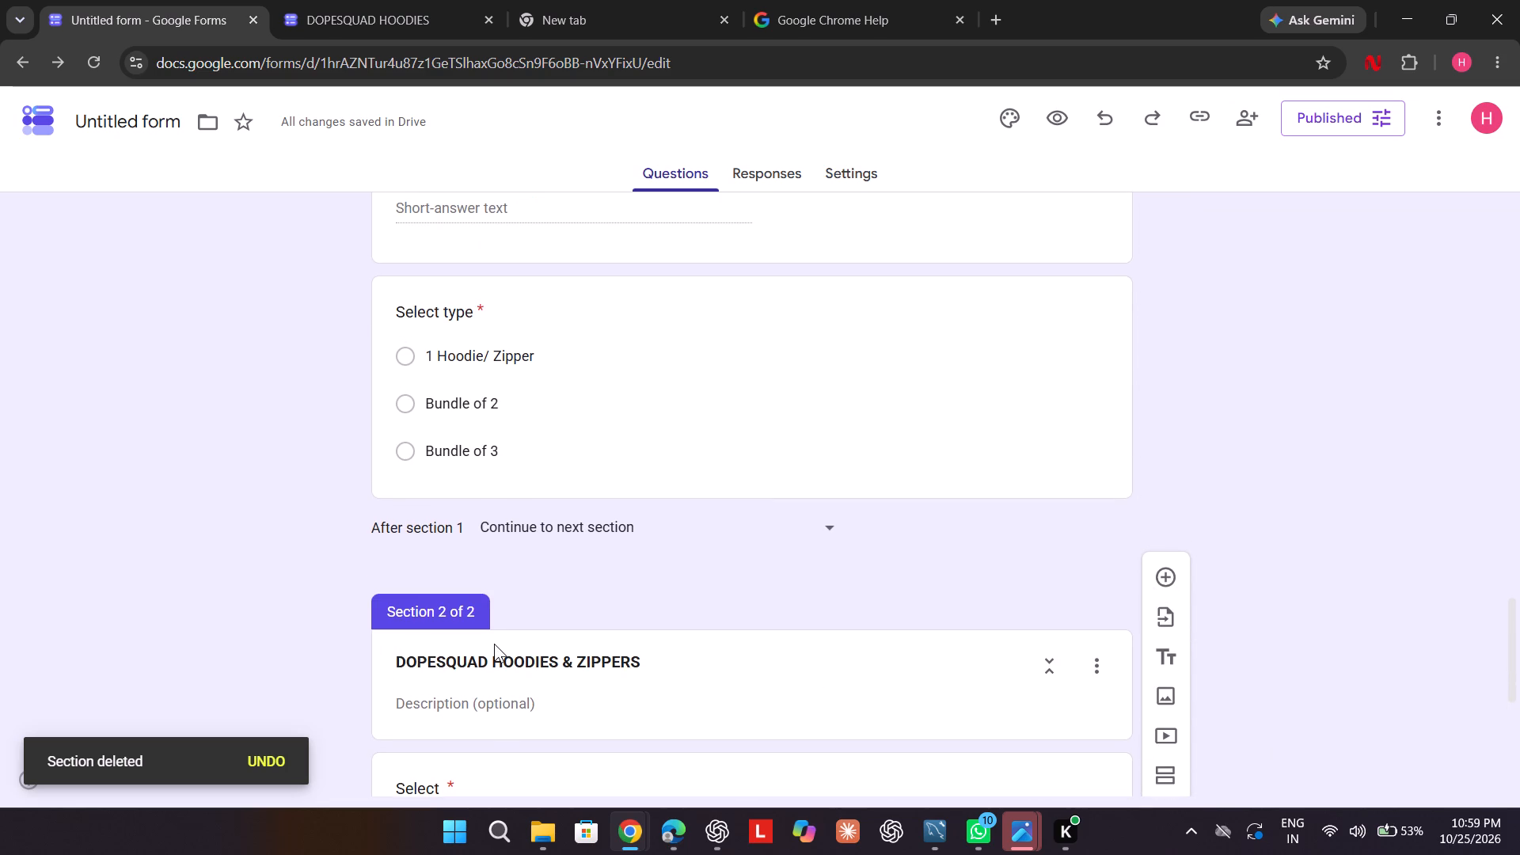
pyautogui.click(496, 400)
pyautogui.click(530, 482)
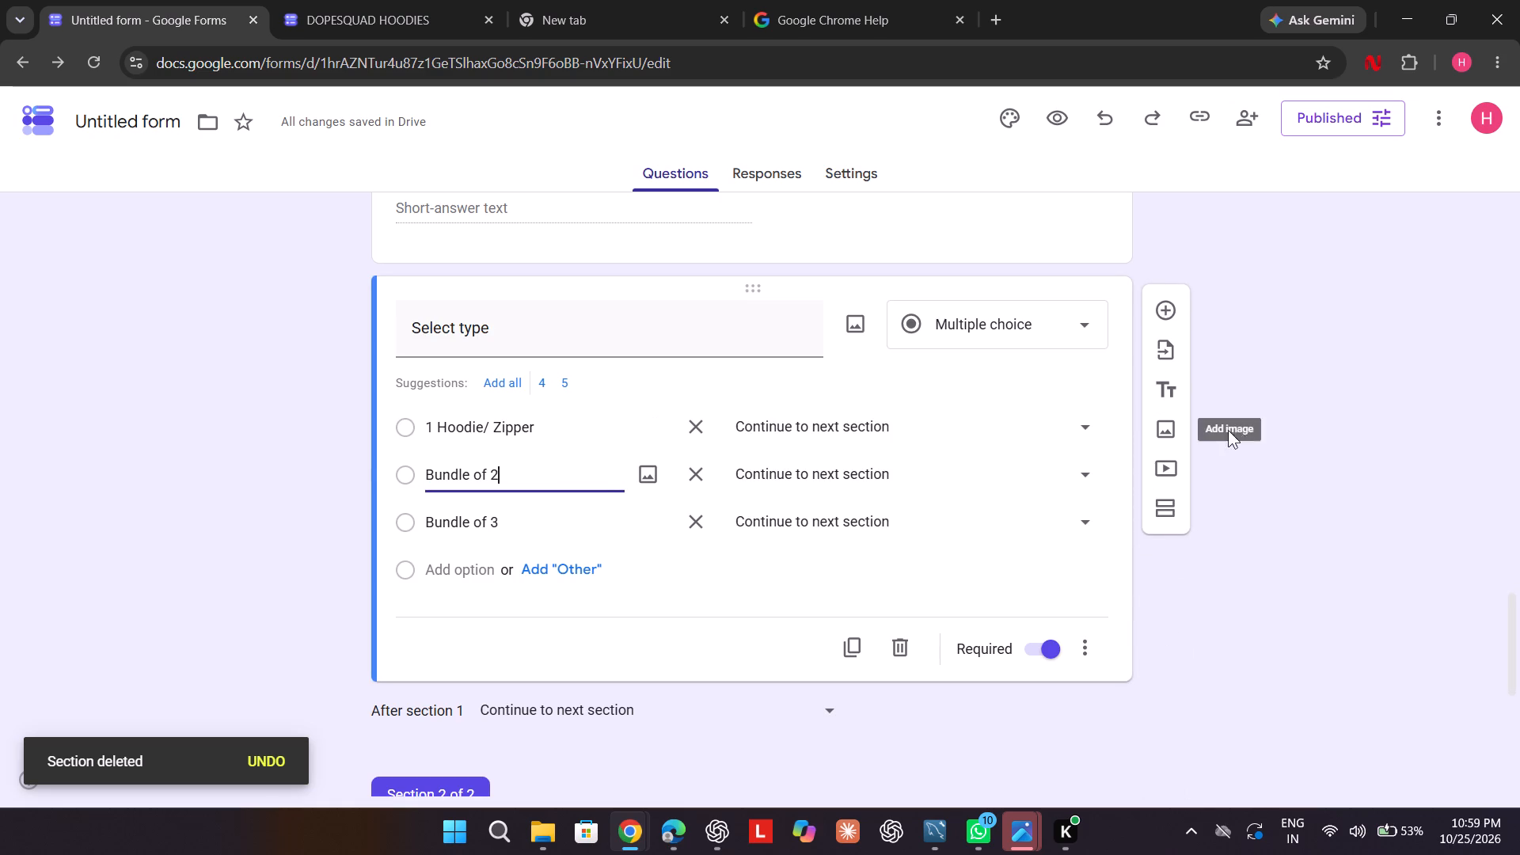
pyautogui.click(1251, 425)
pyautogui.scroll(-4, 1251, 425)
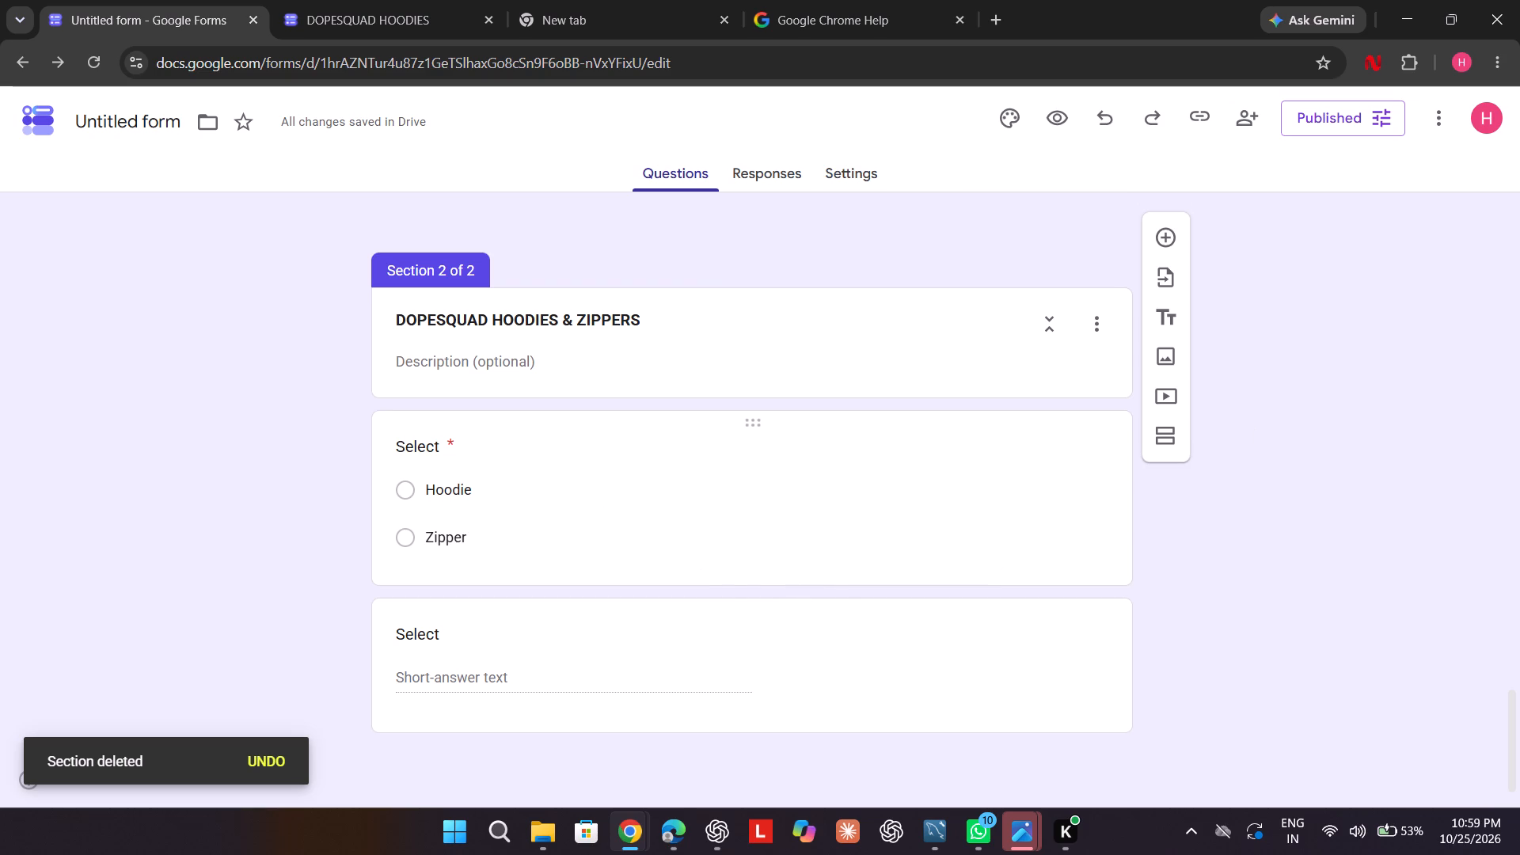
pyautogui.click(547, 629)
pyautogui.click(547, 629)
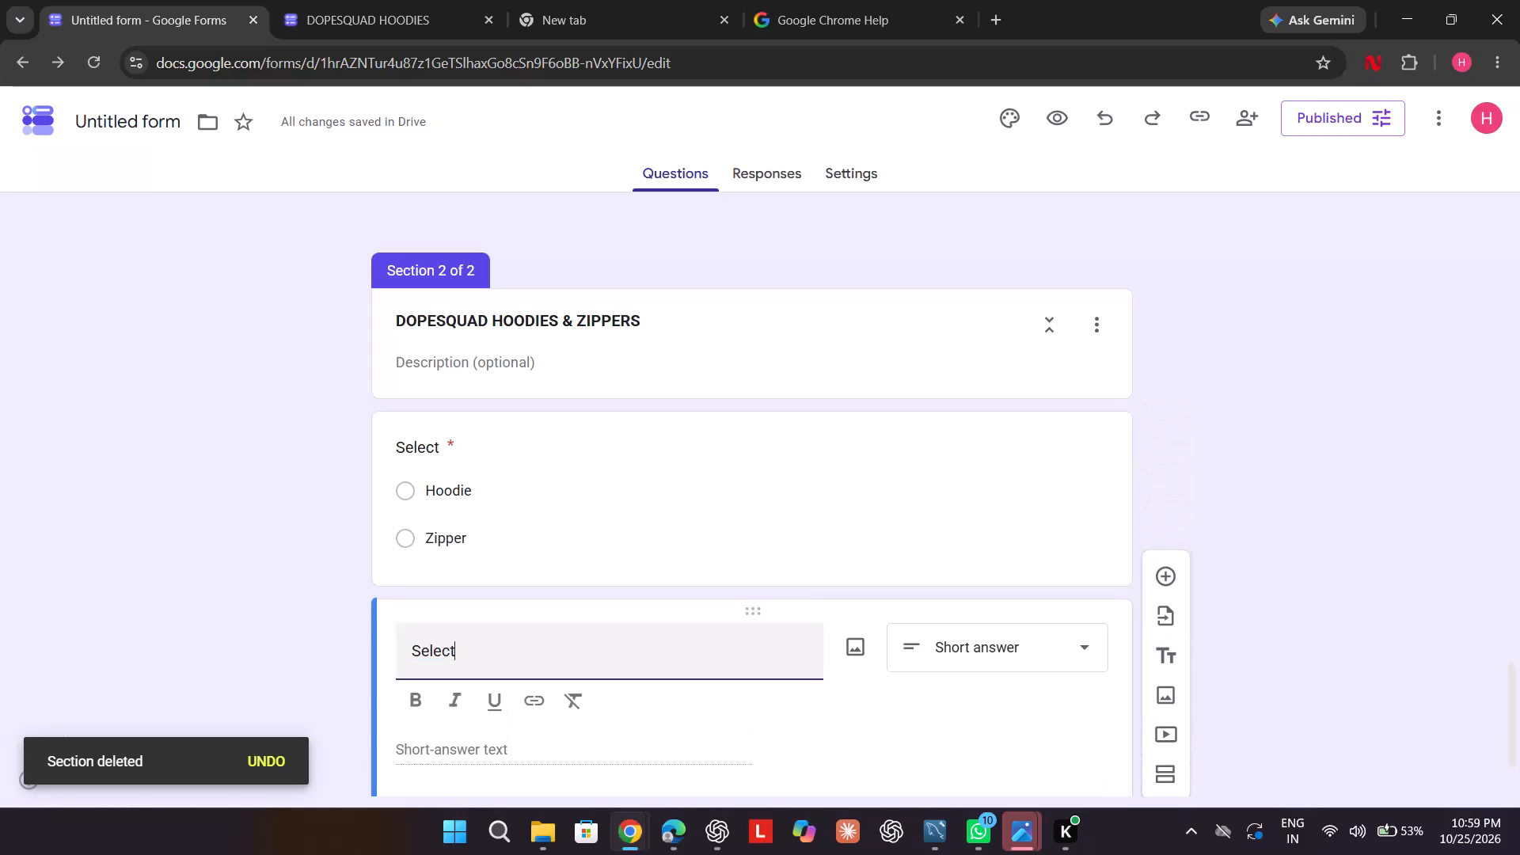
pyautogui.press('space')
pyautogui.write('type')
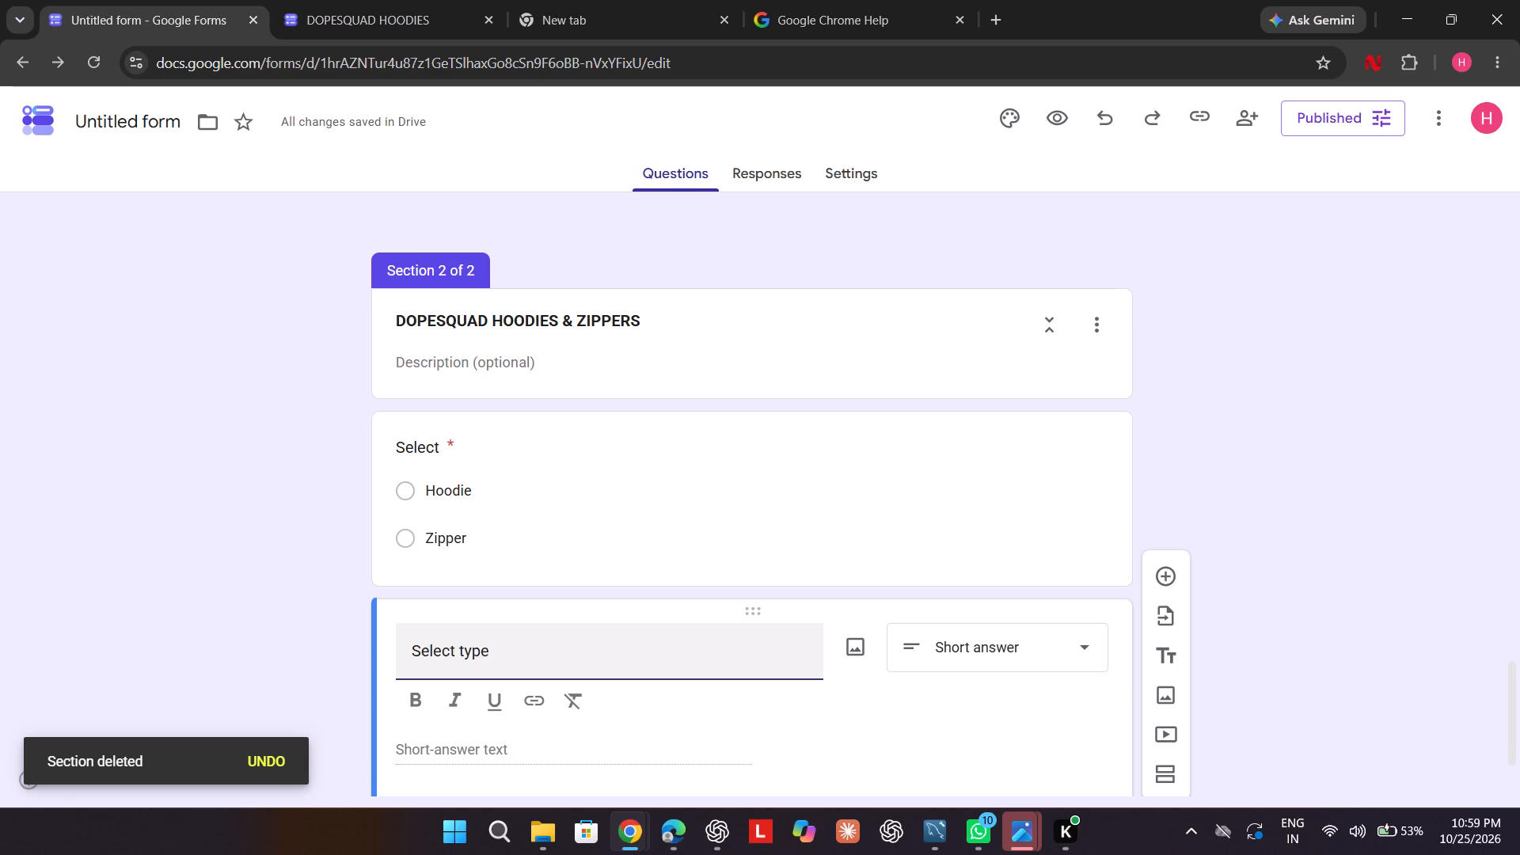
# Retitle the last question in section 2 as "Select Design".
pyautogui.scroll(-1, 547, 629)
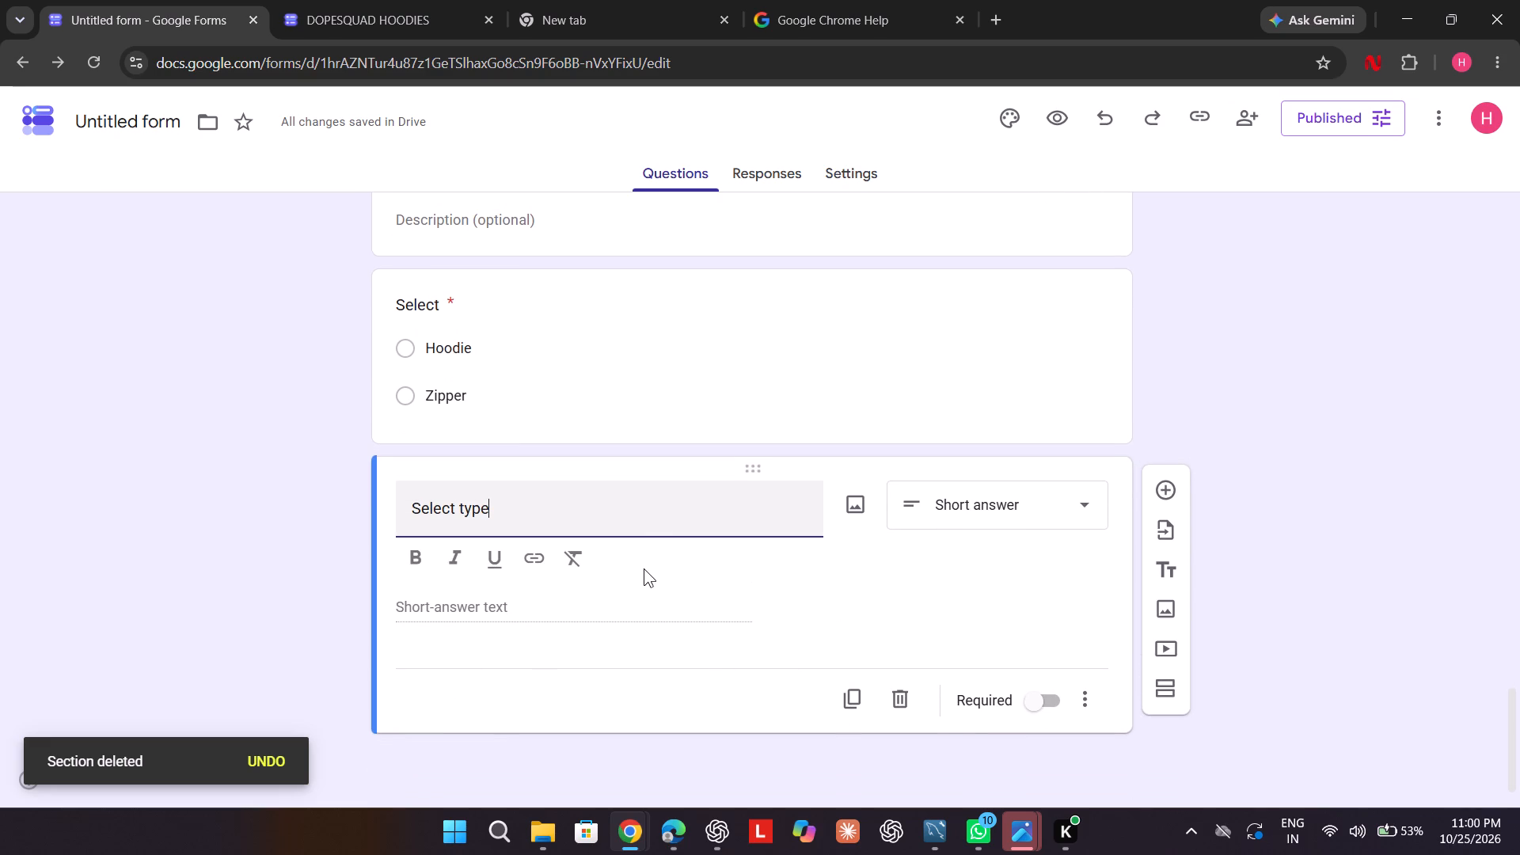
pyautogui.press('BackSpace')
pyautogui.press('BackSpace')
pyautogui.press('BackSpace')
pyautogui.press('BackSpace')
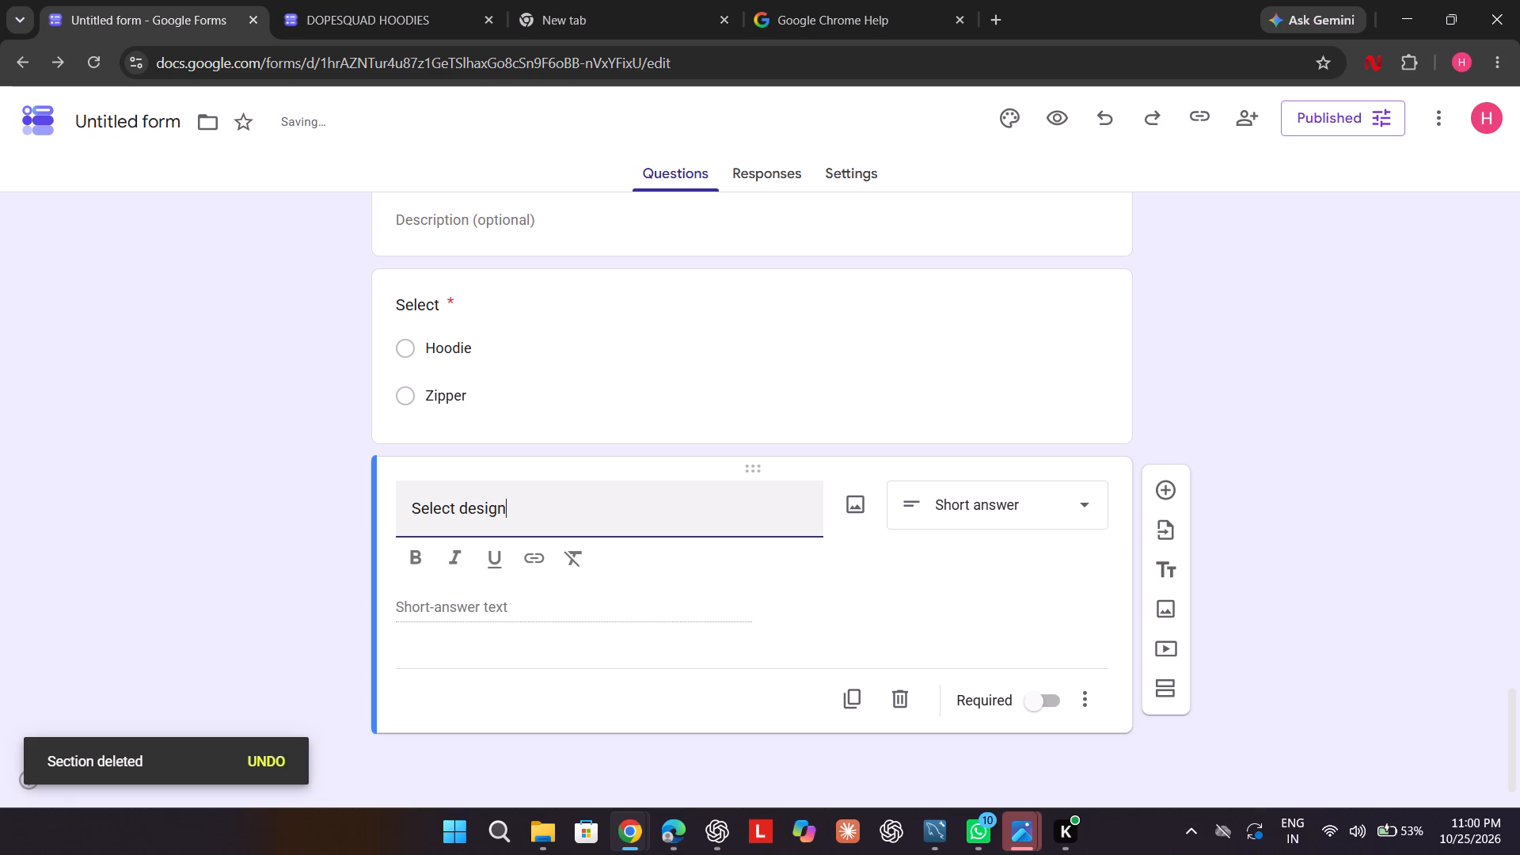
pyautogui.press('BackSpace')
pyautogui.press('BackSpace')
pyautogui.press('BackSpace')
pyautogui.press('BackSpace')
pyautogui.press('BackSpace')
pyautogui.press('d')
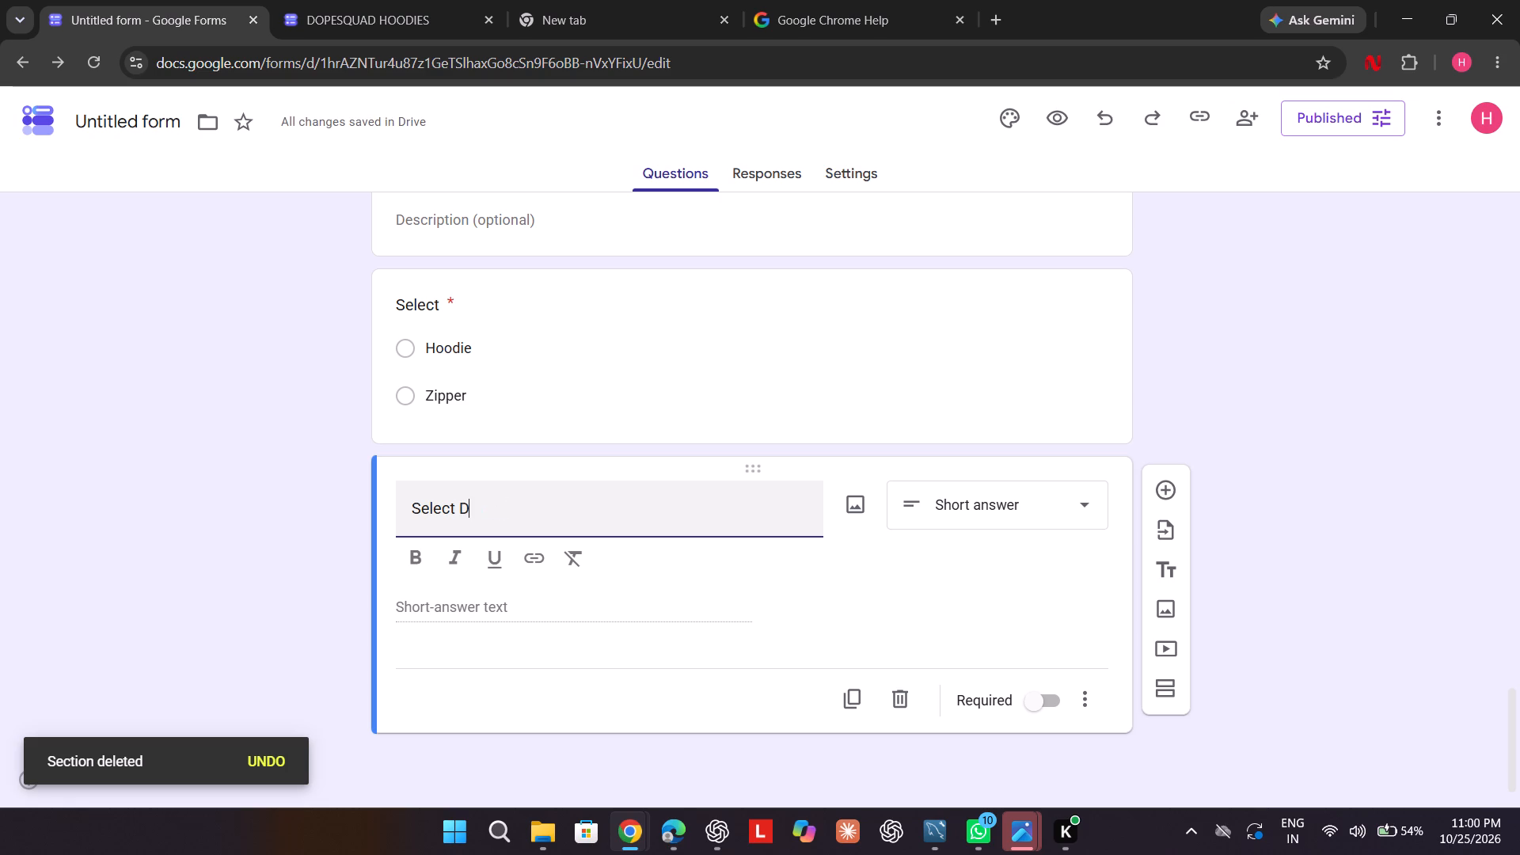
pyautogui.write('esign')
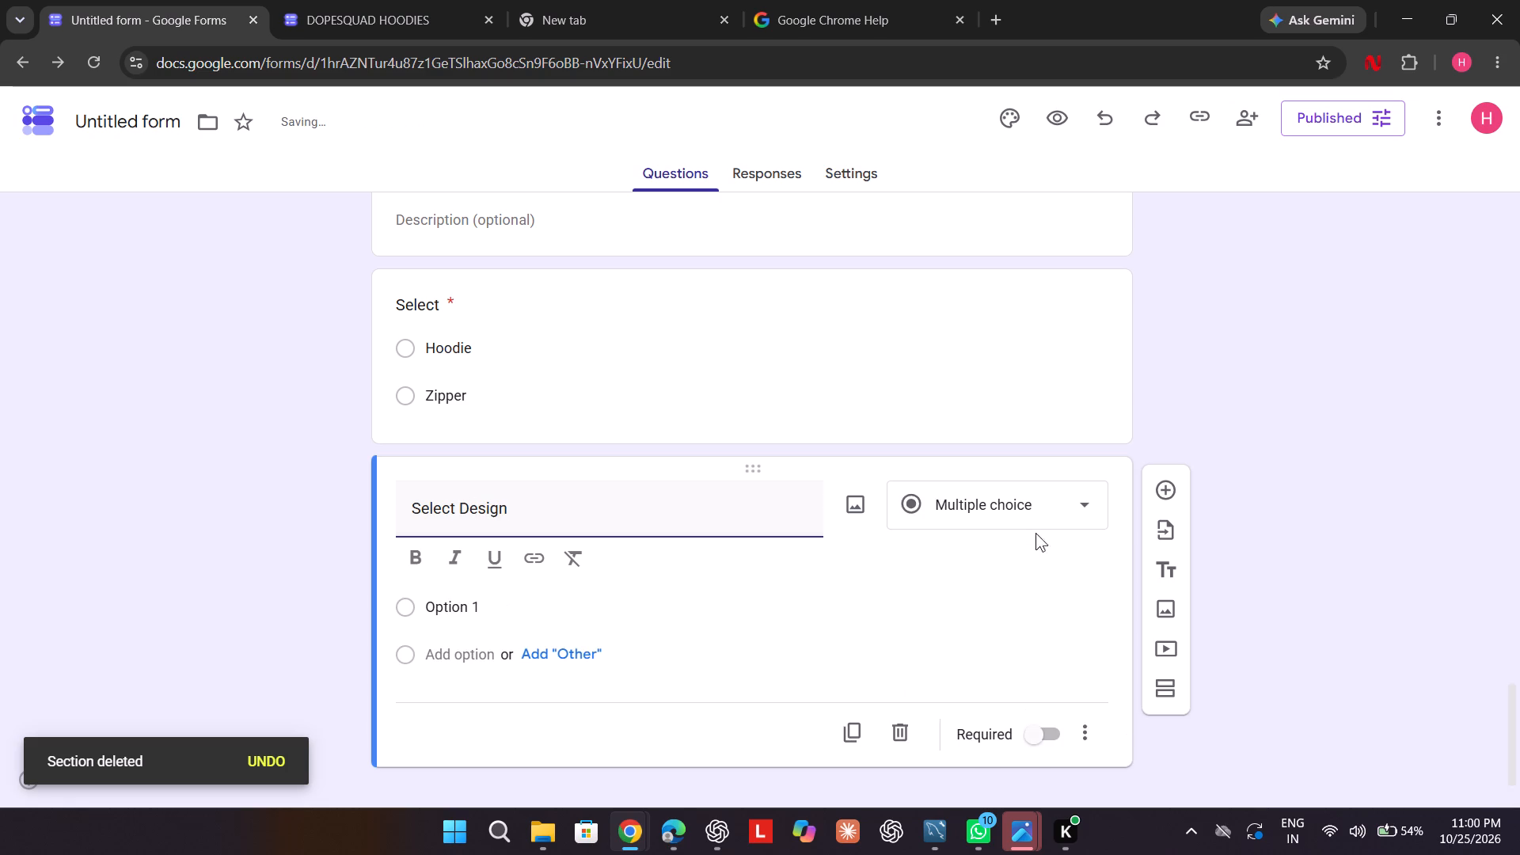
# Give the multiple-choice "Select Design" question the options "OG Black" and "Naruto Red Sun" and make it required.
pyautogui.click(458, 614)
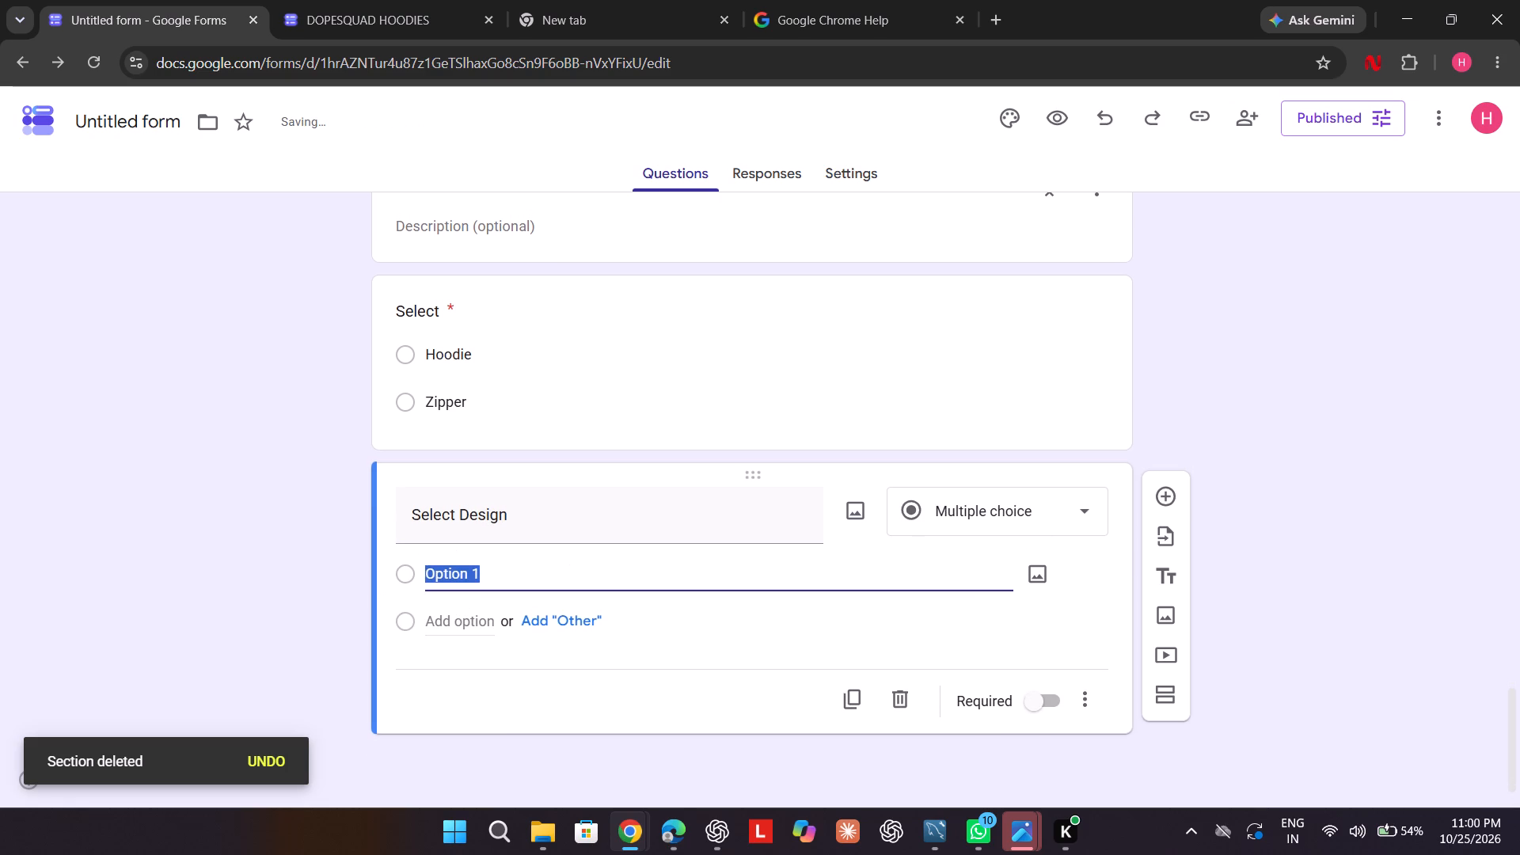
pyautogui.write('OF=')
pyautogui.press('BackSpace')
pyautogui.press('BackSpace')
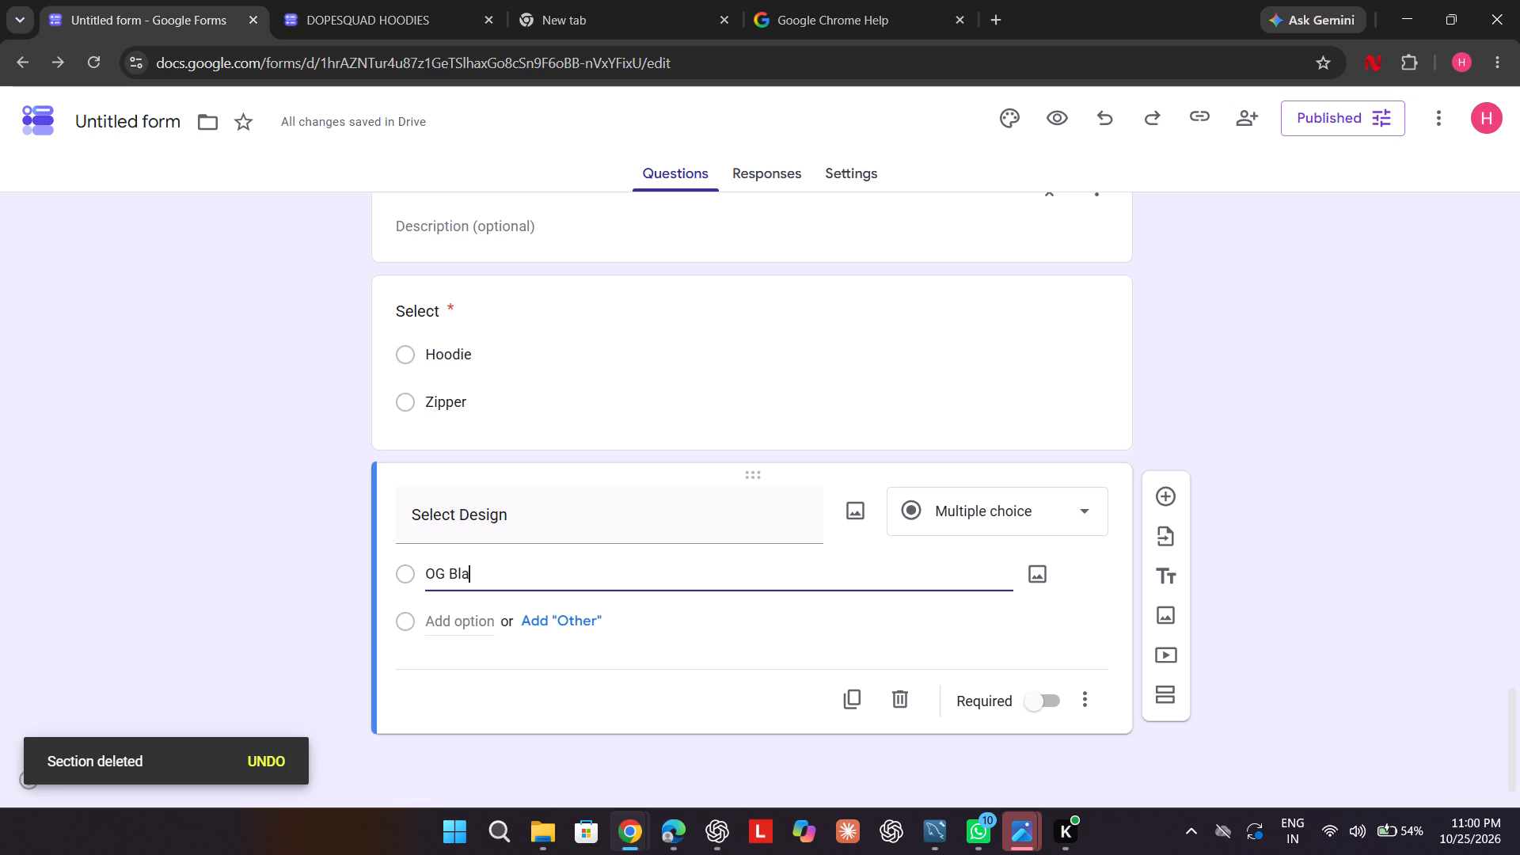
pyautogui.click(443, 626)
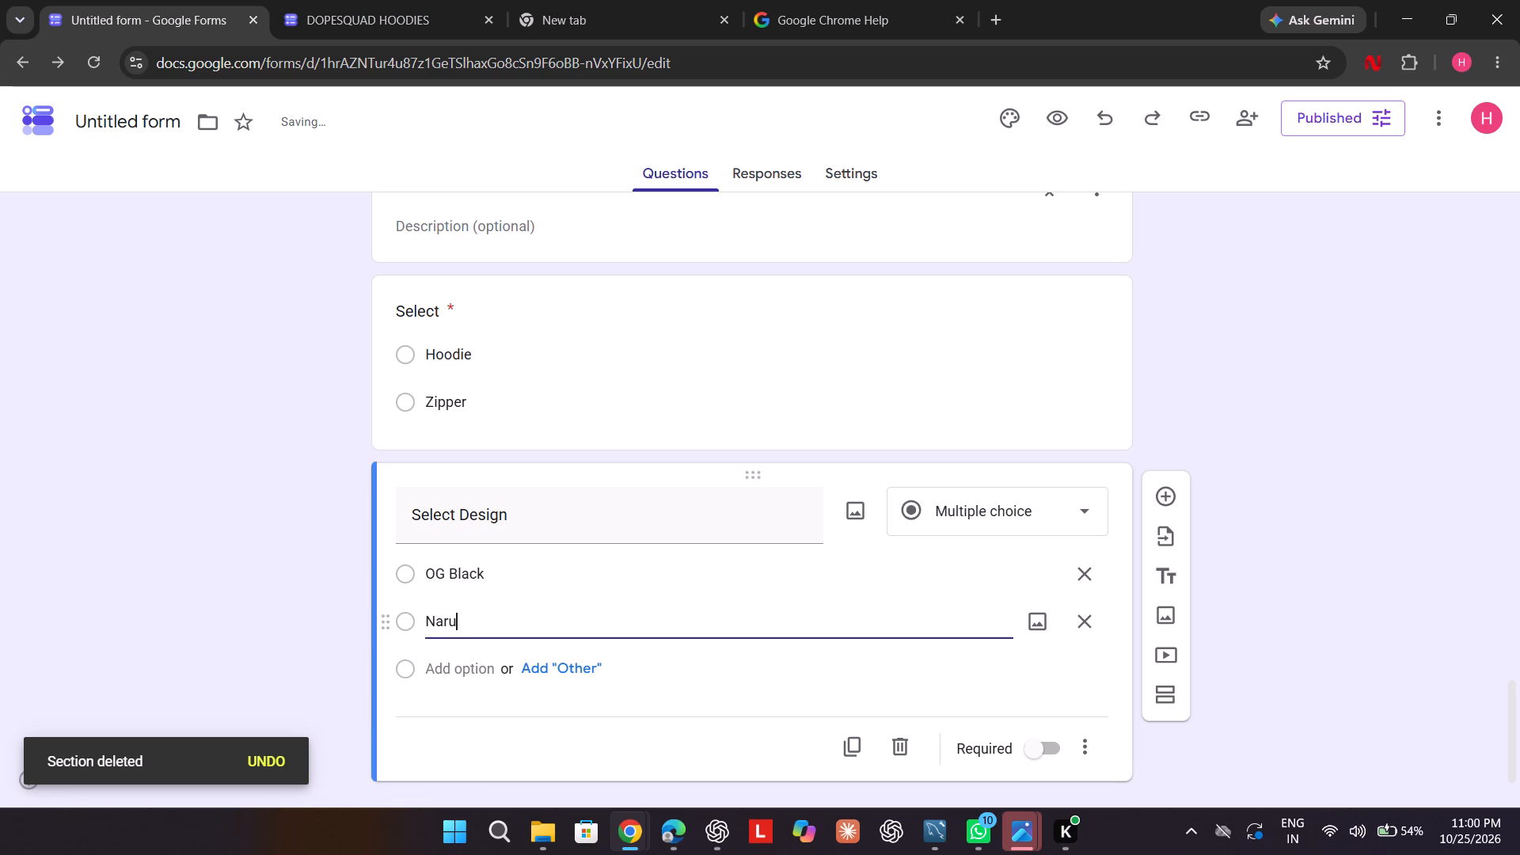
pyautogui.write('o')
pyautogui.press('space')
pyautogui.press('r')
pyautogui.press('w')
pyautogui.press('BackSpace')
pyautogui.press('s')
pyautogui.click(1049, 748)
# Add a multiple-choice question titled "Size" below "Select Design" with all the suggested options from XS to XXL.
pyautogui.click(1168, 493)
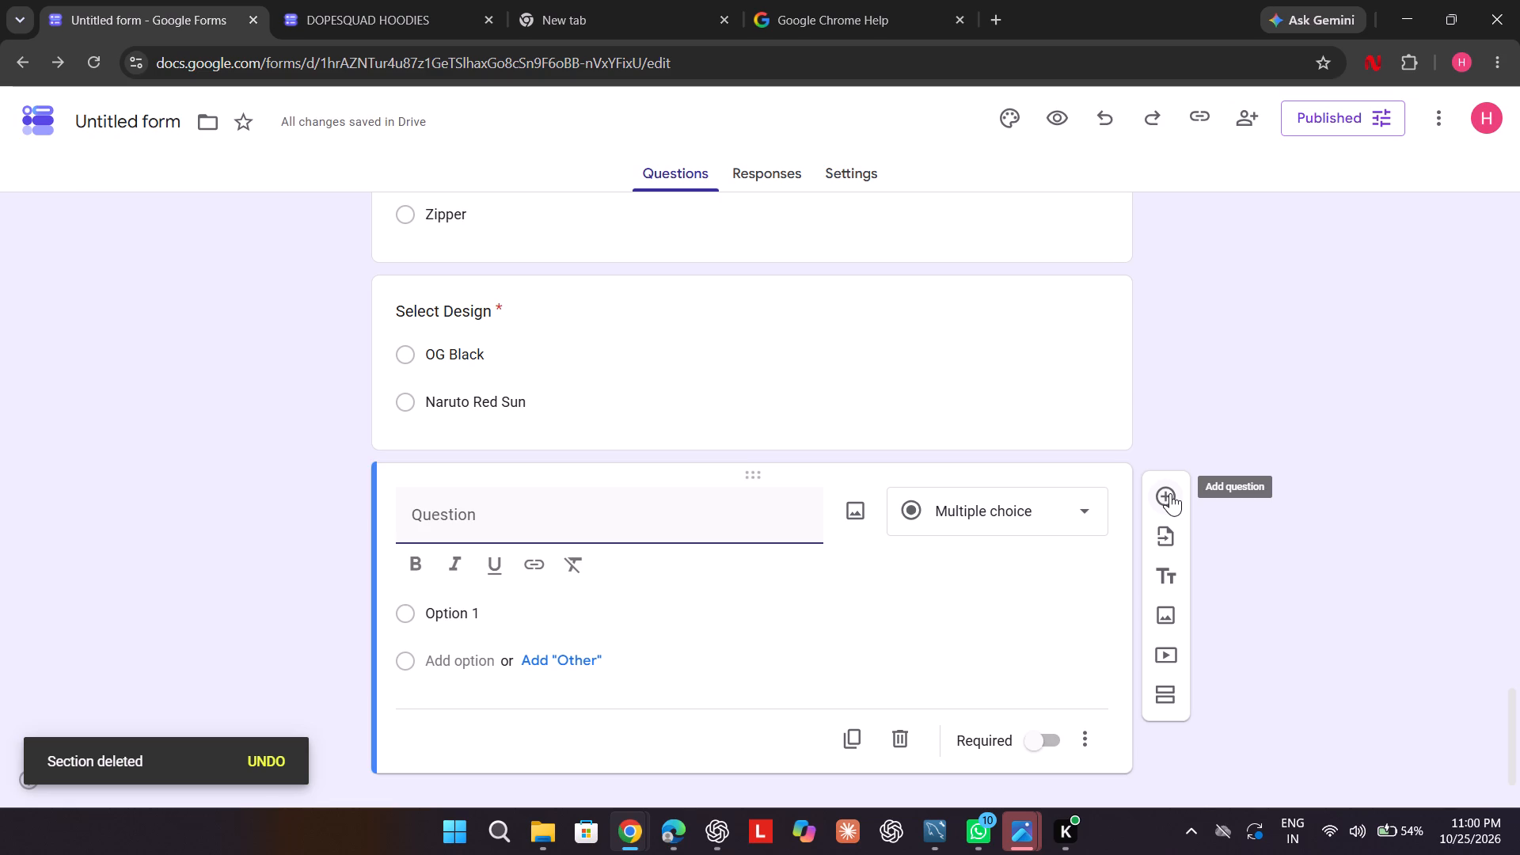
pyautogui.press('s')
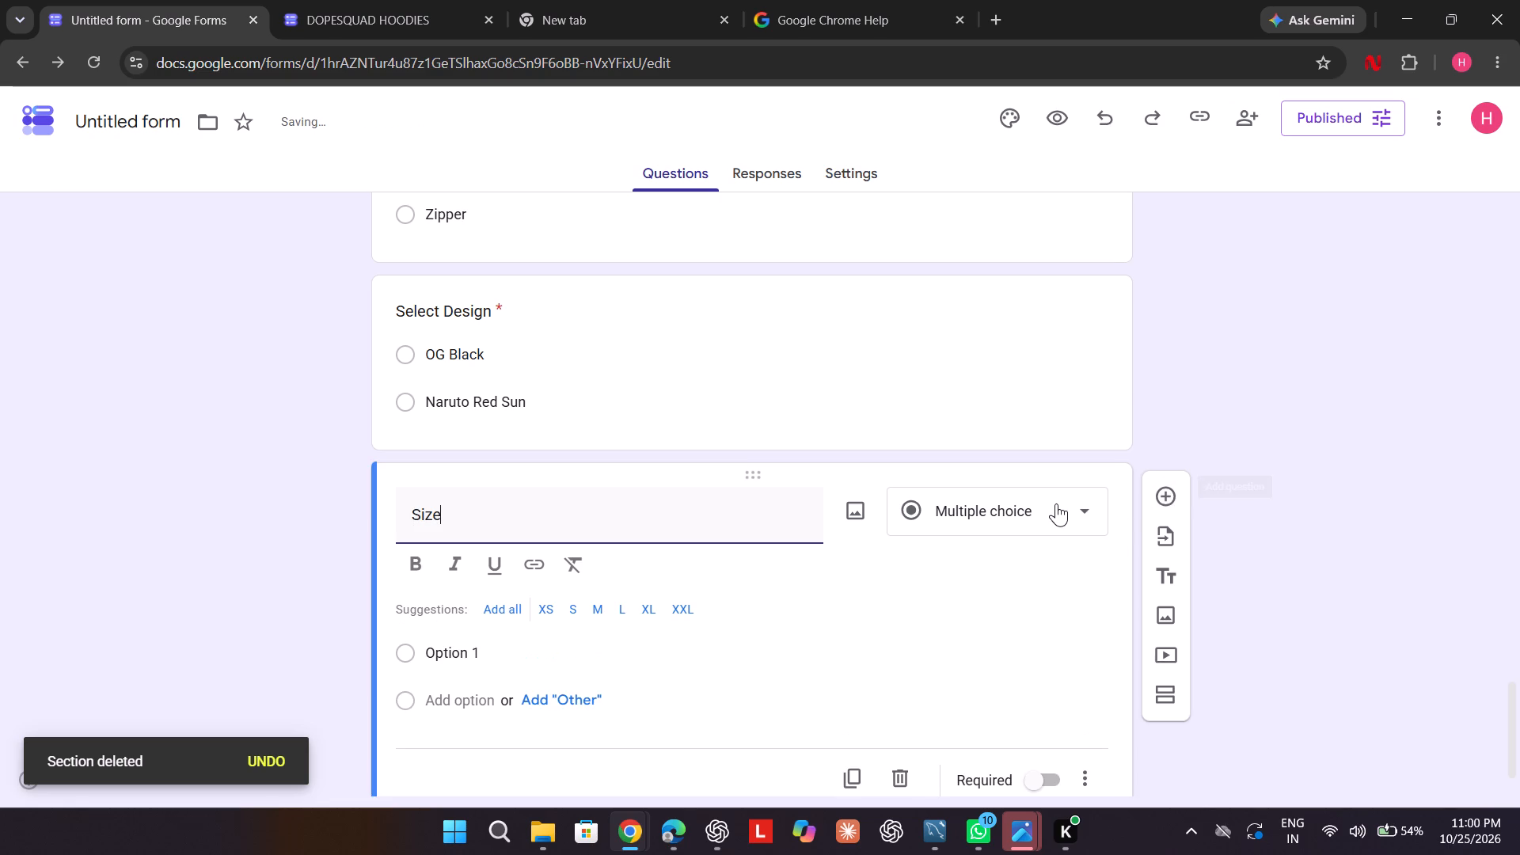
pyautogui.click(1050, 503)
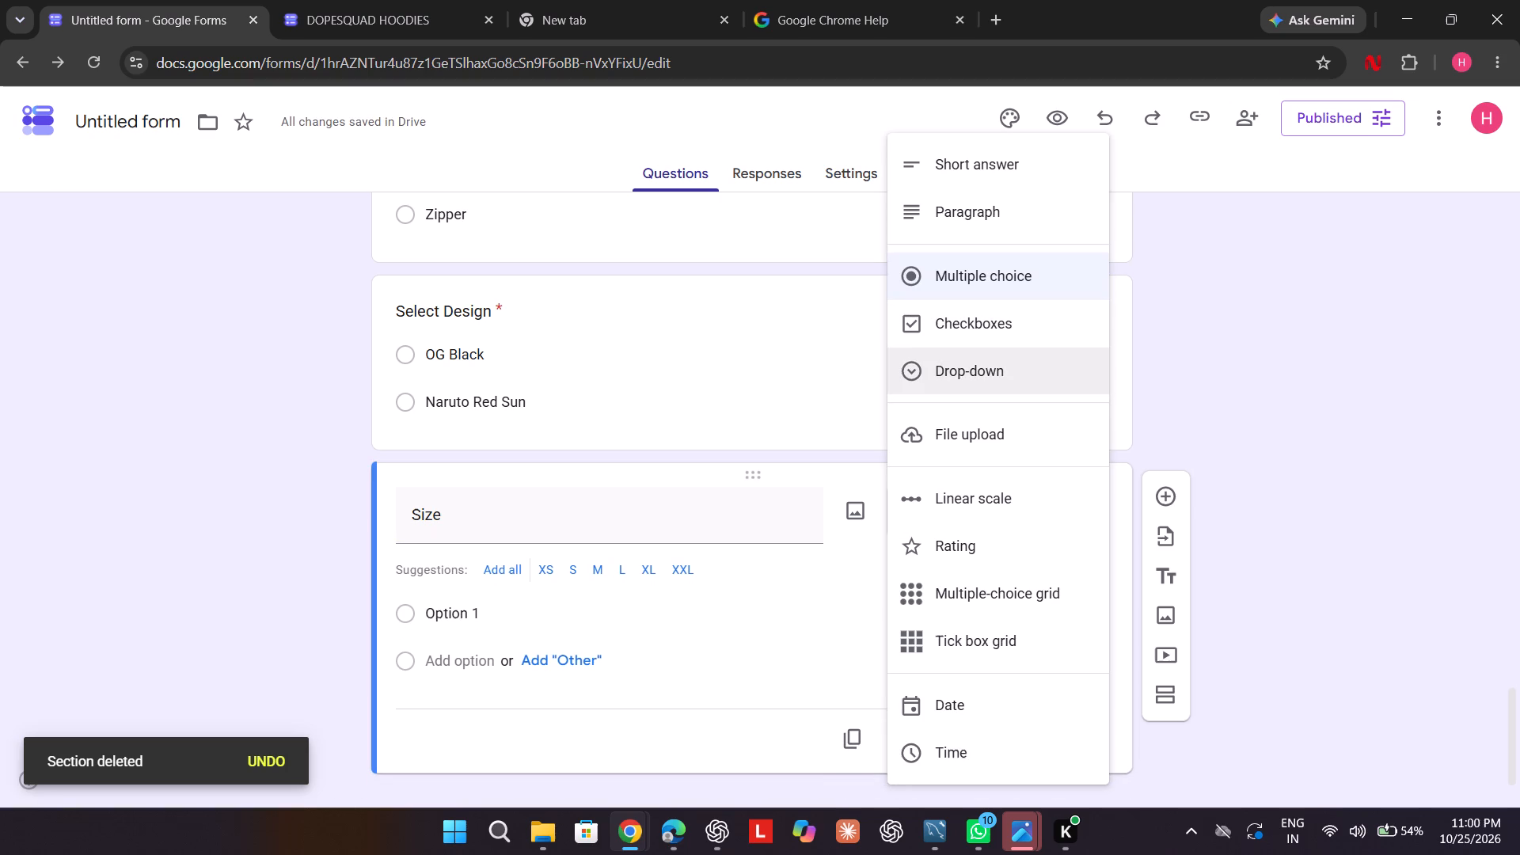
pyautogui.click(494, 570)
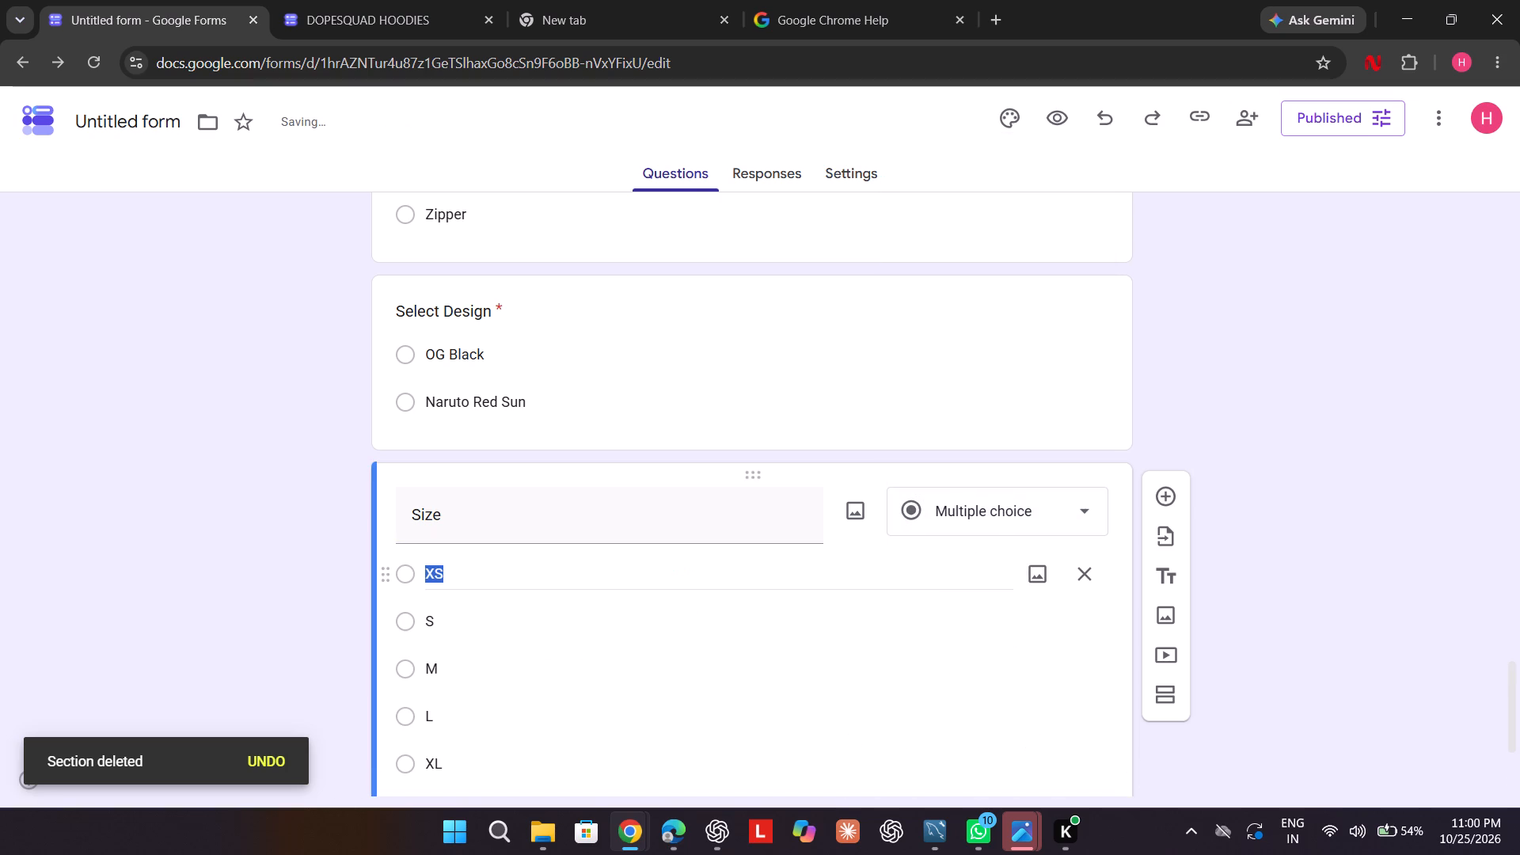
pyautogui.click(1372, 441)
pyautogui.scroll(-1, 1372, 441)
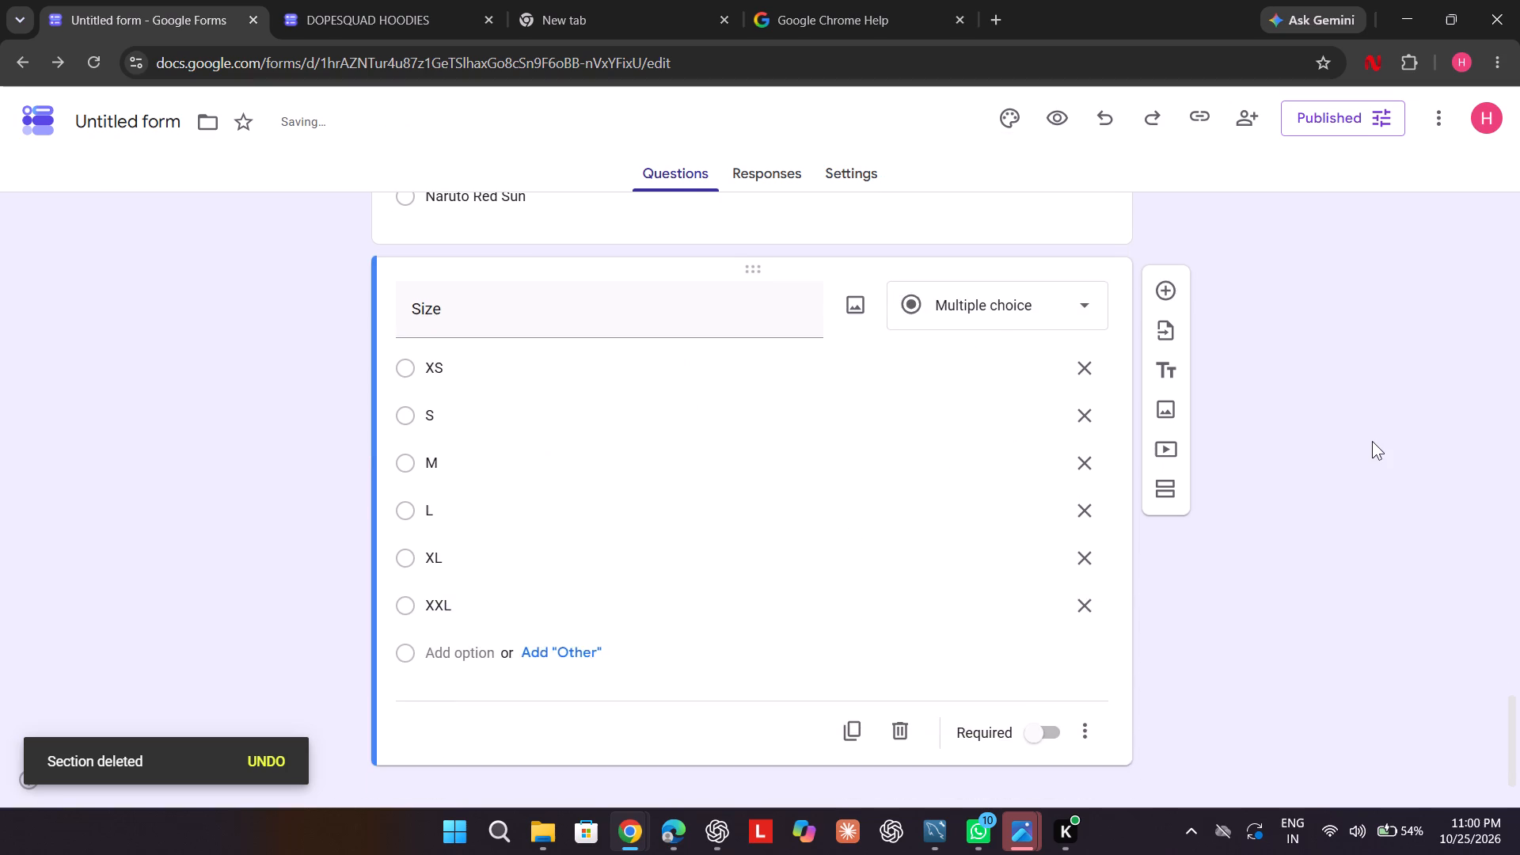
# Make the "Size" question required.
pyautogui.scroll(-1, 1372, 441)
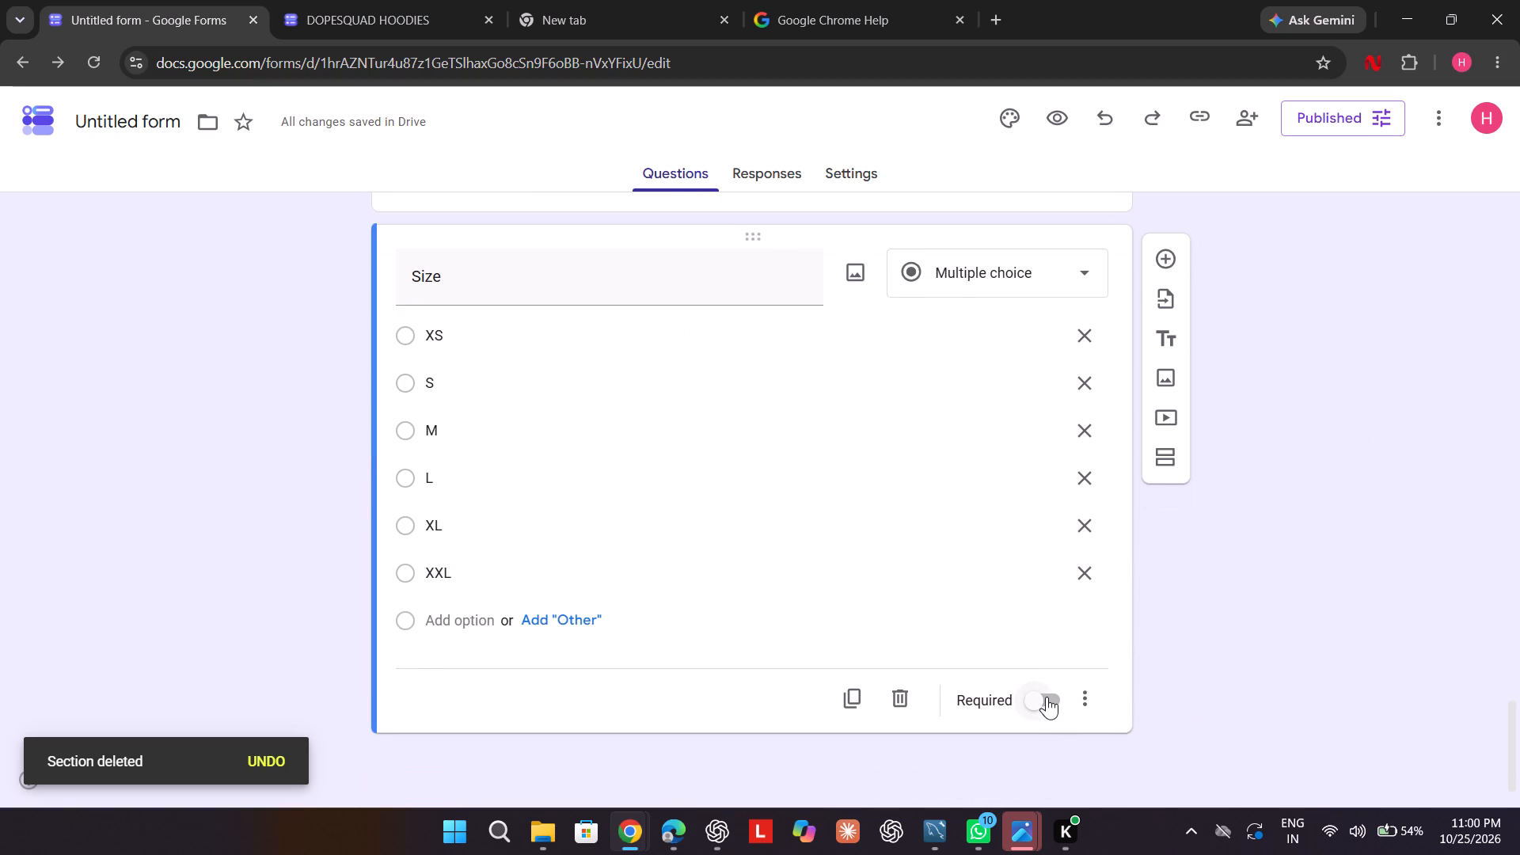
pyautogui.click(1045, 697)
# Add a multiple-choice question titled "Colour" below the "Size" question.
pyautogui.click(1157, 249)
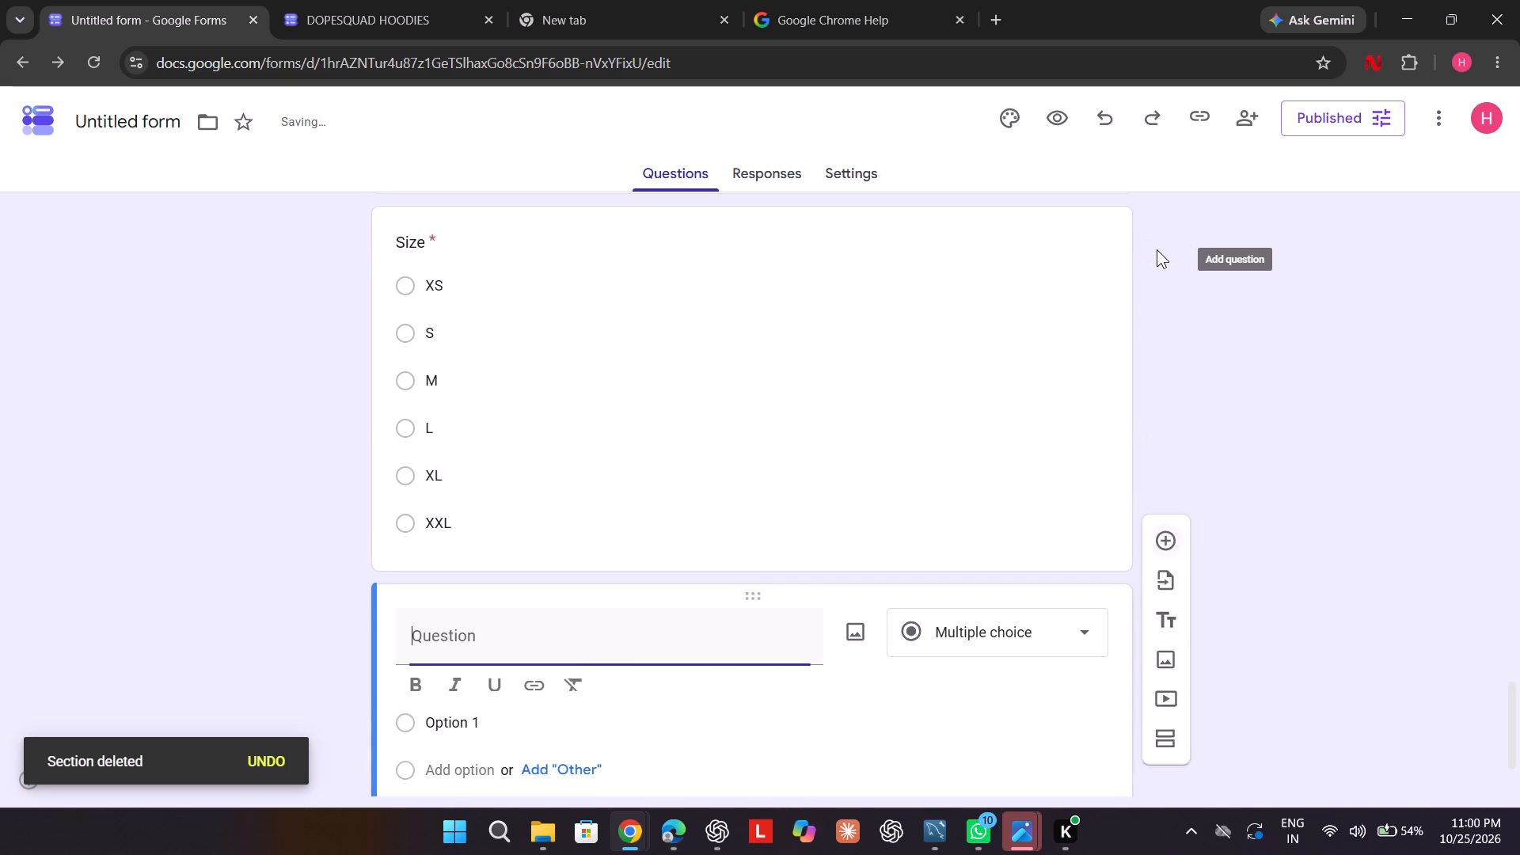
pyautogui.scroll(-2, 1157, 249)
pyautogui.press('c')
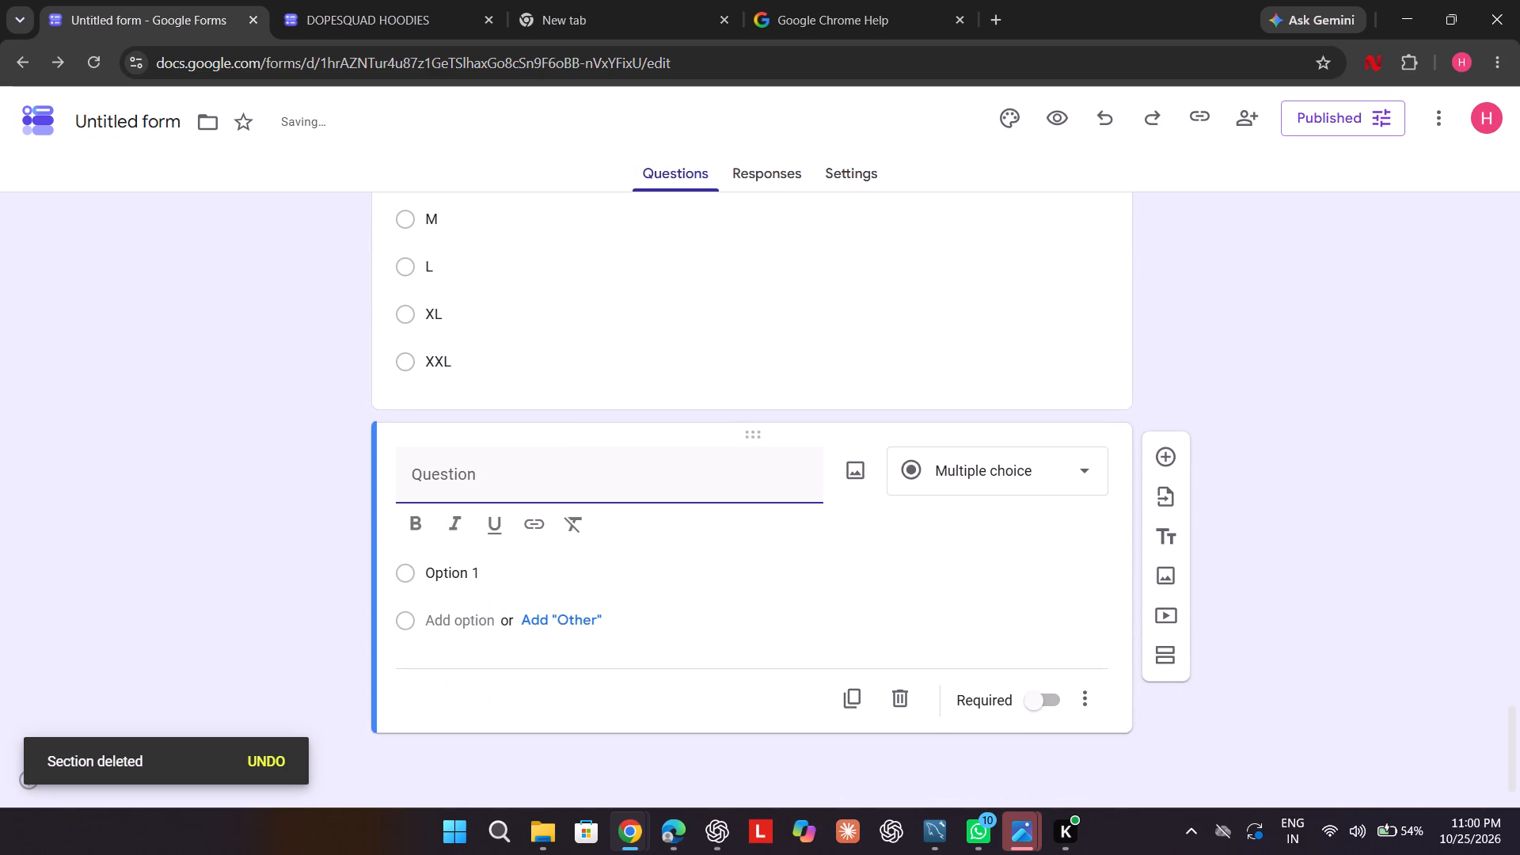
pyautogui.press('o')
pyautogui.write('lour')
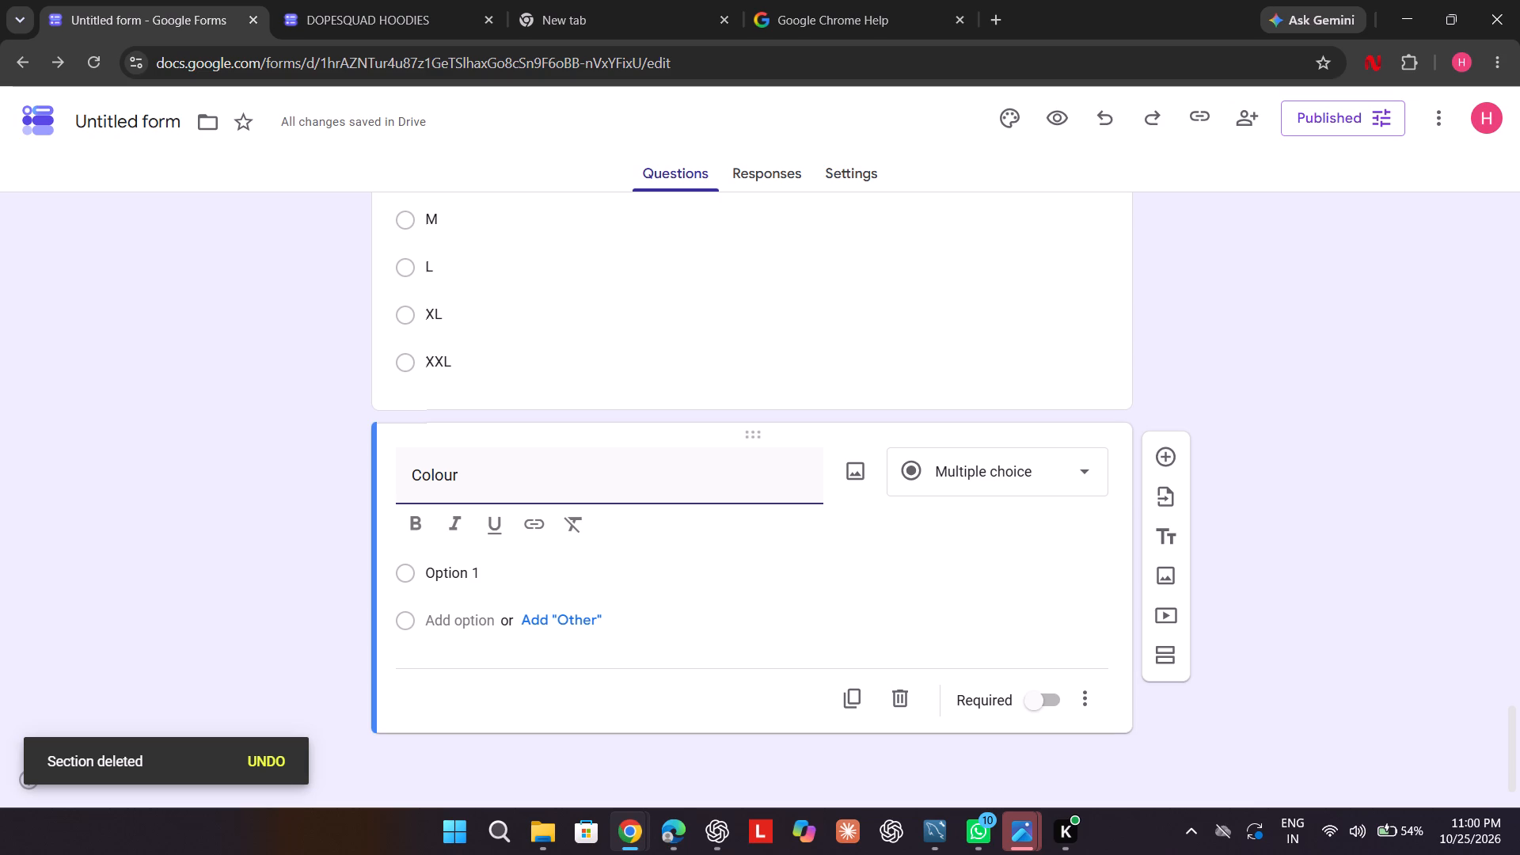
# Extend the "Colour" question's title to "Colour (for Naruto Red Sun)", checking the design name in the questions above.
pyautogui.scroll(2, 951, 358)
pyautogui.hscroll(1, 951, 358)
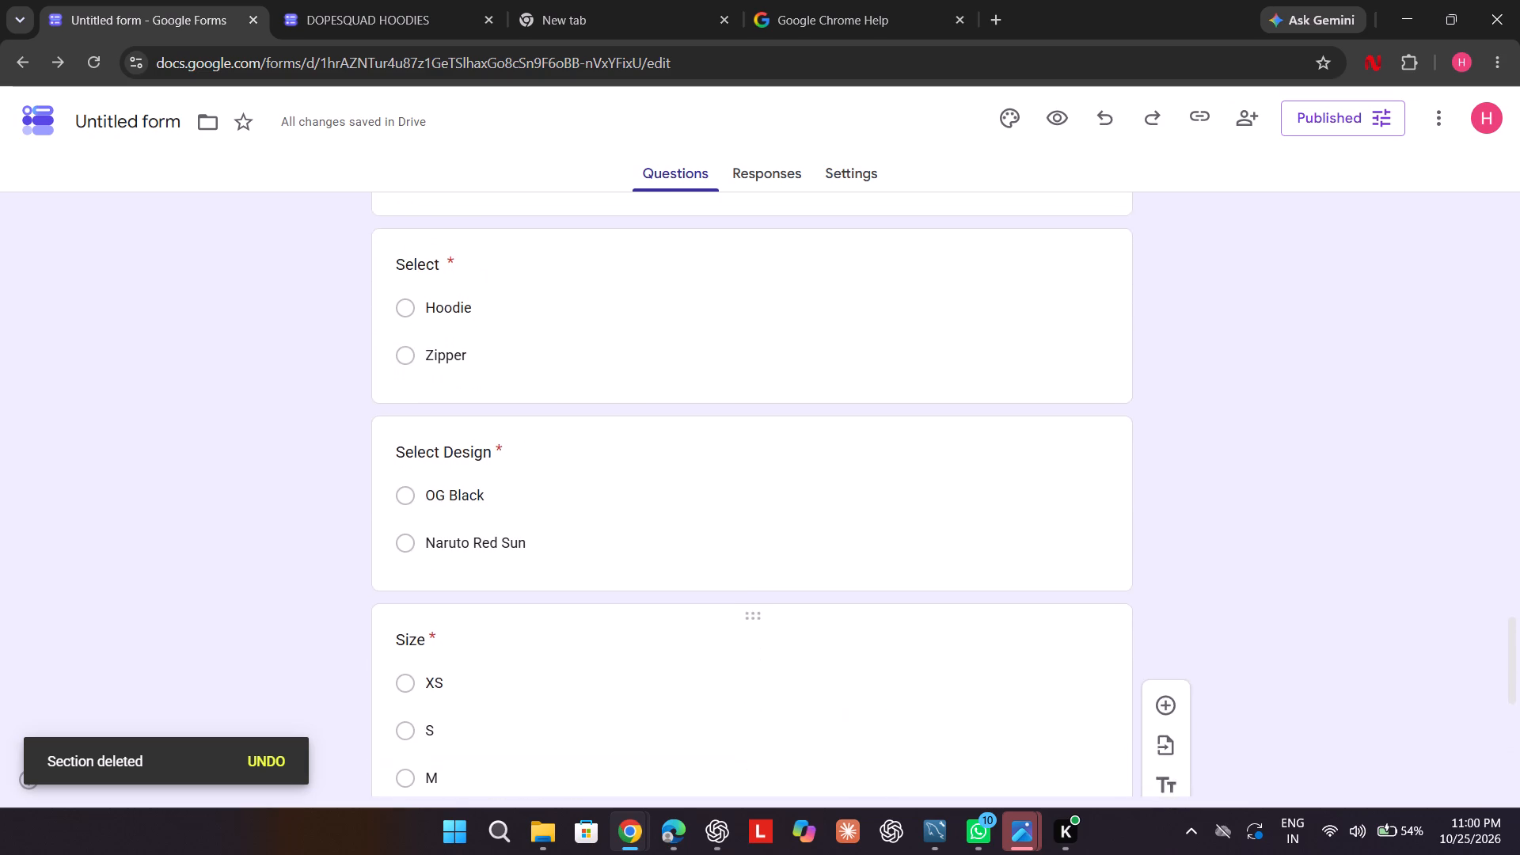
pyautogui.hscroll(1, 951, 358)
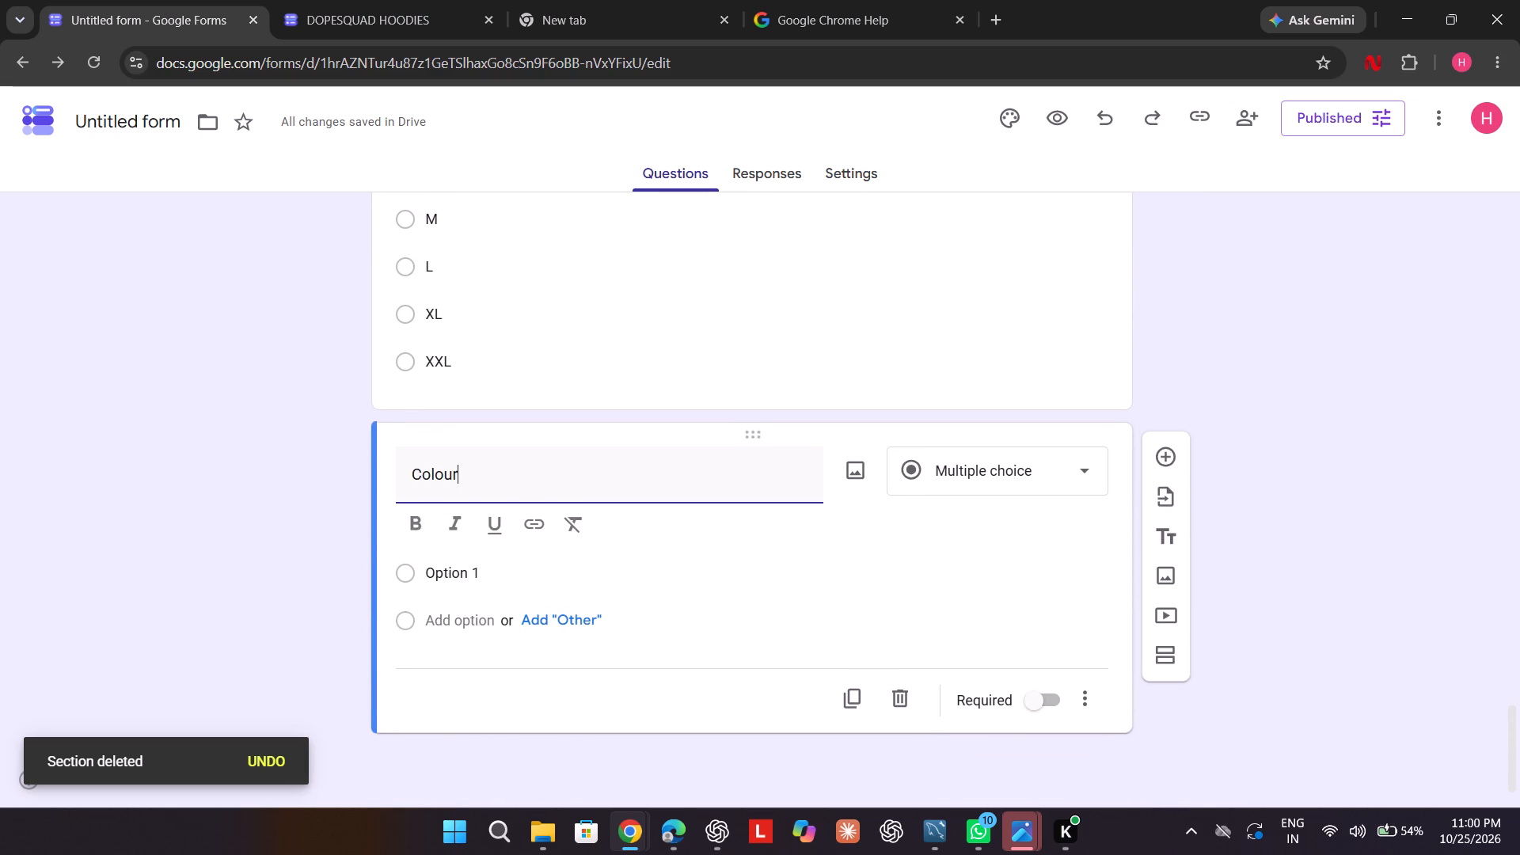
pyautogui.press('space')
pyautogui.write('(')
pyautogui.write('for')
pyautogui.press('space')
pyautogui.press('z')
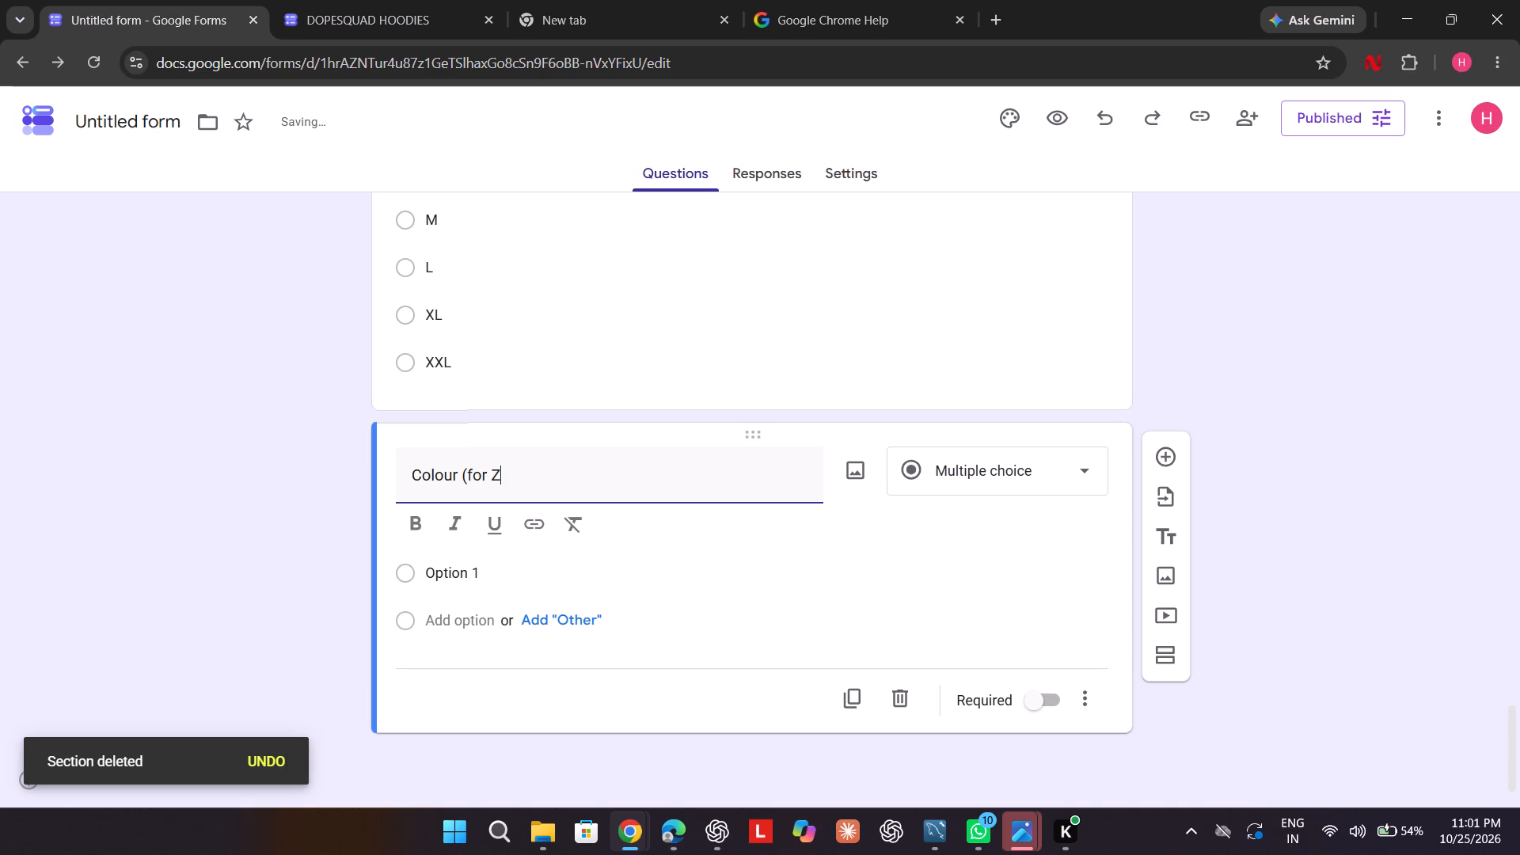
pyautogui.press('BackSpace')
pyautogui.scroll(1, 1271, 425)
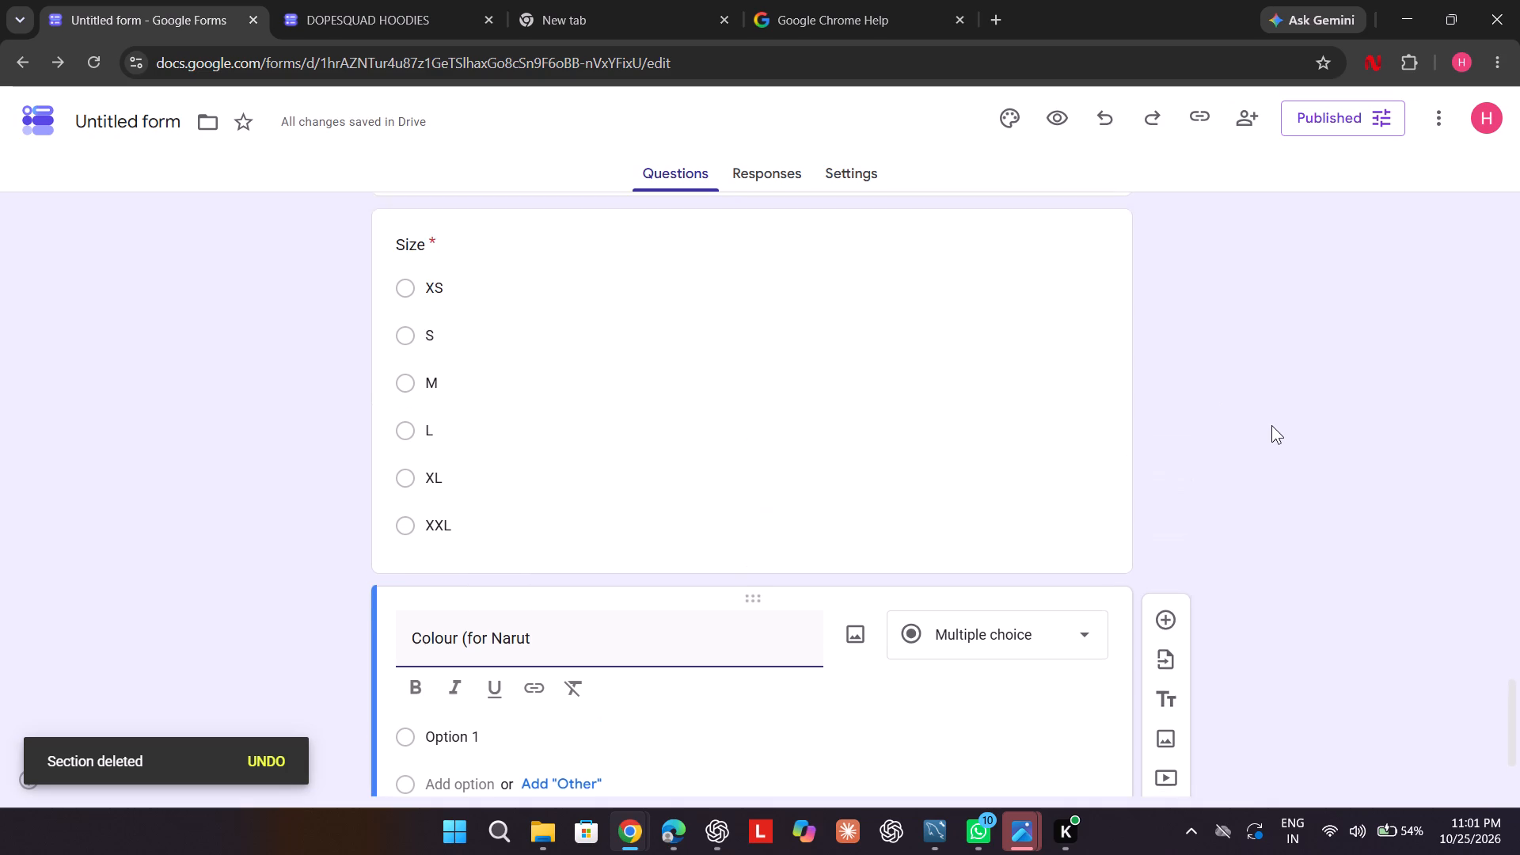
pyautogui.scroll(2, 1271, 425)
pyautogui.scroll(-1, 1271, 425)
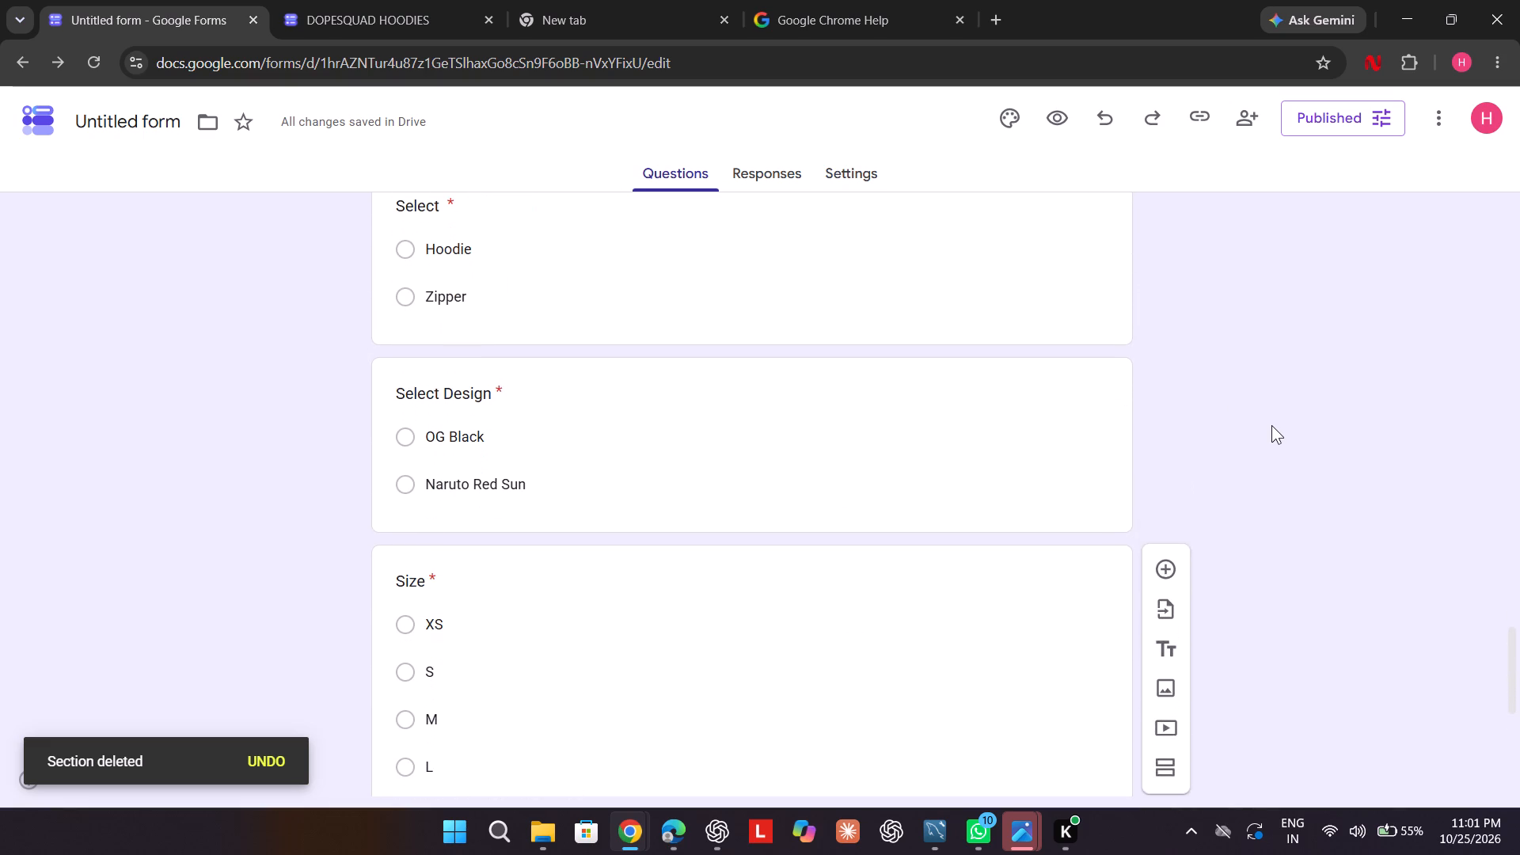
pyautogui.scroll(-3, 1271, 425)
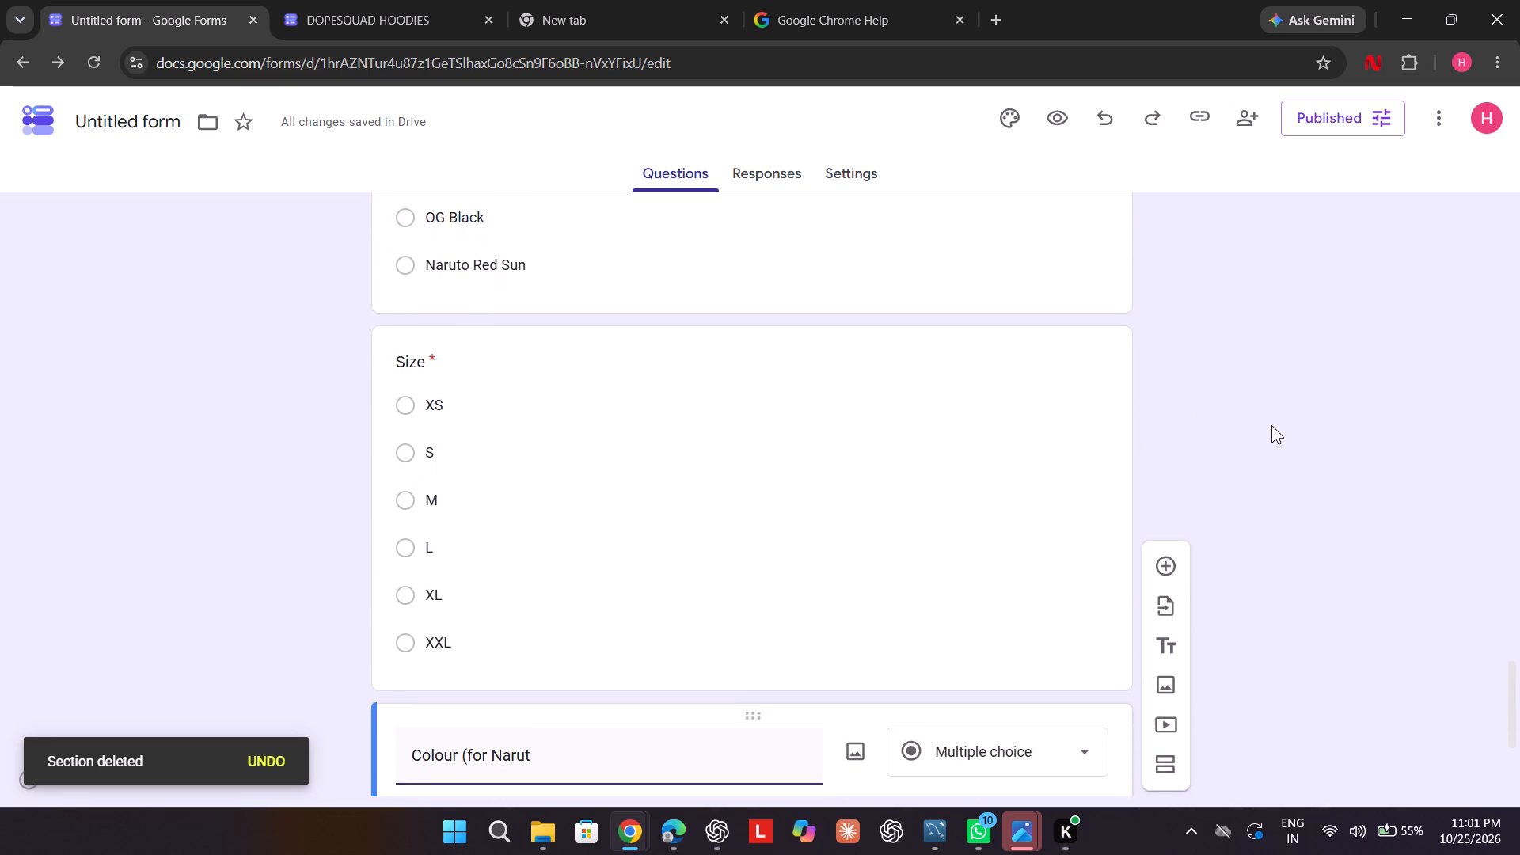
pyautogui.scroll(-1, 1271, 425)
pyautogui.write('o')
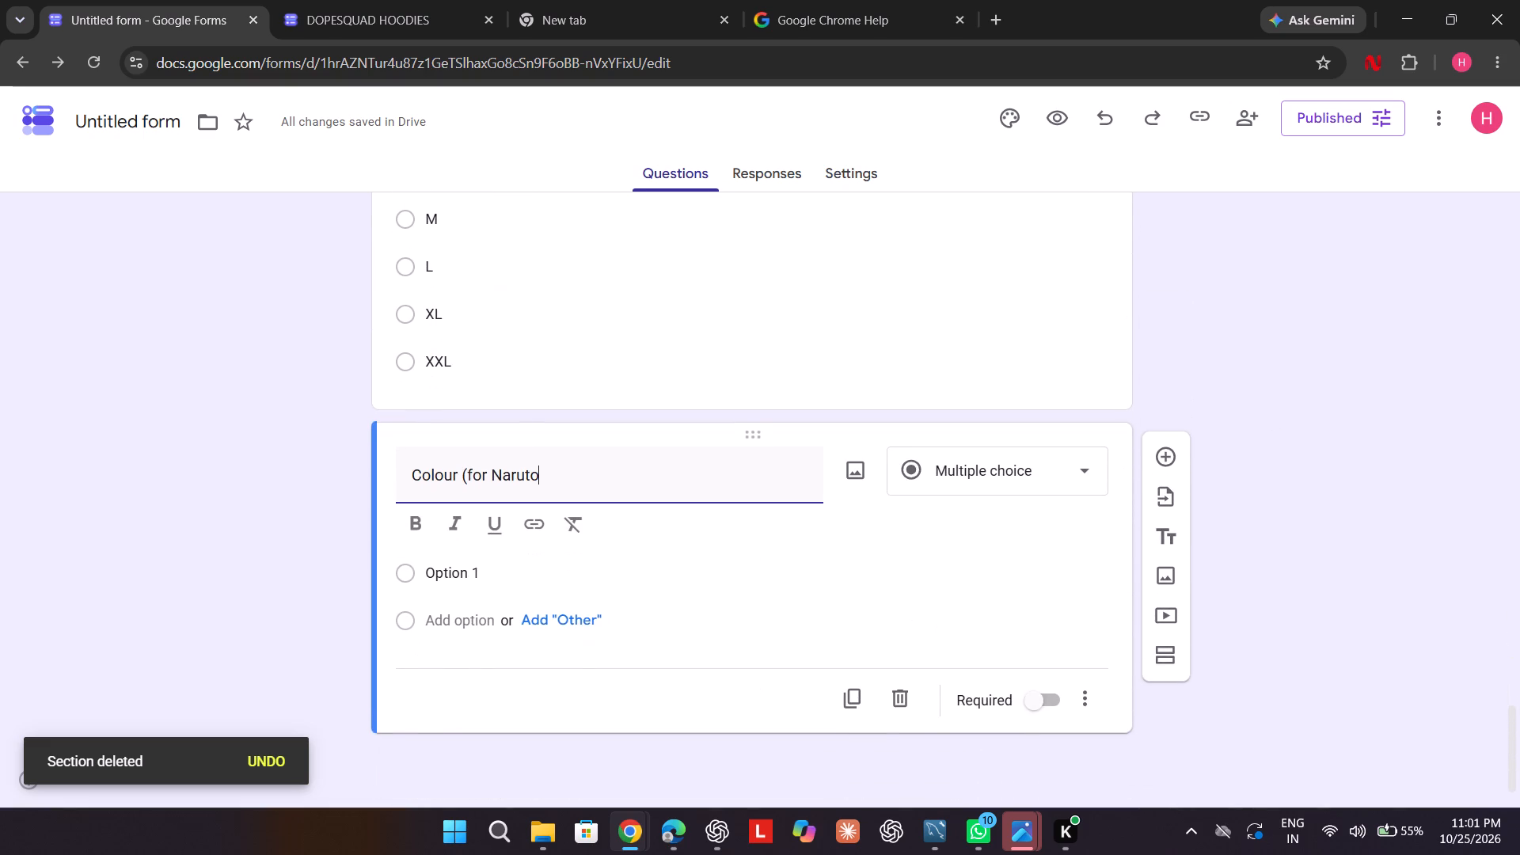
pyautogui.press('space')
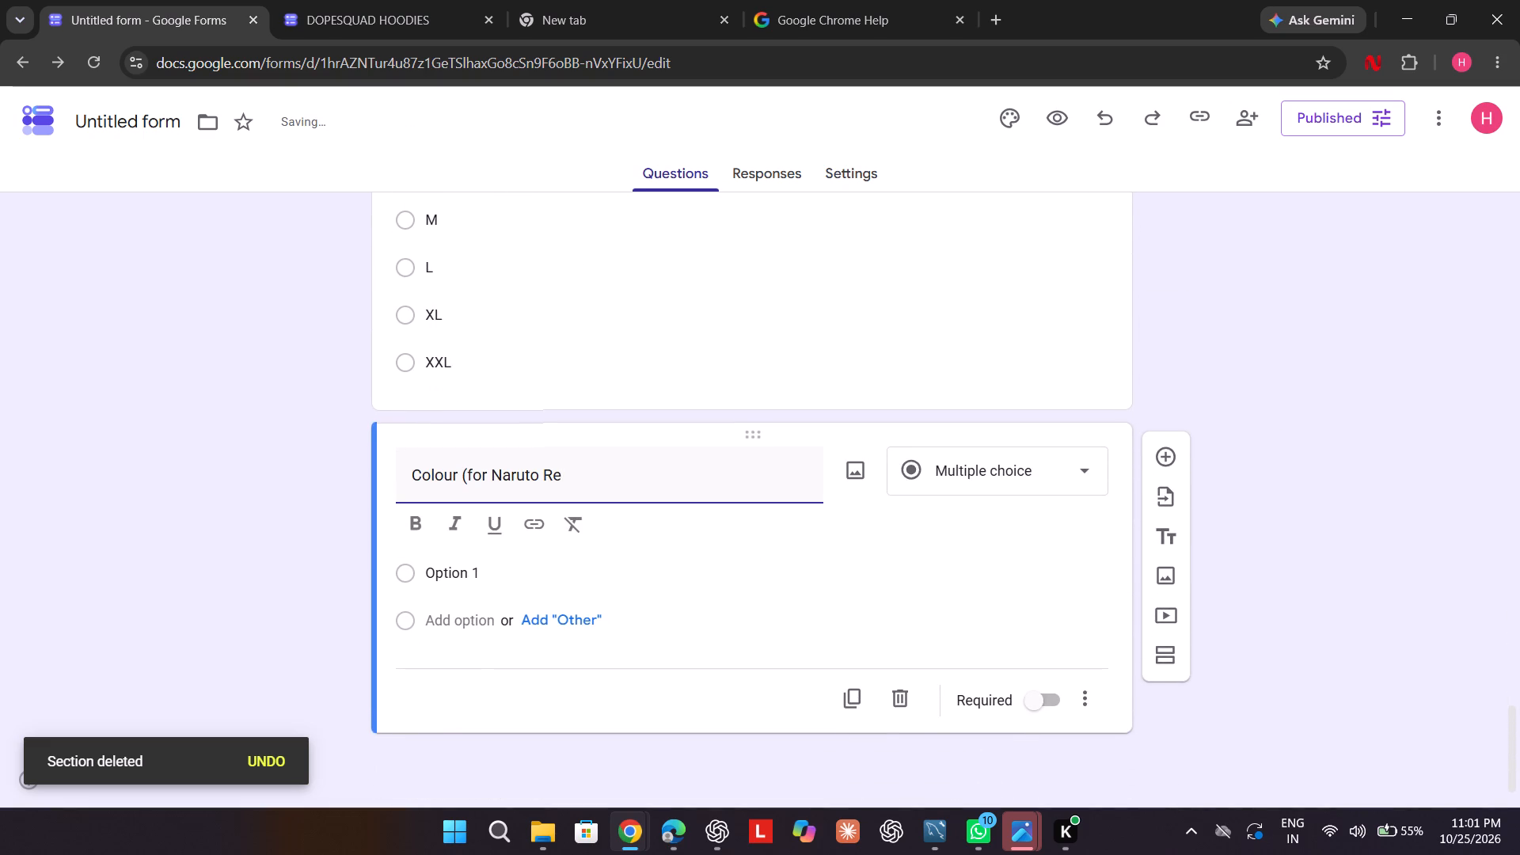
pyautogui.write('un')
pyautogui.hotkey('shift', ')')
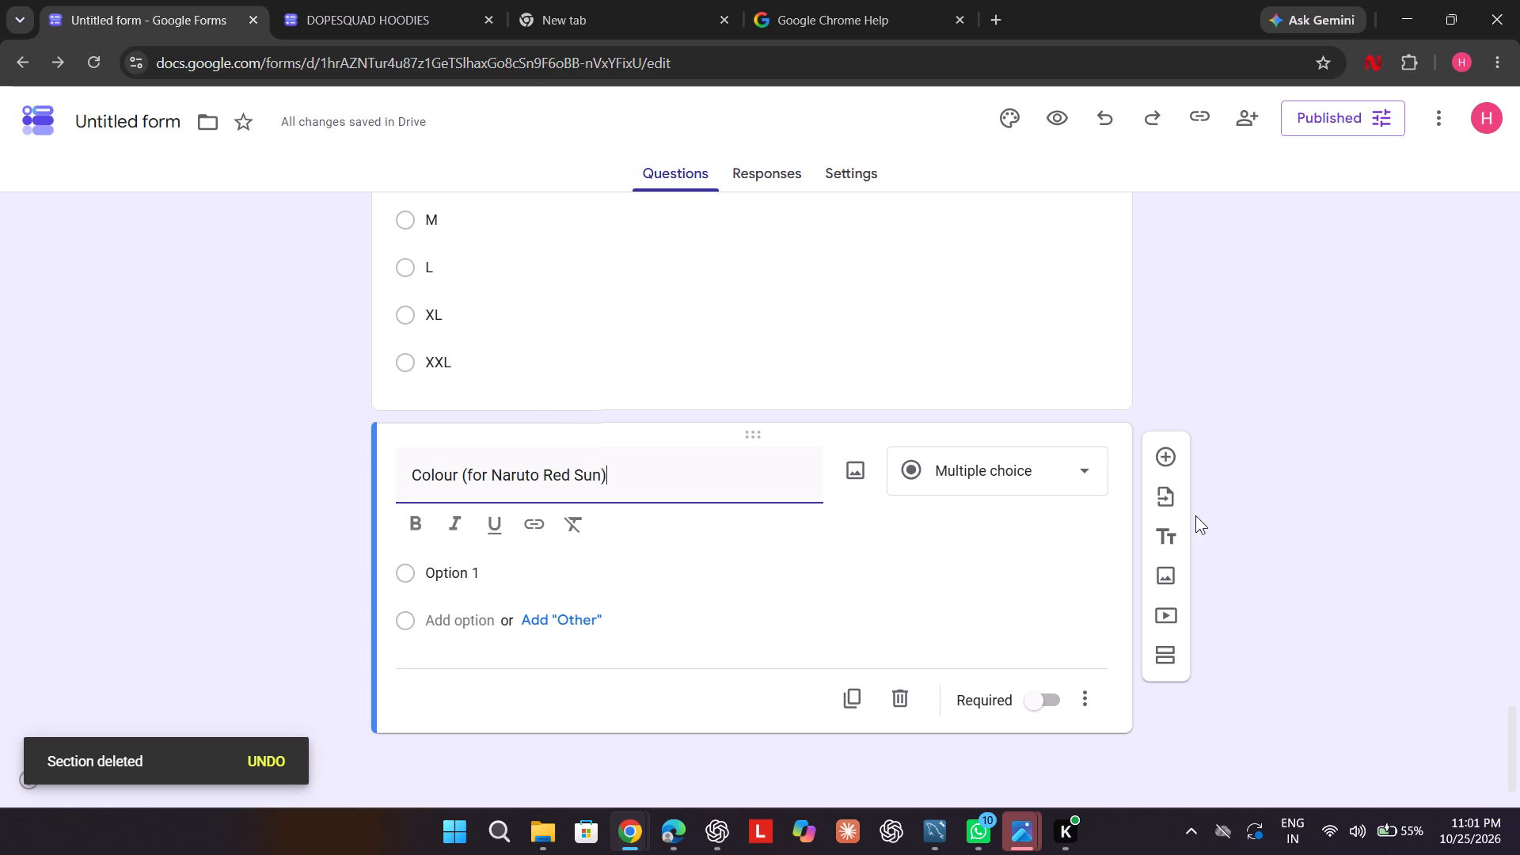
# Give the "Colour (for Naruto Red Sun)" question the options "White", "Navy" and "Black" and make it required.
pyautogui.click(517, 577)
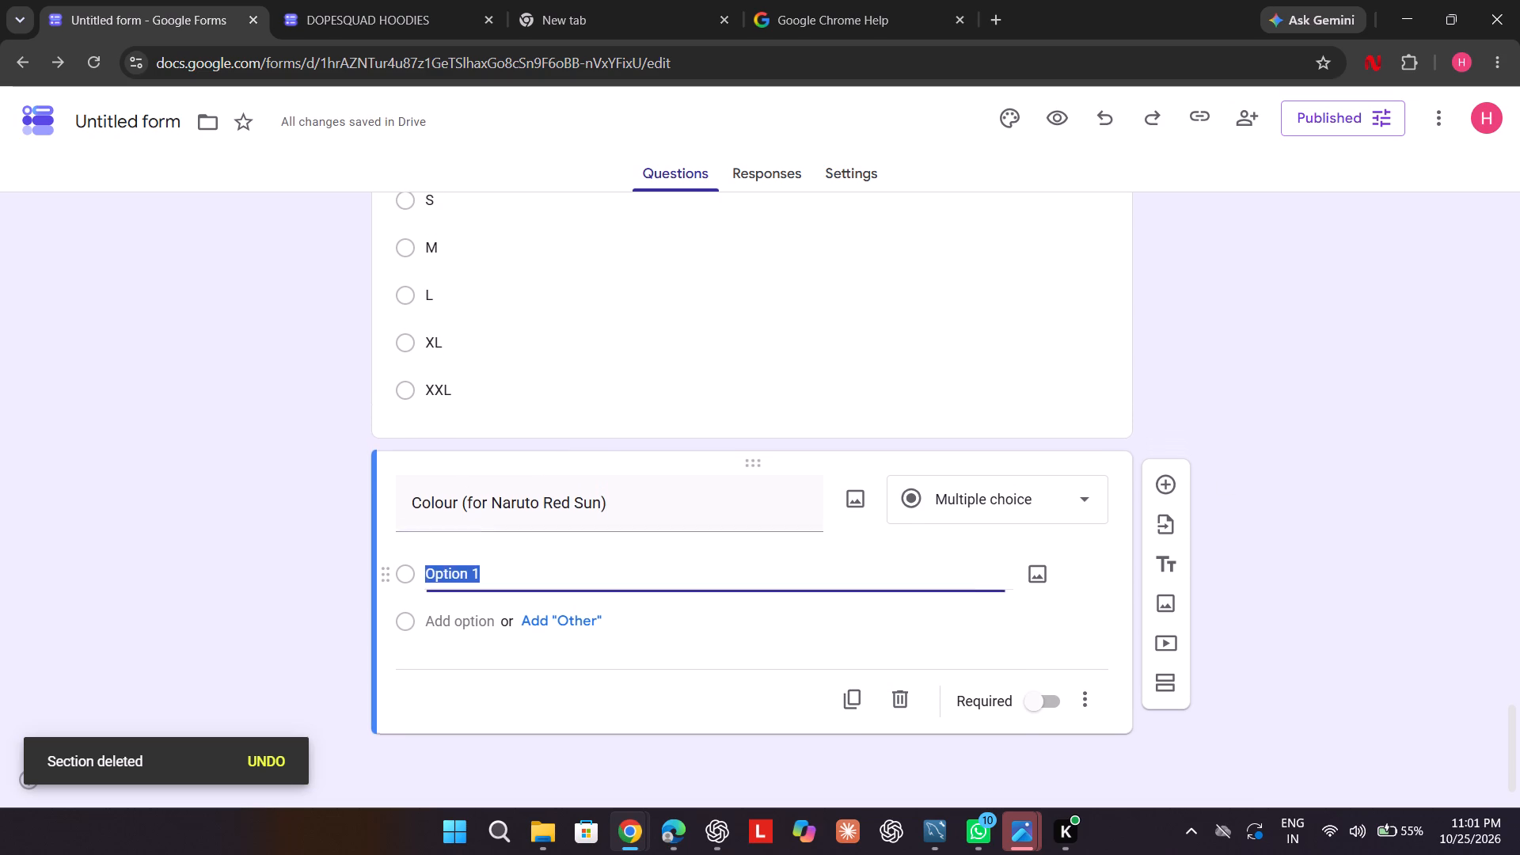
pyautogui.write('hite')
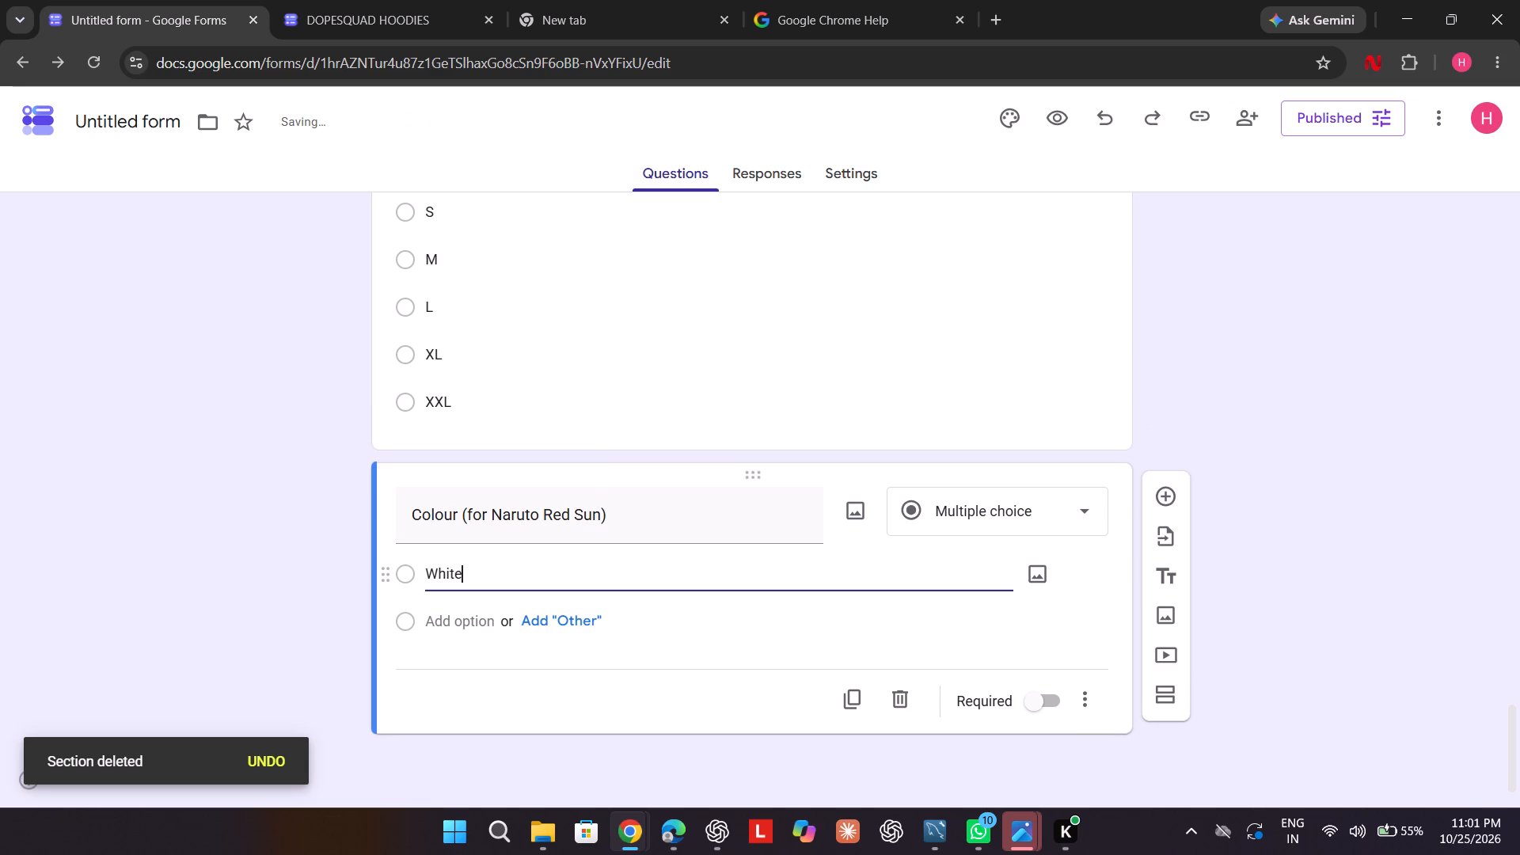
pyautogui.click(448, 621)
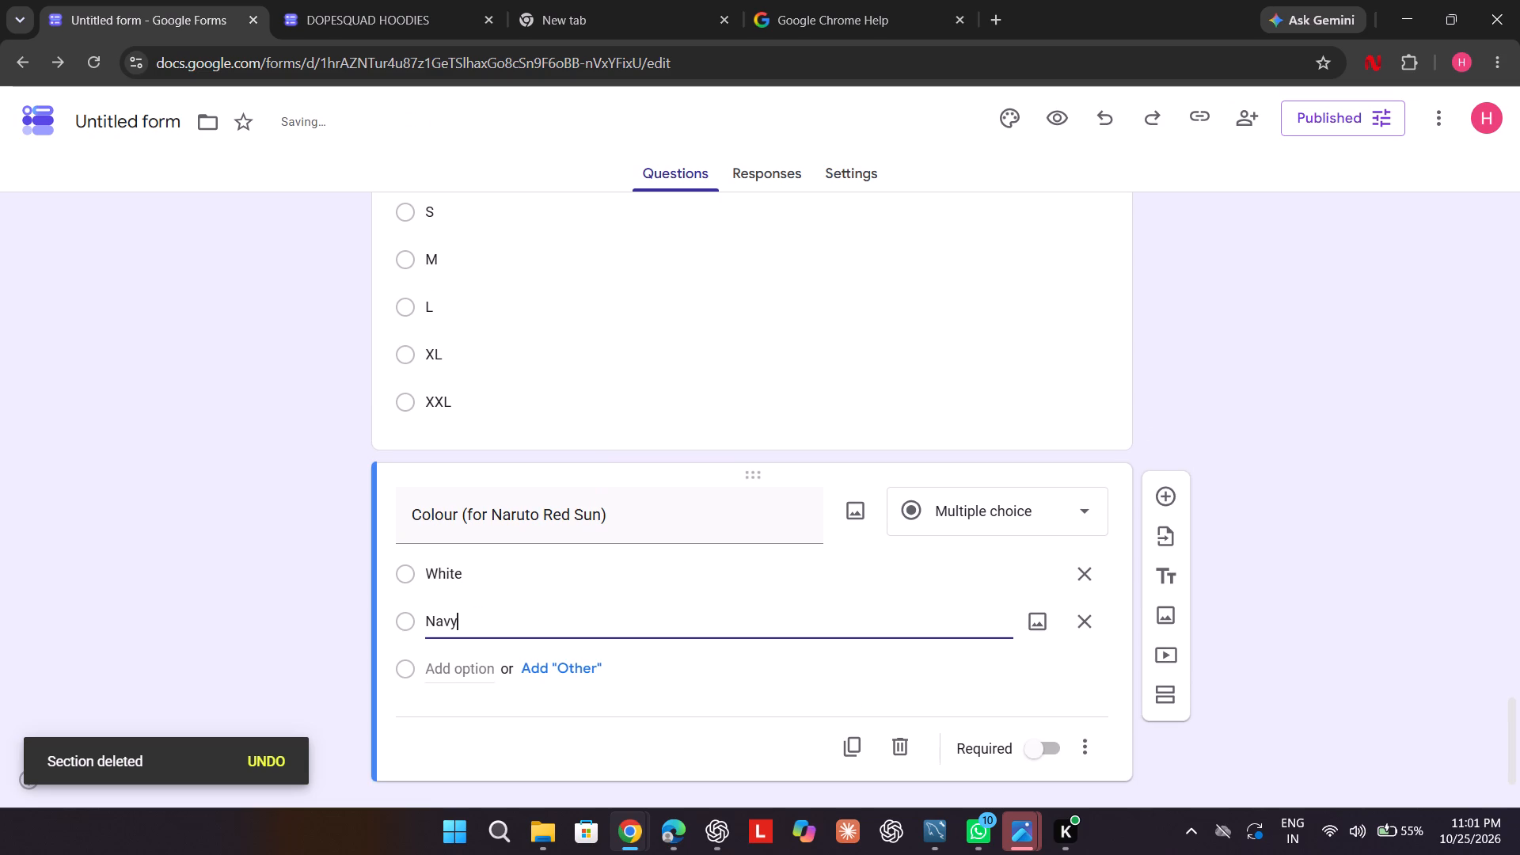
pyautogui.moveTo(454, 655); pyautogui.dragTo(454, 662)
pyautogui.click(454, 662)
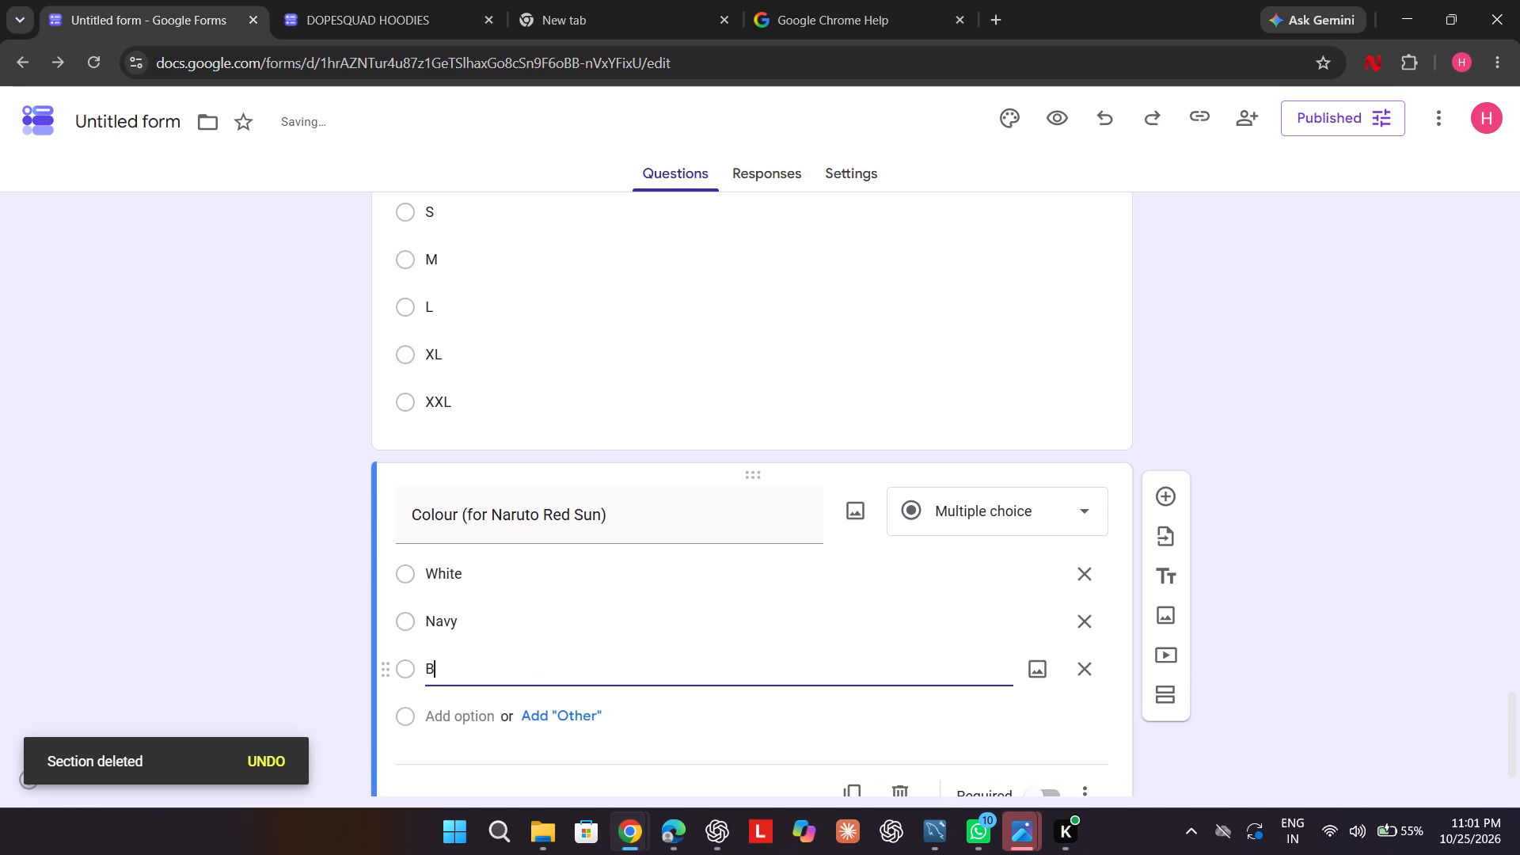
pyautogui.write('lack')
pyautogui.scroll(-1, 454, 662)
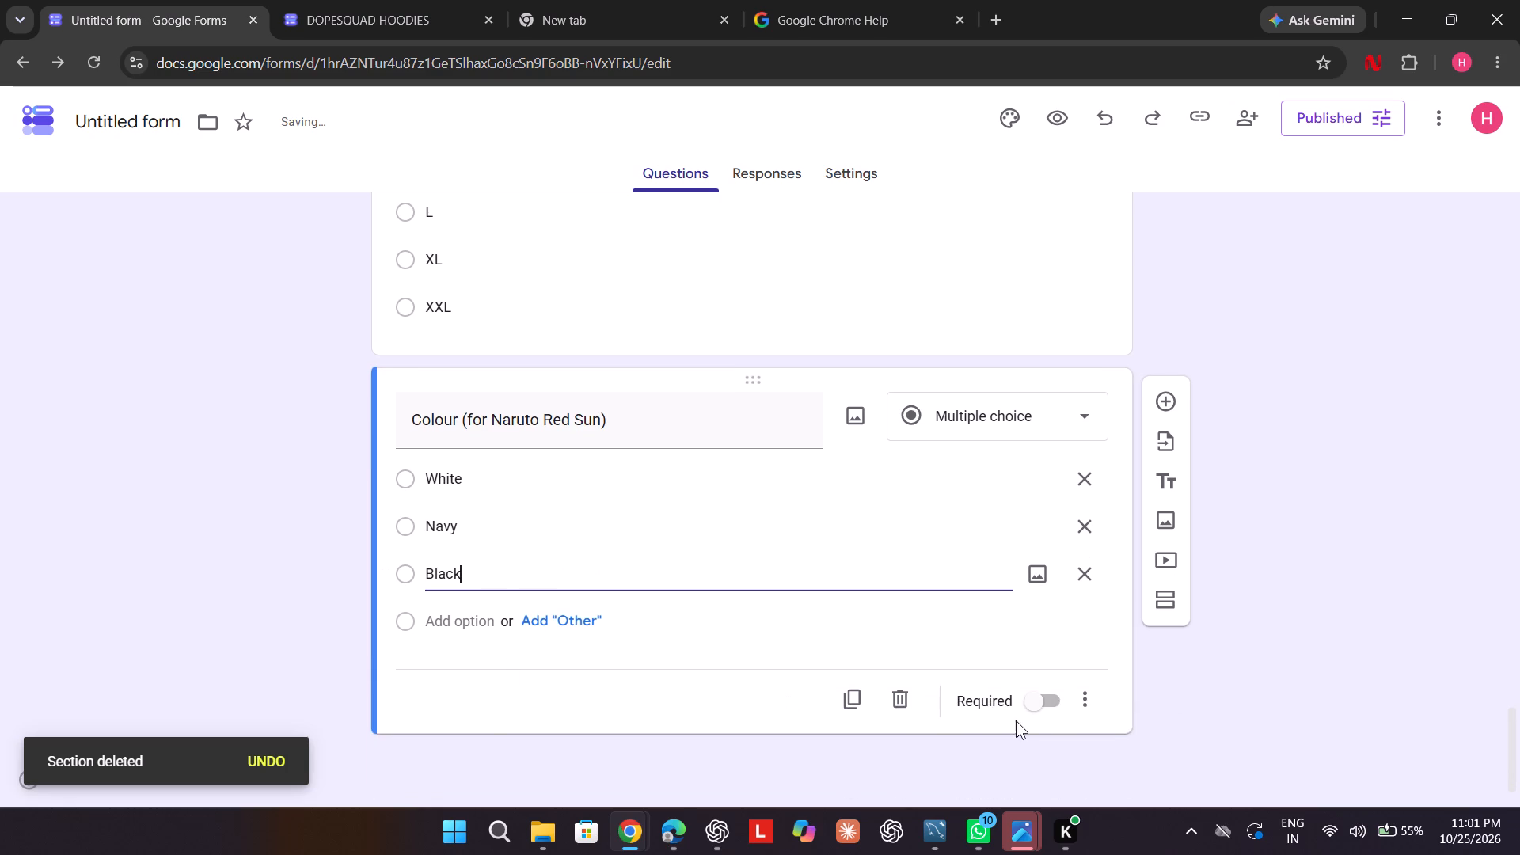
pyautogui.click(1047, 699)
# Add a short-answer question titled "Name to be printed" below the colour question.
pyautogui.scroll(-2, 1047, 699)
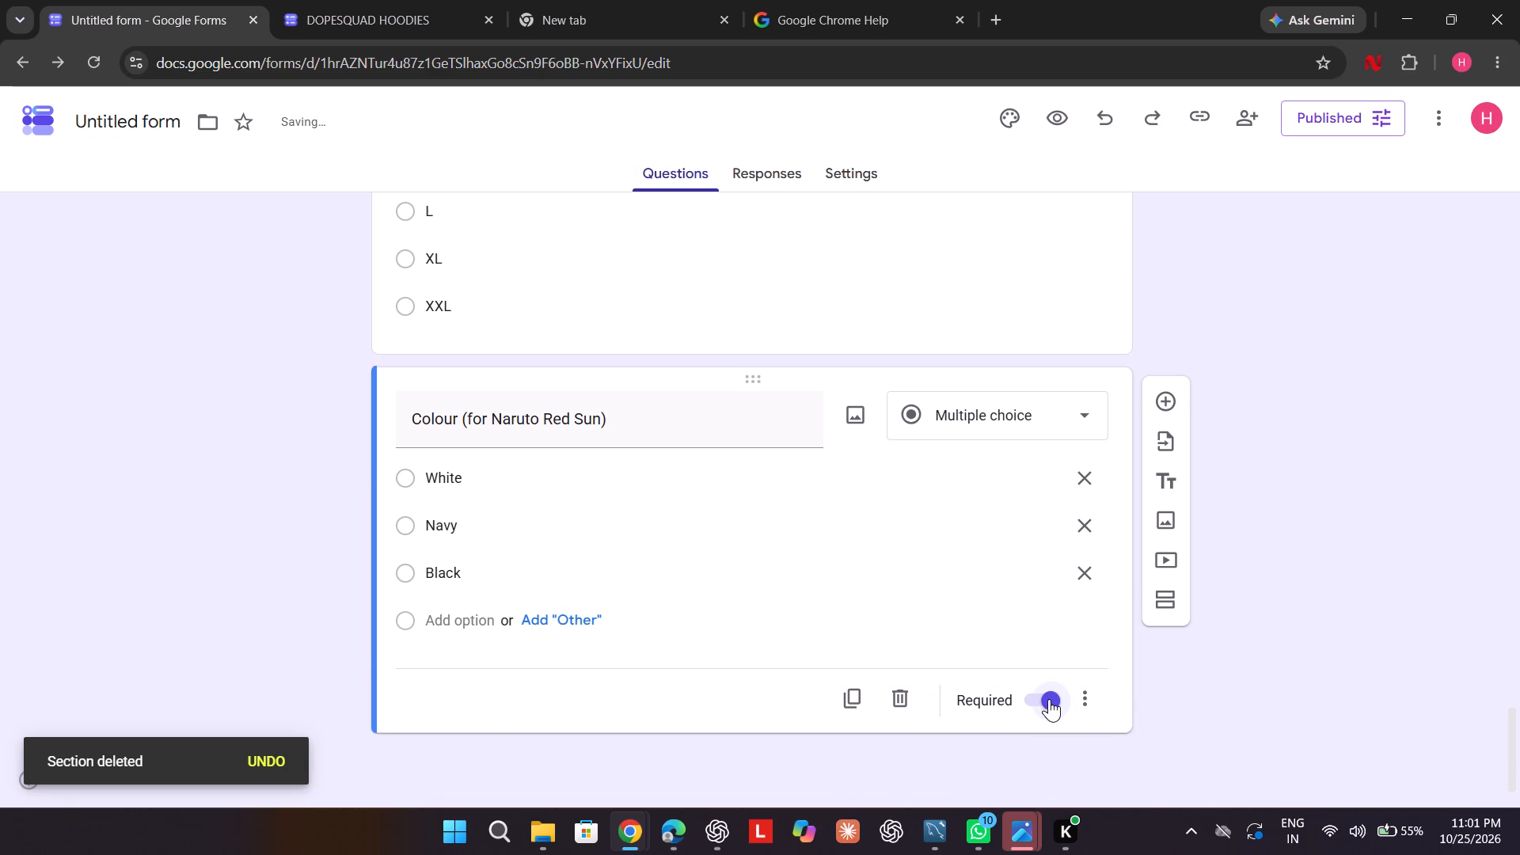
pyautogui.scroll(-1, 1106, 601)
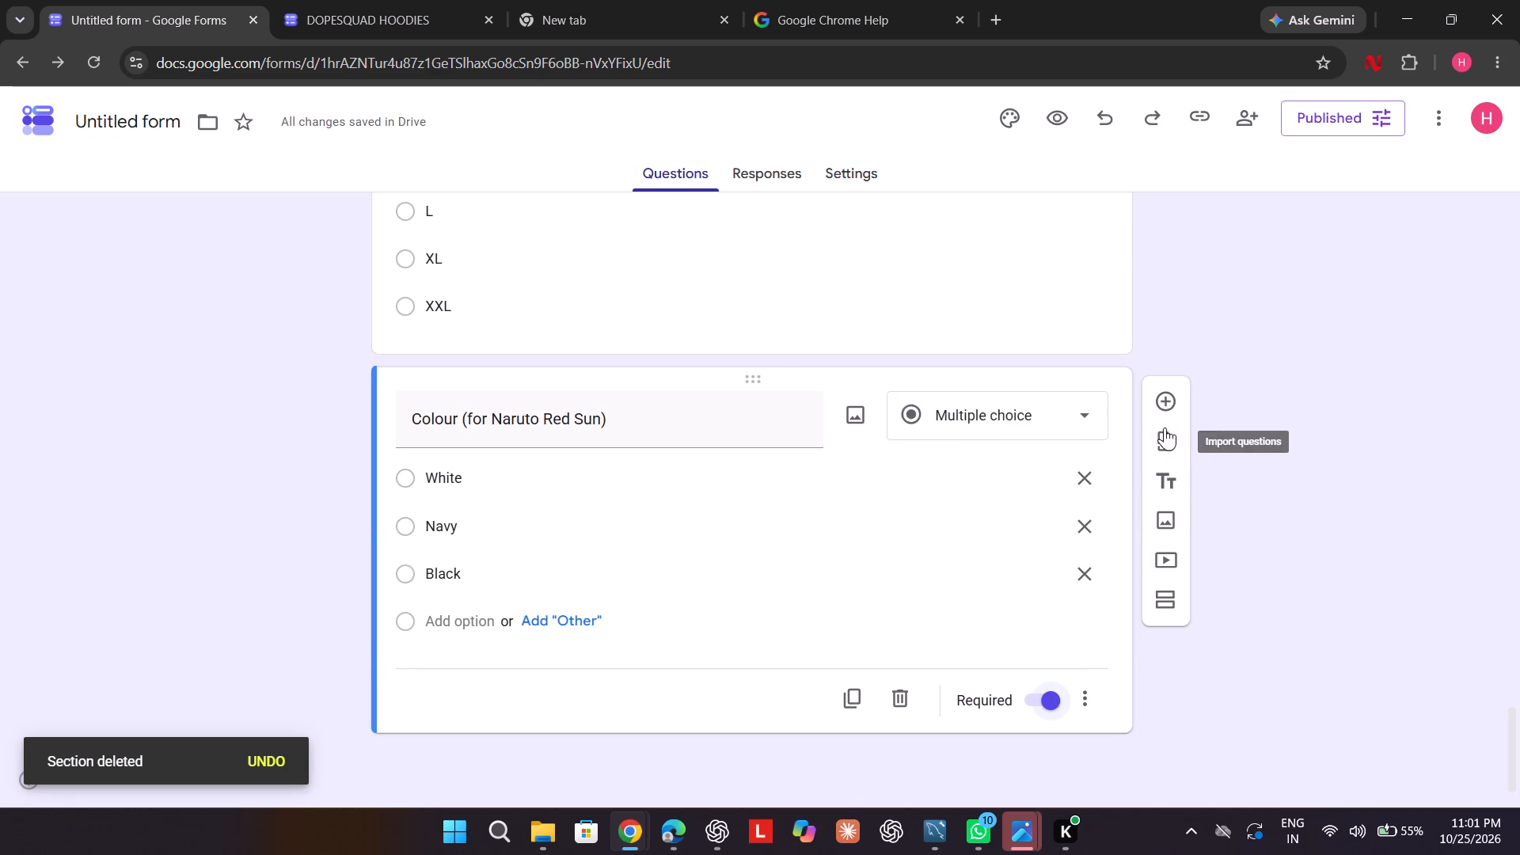
pyautogui.click(1157, 403)
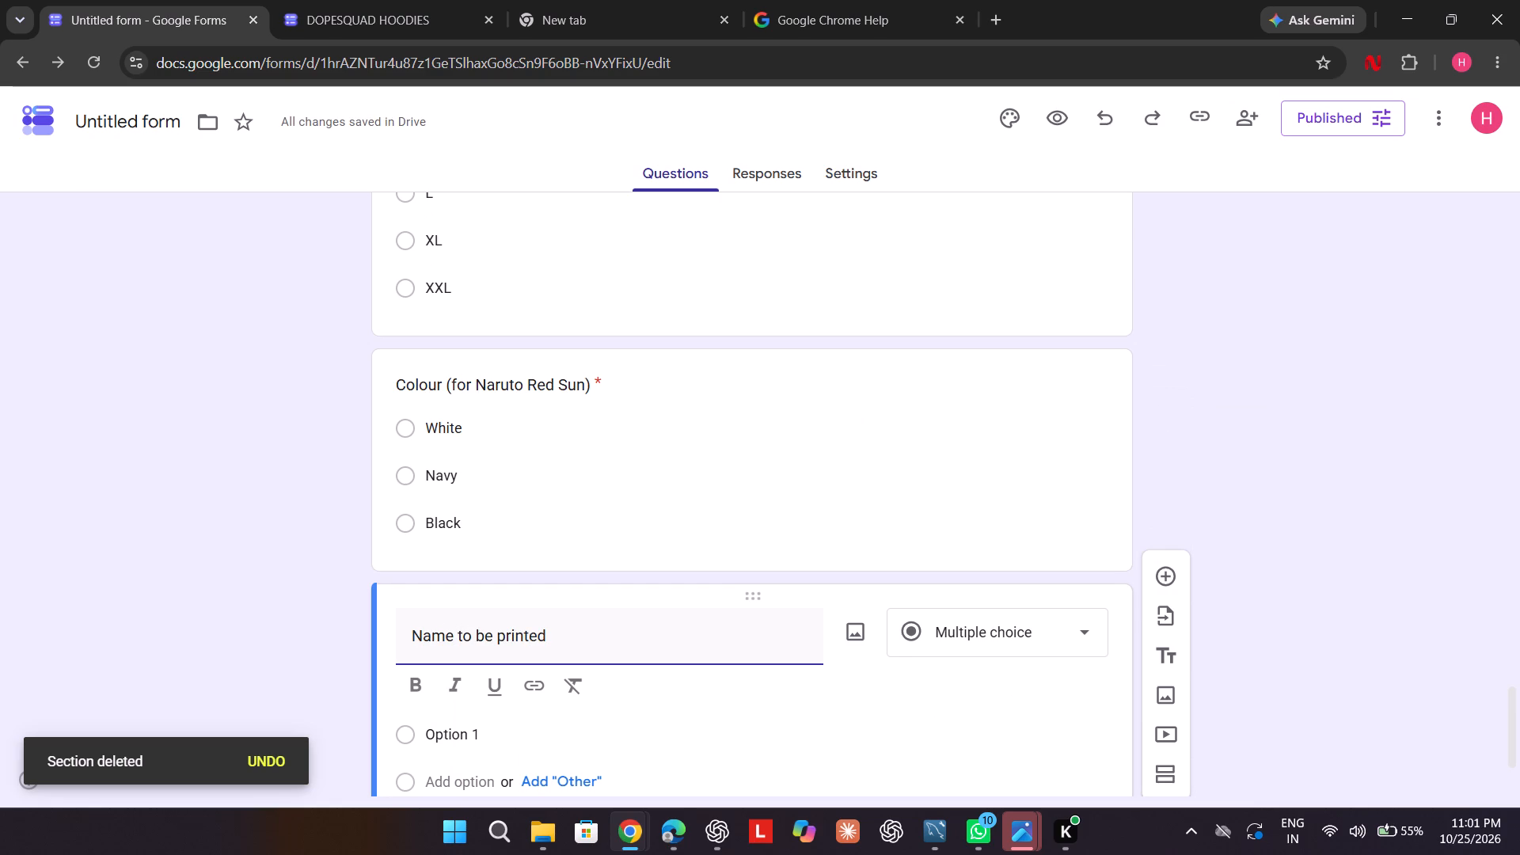
pyautogui.click(1260, 513)
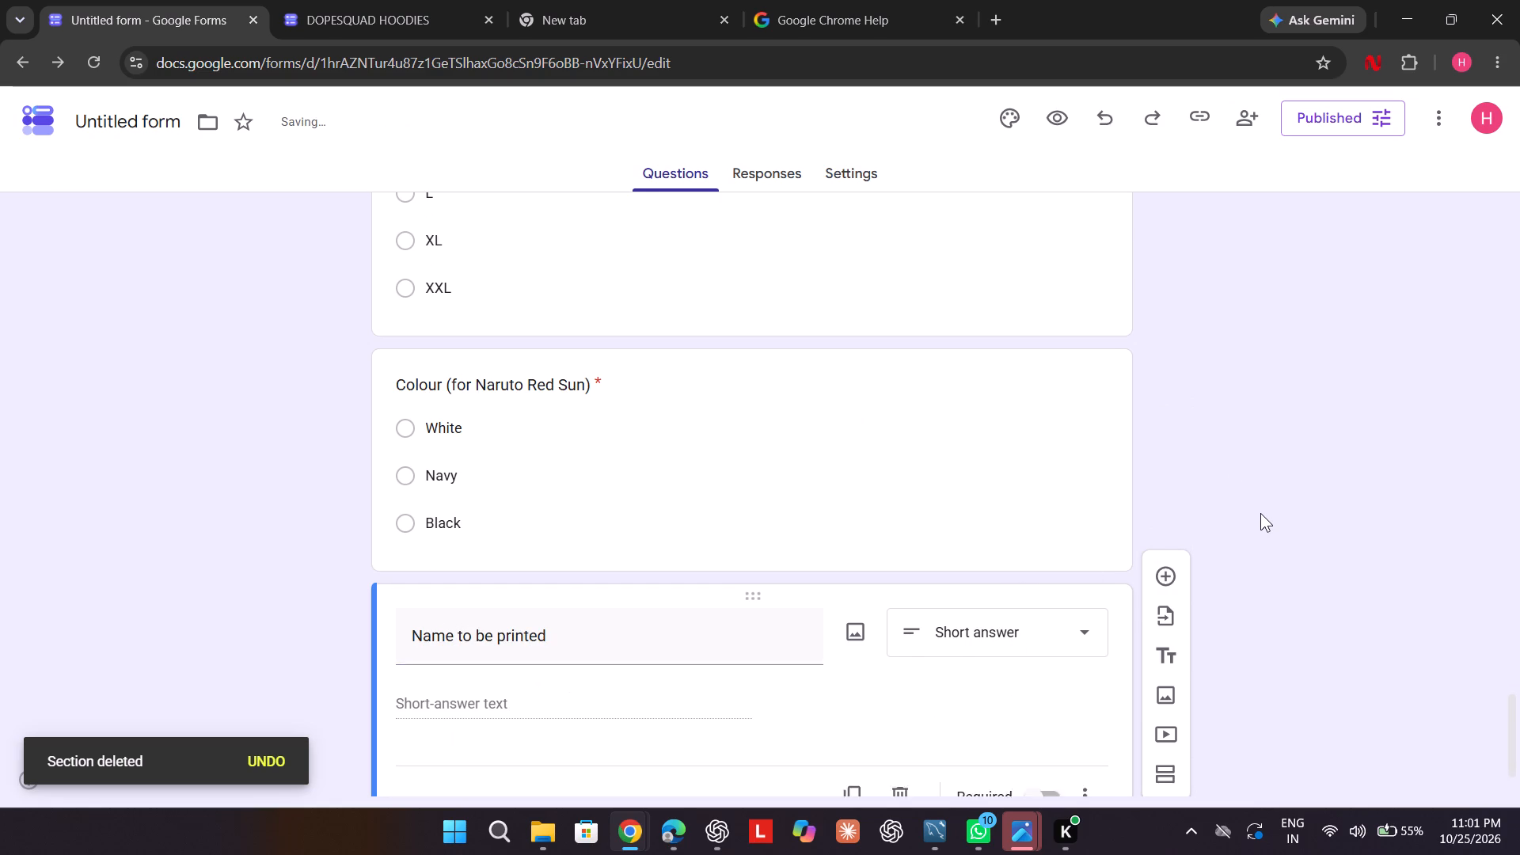
pyautogui.scroll(-3, 1260, 513)
pyautogui.hscroll(1, 1239, 540)
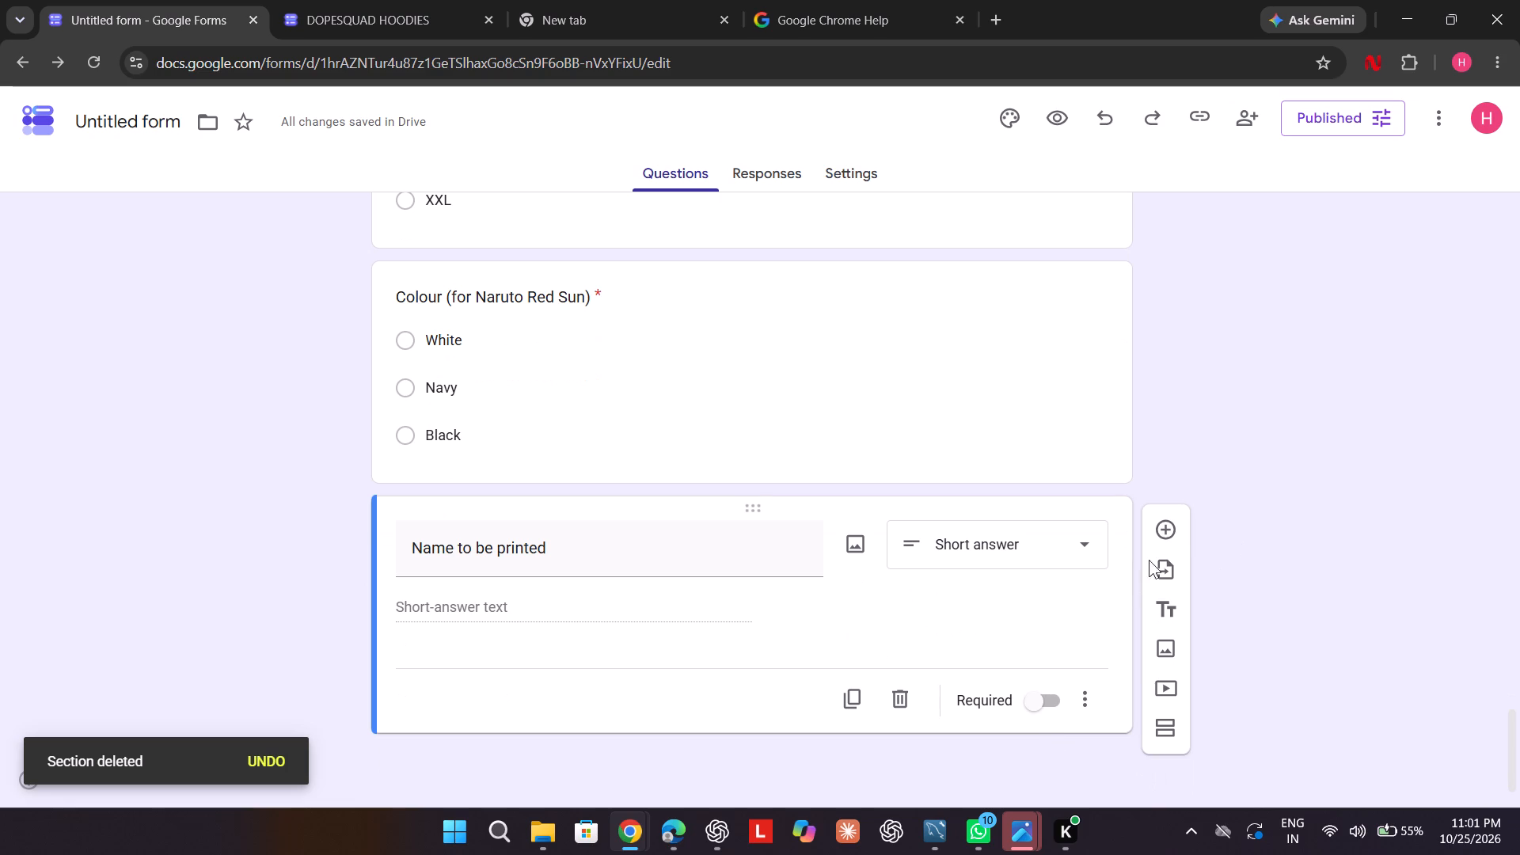
# Add a new section after section 2 and insert a blank multiple-choice question in it.
pyautogui.click(1161, 718)
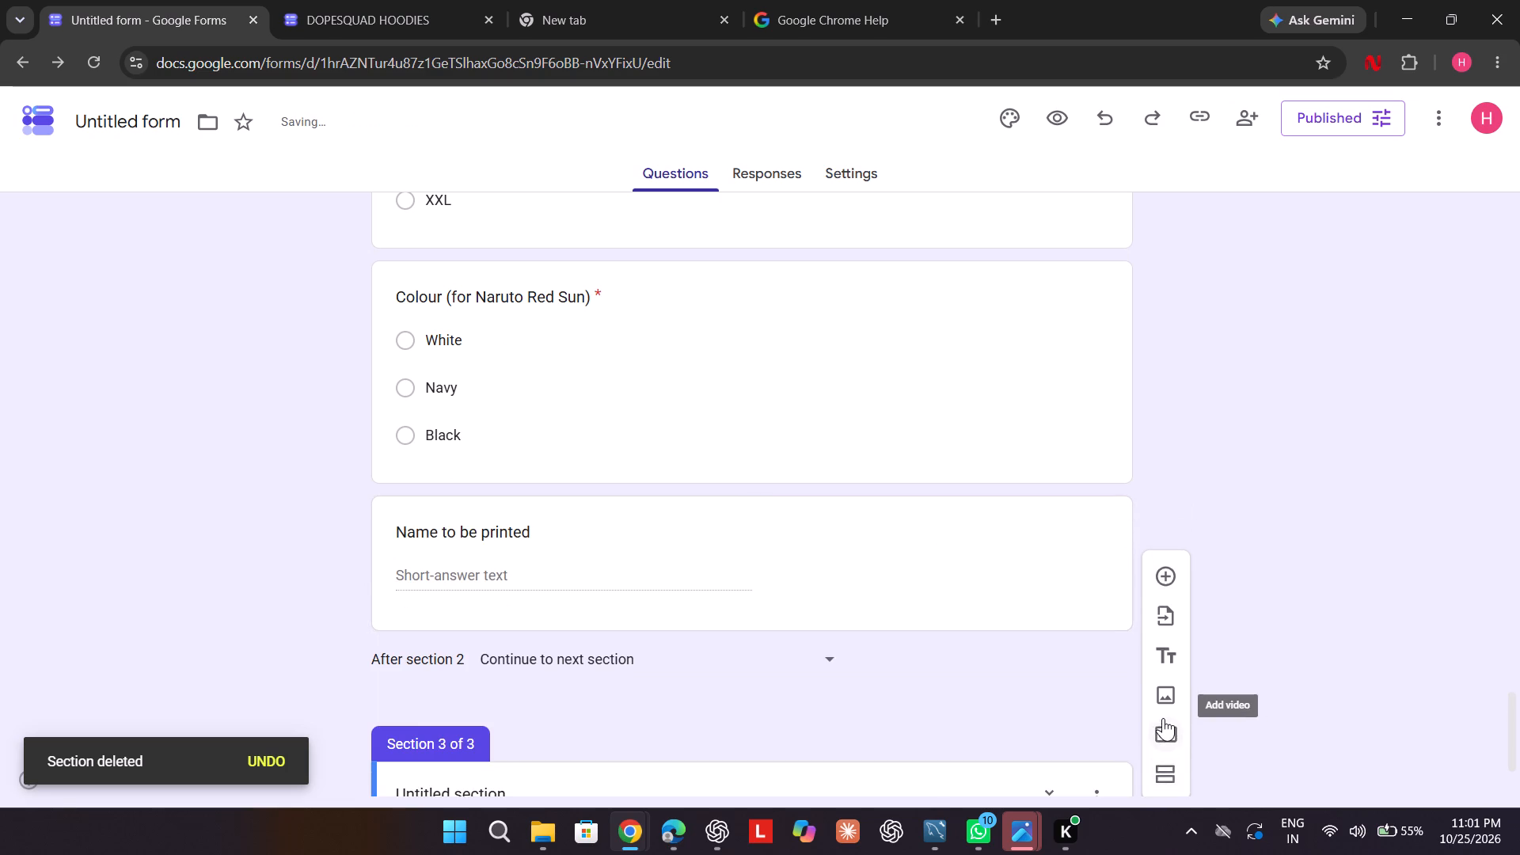
pyautogui.scroll(-1, 1161, 718)
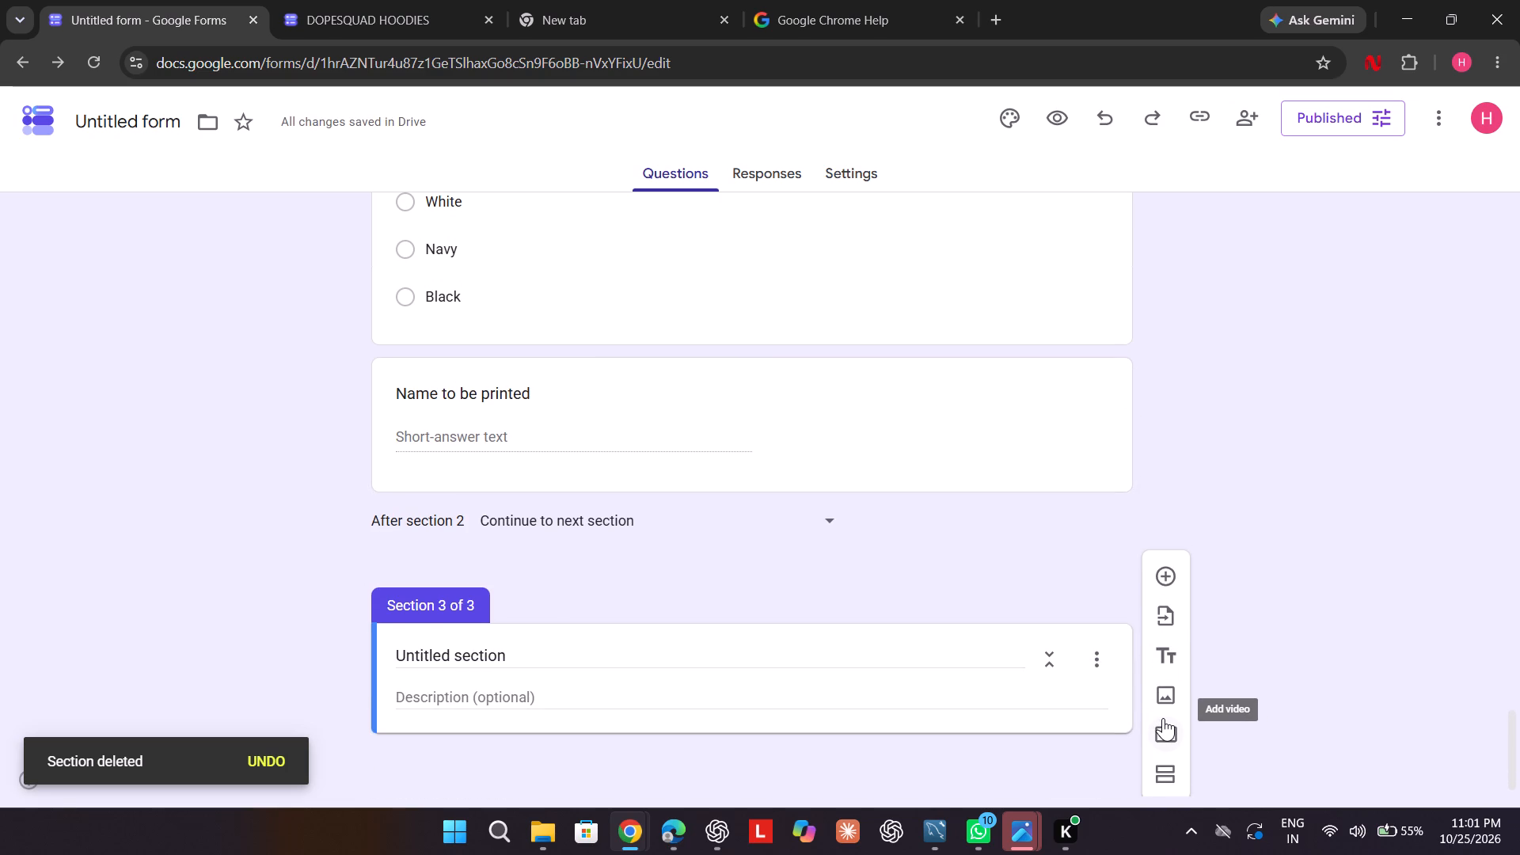
pyautogui.click(1163, 577)
pyautogui.scroll(-1, 1163, 577)
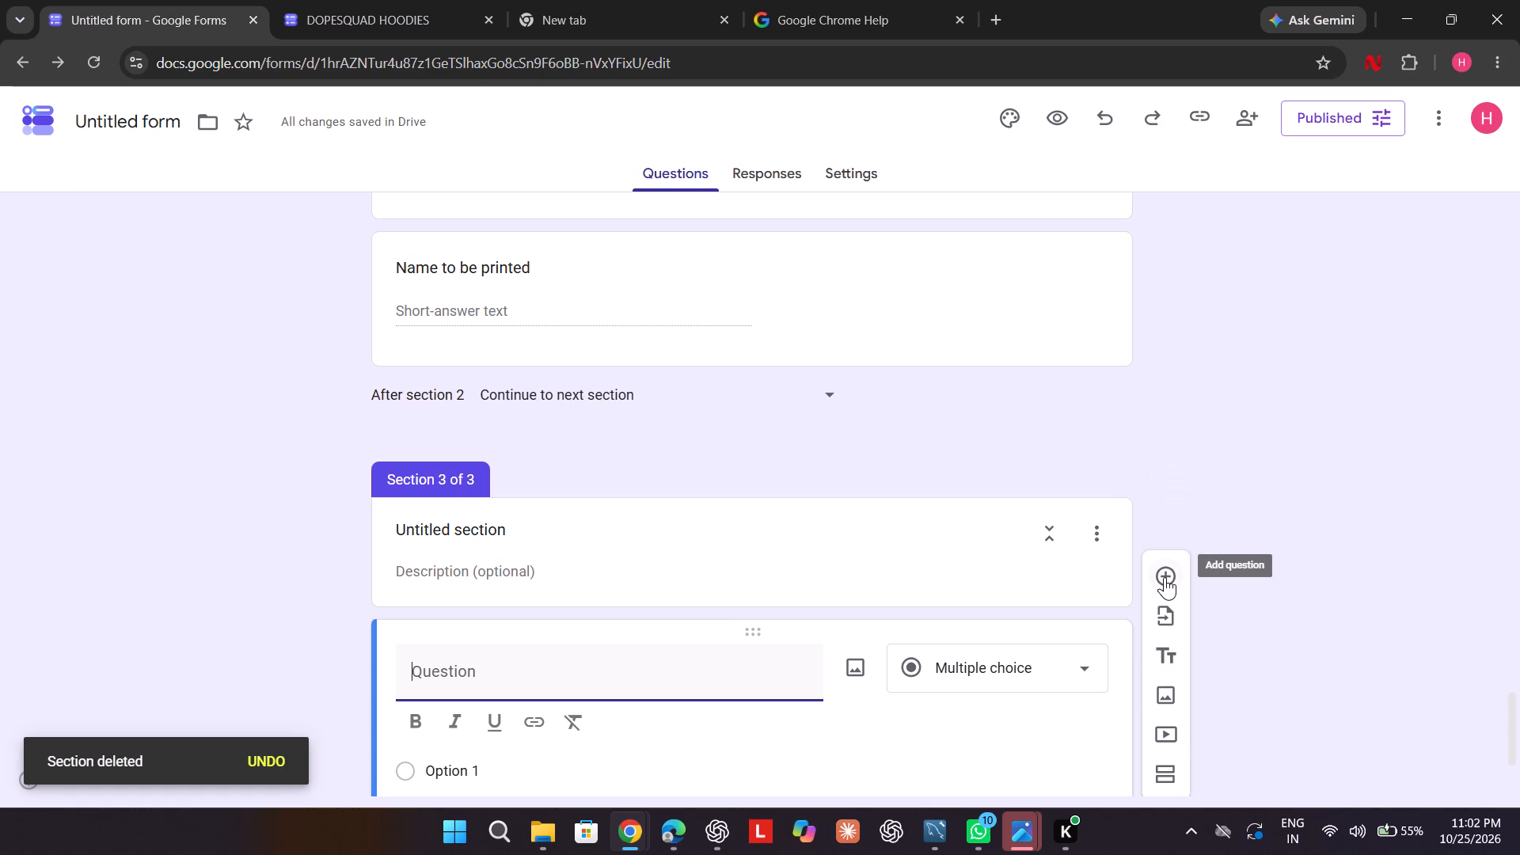
# Review the section 1 questions and examine the options of the "Select type" question.
pyautogui.scroll(6, 1163, 577)
pyautogui.hscroll(1, 1163, 577)
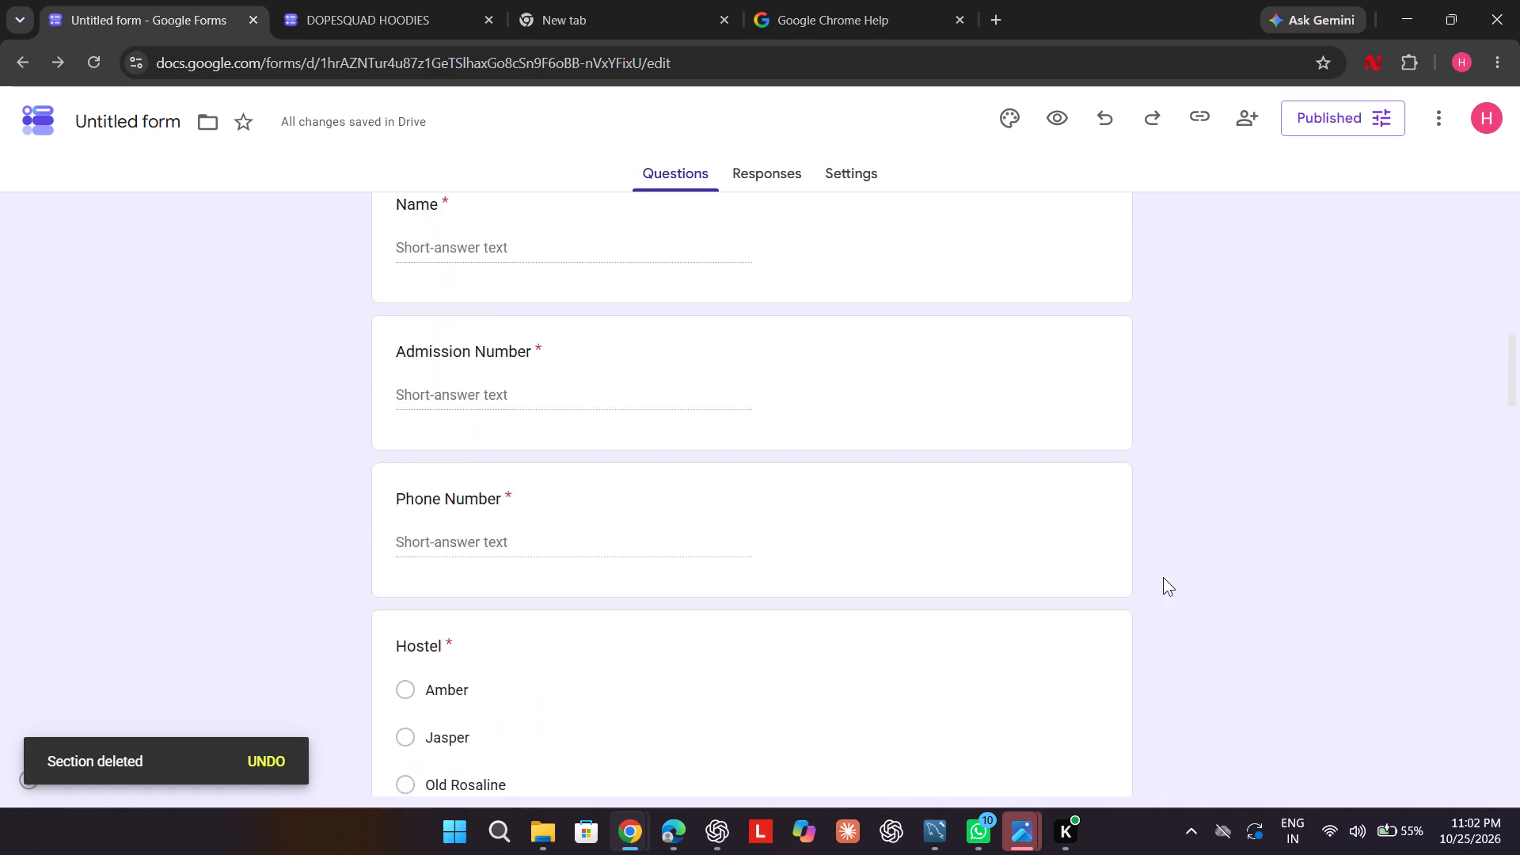
pyautogui.hscroll(1, 1163, 577)
pyautogui.scroll(1, 1163, 577)
pyautogui.scroll(-3, 1163, 577)
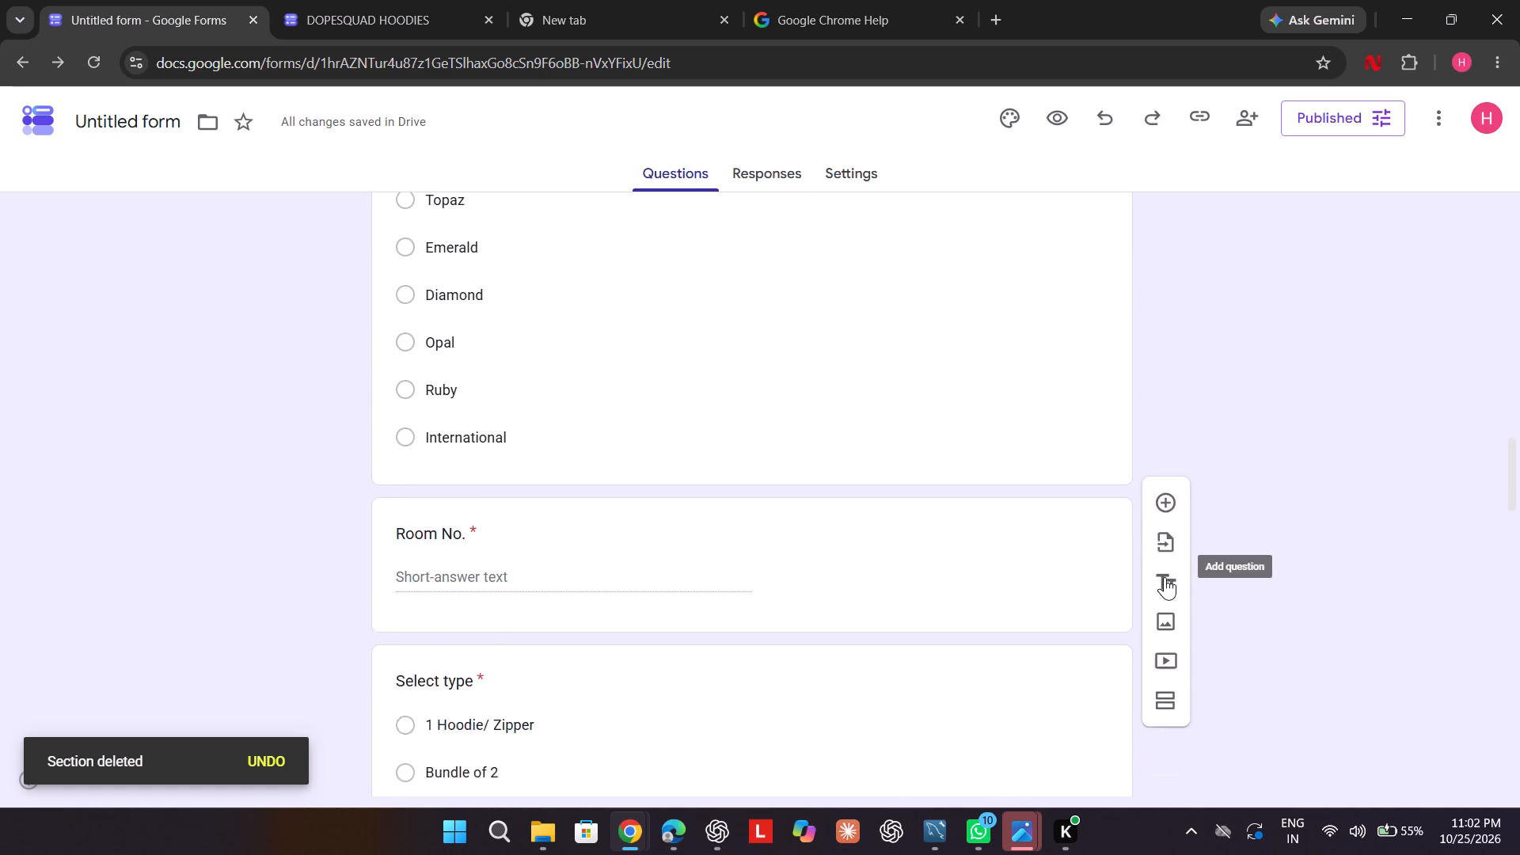
pyautogui.scroll(-2, 1163, 577)
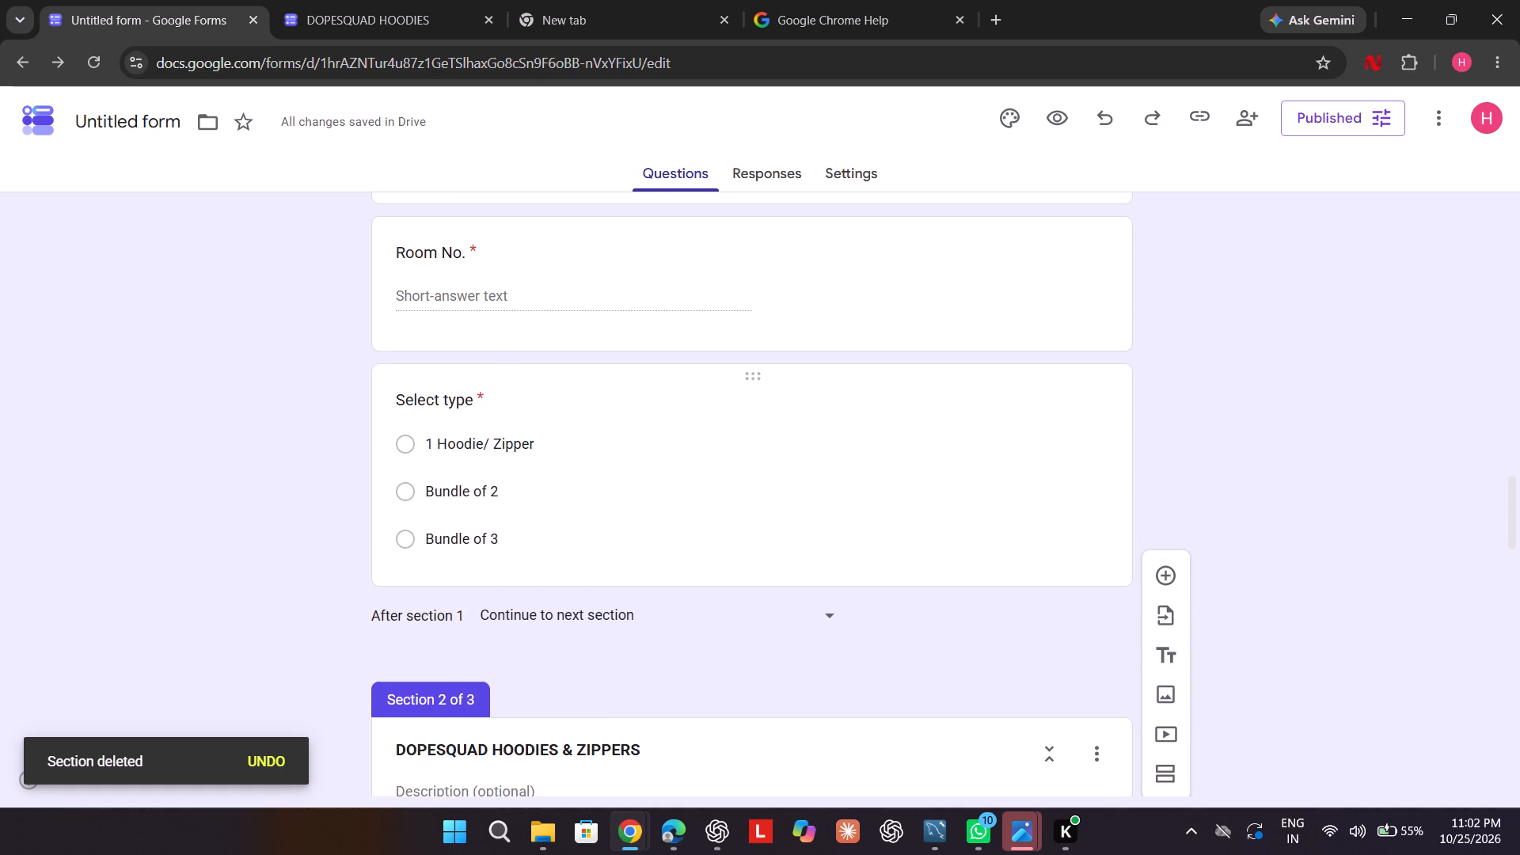
pyautogui.click(579, 494)
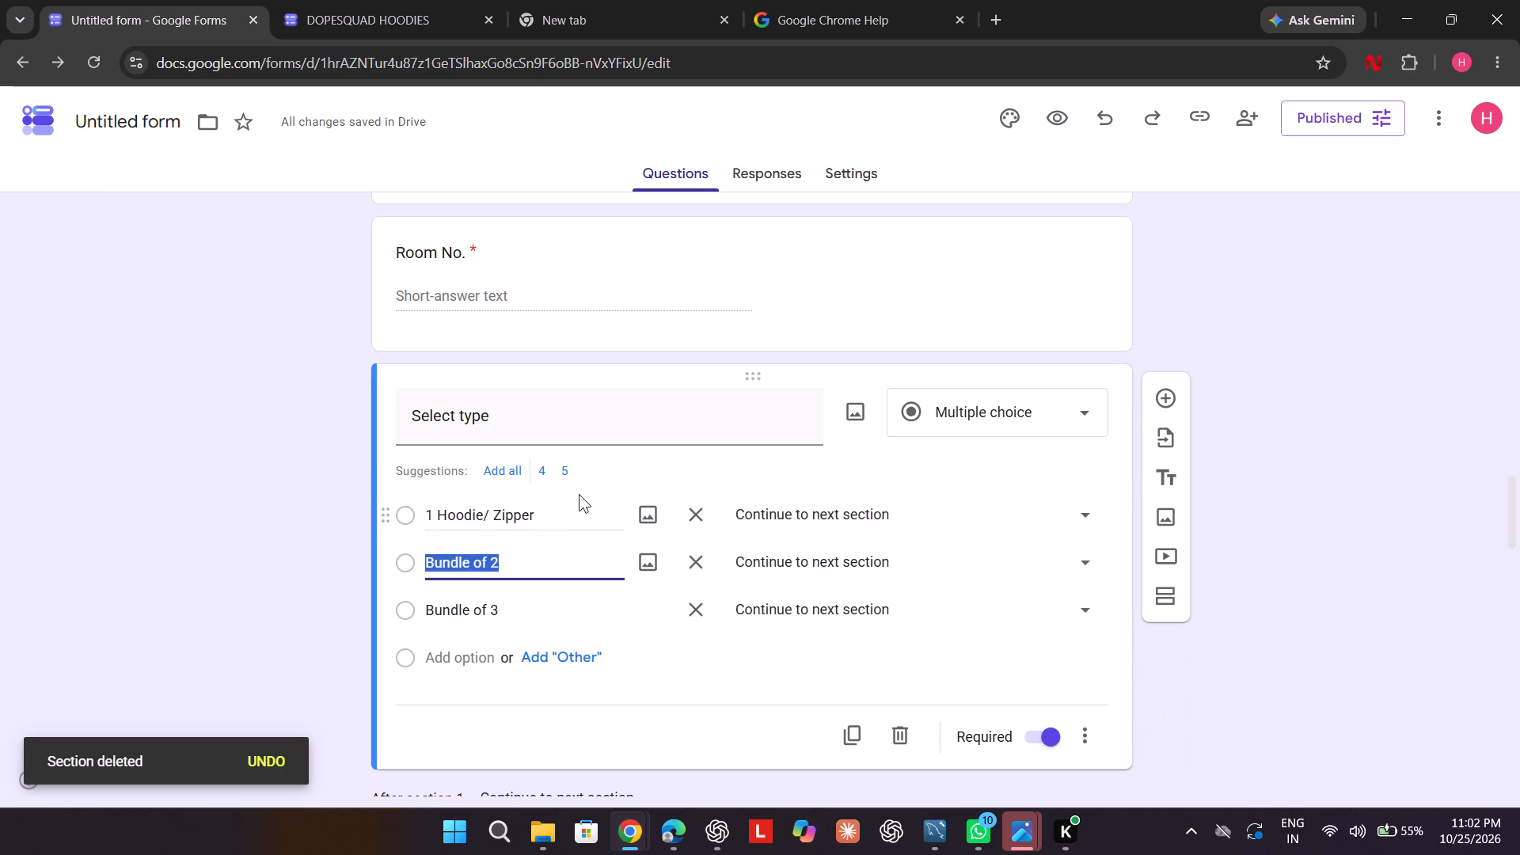
pyautogui.click(550, 549)
pyautogui.click(550, 549)
pyautogui.click(1296, 528)
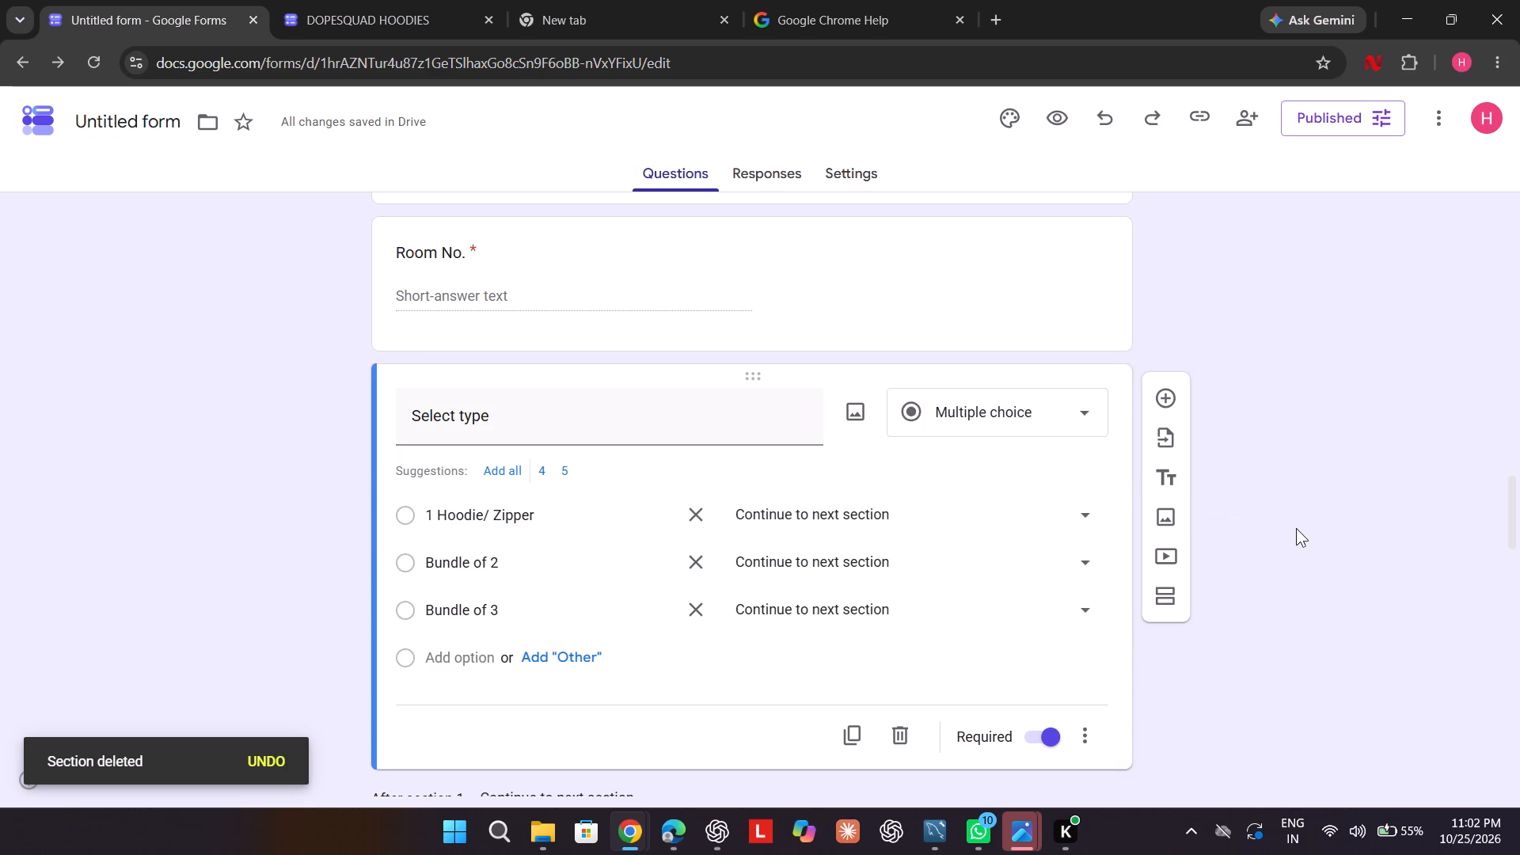
# Rename the second option of the "Select type" question as "Bundle of 2 Hoodies".
pyautogui.click(578, 549)
pyautogui.click(578, 549)
pyautogui.click(578, 549)
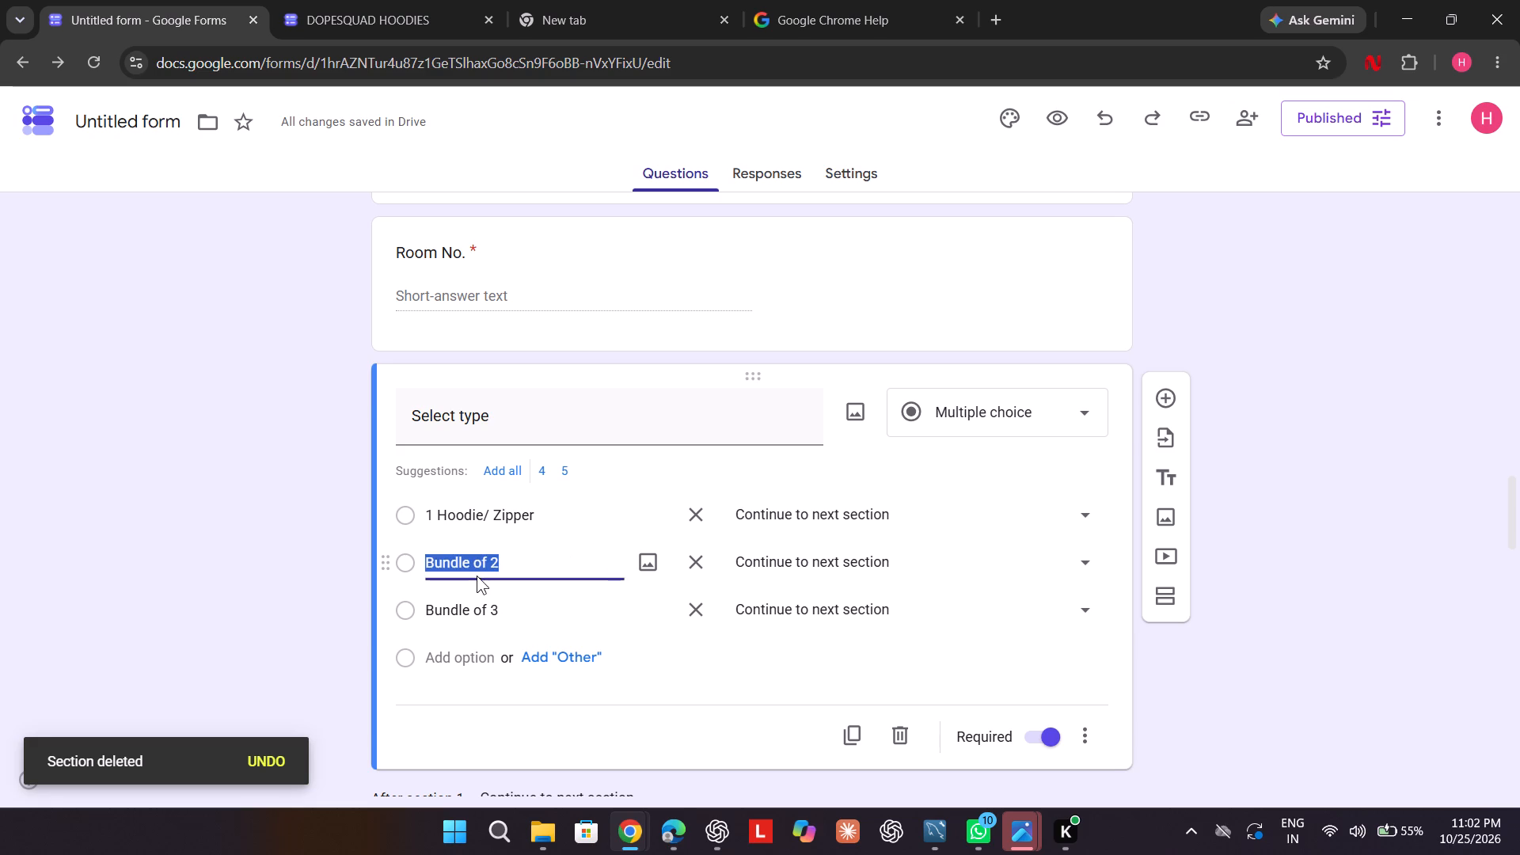
pyautogui.click(500, 568)
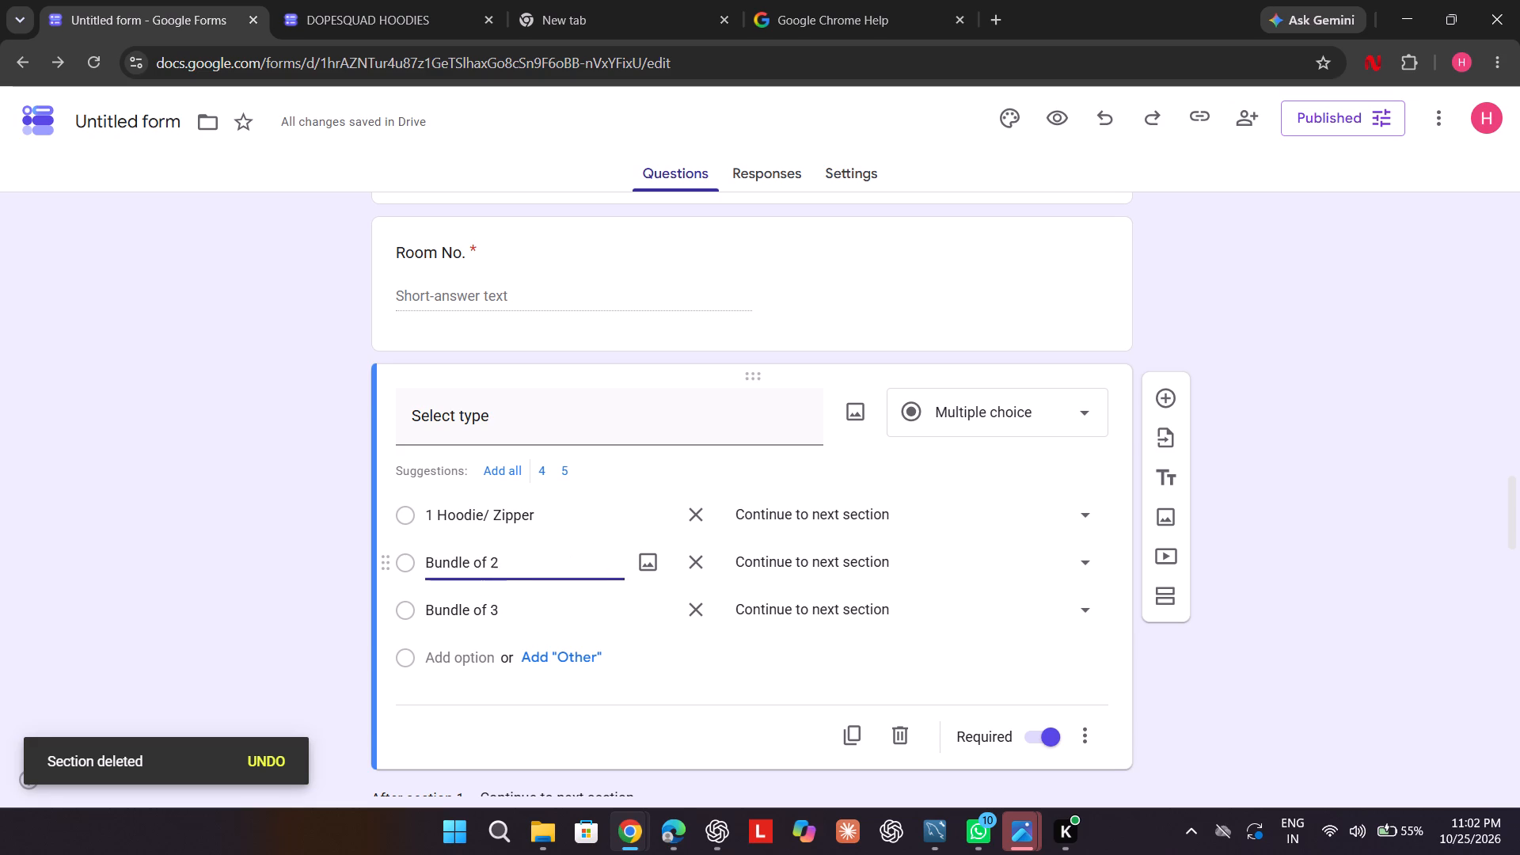
pyautogui.press('space')
pyautogui.write('hood')
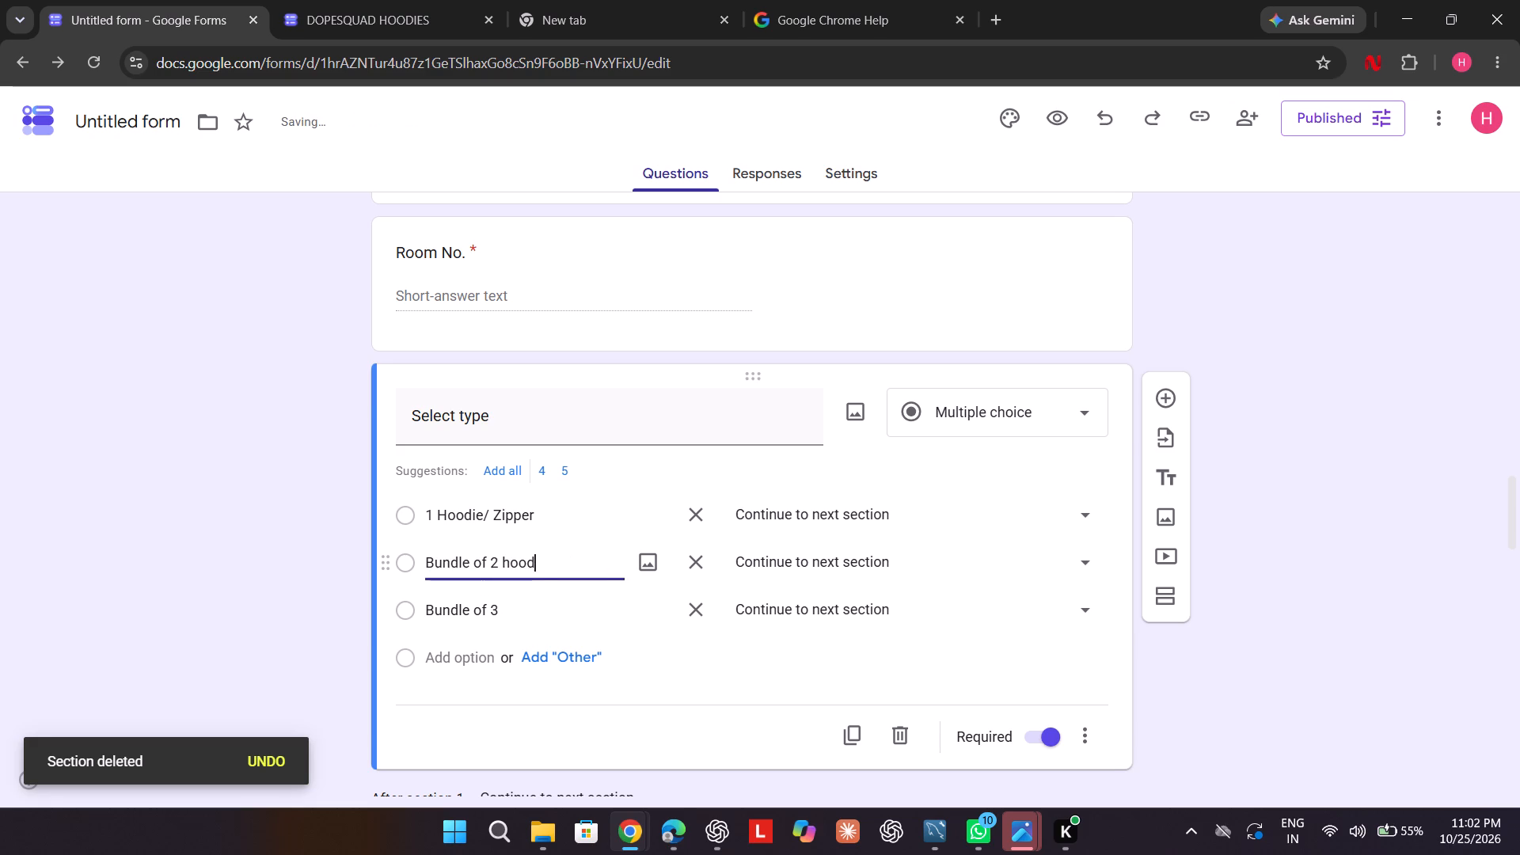
pyautogui.press('BackSpace')
pyautogui.press('BackSpace')
pyautogui.press('BackSpace')
pyautogui.press('BackSpace')
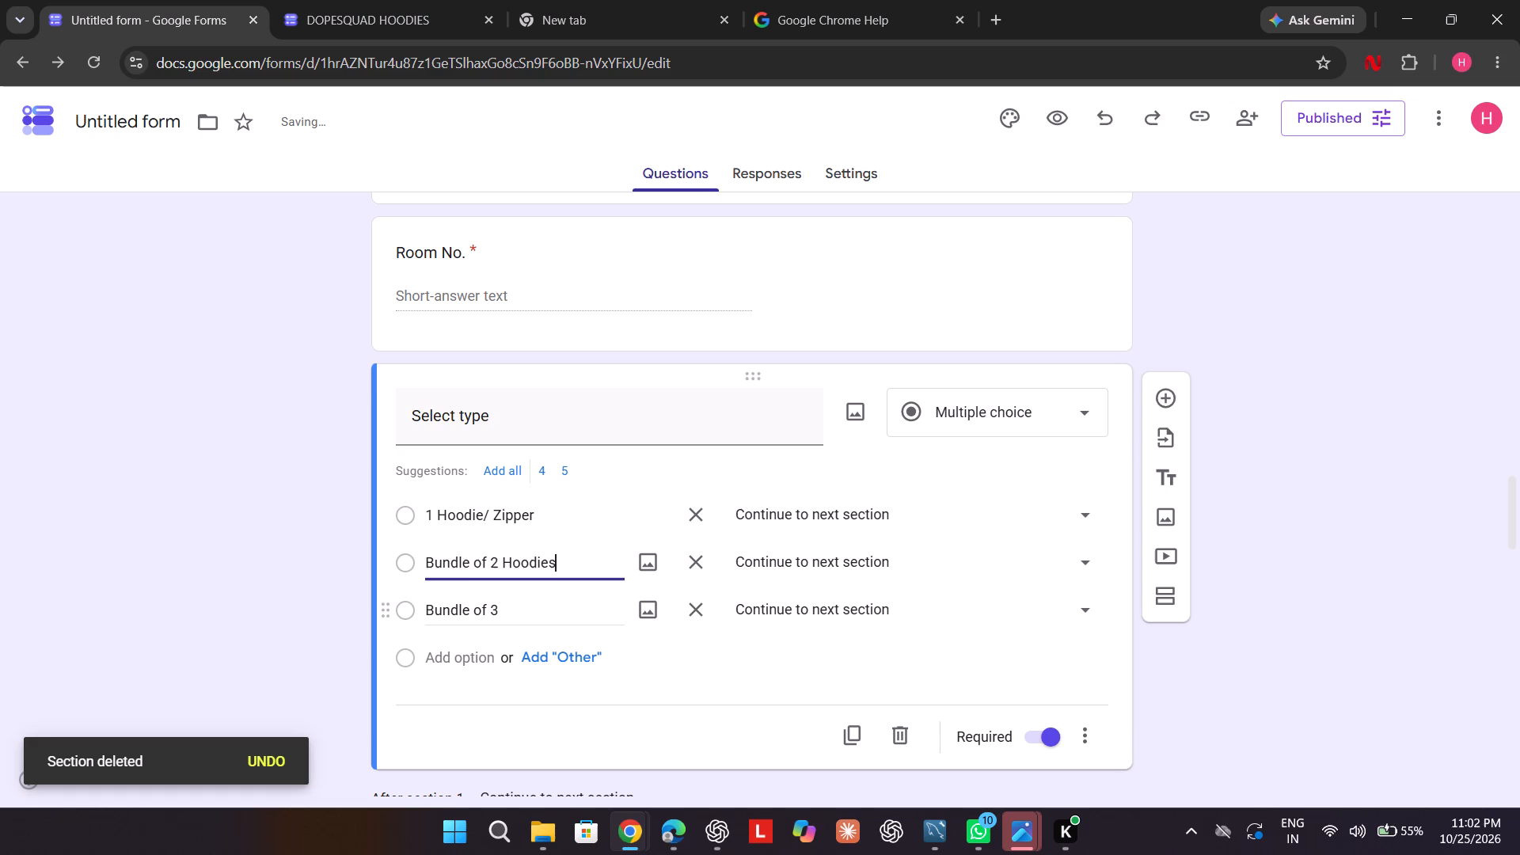
# Reword the third option of the "Select type" question, starting it with "Bundle of 2".
pyautogui.click(500, 603)
pyautogui.click(500, 603)
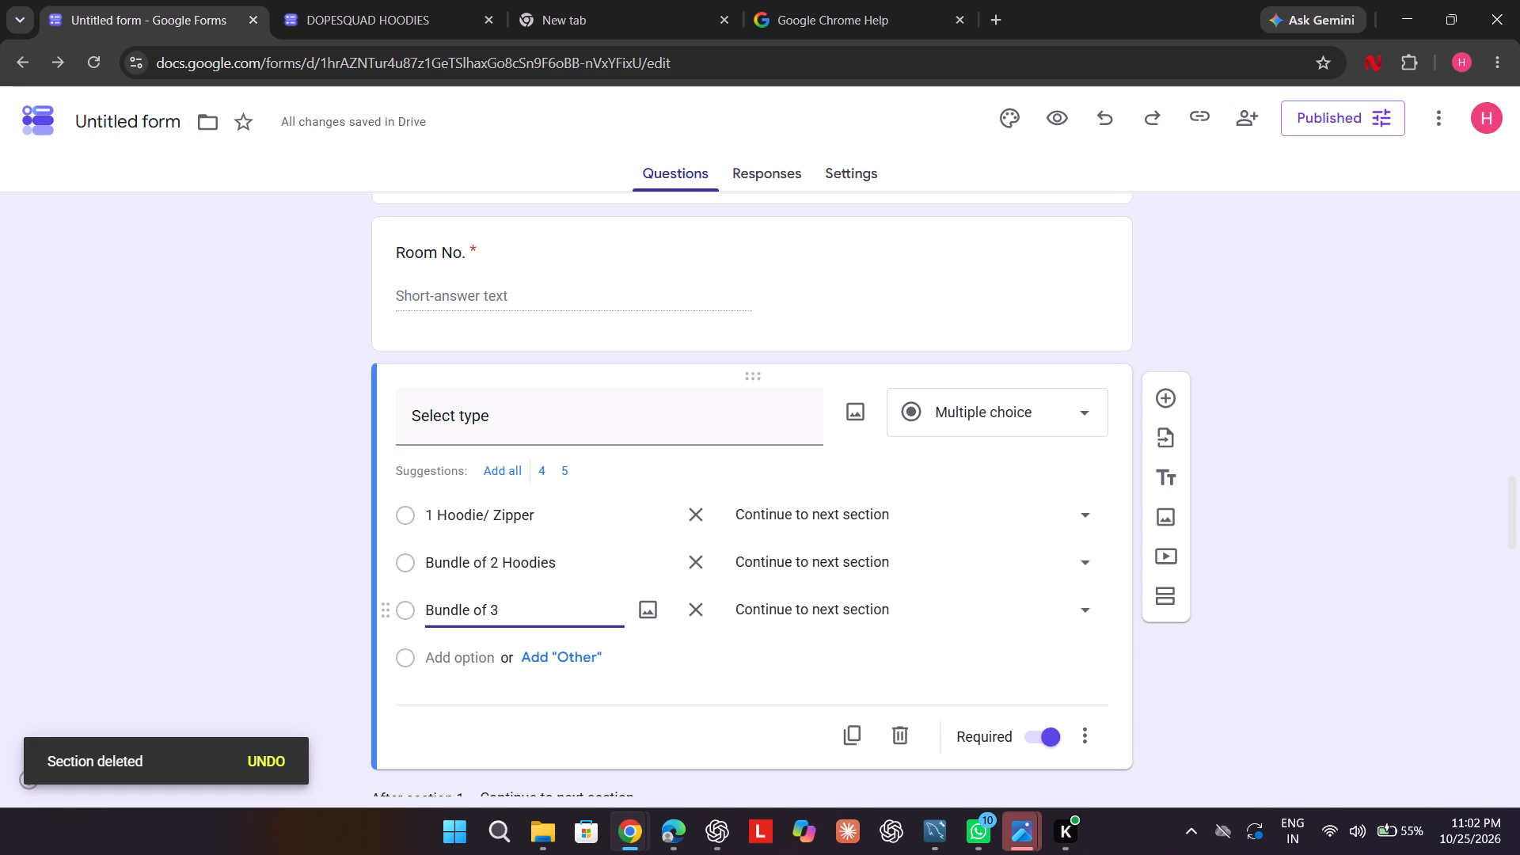
pyautogui.press('BackSpace')
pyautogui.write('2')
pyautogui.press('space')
# Continue the third option of the "Select type" question after "Bundle of 2" with the word starting "Zi".
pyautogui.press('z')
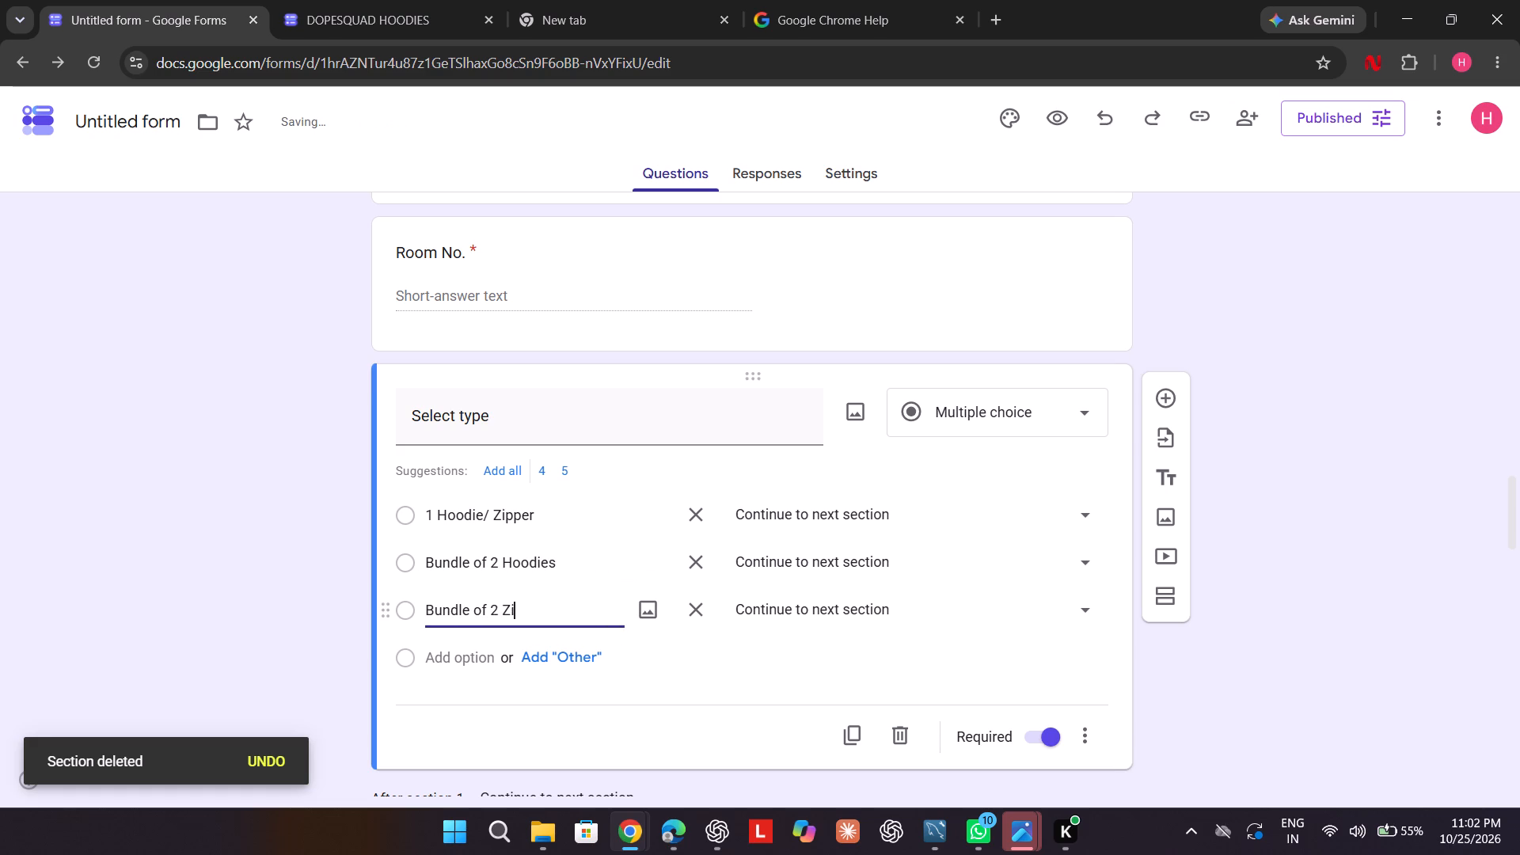
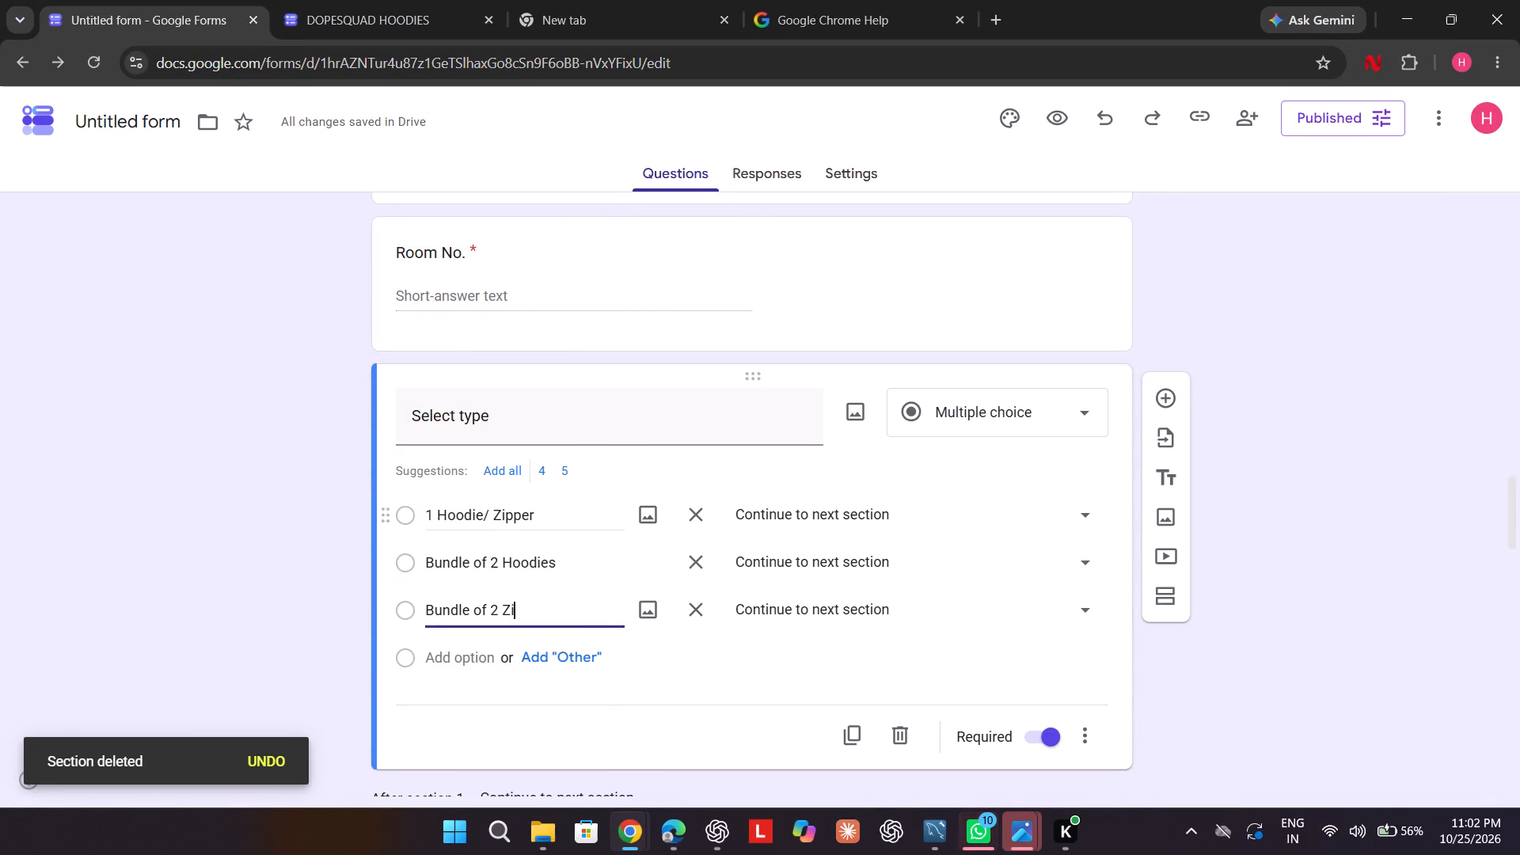
# Finish renaming the third option of the "Select type" question as "Bundle of 2 Zipper".
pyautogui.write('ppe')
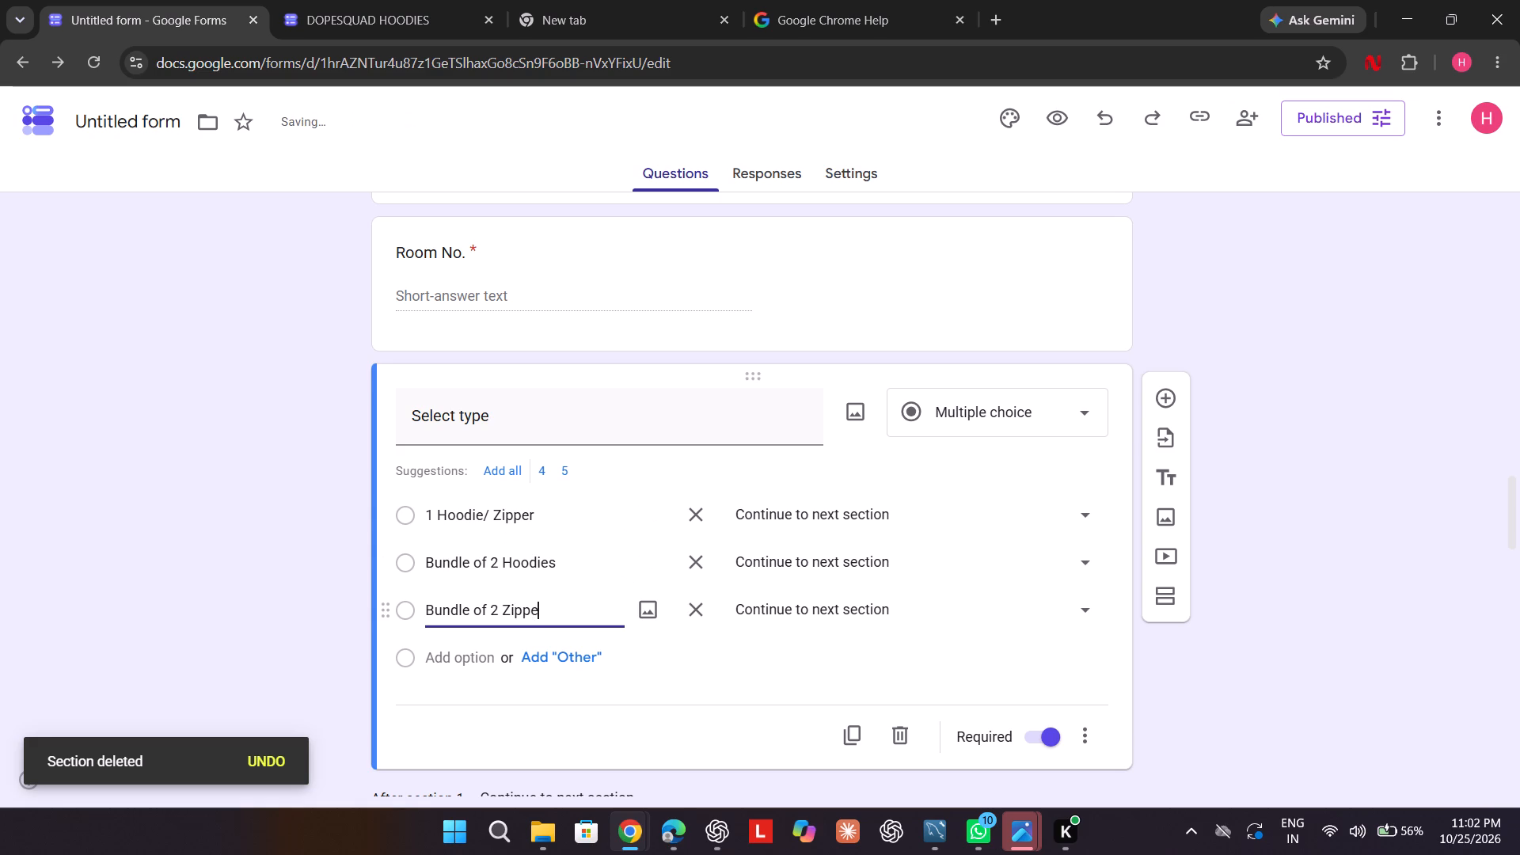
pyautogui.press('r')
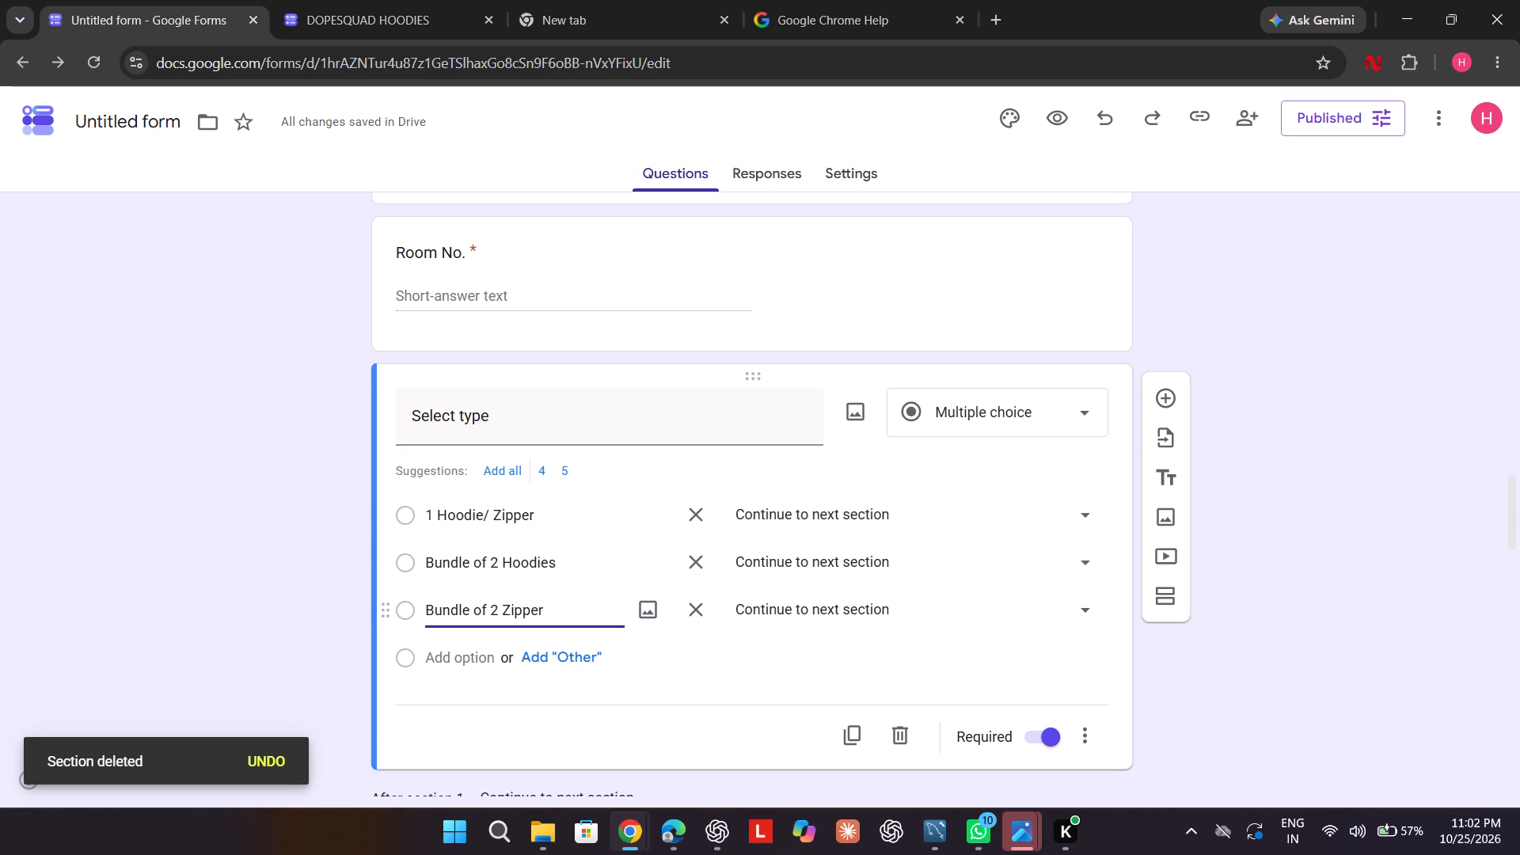
pyautogui.scroll(-1, 557, 549)
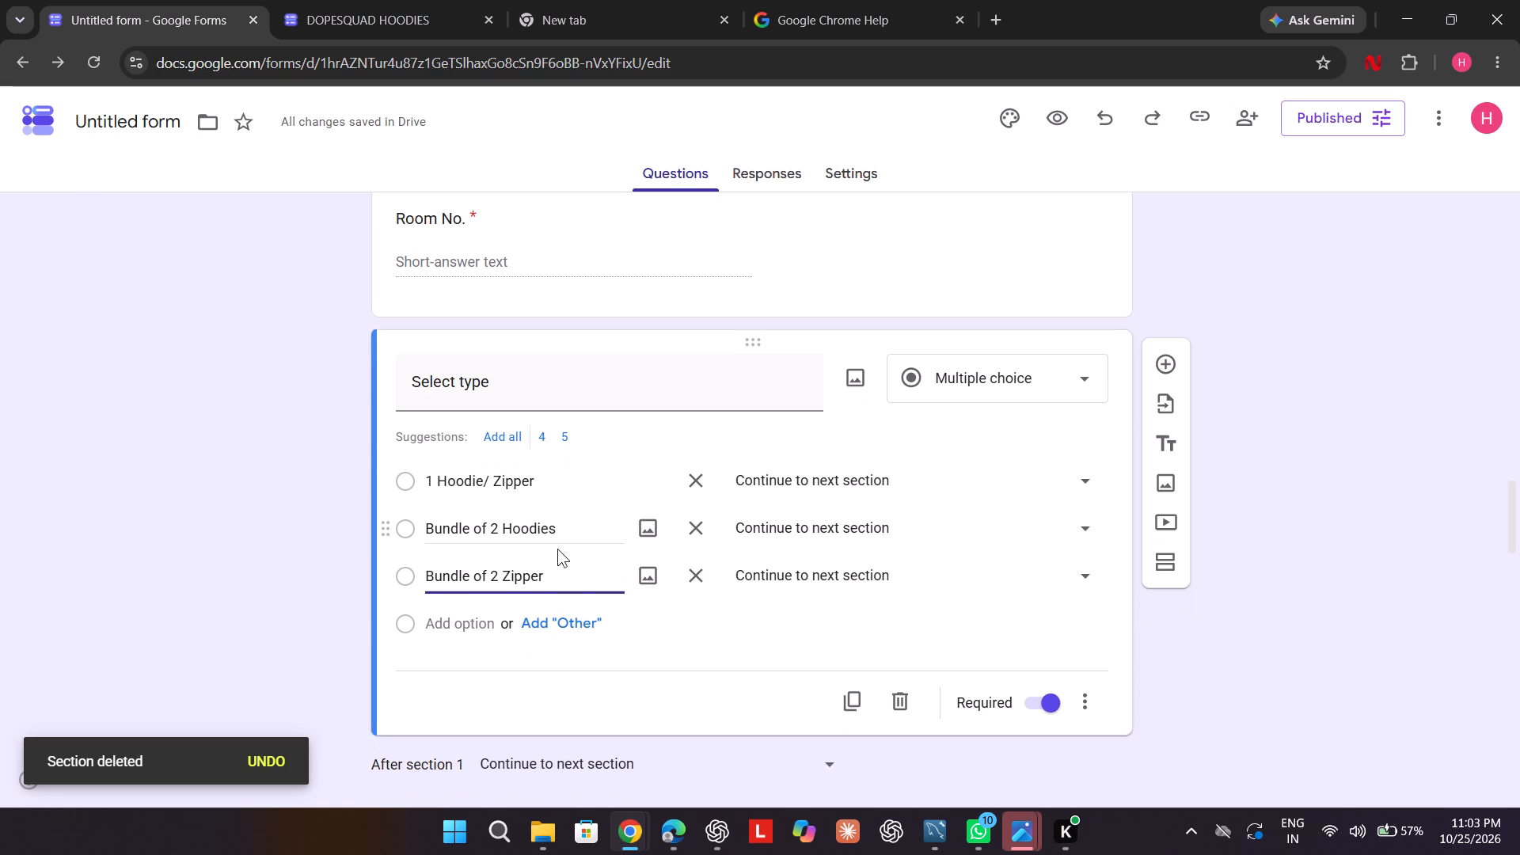
pyautogui.scroll(-2, 557, 549)
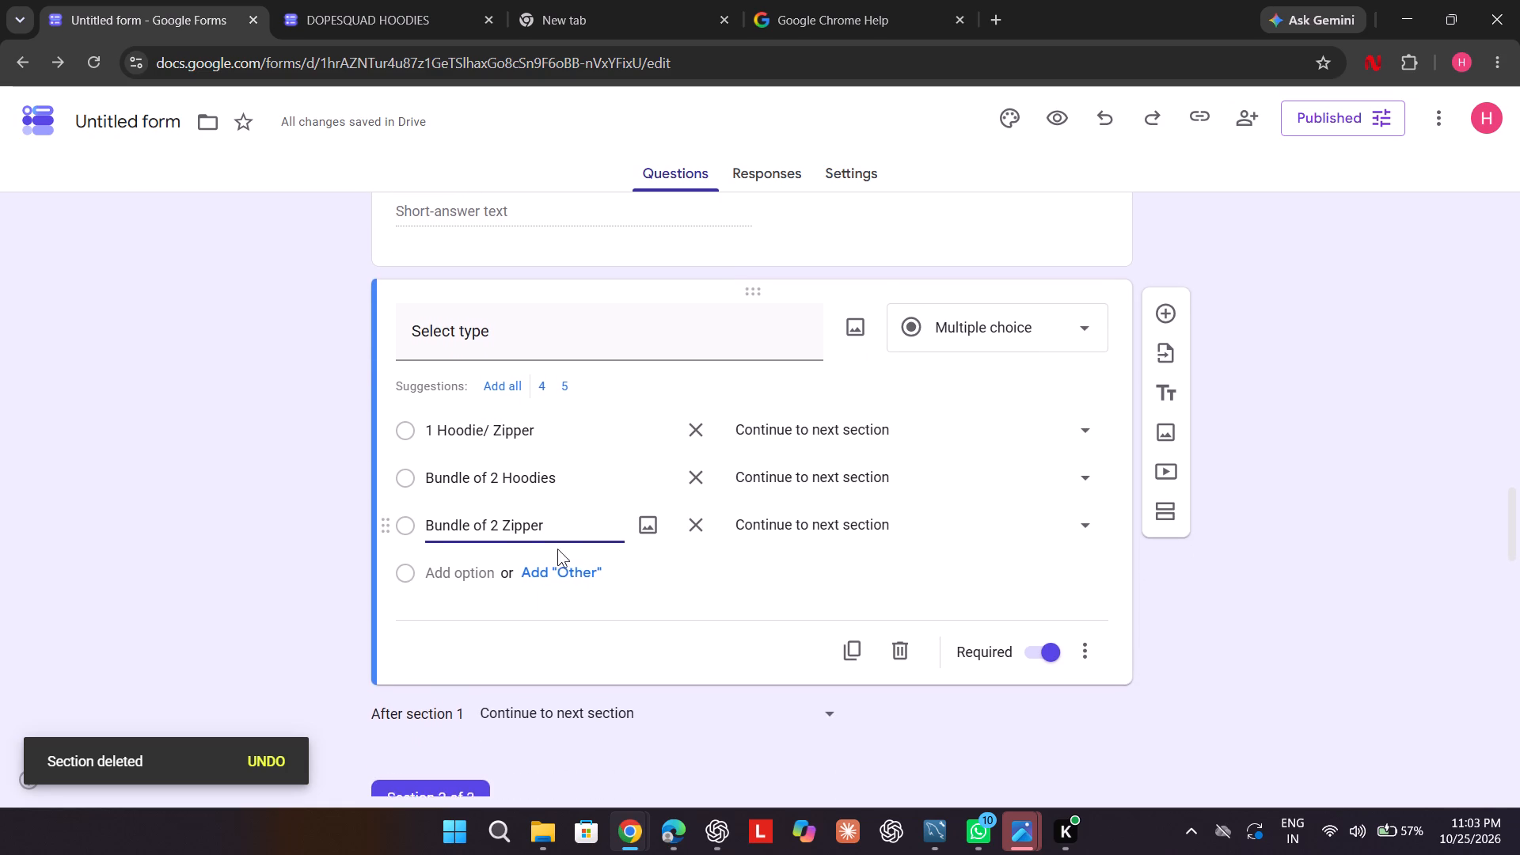
pyautogui.click(208, 487)
pyautogui.click(208, 487)
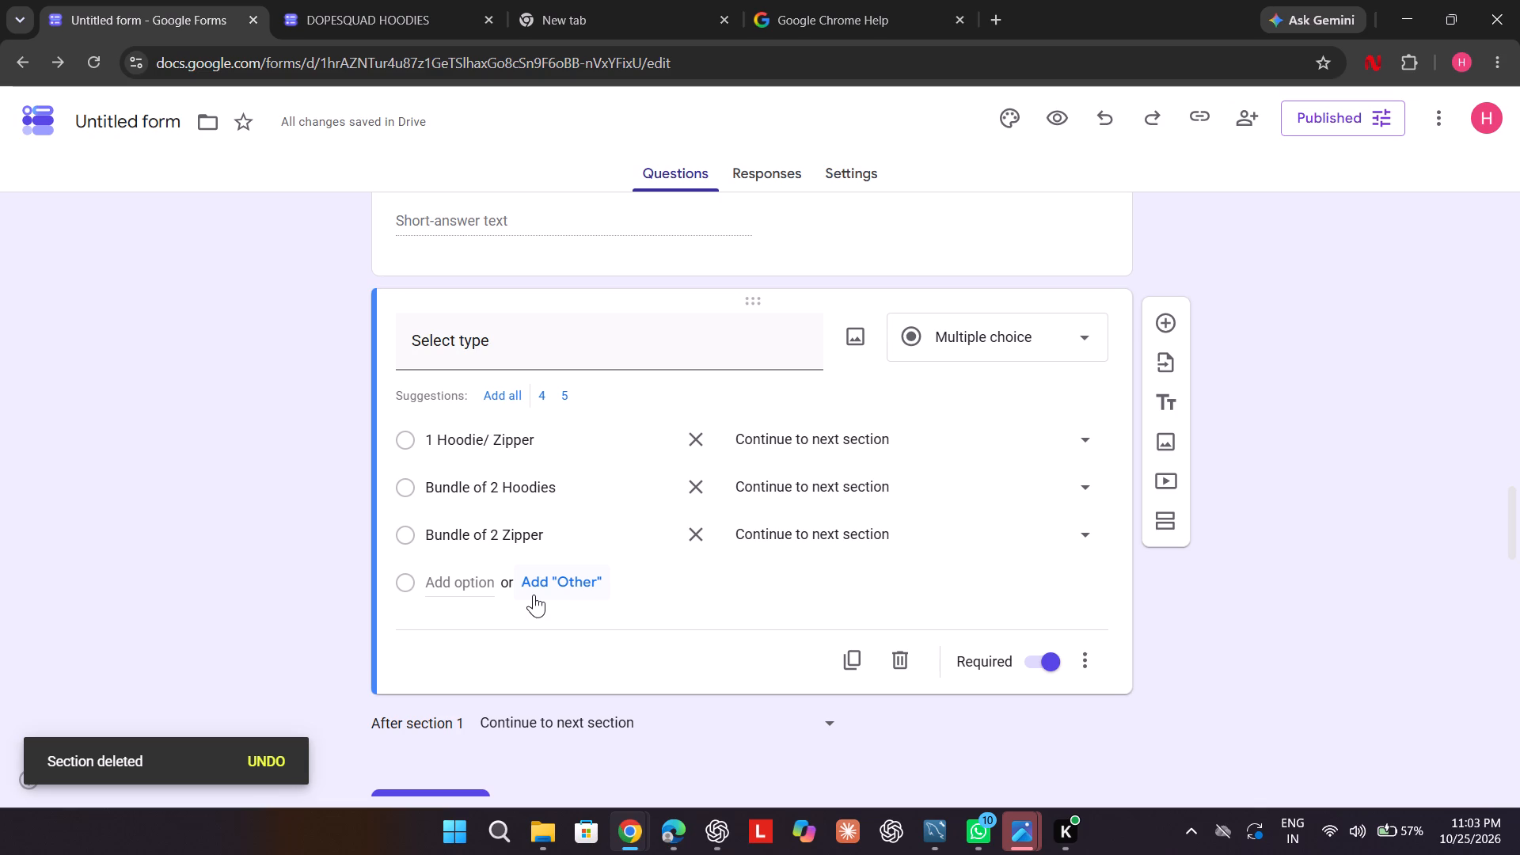
# Correct the third option of the "Select type" question to "Bundle of 2 Zippers".
pyautogui.click(550, 536)
pyautogui.click(550, 536)
pyautogui.press('s')
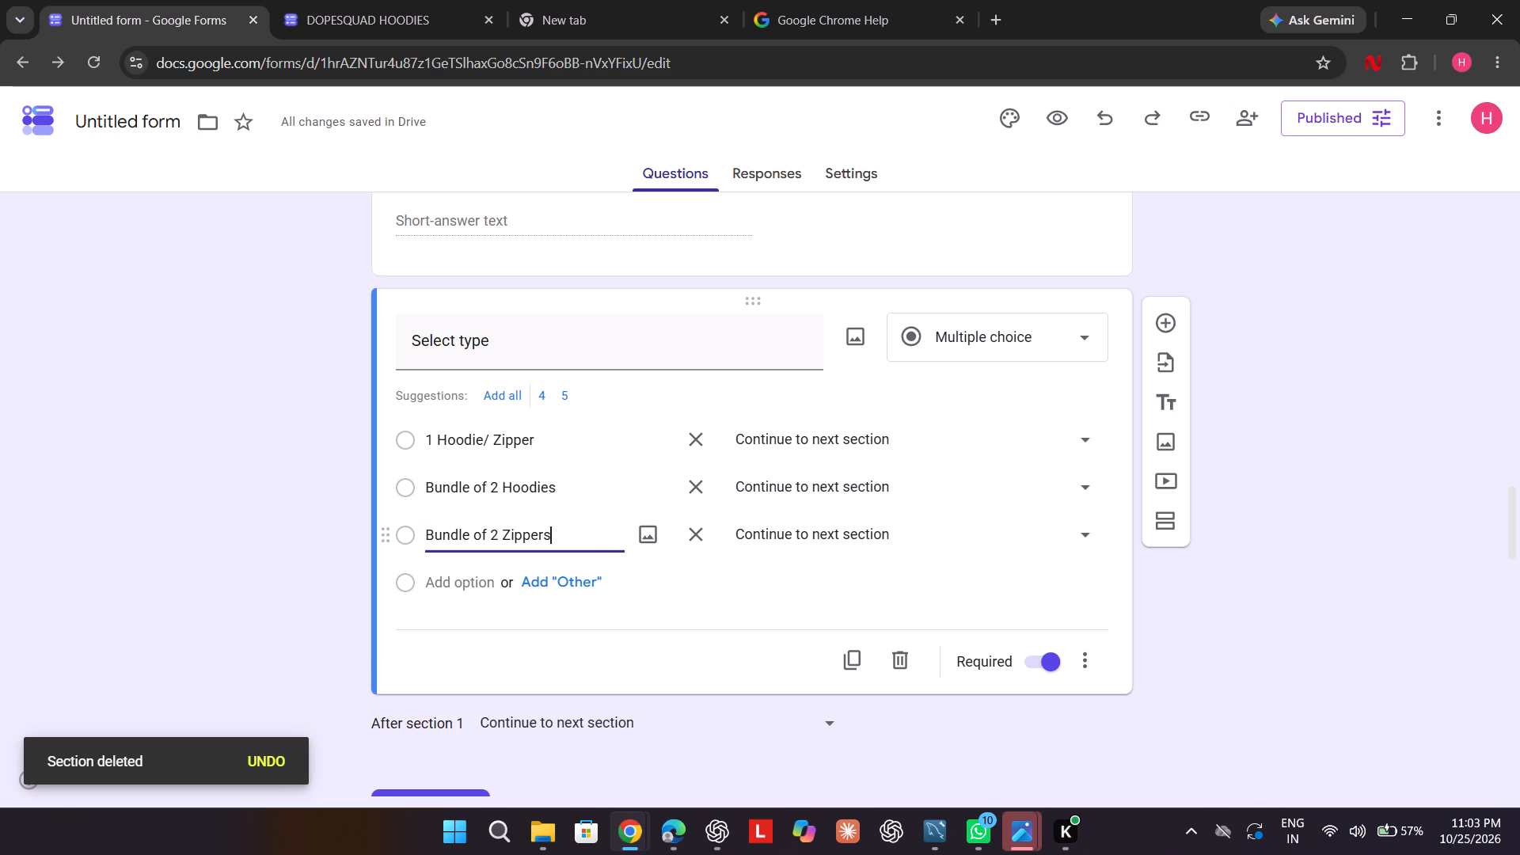
# Add a fourth option, "Bundle of 1 Hoodie + Zipper", to the "Select type" question.
pyautogui.click(462, 581)
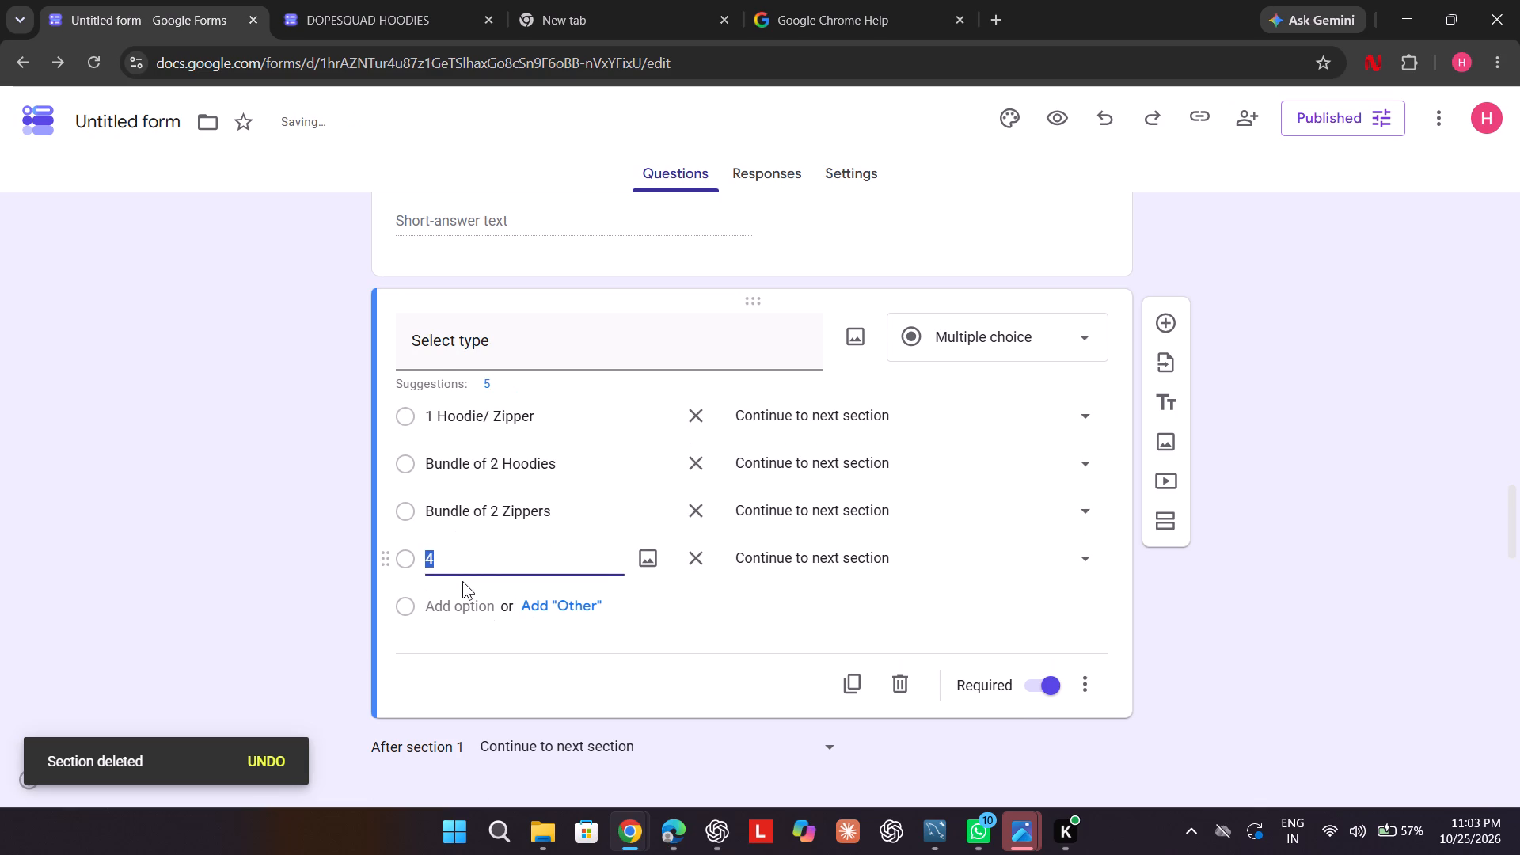
pyautogui.write('undle')
pyautogui.press('space')
pyautogui.write('of 1')
pyautogui.press('space')
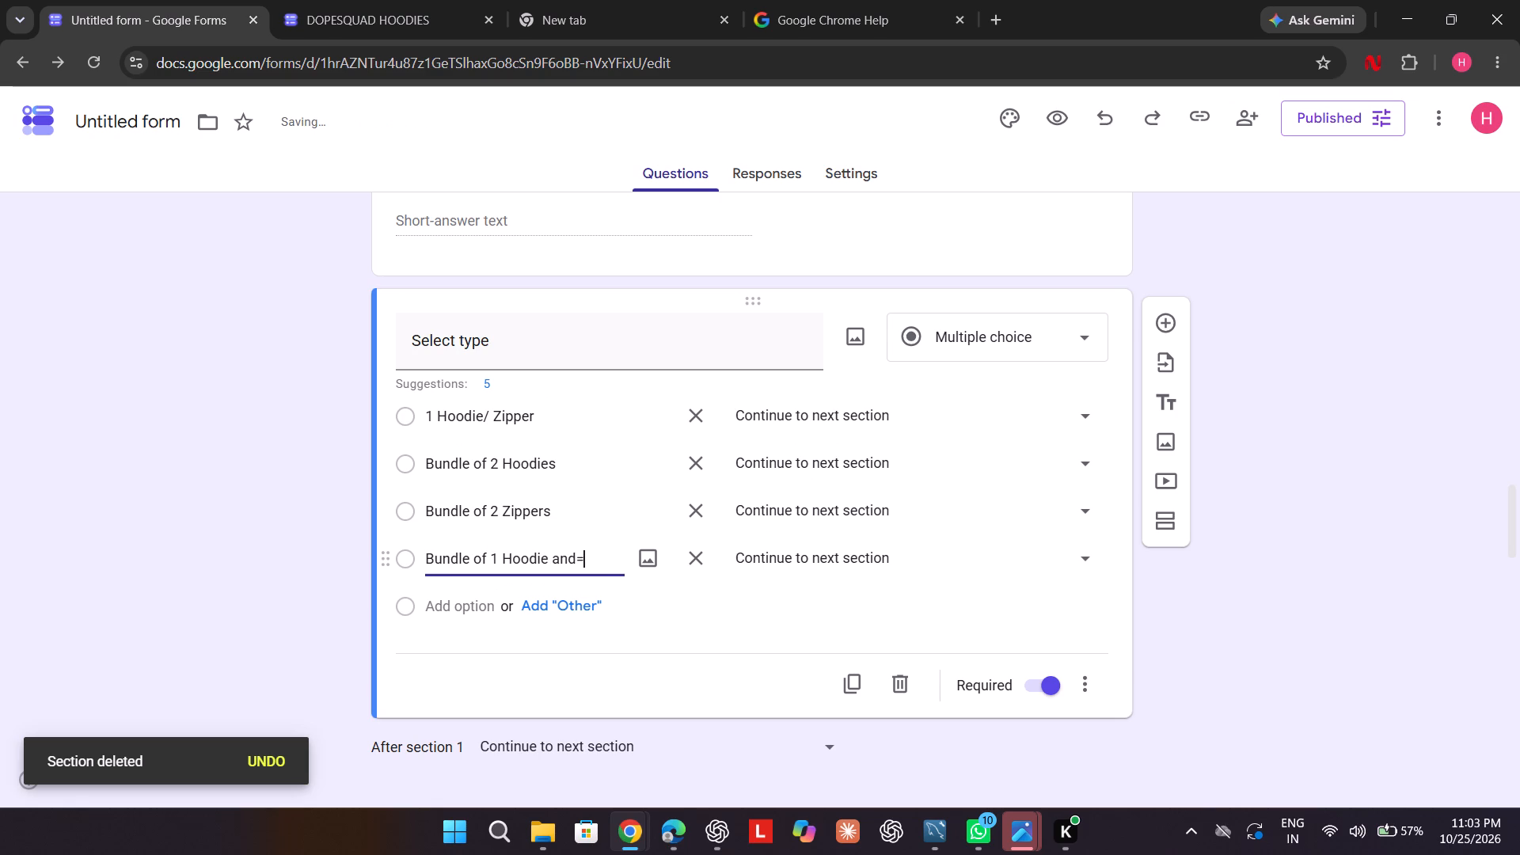
pyautogui.press('BackSpace')
pyautogui.press('BackSpace')
pyautogui.press('BackSpace')
pyautogui.press('BackSpace')
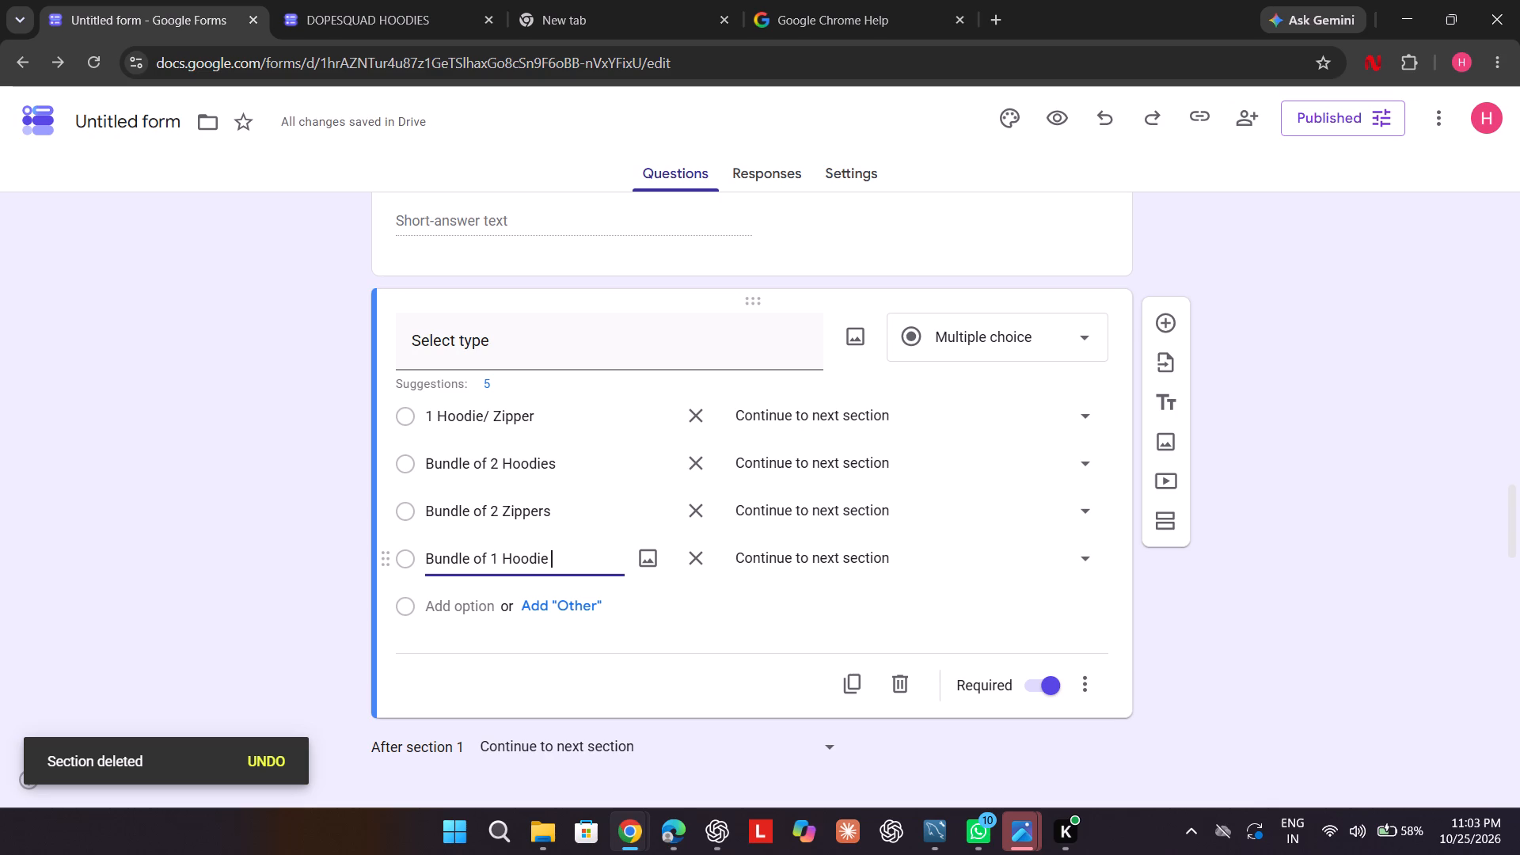
pyautogui.write('+')
pyautogui.press('space')
pyautogui.write('ipper')
# Add the options "Bundle of 3 Hoodies" and "Bundle of 3 Zippers" to the "Select type" question.
pyautogui.click(450, 604)
pyautogui.press('BackSpace')
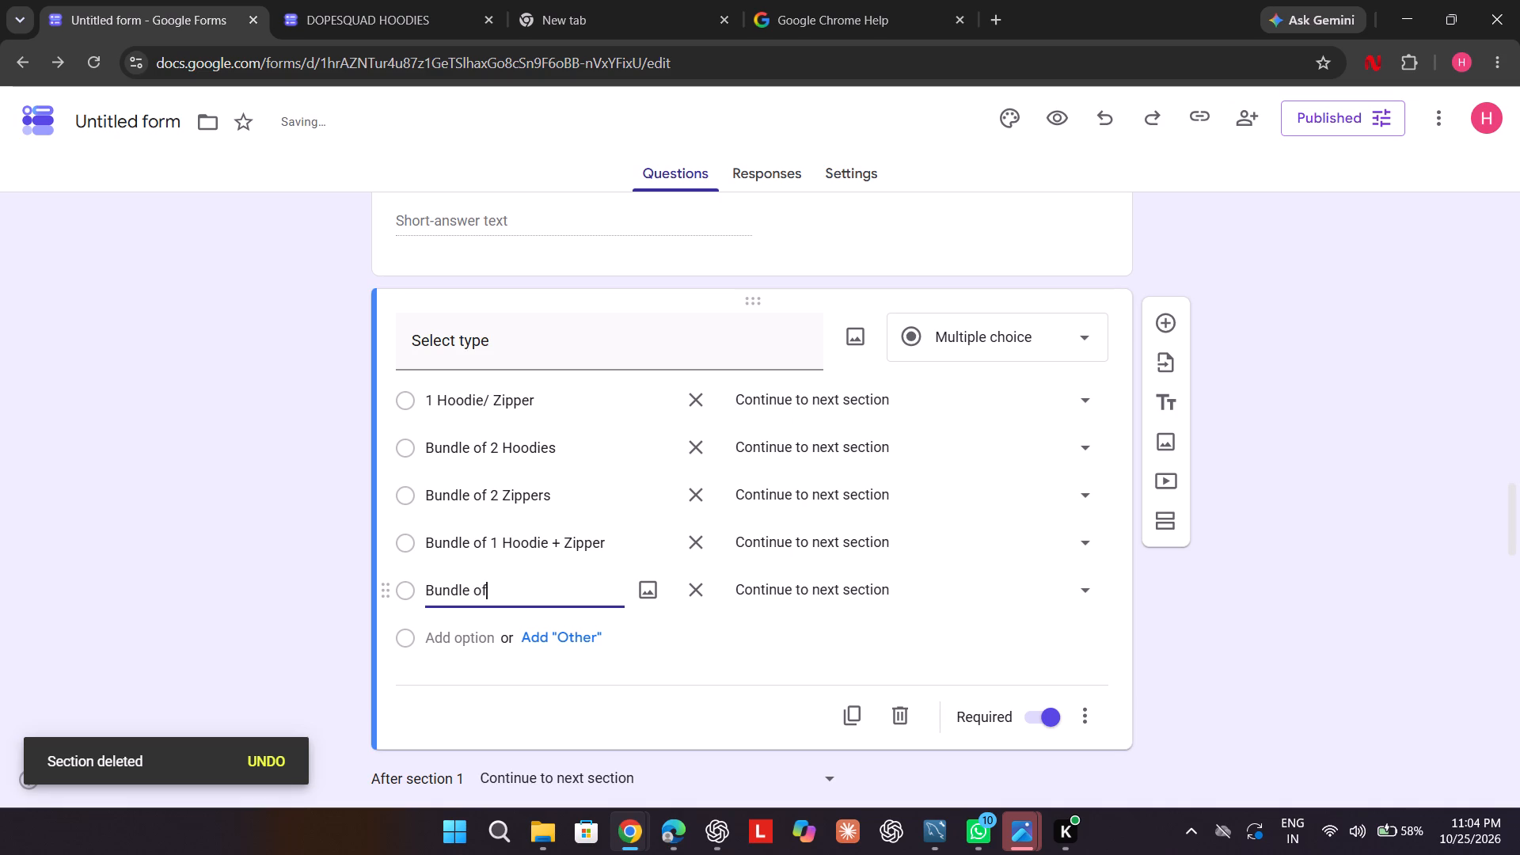
pyautogui.press('3')
pyautogui.press('space')
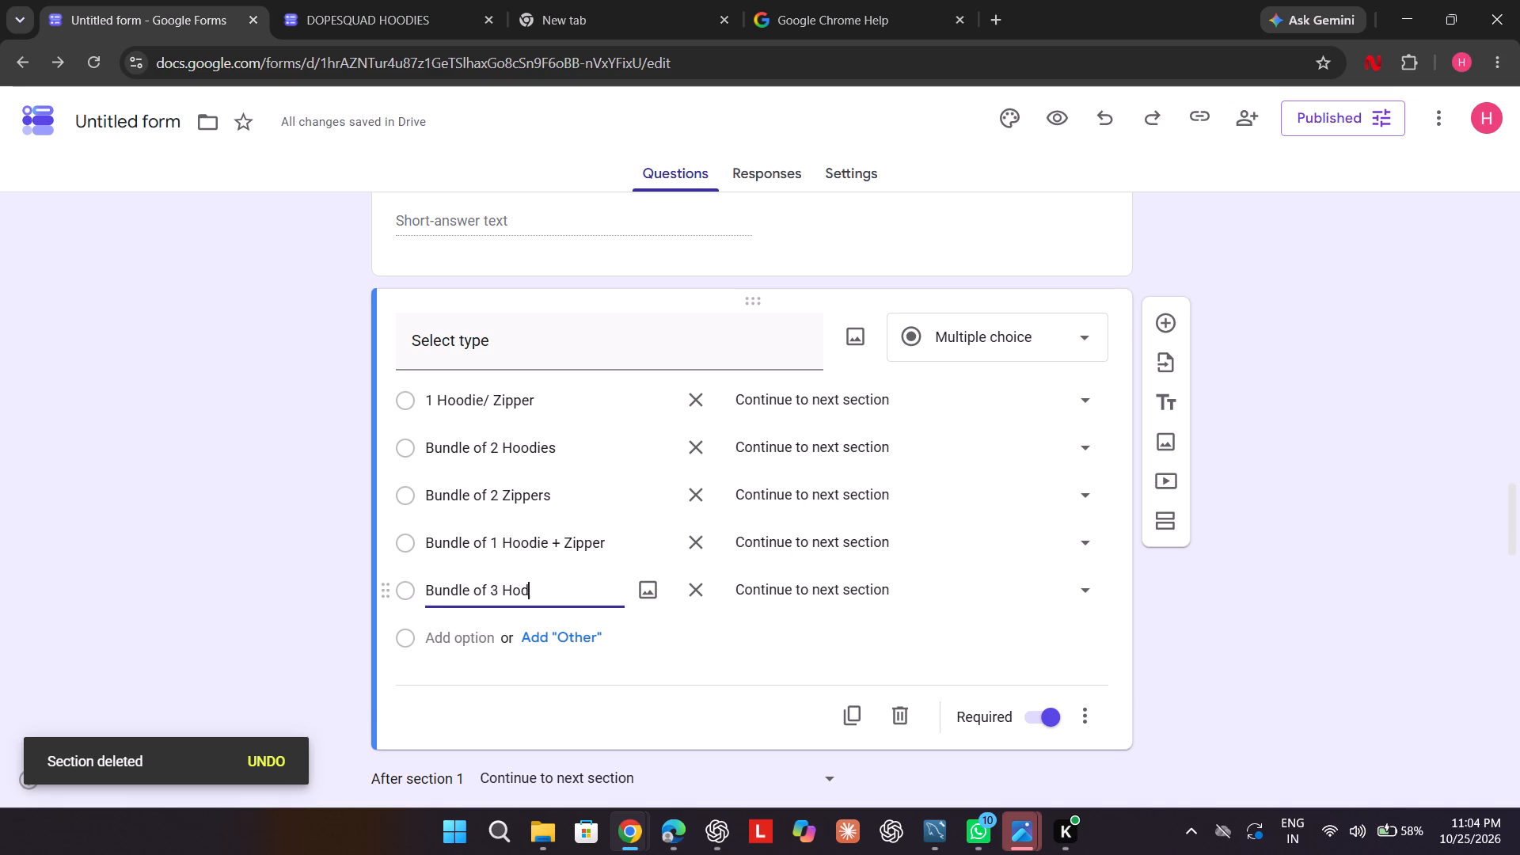
pyautogui.press('BackSpace')
pyautogui.press('BackSpace')
pyautogui.write('odies')
pyautogui.click(466, 644)
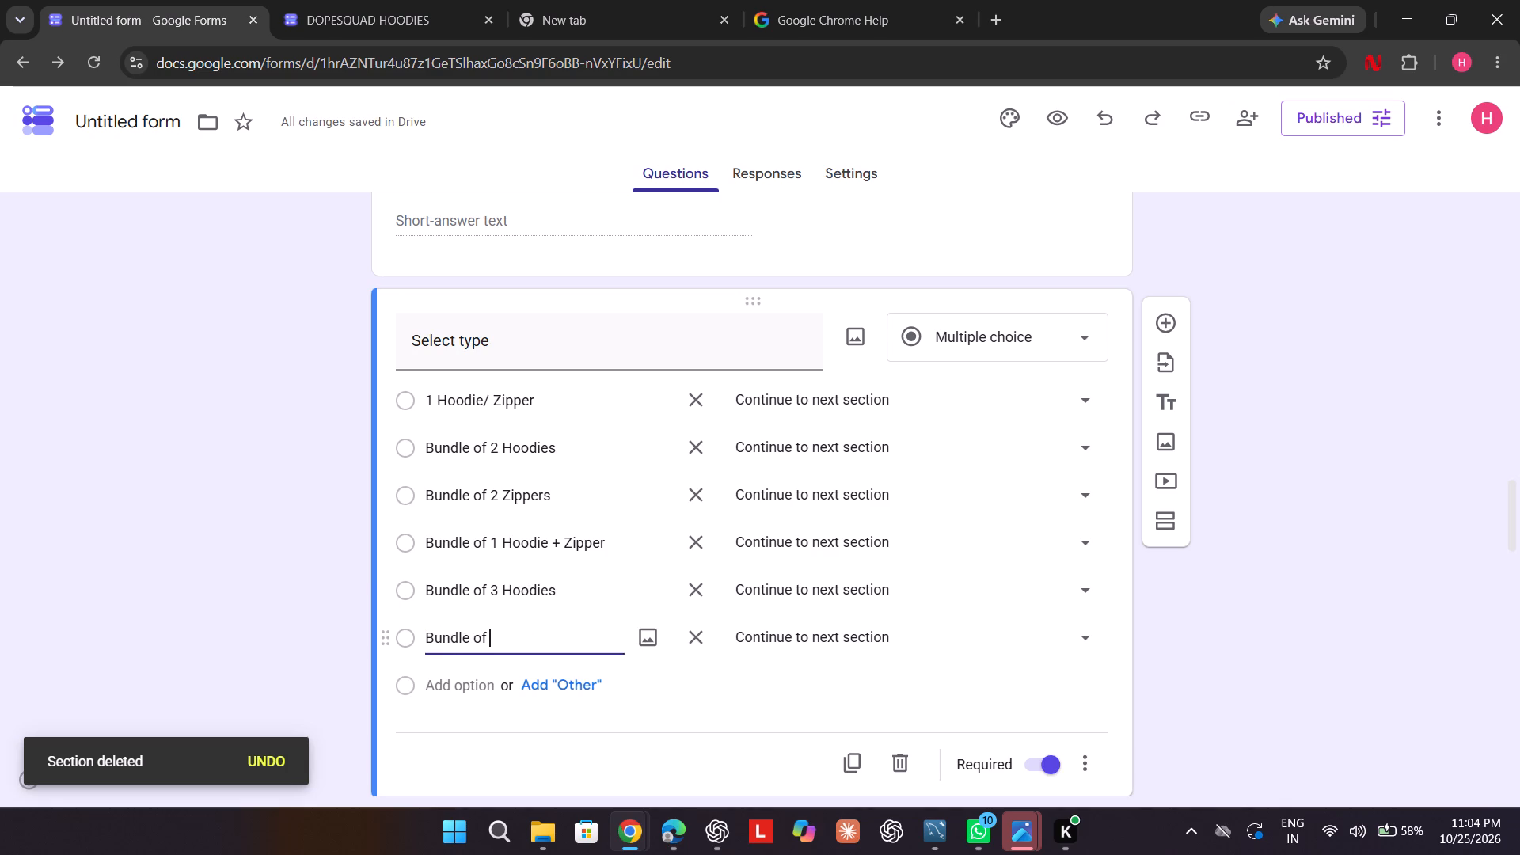
pyautogui.write('3 Z')
pyautogui.write('ippers')
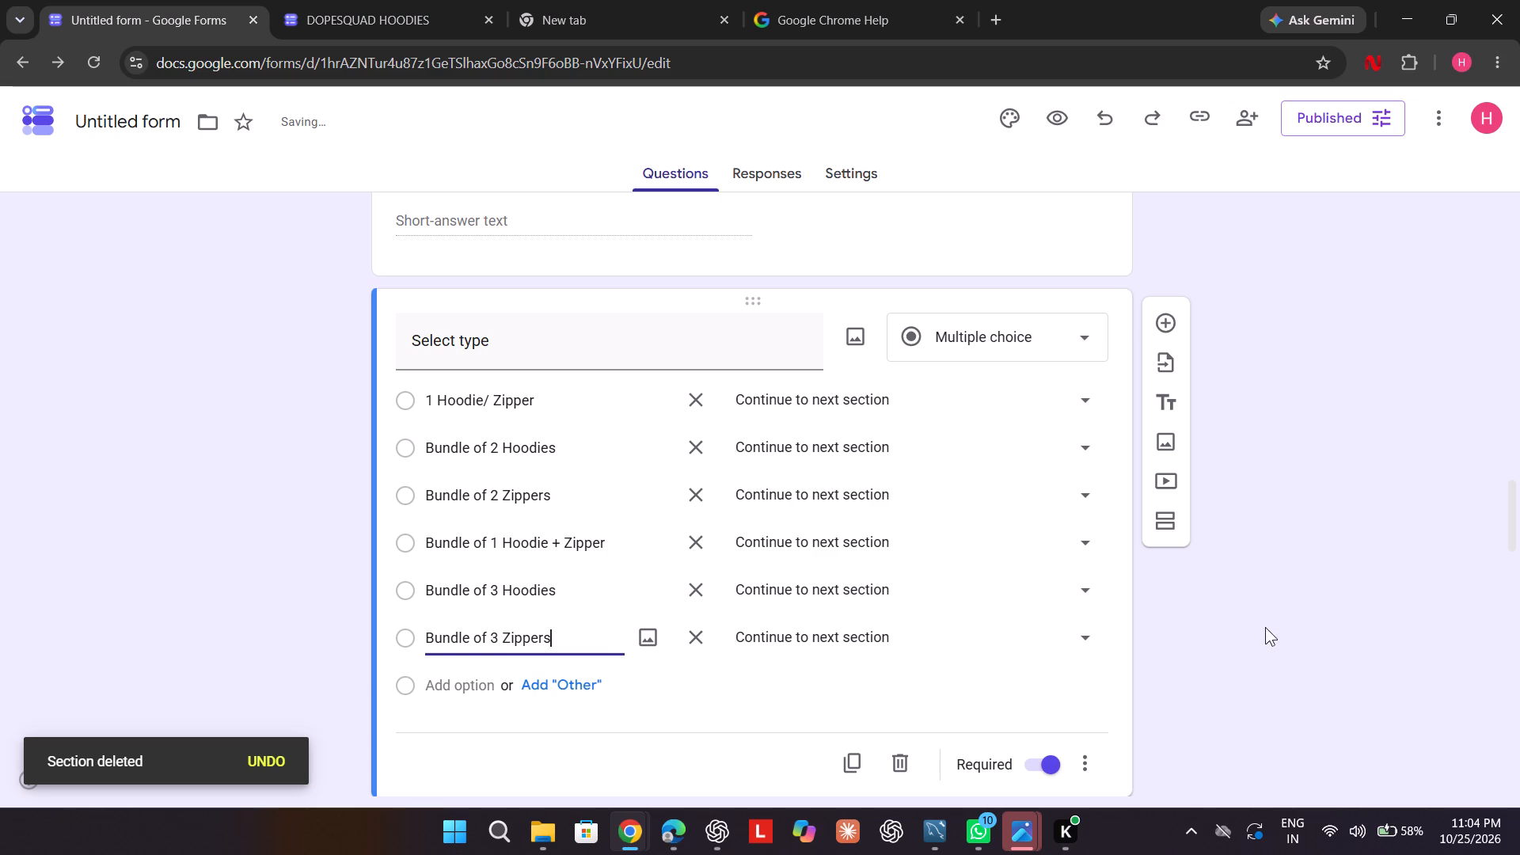
pyautogui.click(1316, 655)
# Examine the "Select type" options and the section 2 questions as reference for the blank question in section 3.
pyautogui.scroll(-5, 1316, 655)
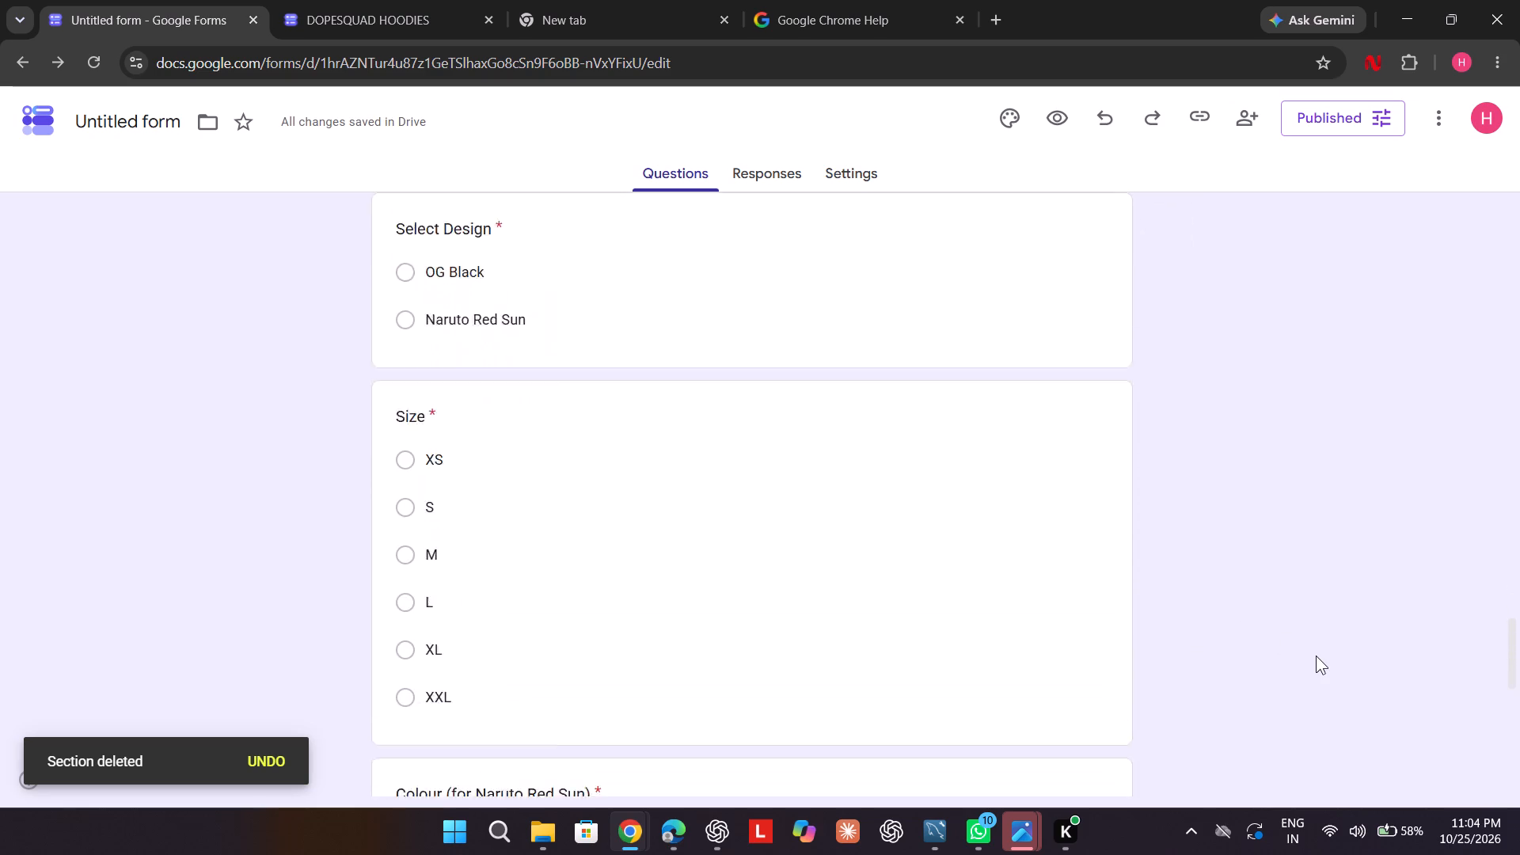
pyautogui.scroll(-4, 1316, 655)
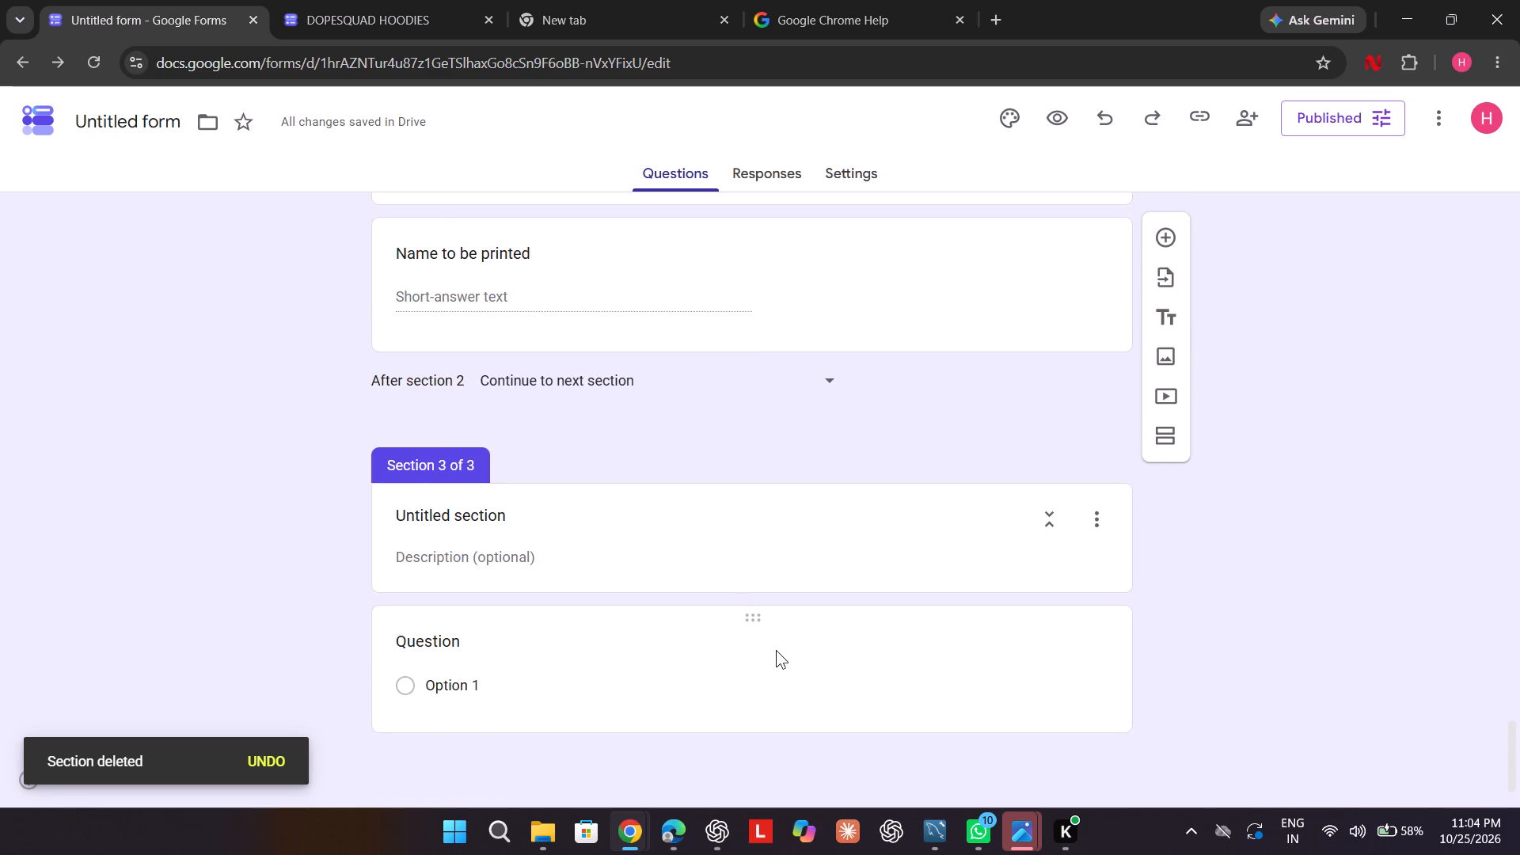
pyautogui.click(776, 650)
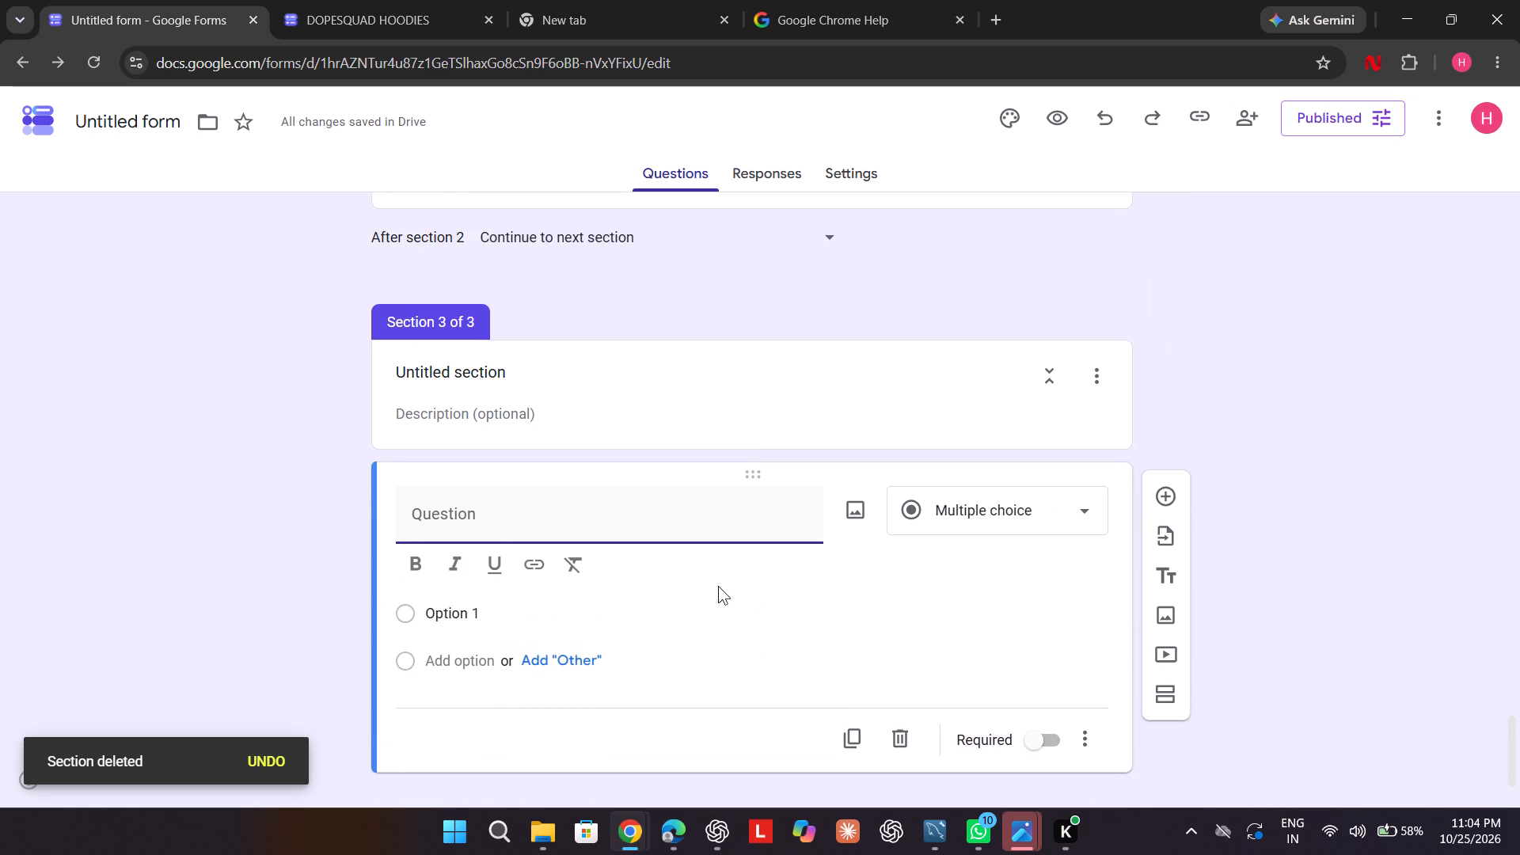
pyautogui.scroll(6, 718, 586)
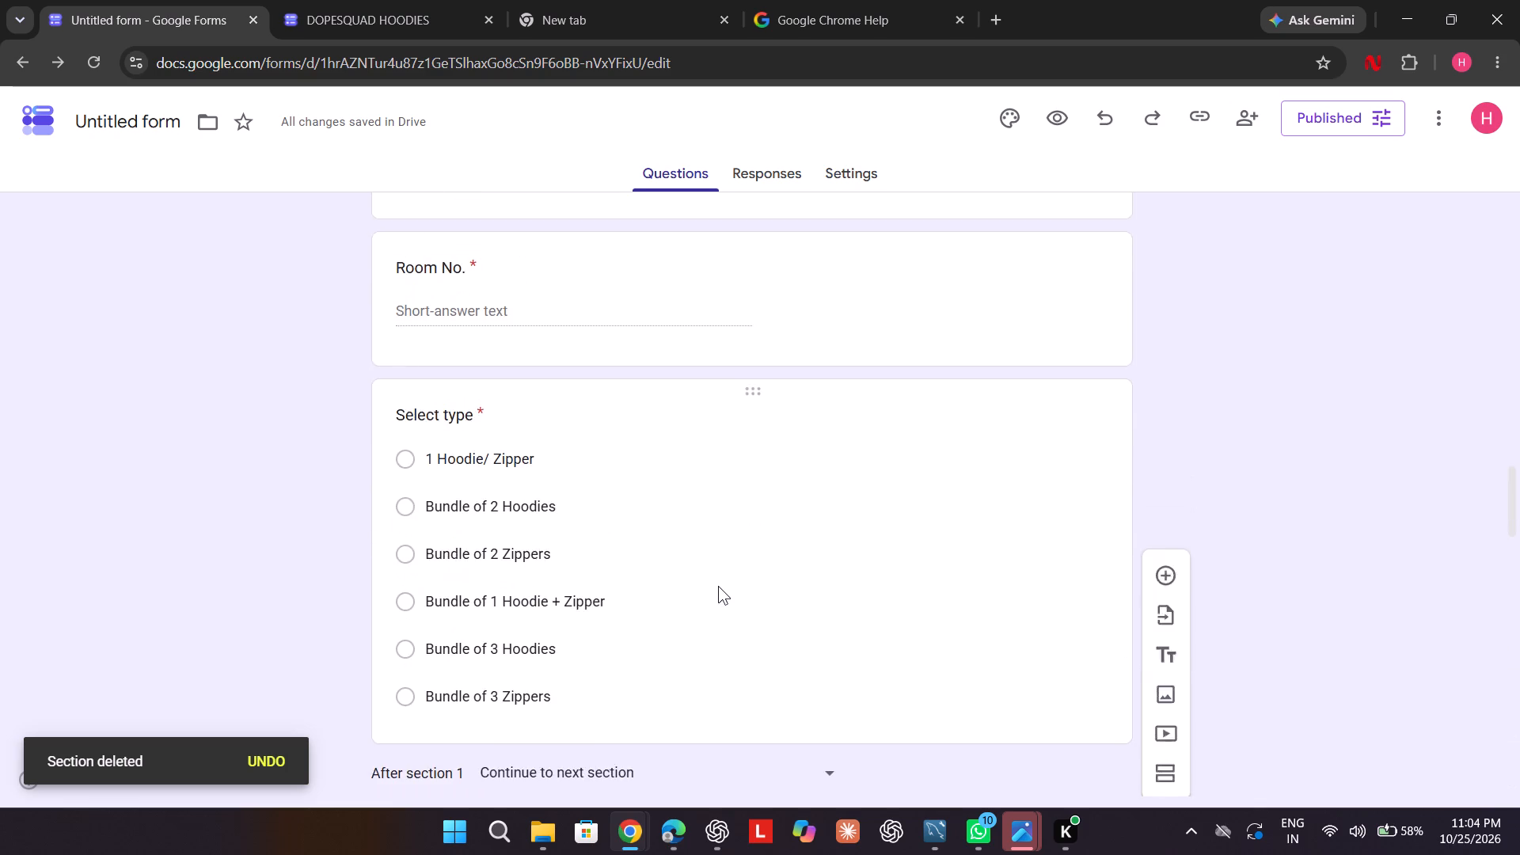
pyautogui.scroll(2, 718, 586)
pyautogui.scroll(-1, 718, 586)
pyautogui.scroll(2, 718, 586)
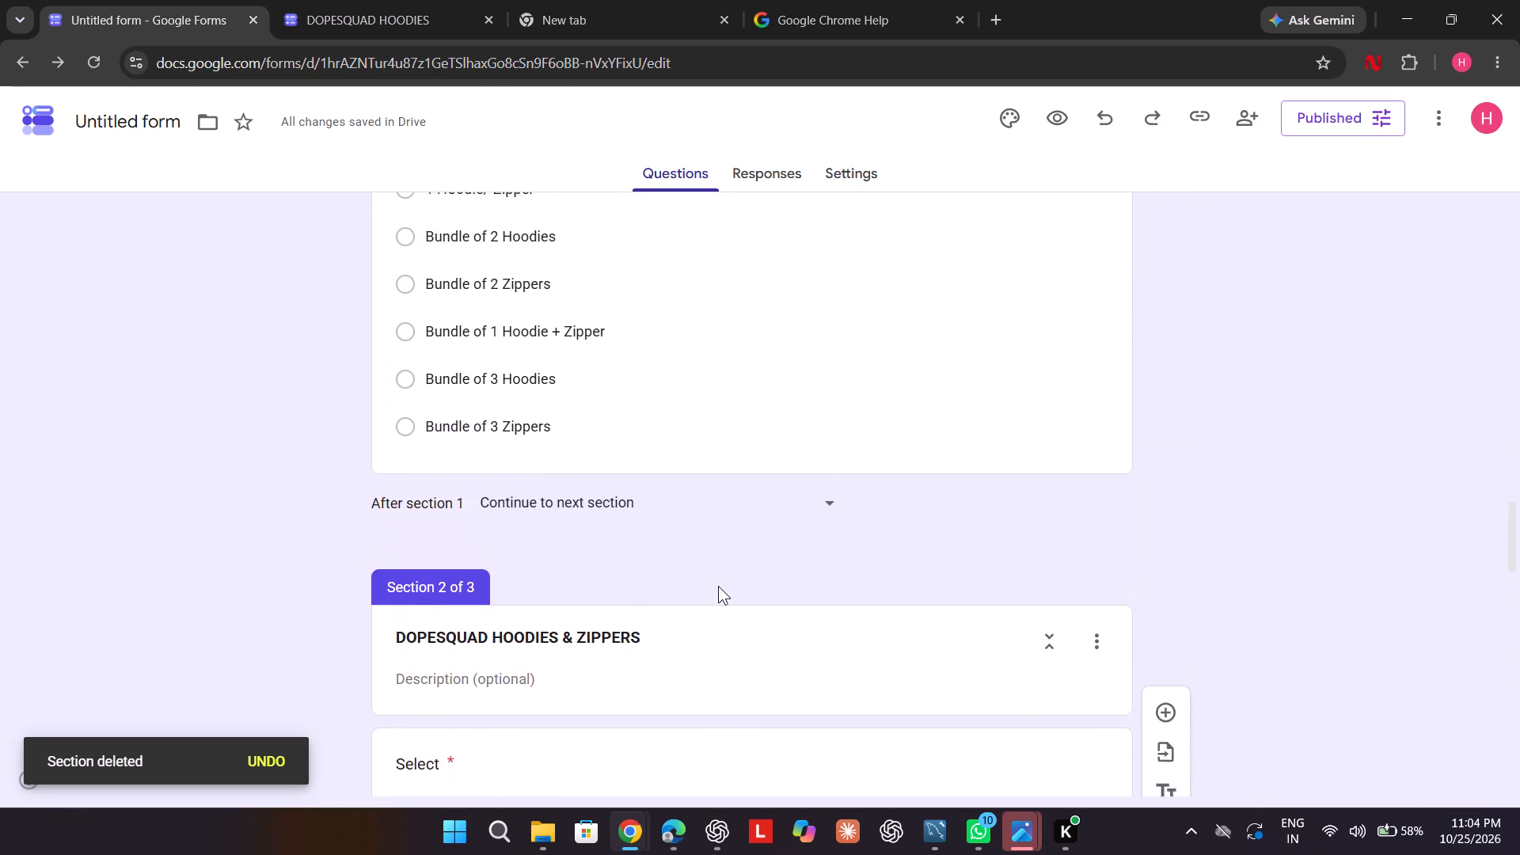
pyautogui.scroll(2, 718, 586)
pyautogui.scroll(-3, 718, 586)
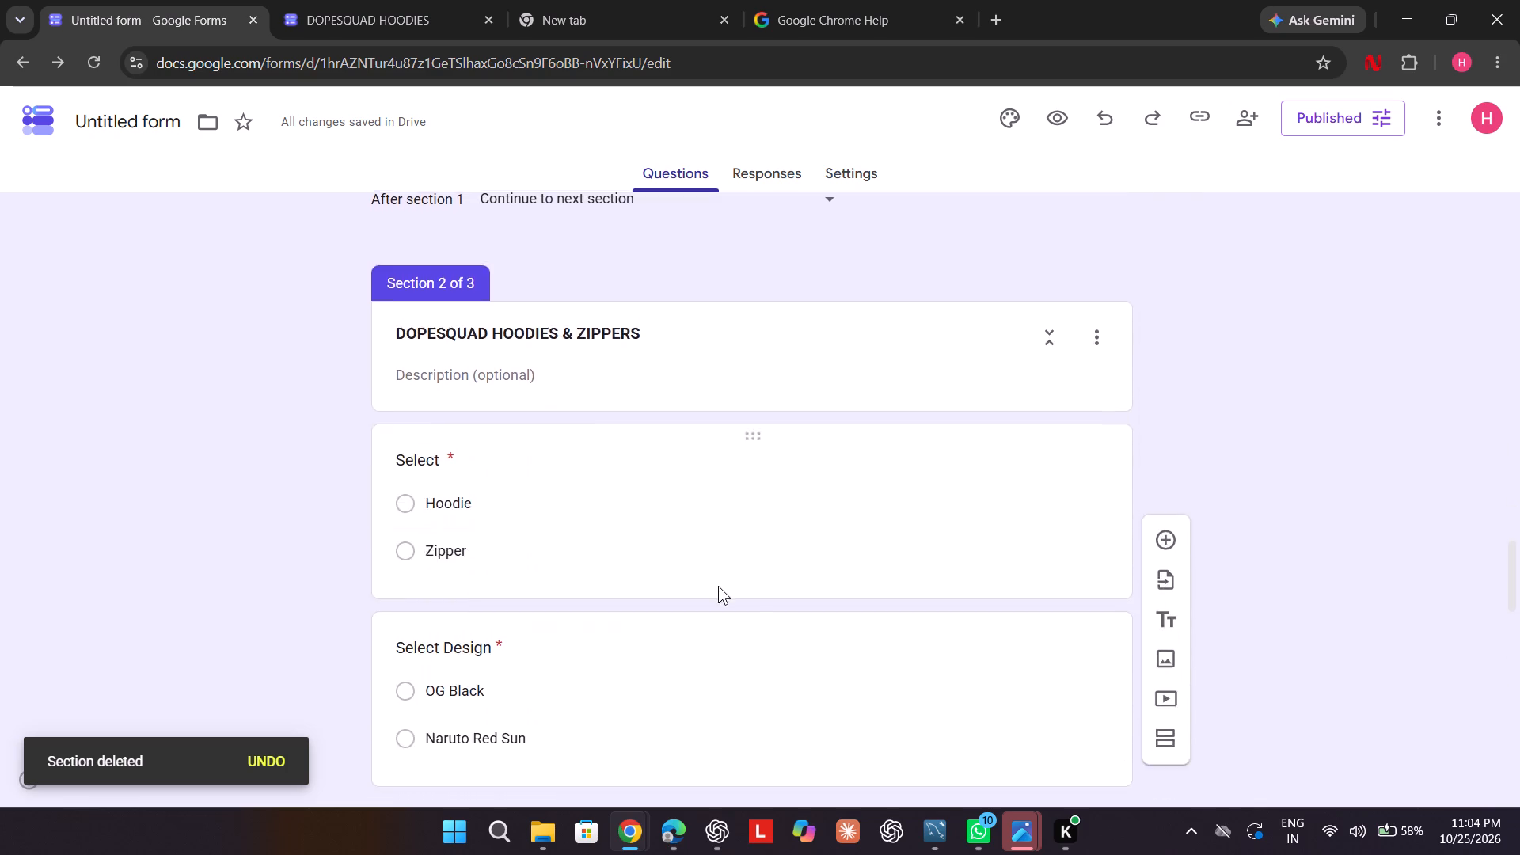
pyautogui.scroll(-7, 718, 586)
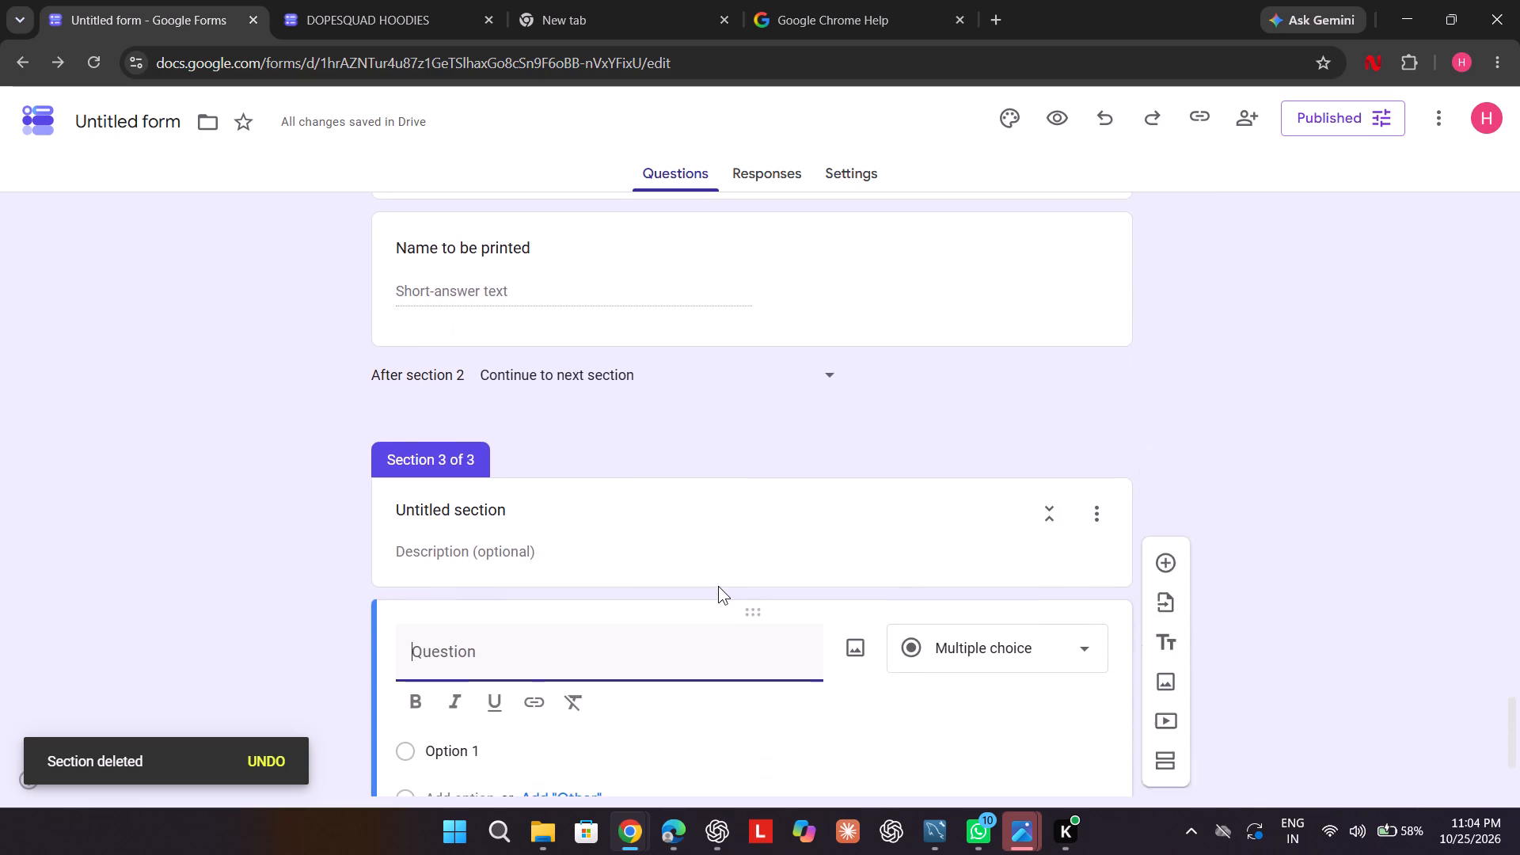
pyautogui.scroll(-1, 718, 586)
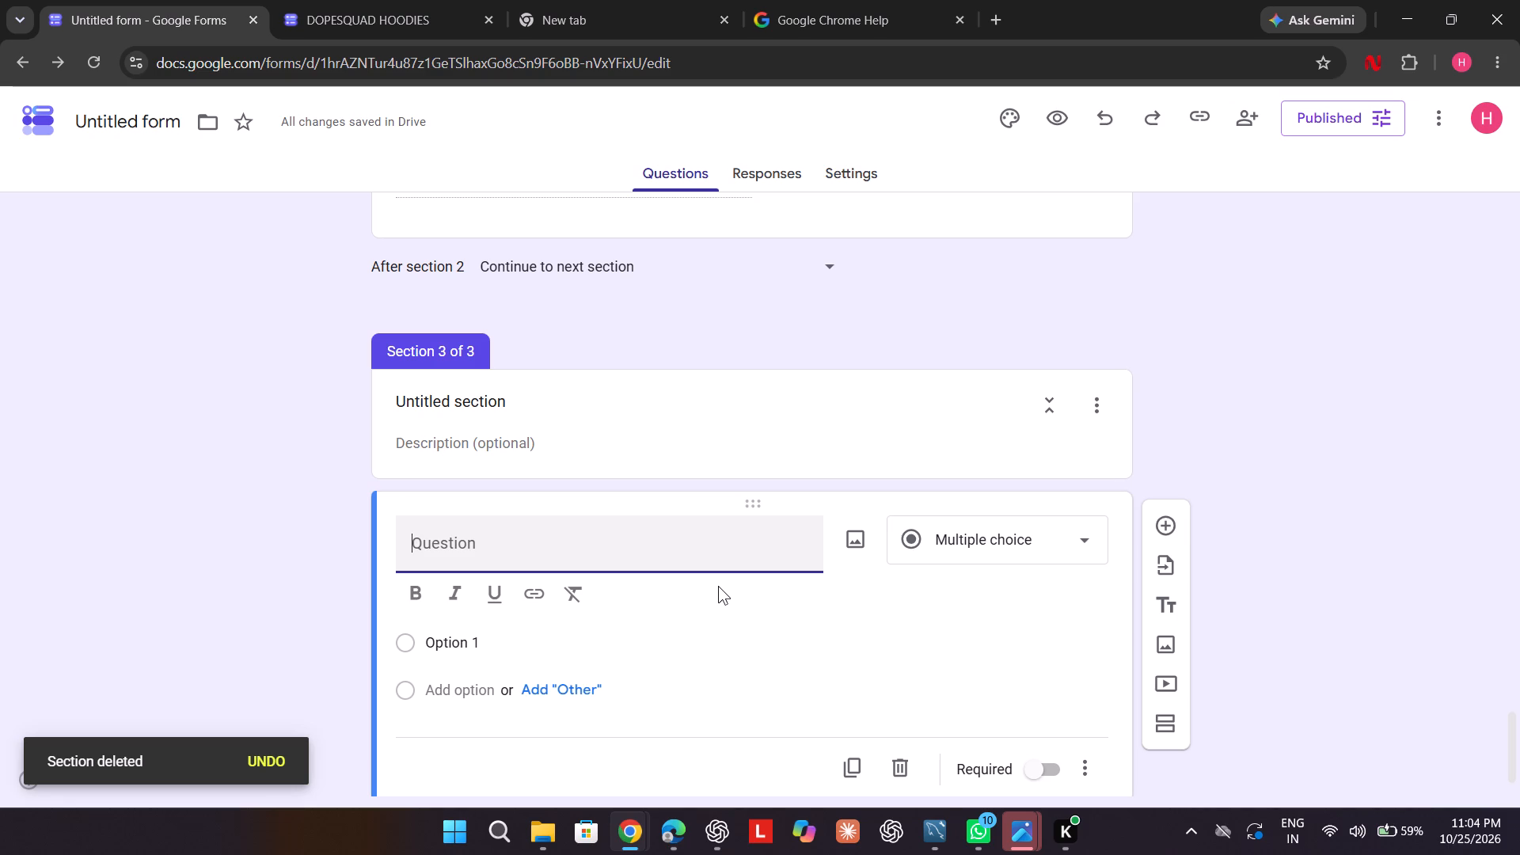
# Title the blank question in section 3 "Select Hoodie 1".
pyautogui.press('s')
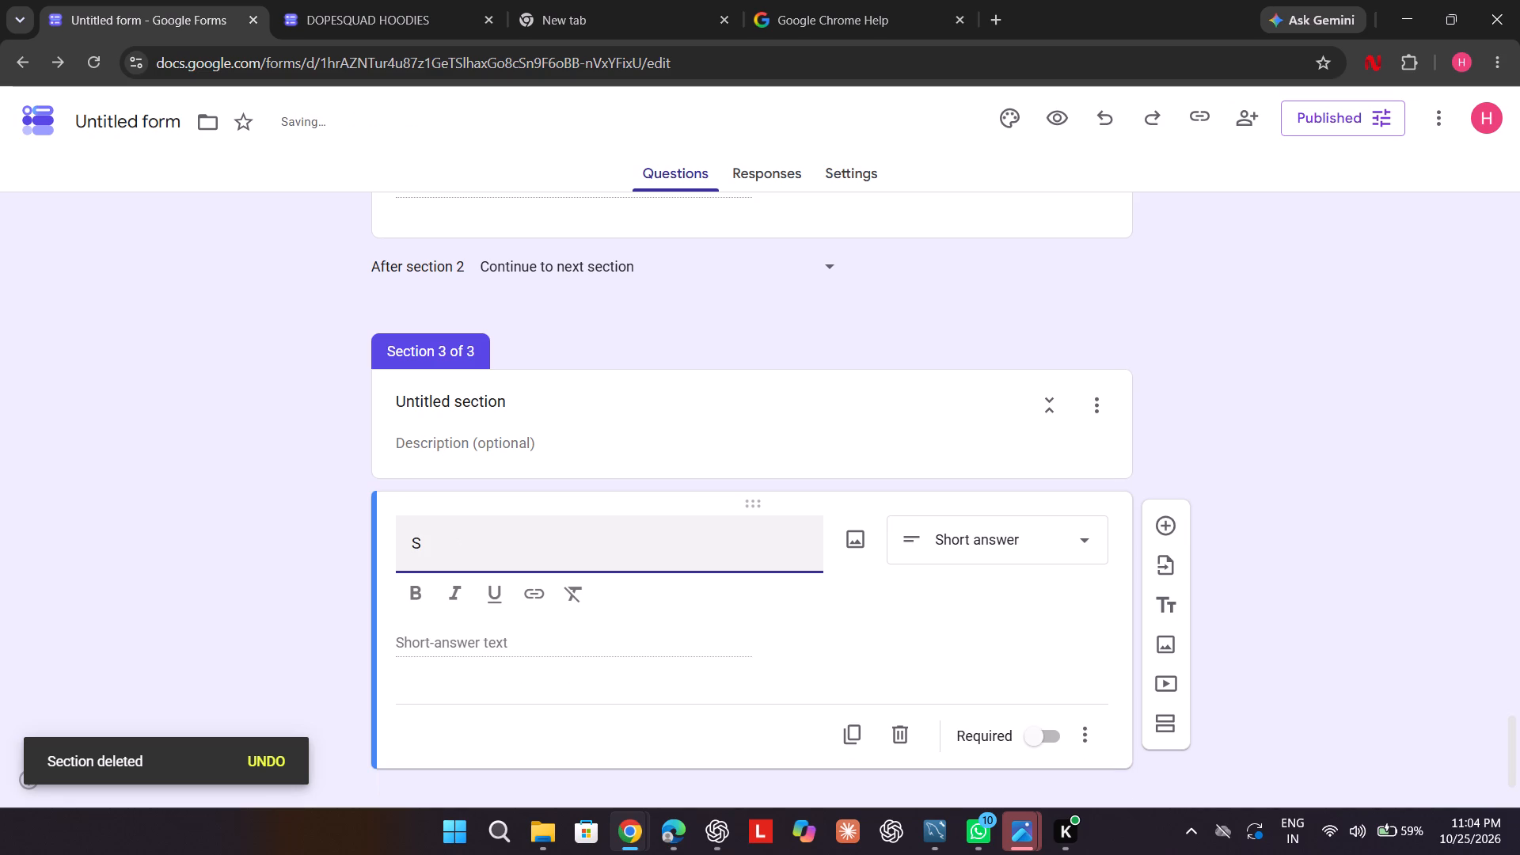
pyautogui.write('elect')
pyautogui.press('space')
pyautogui.press('space')
pyautogui.write('1')
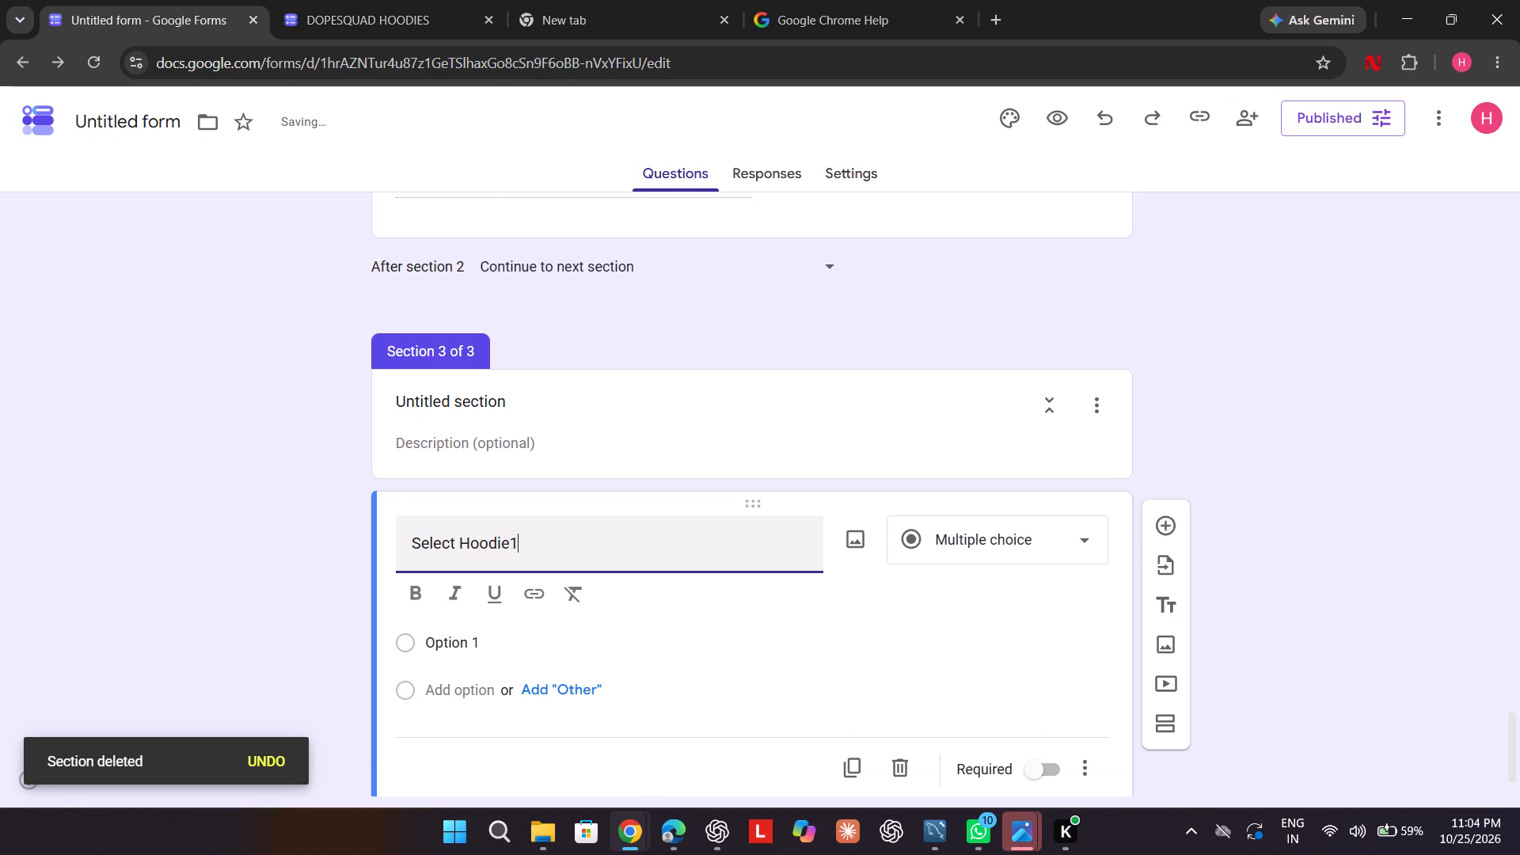
pyautogui.press('BackSpace')
pyautogui.press('BackSpace')
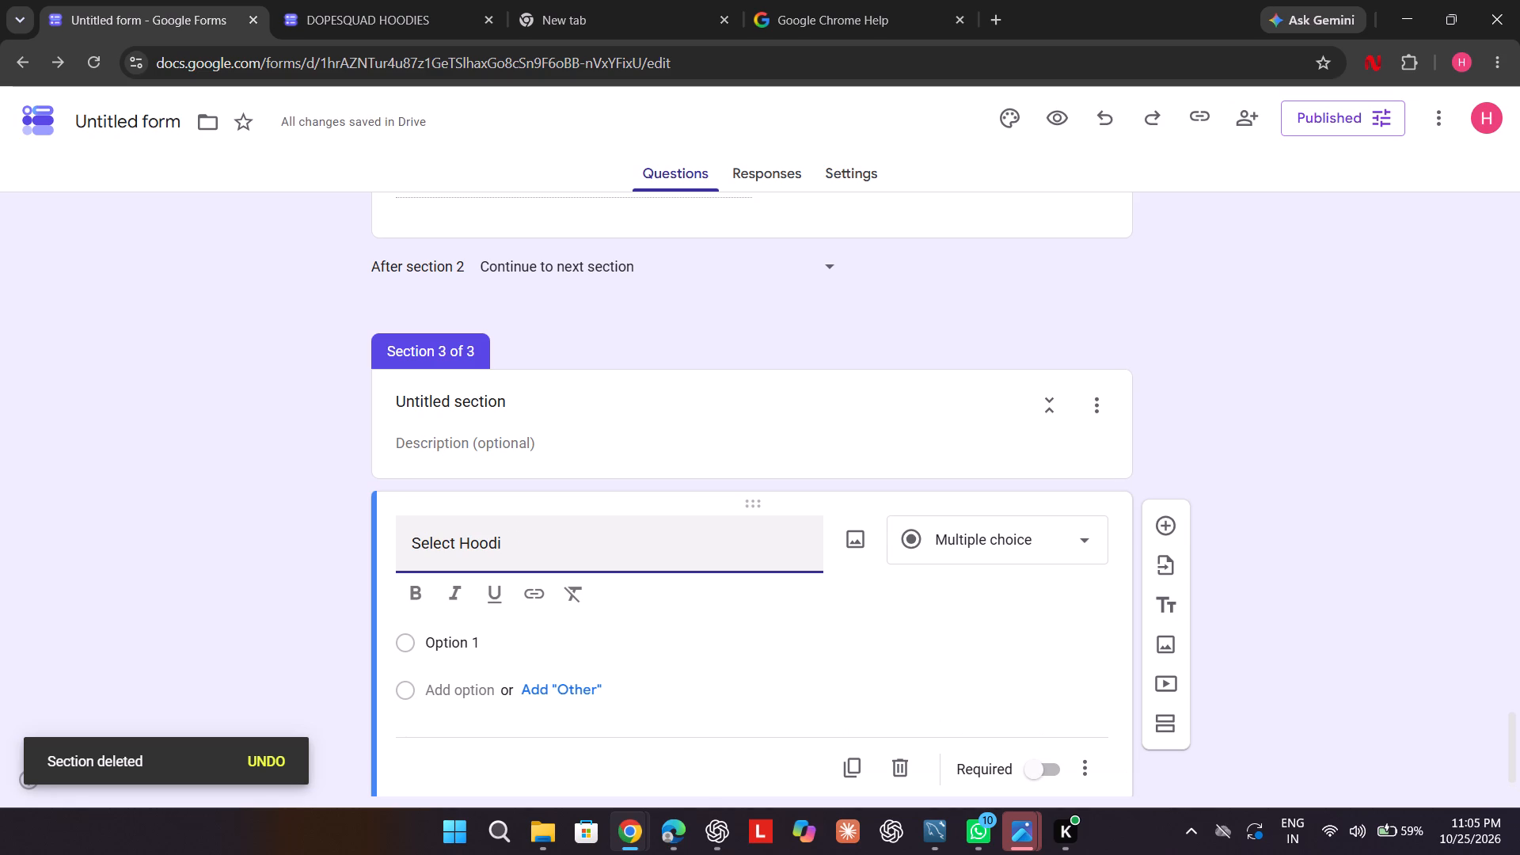
pyautogui.write('e 1')
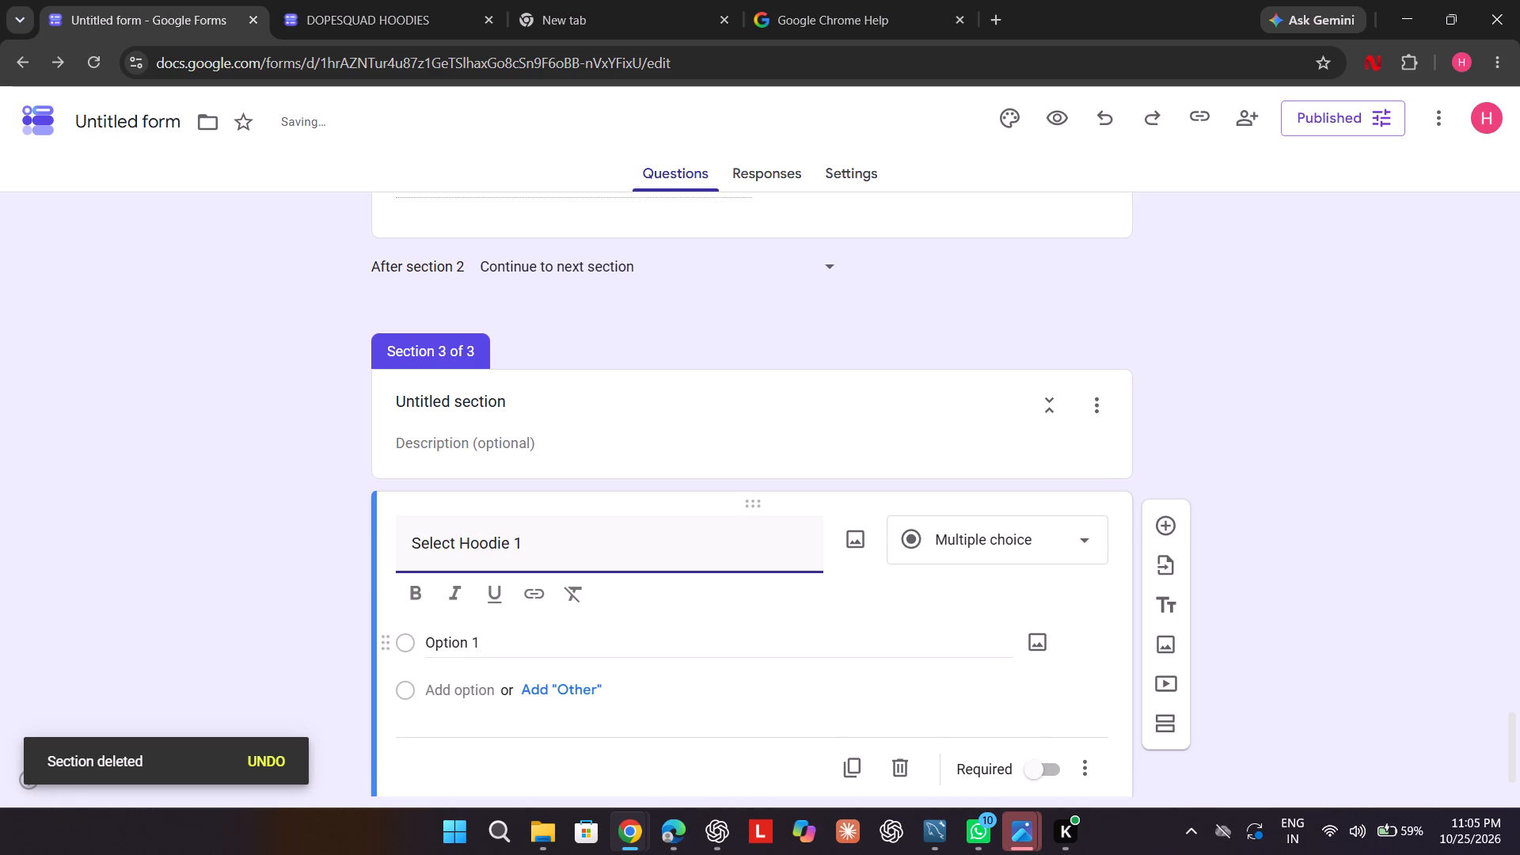
# Give the "Select Hoodie 1" question the options "OG Black" and "Naruto" and make it required.
pyautogui.click(483, 643)
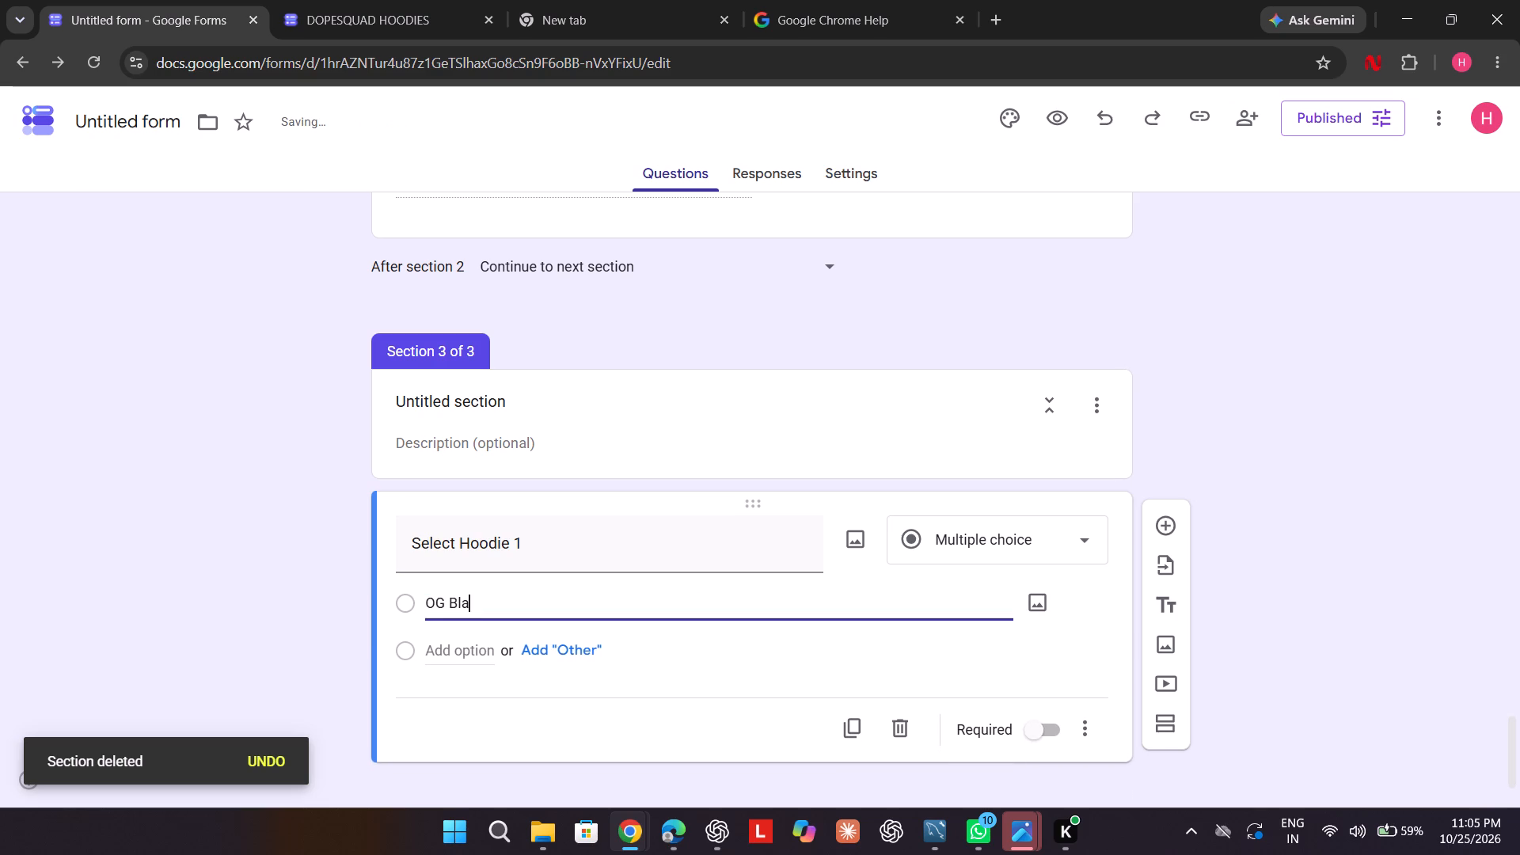
pyautogui.click(482, 659)
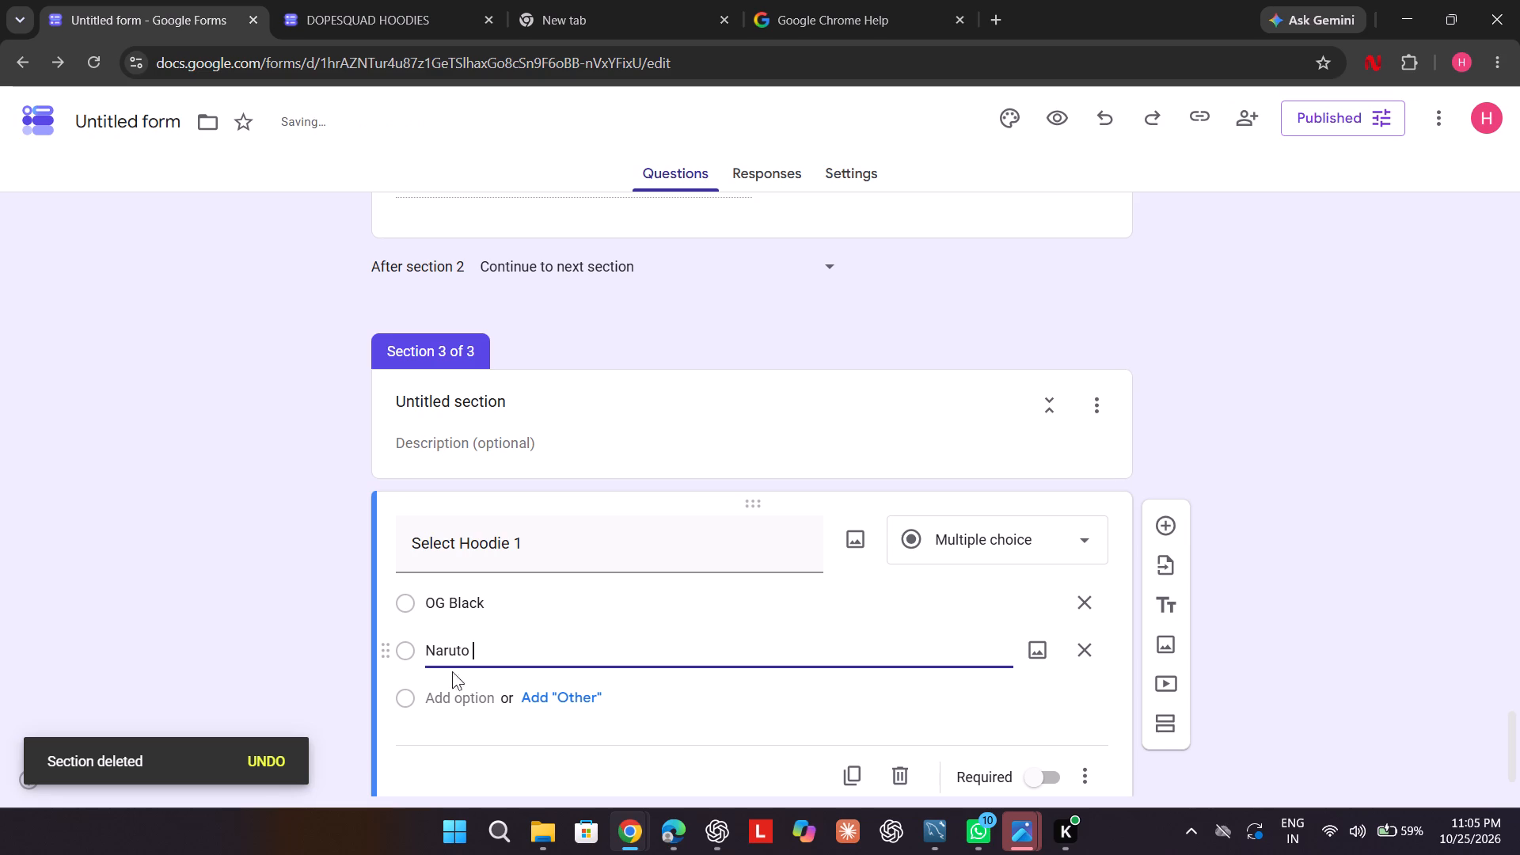
pyautogui.scroll(-1, 420, 687)
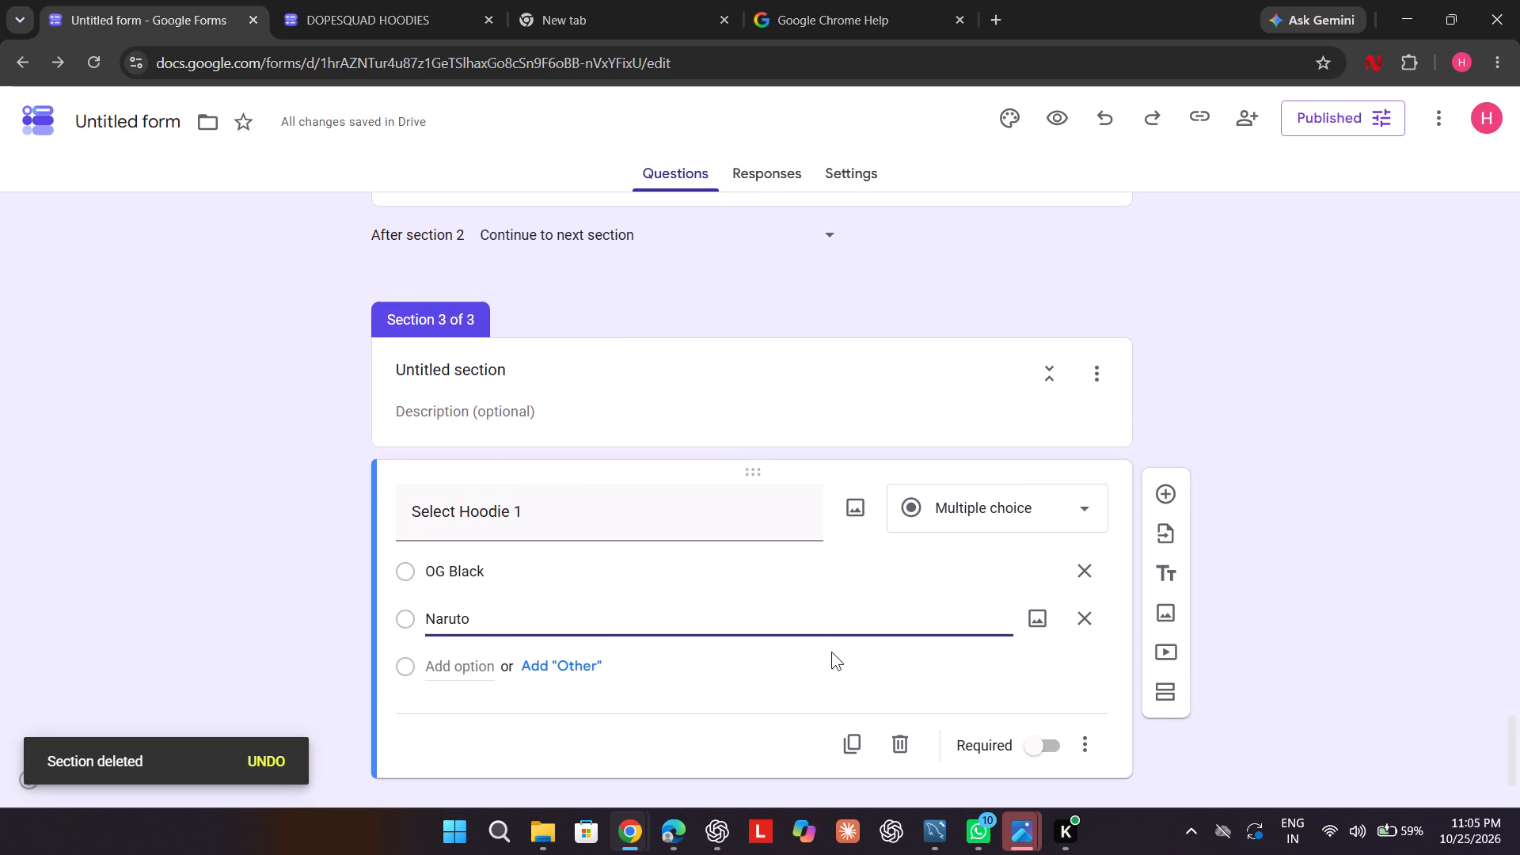
pyautogui.scroll(-1, 831, 652)
pyautogui.click(1047, 710)
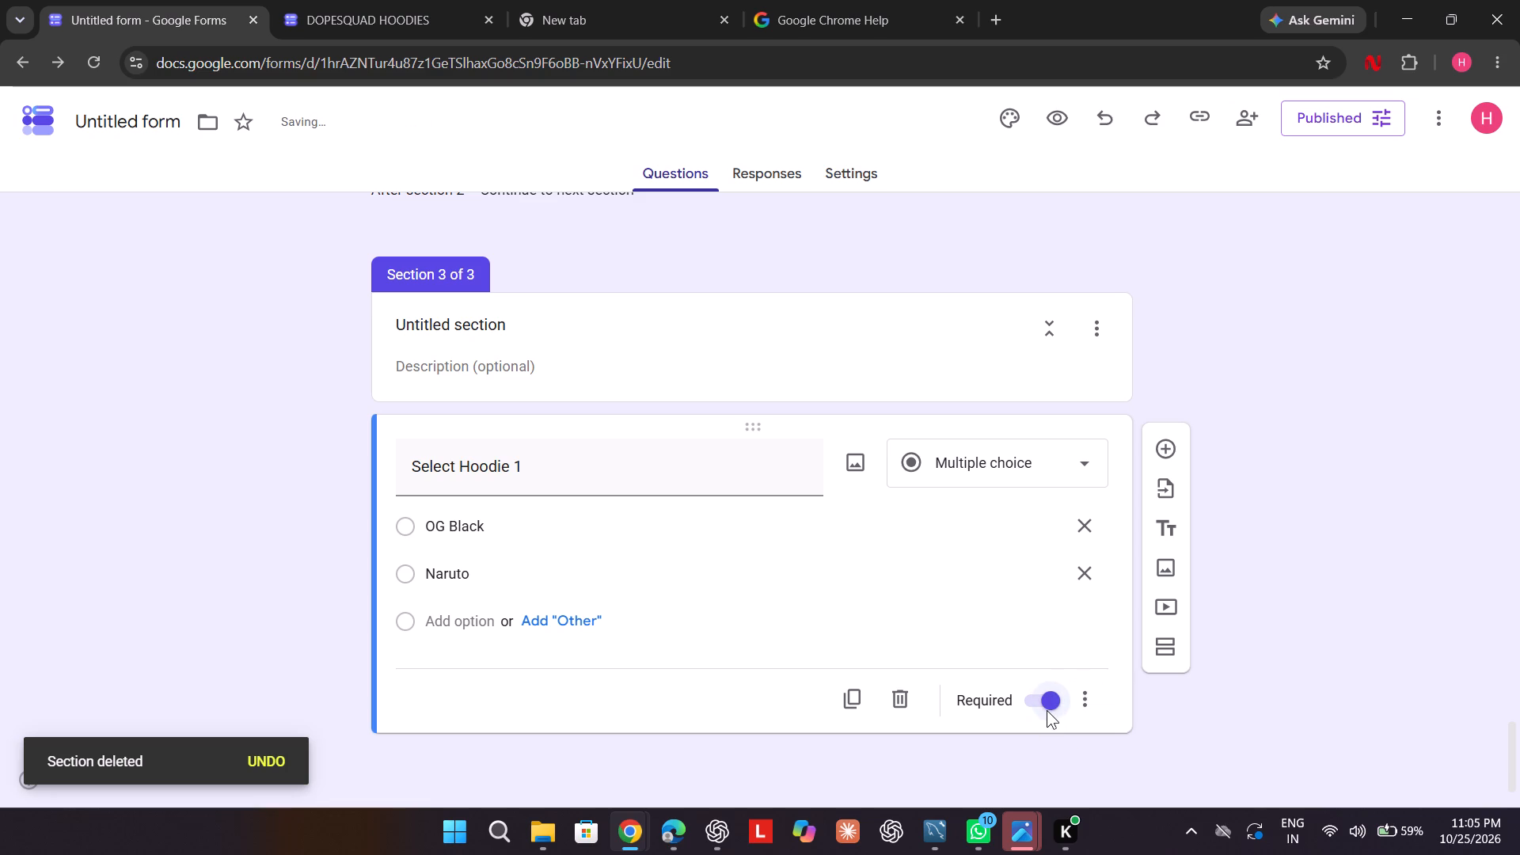
# Add a required "Size" question below "Select Hoodie 1" with all suggested options: XS, S, M, L, XL and XXL.
pyautogui.click(1175, 448)
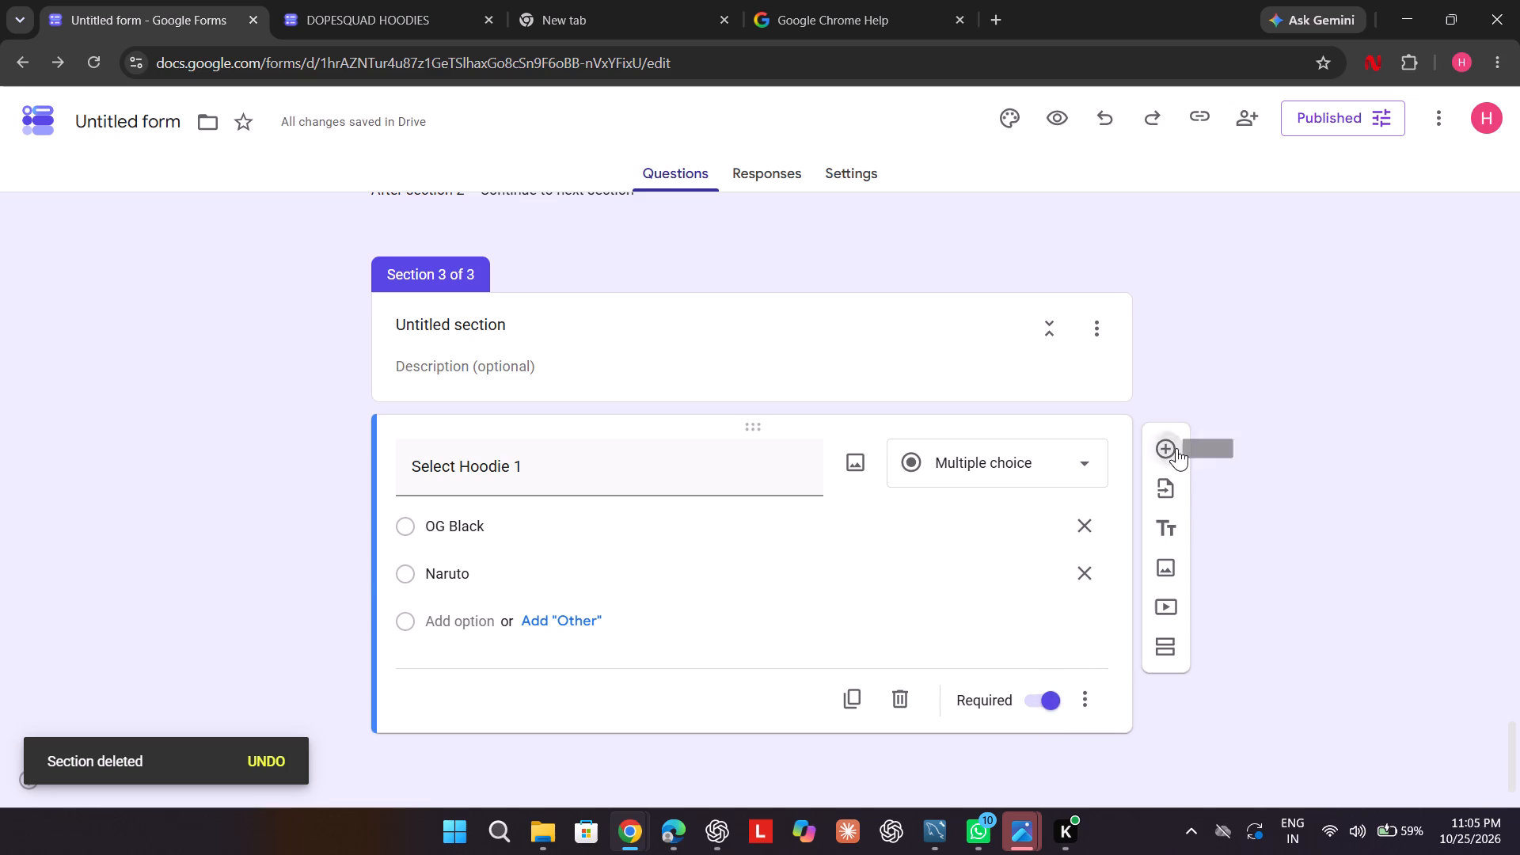
pyautogui.scroll(-1, 1175, 448)
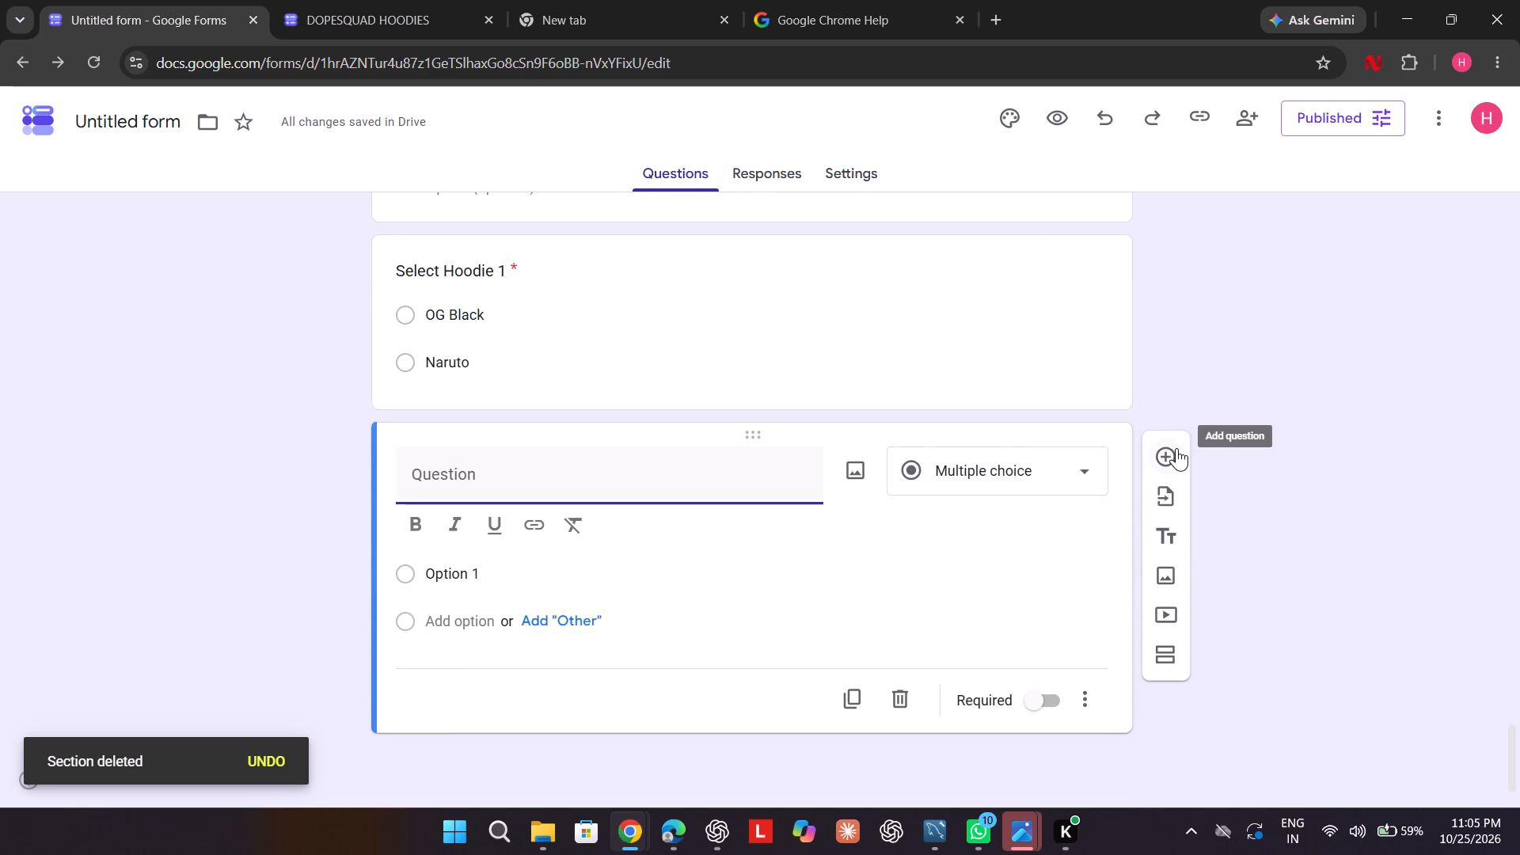
pyautogui.press('s')
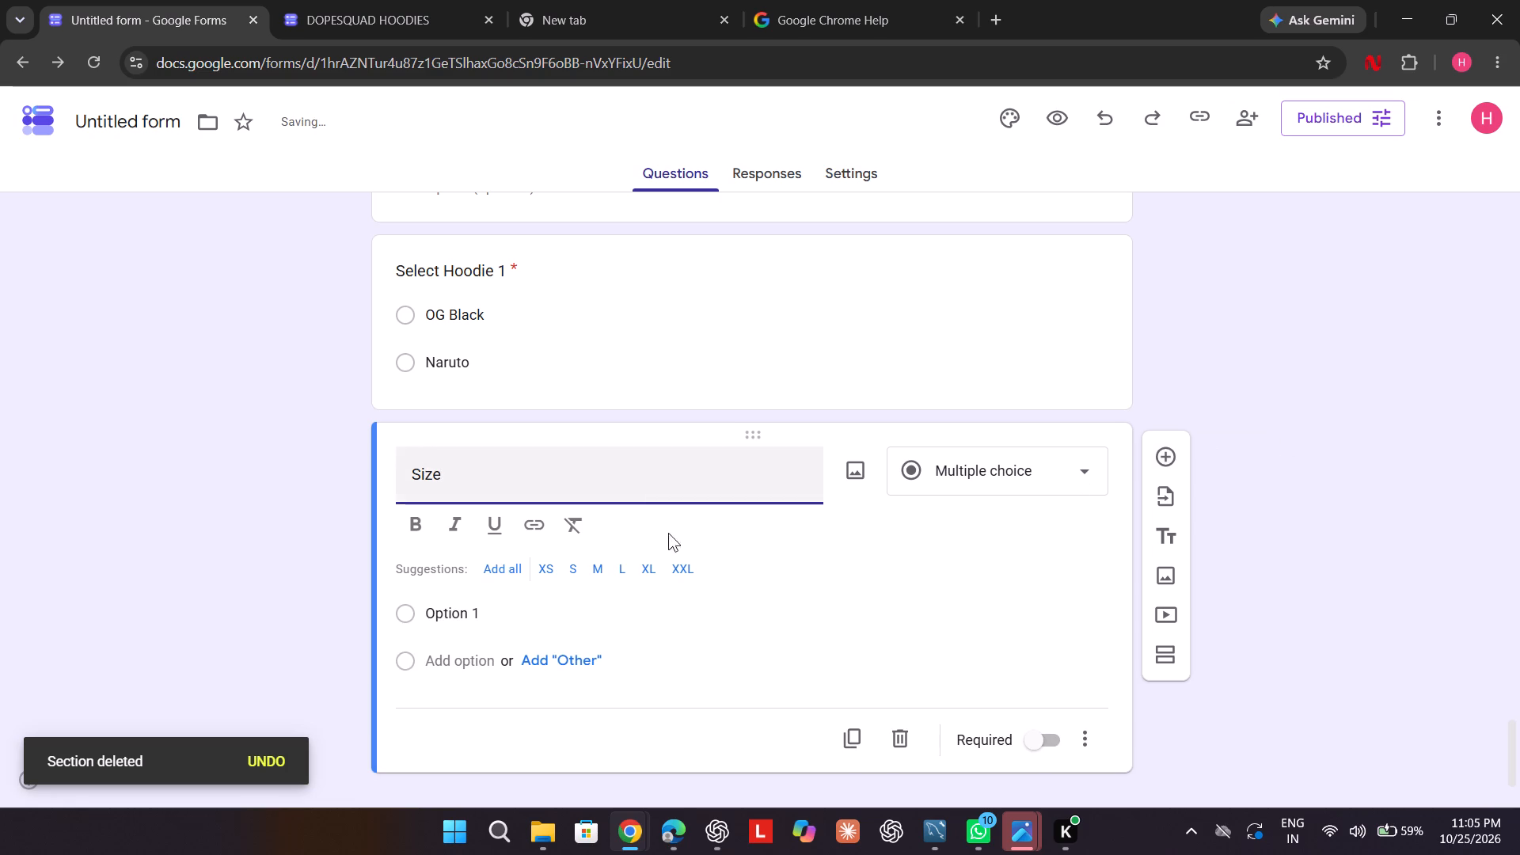
pyautogui.click(508, 564)
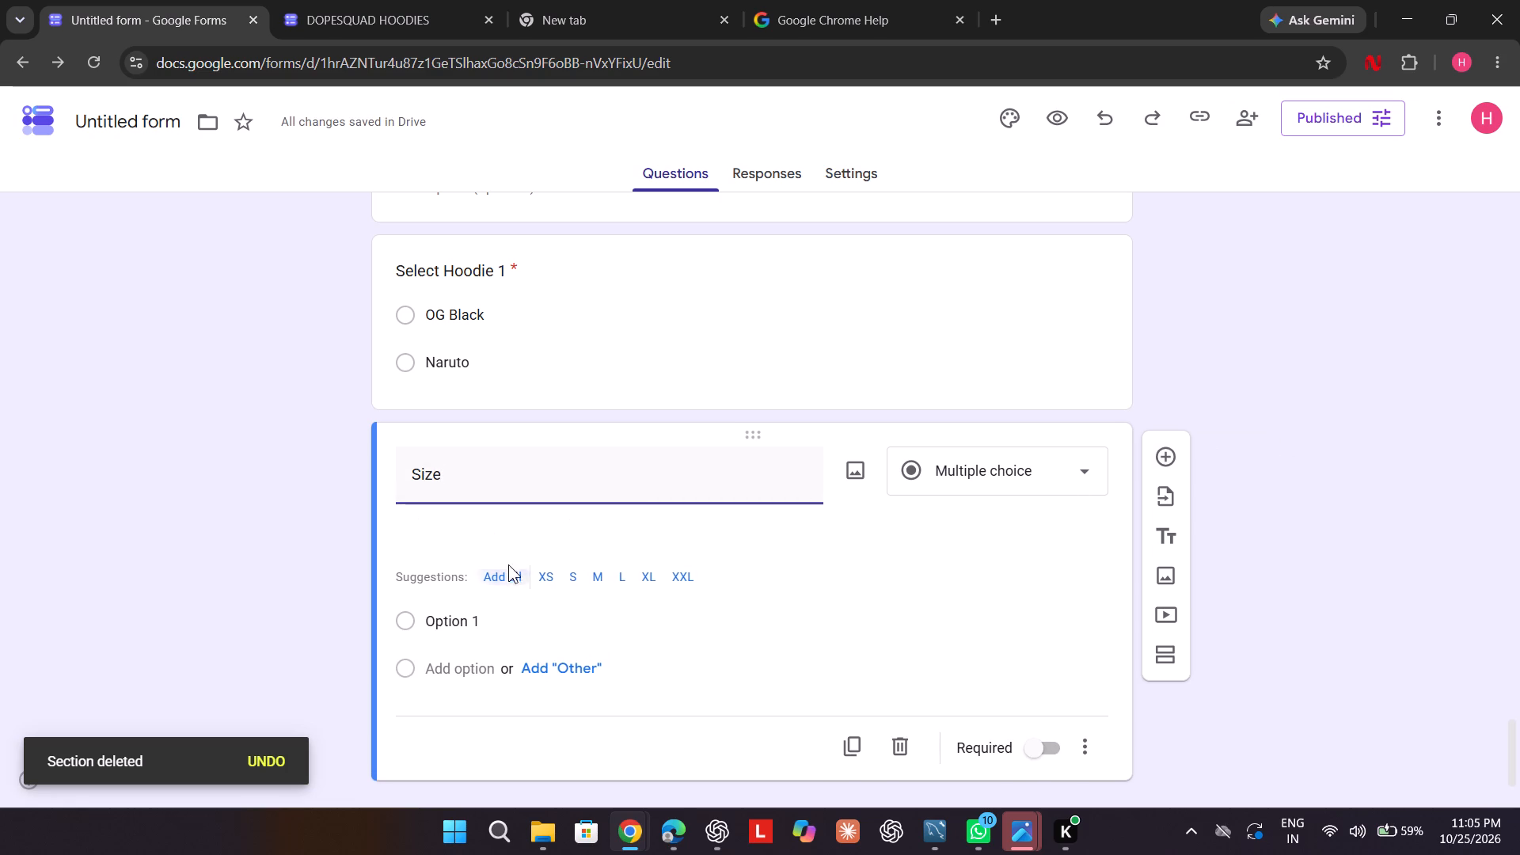
pyautogui.click(500, 537)
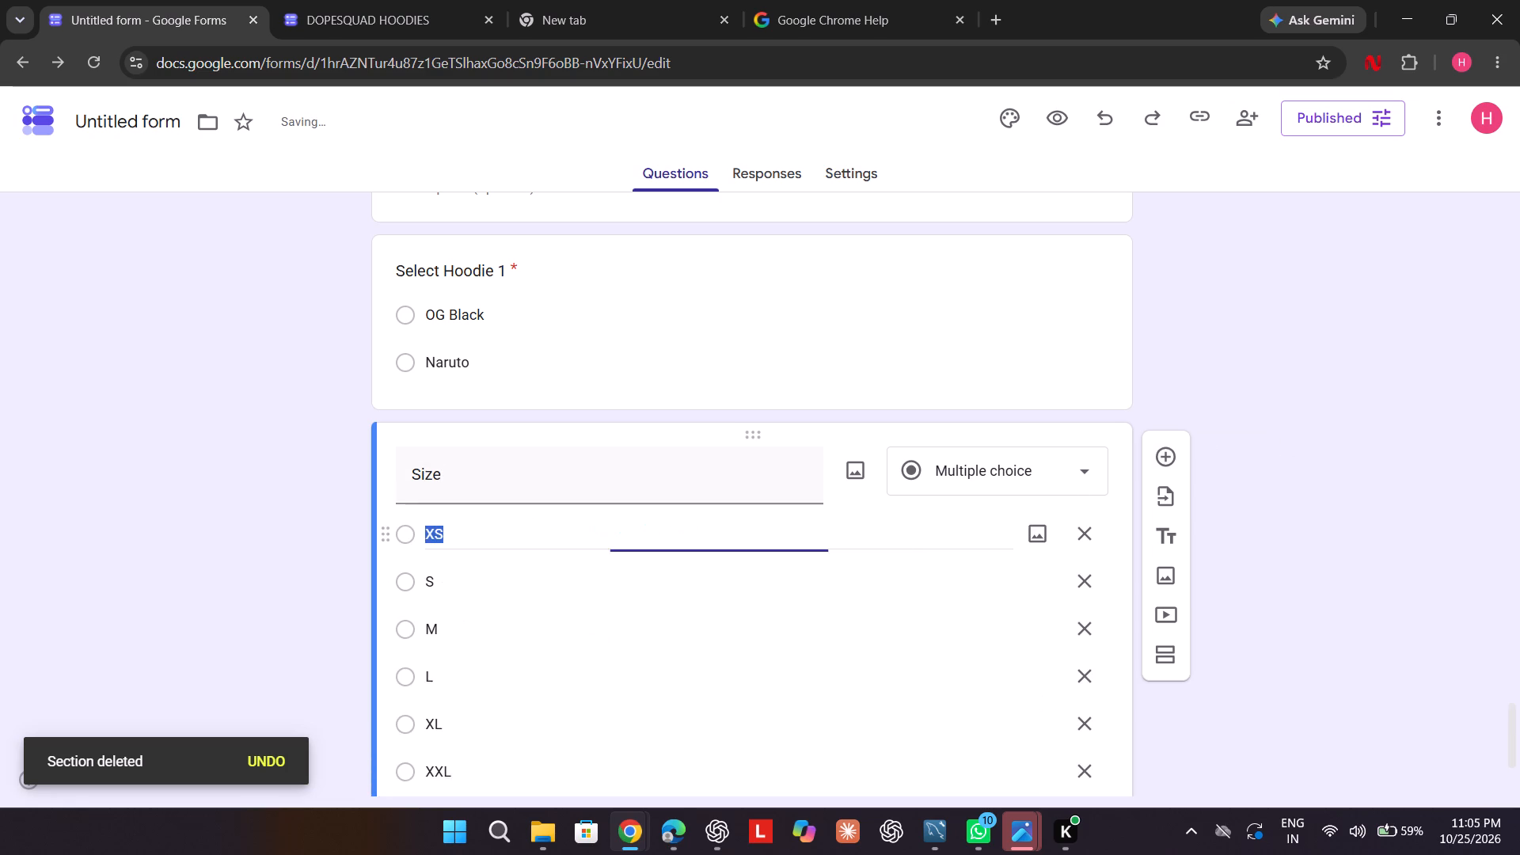
pyautogui.scroll(-1, 500, 537)
pyautogui.click(1366, 404)
pyautogui.scroll(-2, 1366, 404)
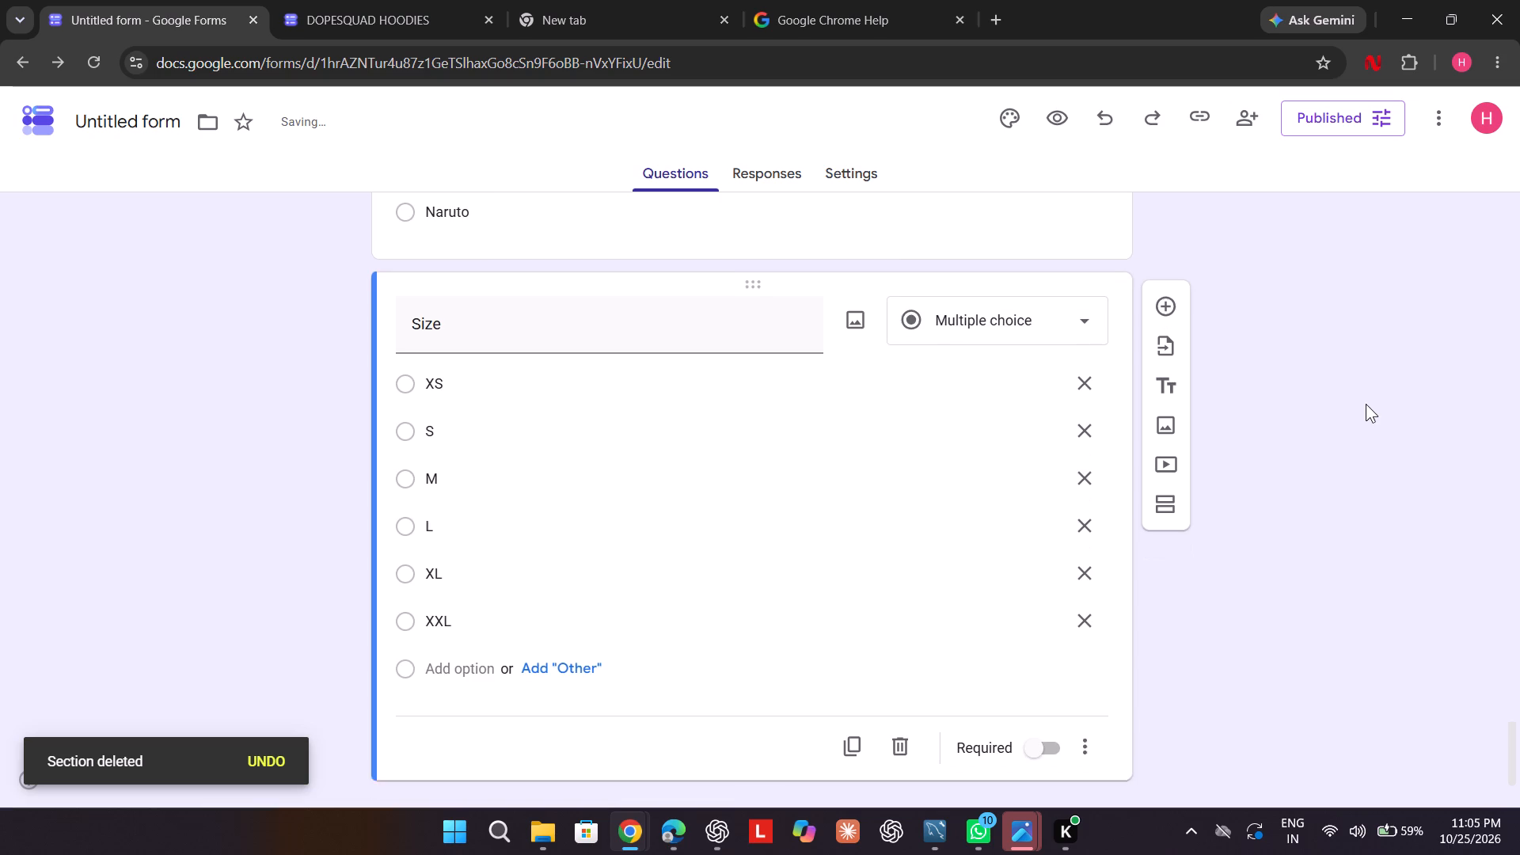
pyautogui.scroll(-2, 1366, 404)
pyautogui.click(1052, 710)
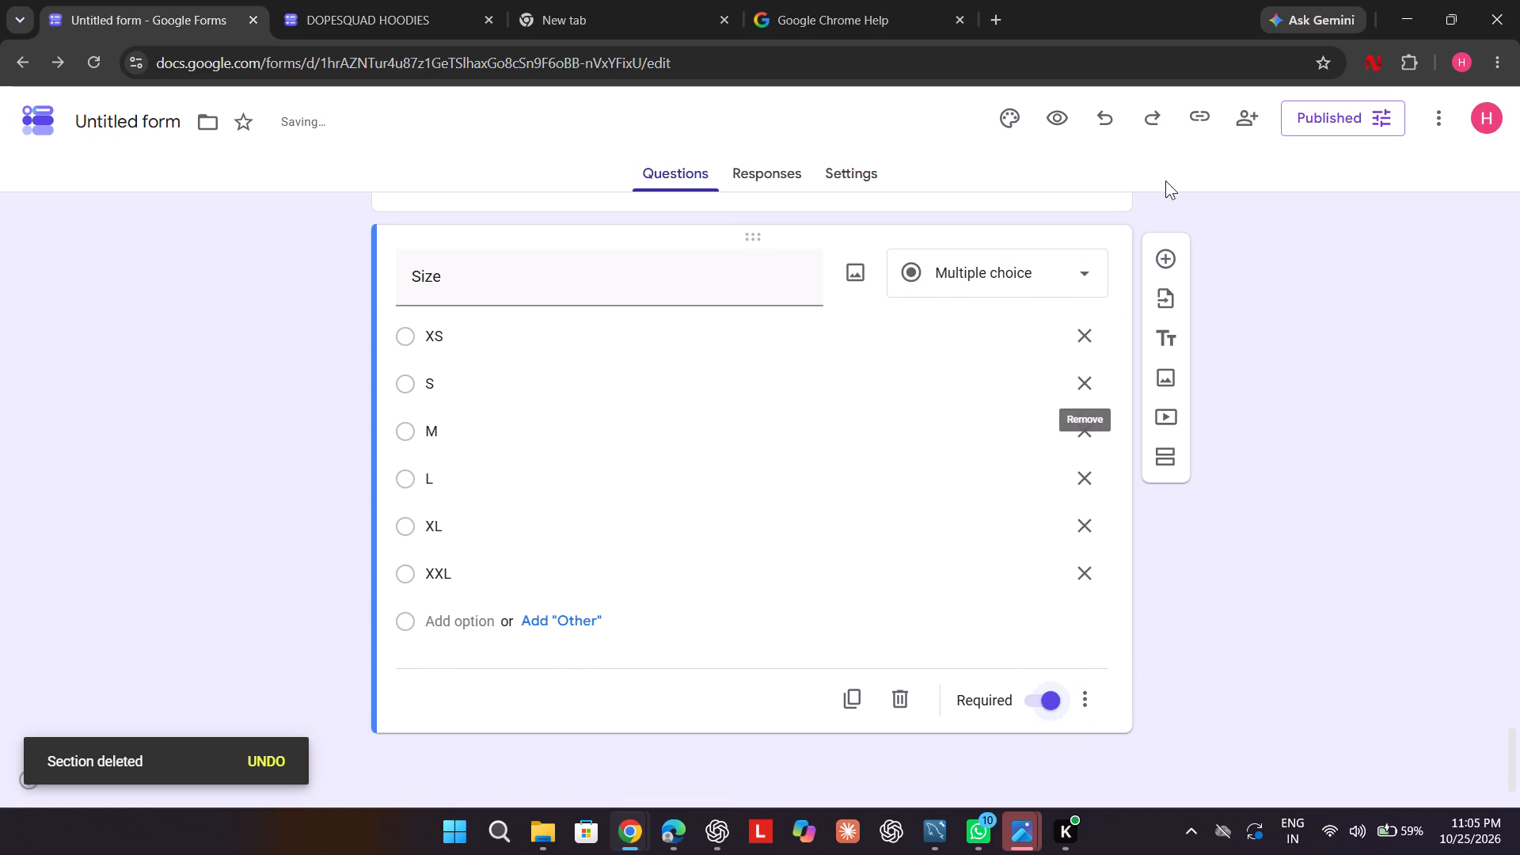
# Add a multiple-choice question "Colour (for Naruto)" below the Size question, with the options White, Navy and Black.
pyautogui.click(1166, 250)
pyautogui.scroll(-1, 1166, 250)
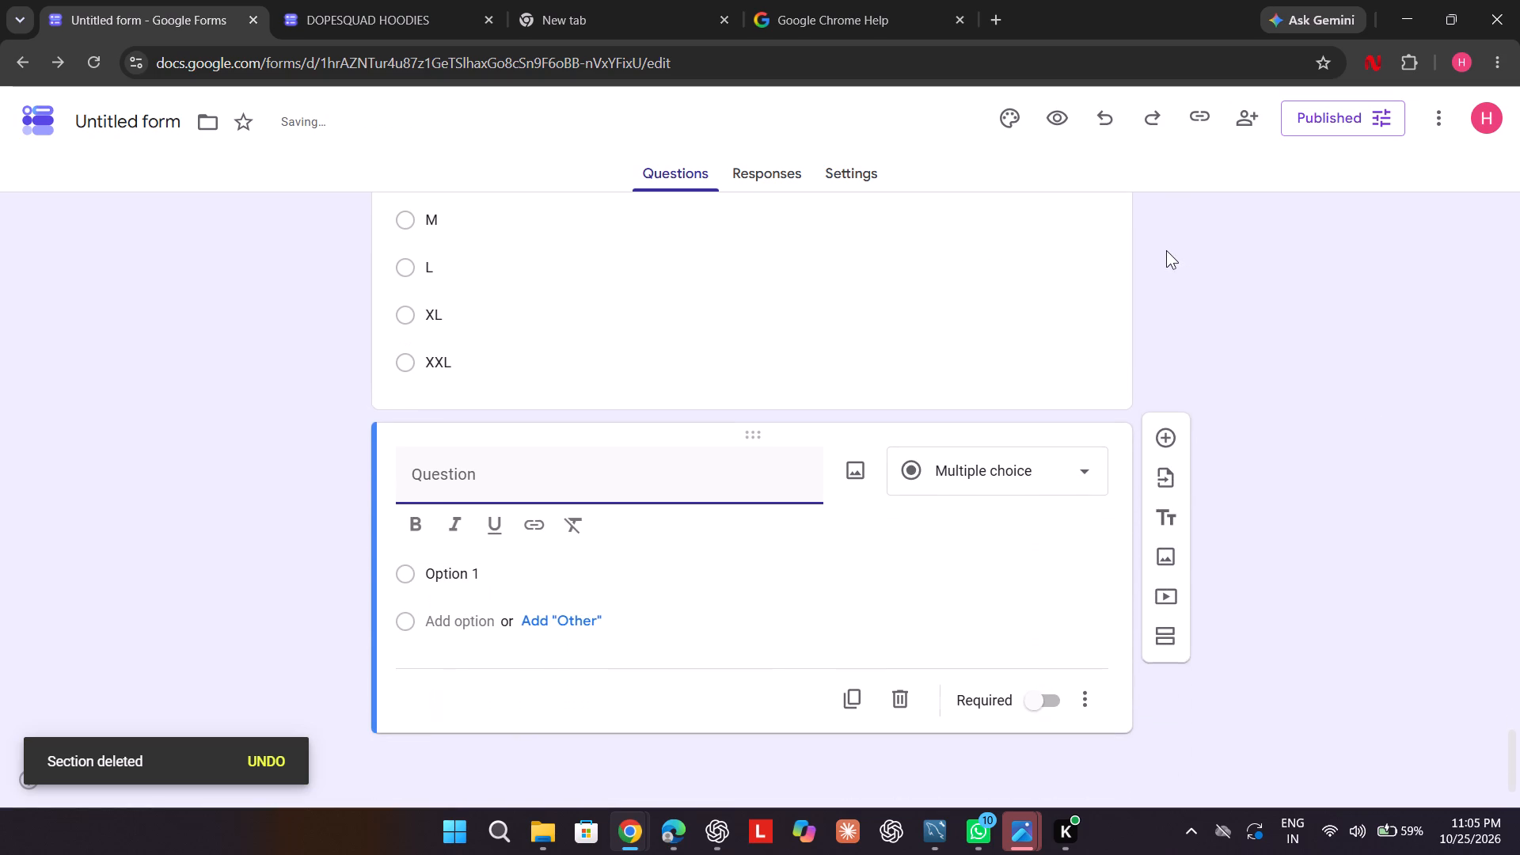
pyautogui.scroll(-2, 1166, 250)
pyautogui.click(675, 466)
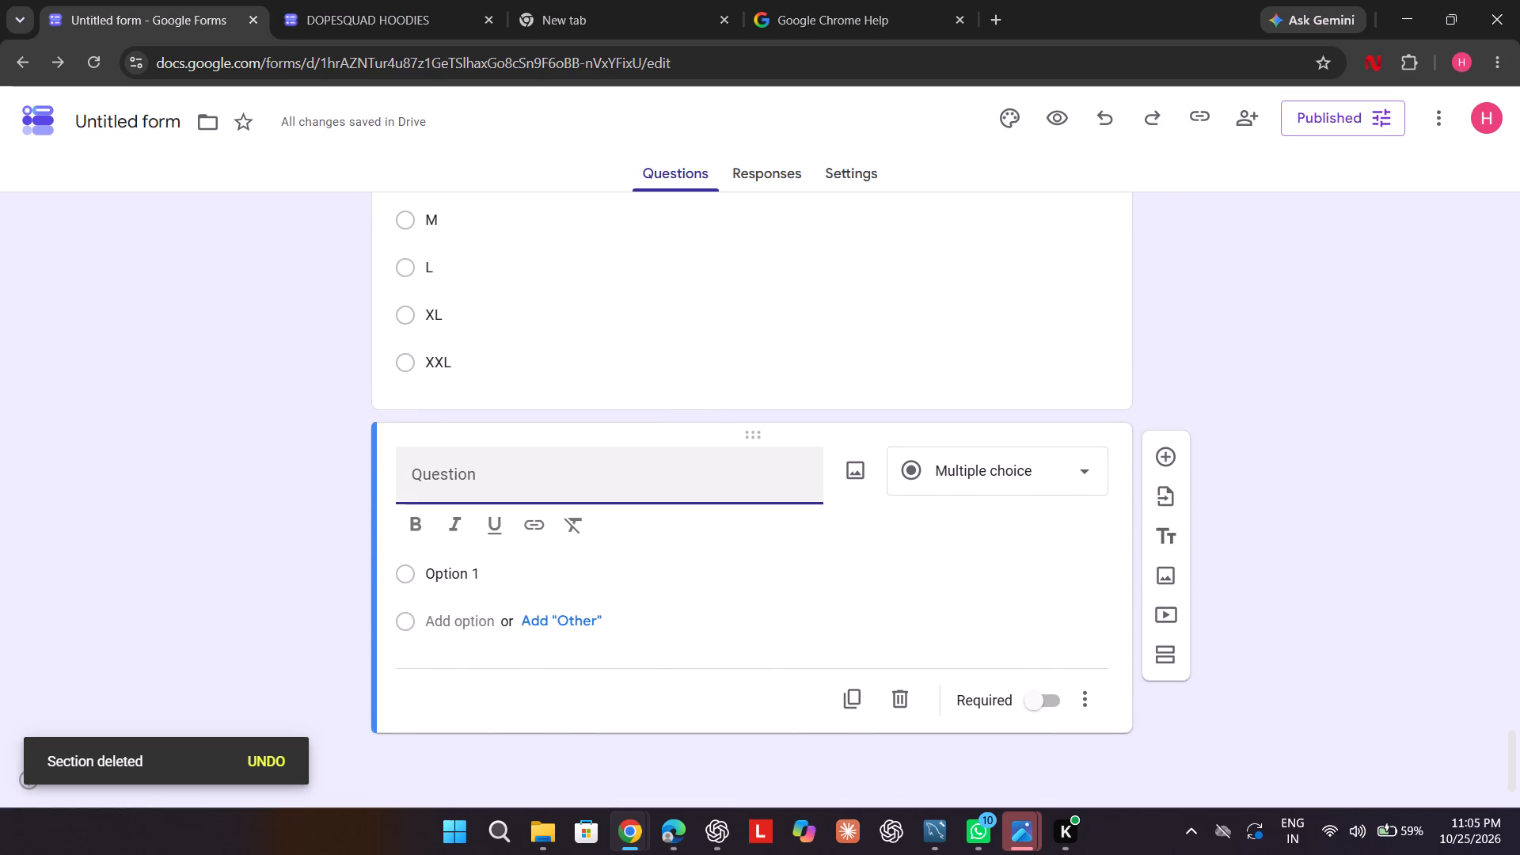
pyautogui.write('olour')
pyautogui.press('space')
pyautogui.write('(for')
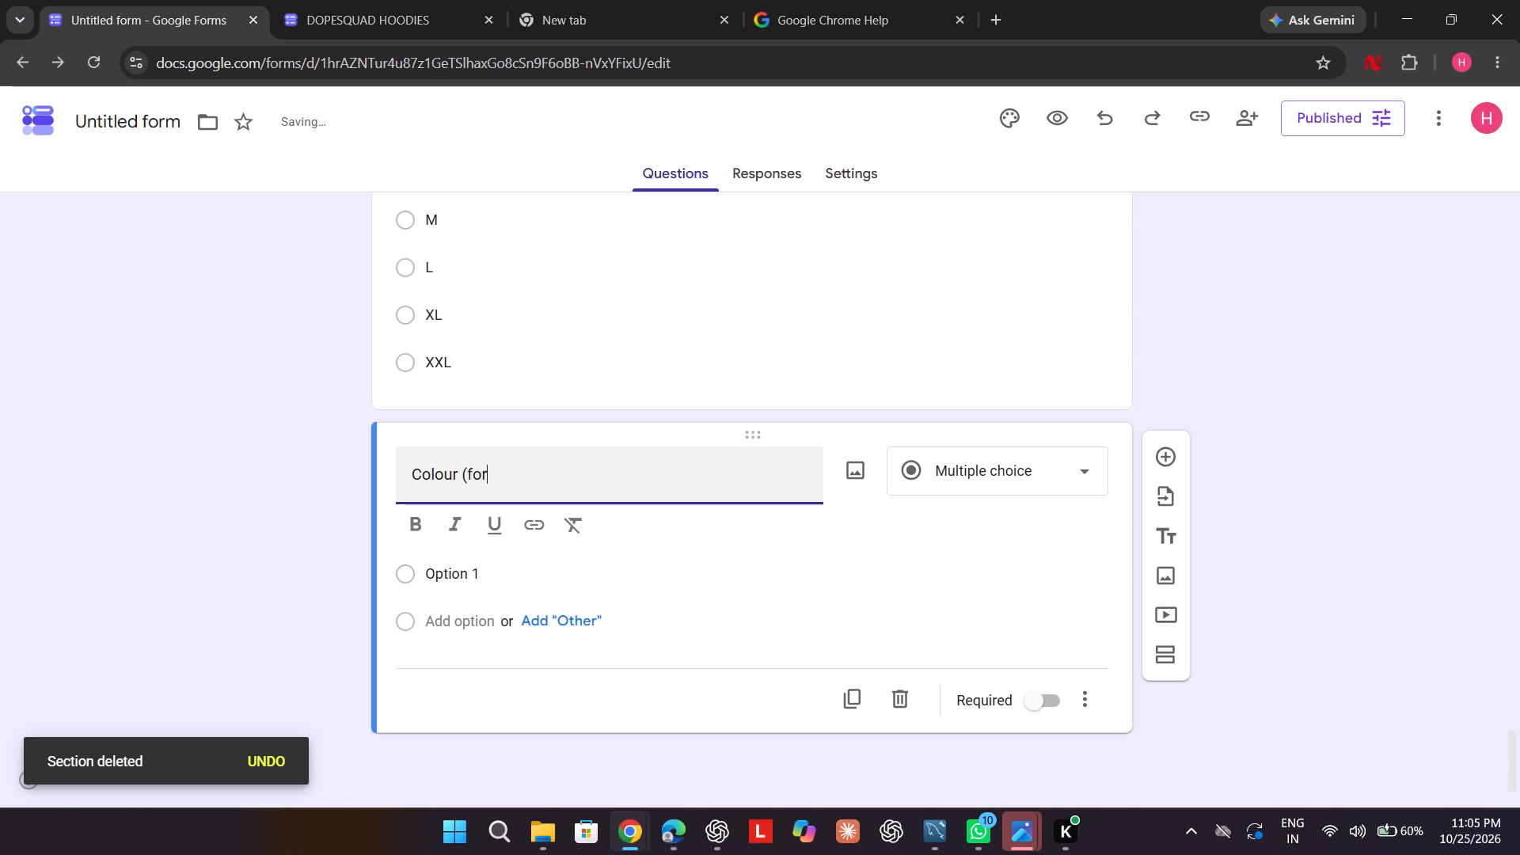
pyautogui.press('space')
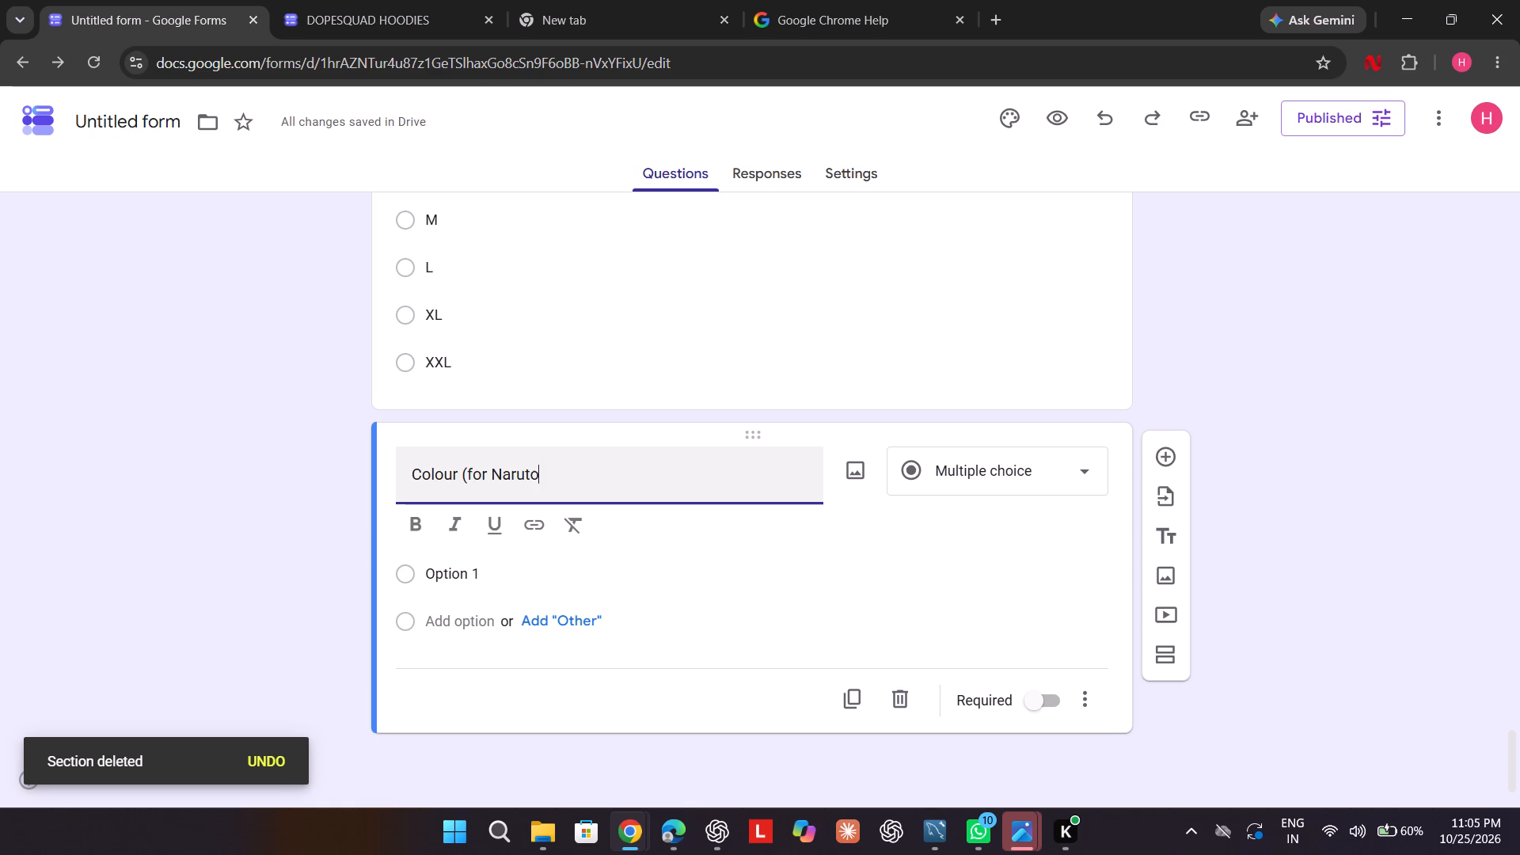
pyautogui.hotkey('shift', ')')
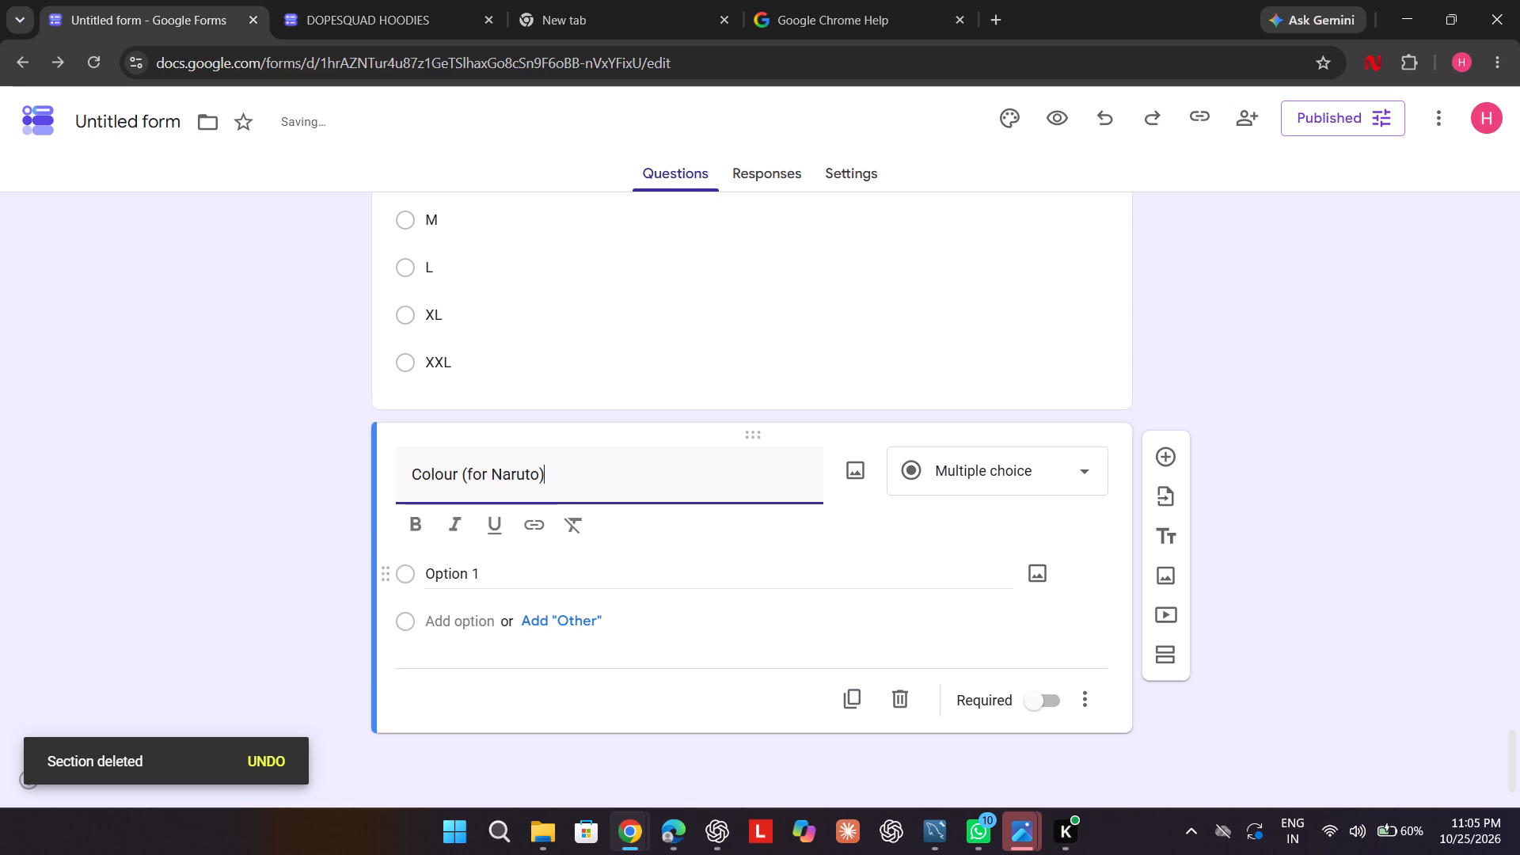
pyautogui.press('w')
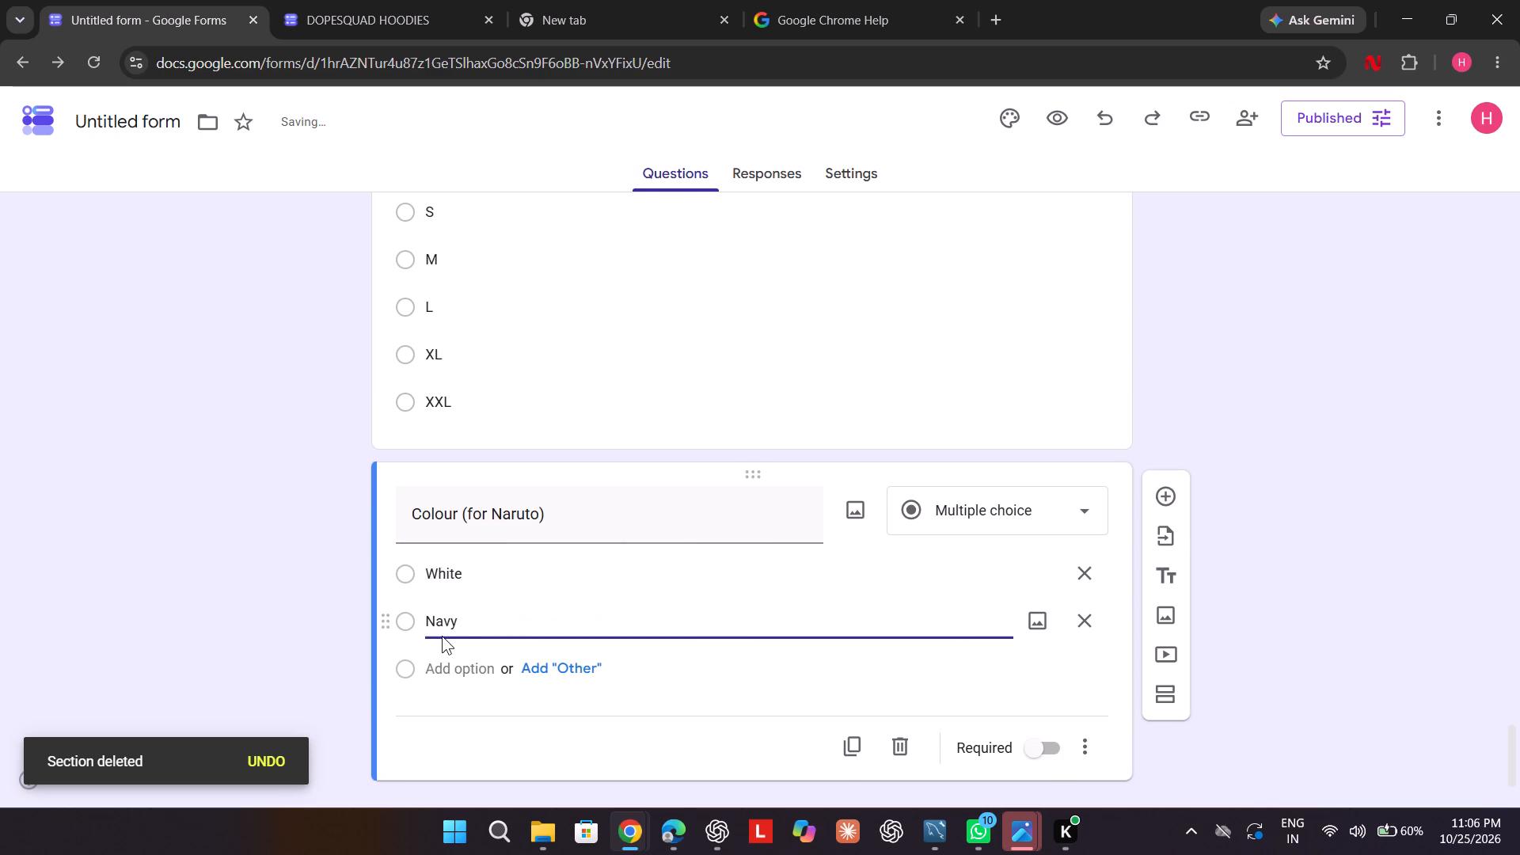
pyautogui.write('lack')
# Add a short-answer question titled "Name to be printed n on Hoodie 1" below the colour question.
pyautogui.scroll(-1, 800, 593)
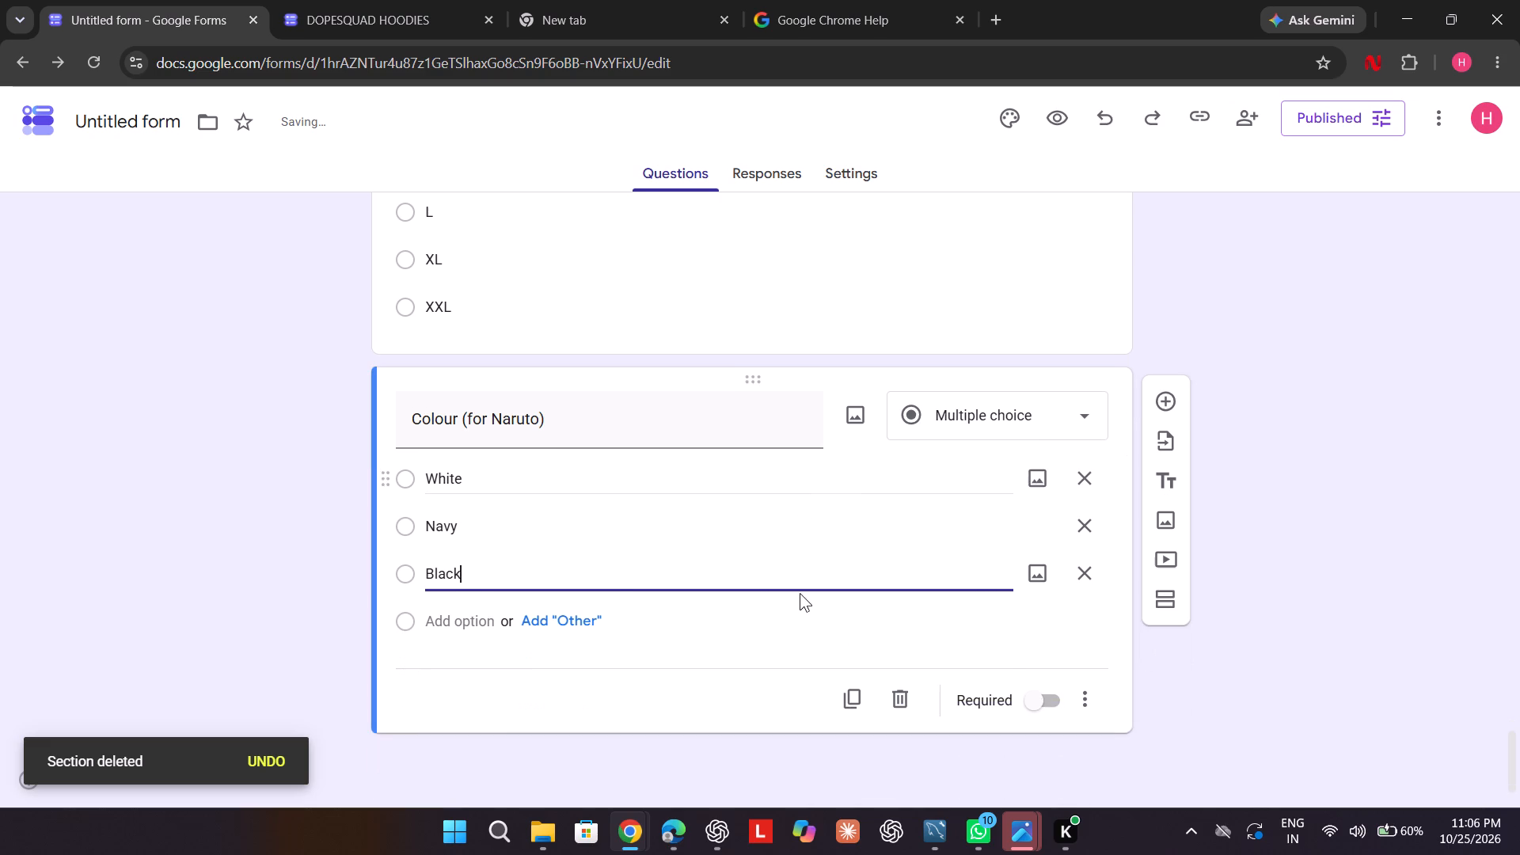
pyautogui.scroll(-1, 800, 593)
pyautogui.click(1180, 405)
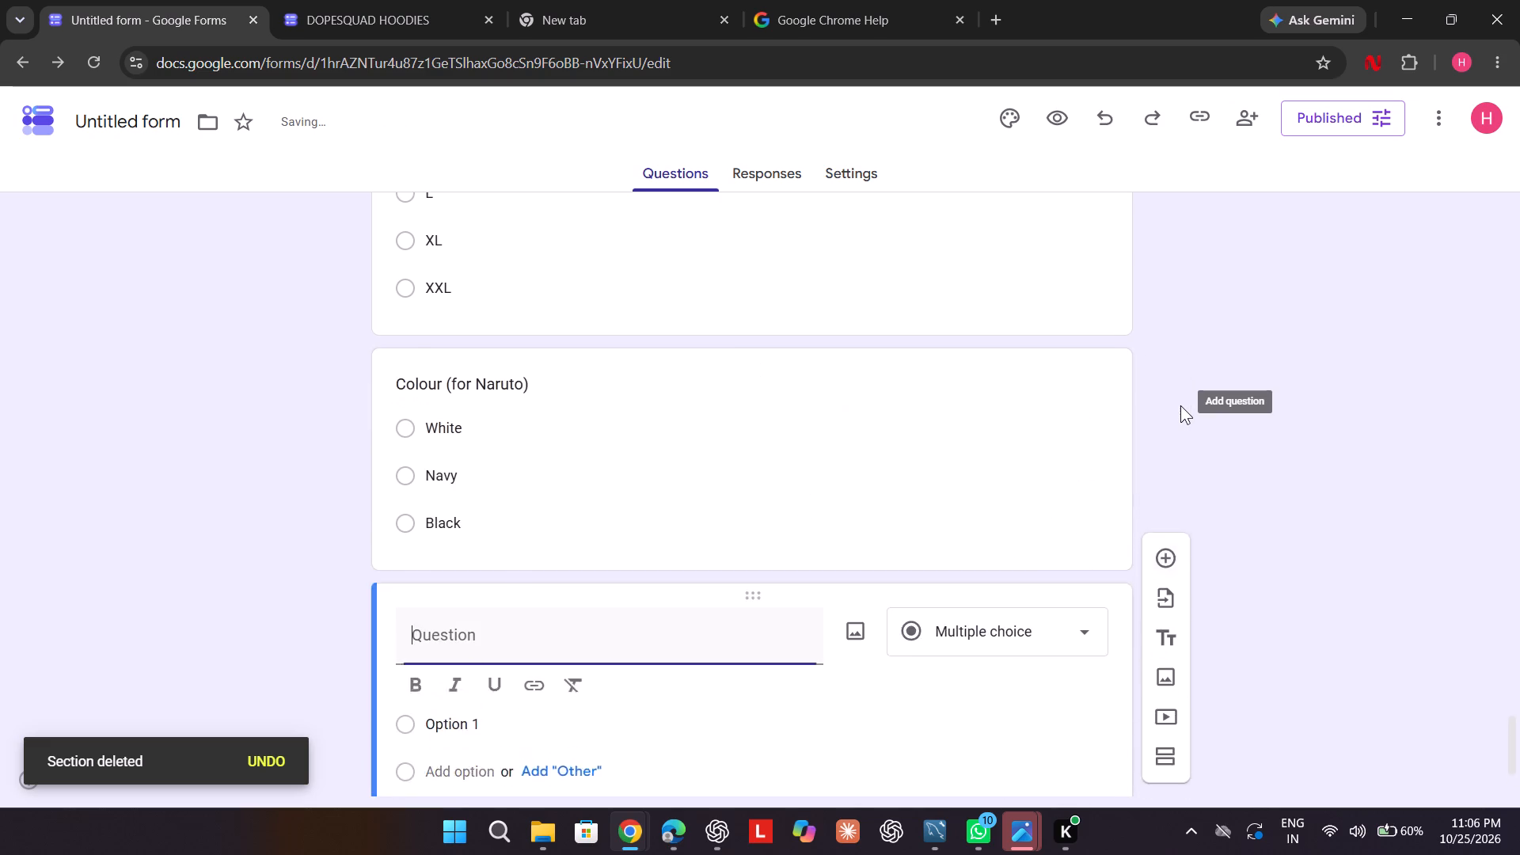
pyautogui.scroll(-1, 1180, 405)
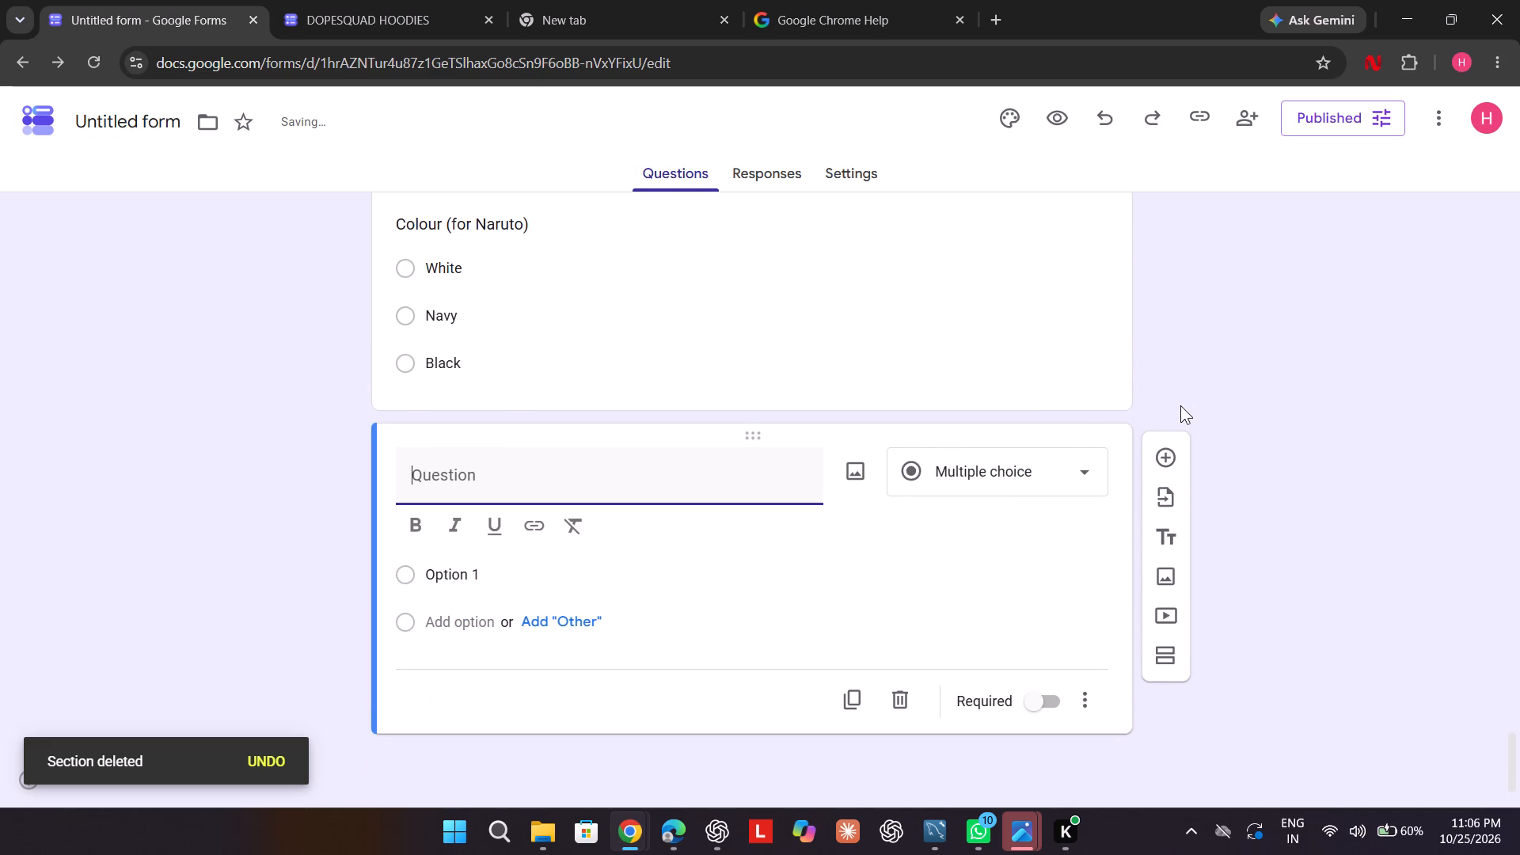
pyautogui.scroll(-1, 1180, 405)
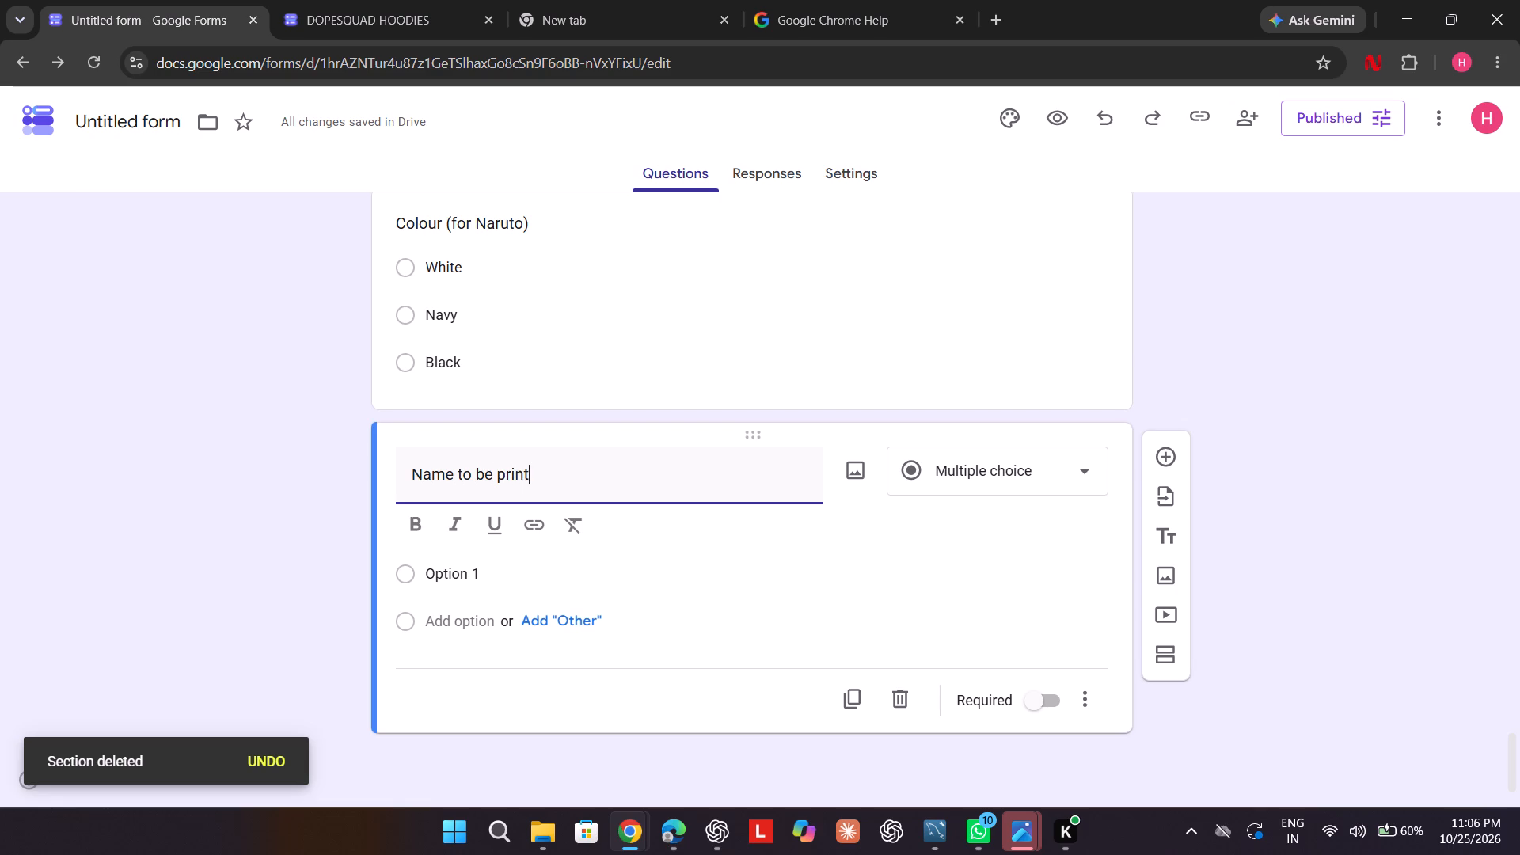
pyautogui.press('BackSpace')
pyautogui.press('BackSpace')
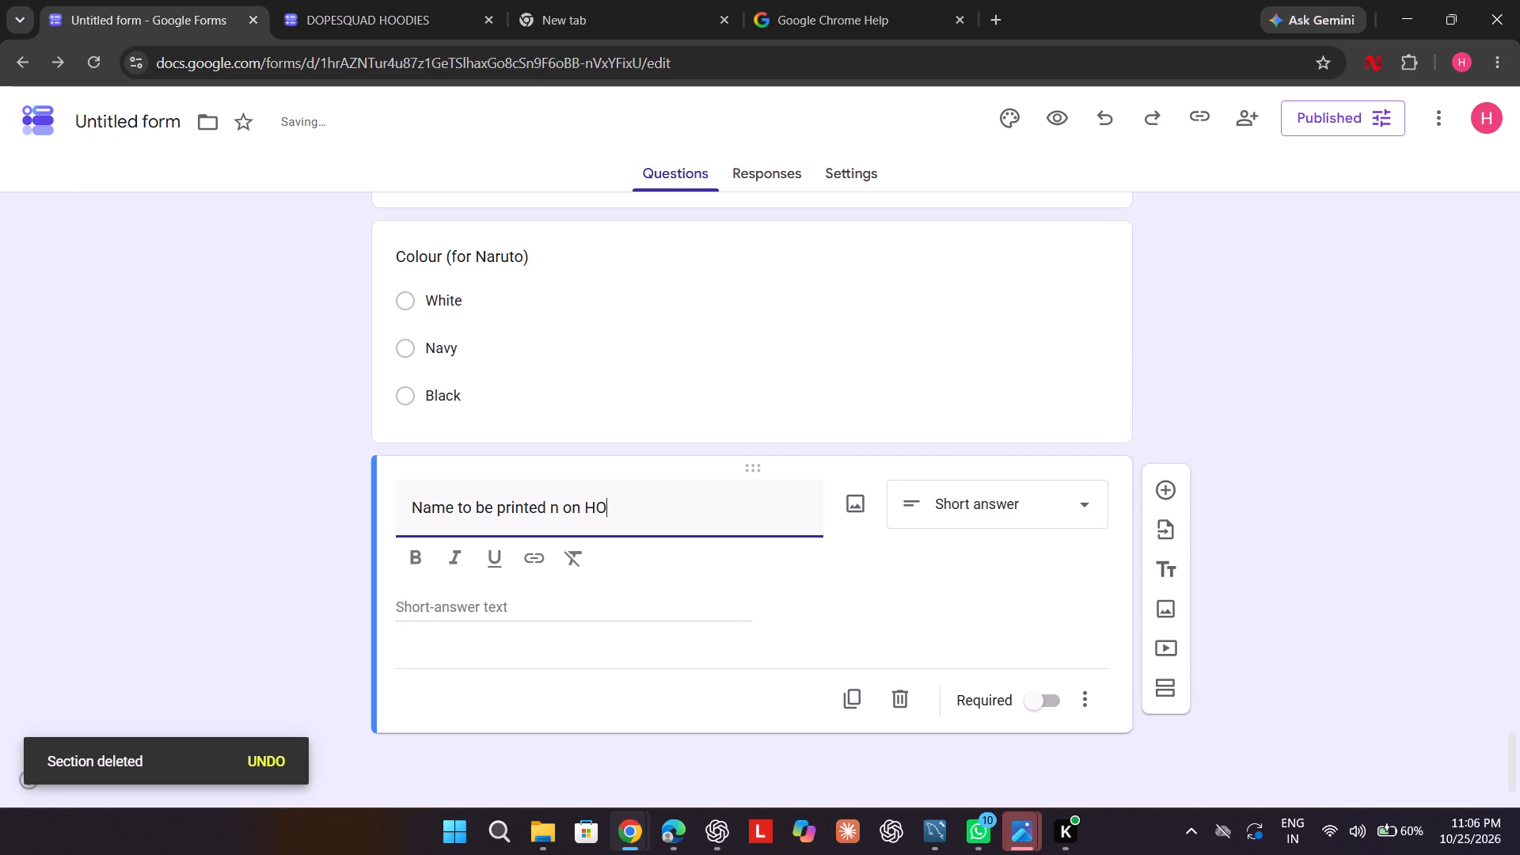
pyautogui.press('BackSpace')
pyautogui.write('odie 1')
# Extend the section 3 colour question's title to "Colour (for Naruto) for Hoodie 1".
pyautogui.scroll(1, 1157, 395)
pyautogui.click(764, 411)
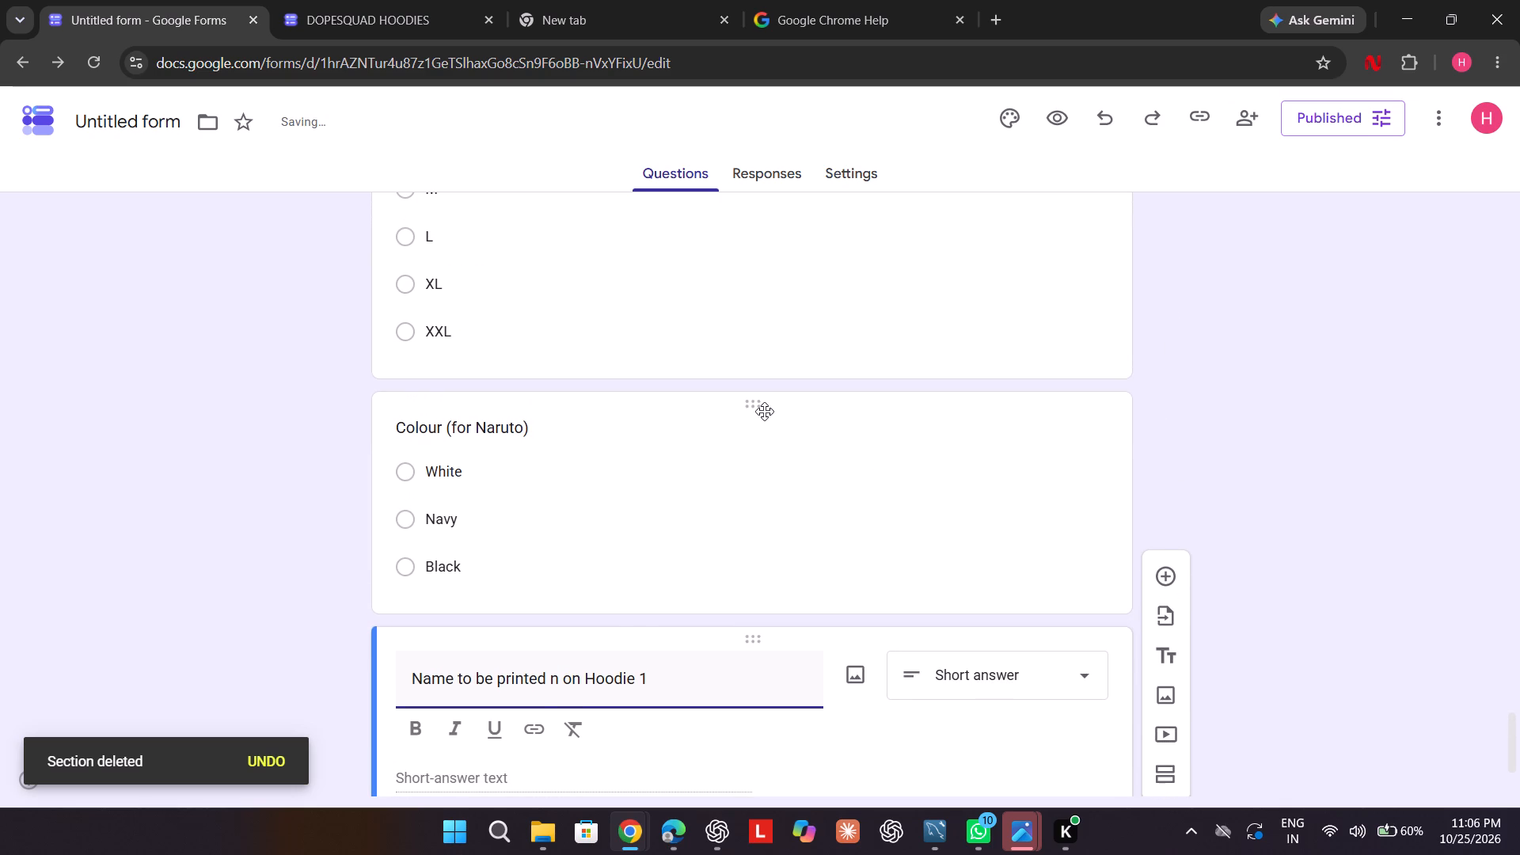
pyautogui.click(588, 460)
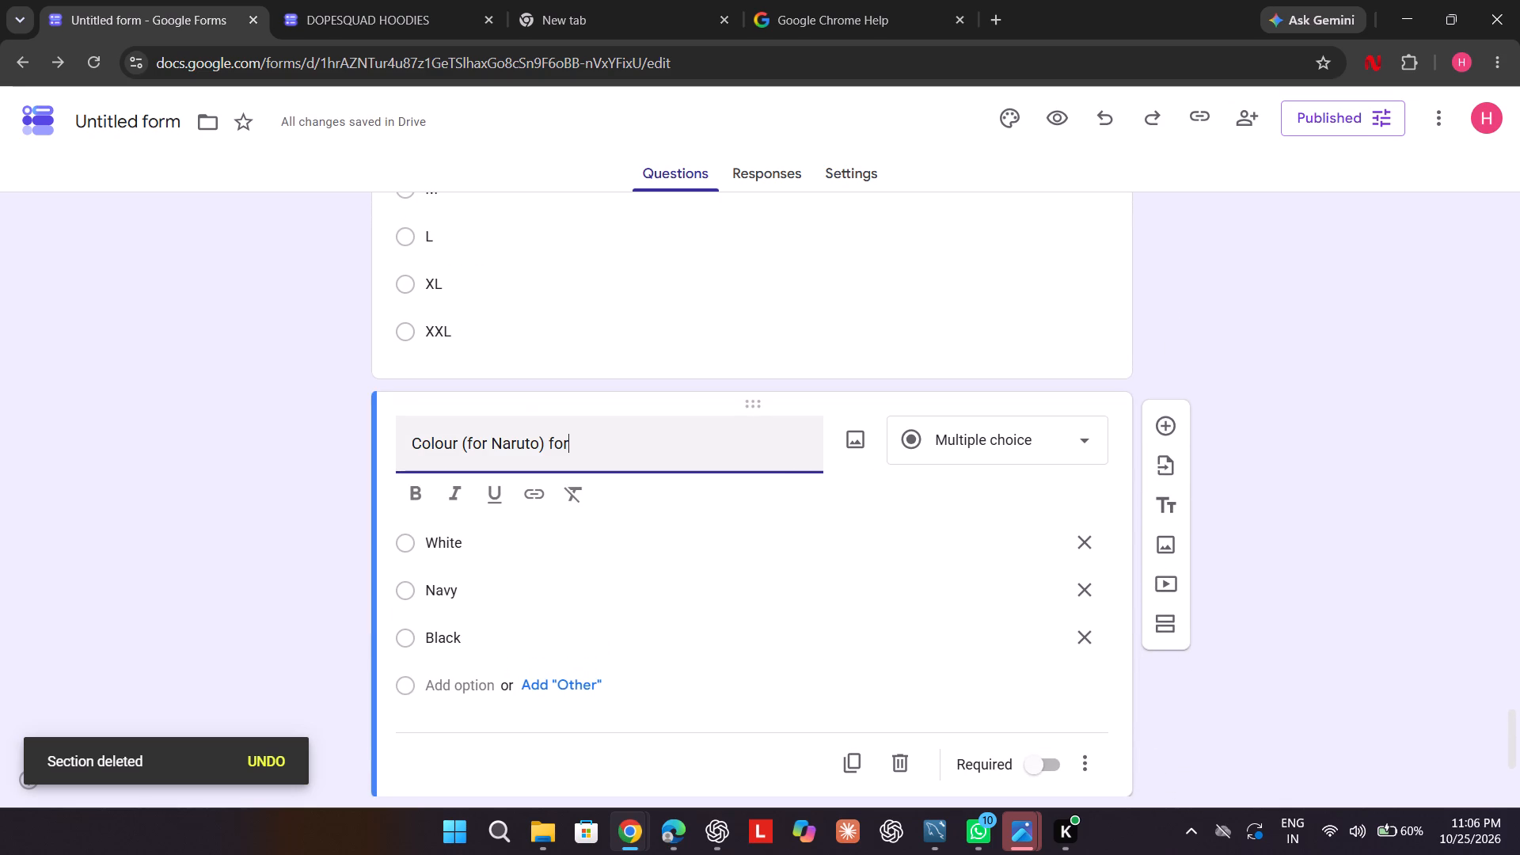
pyautogui.write('oodie 1')
# Retitle the section 3 Size question "Size of Hoodie 1".
pyautogui.scroll(2, 588, 460)
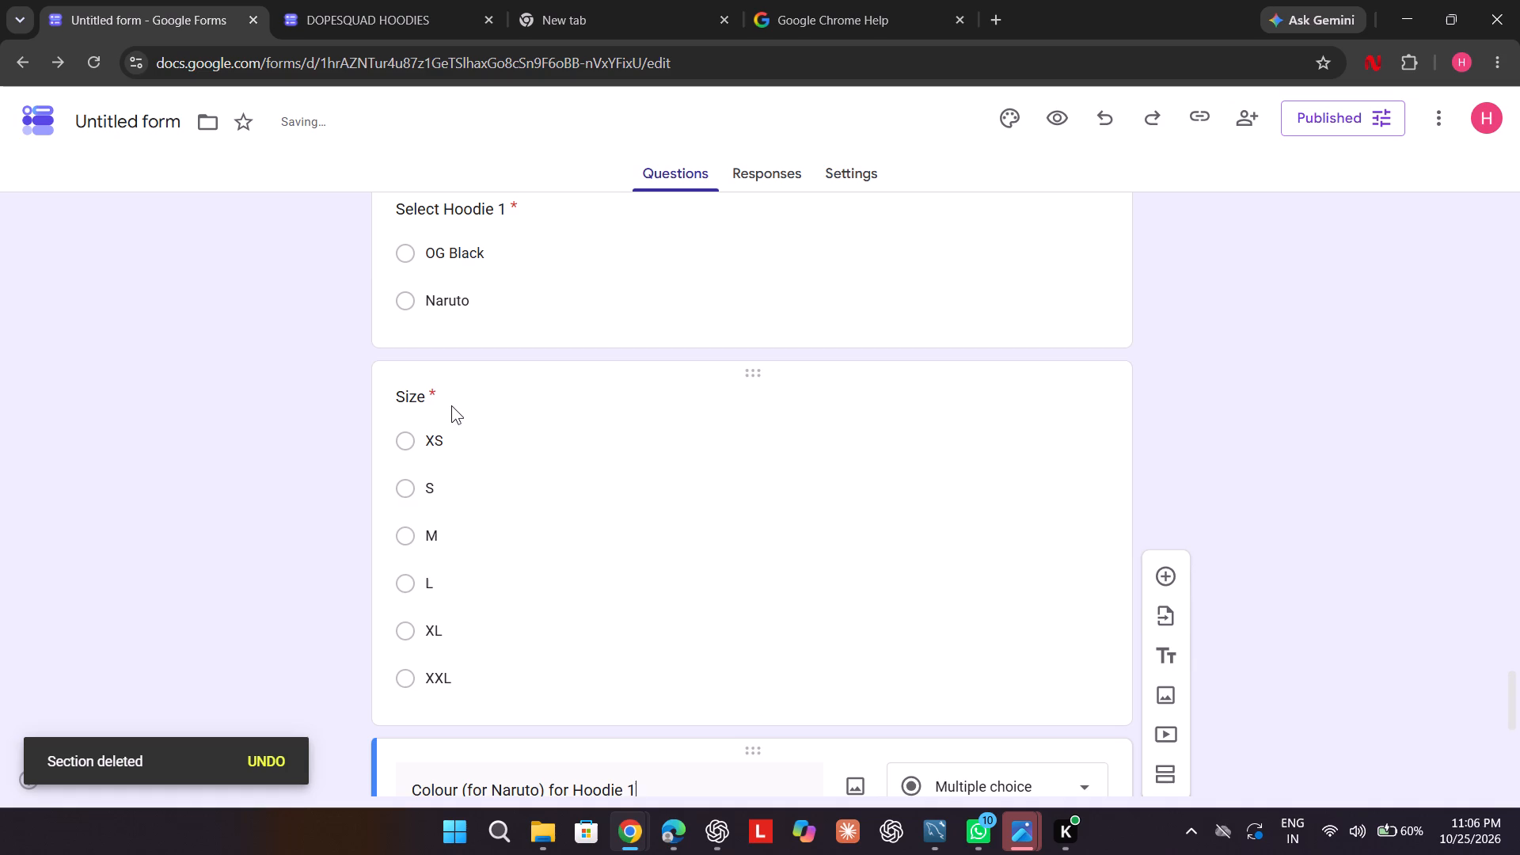
pyautogui.click(451, 405)
pyautogui.click(451, 405)
pyautogui.click(451, 405)
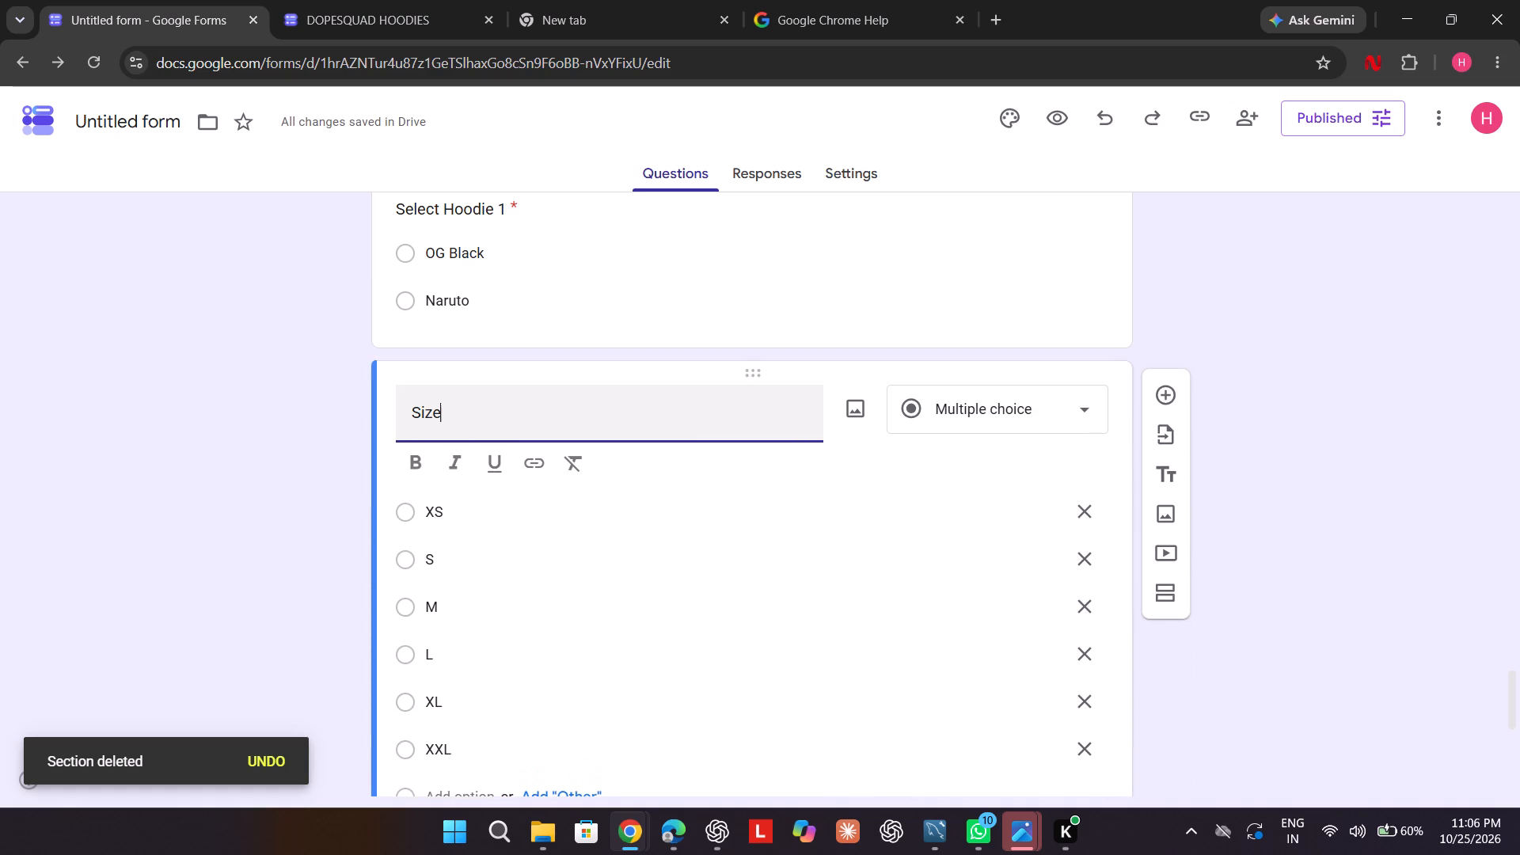
pyautogui.press('space')
pyautogui.write('of')
pyautogui.press('space')
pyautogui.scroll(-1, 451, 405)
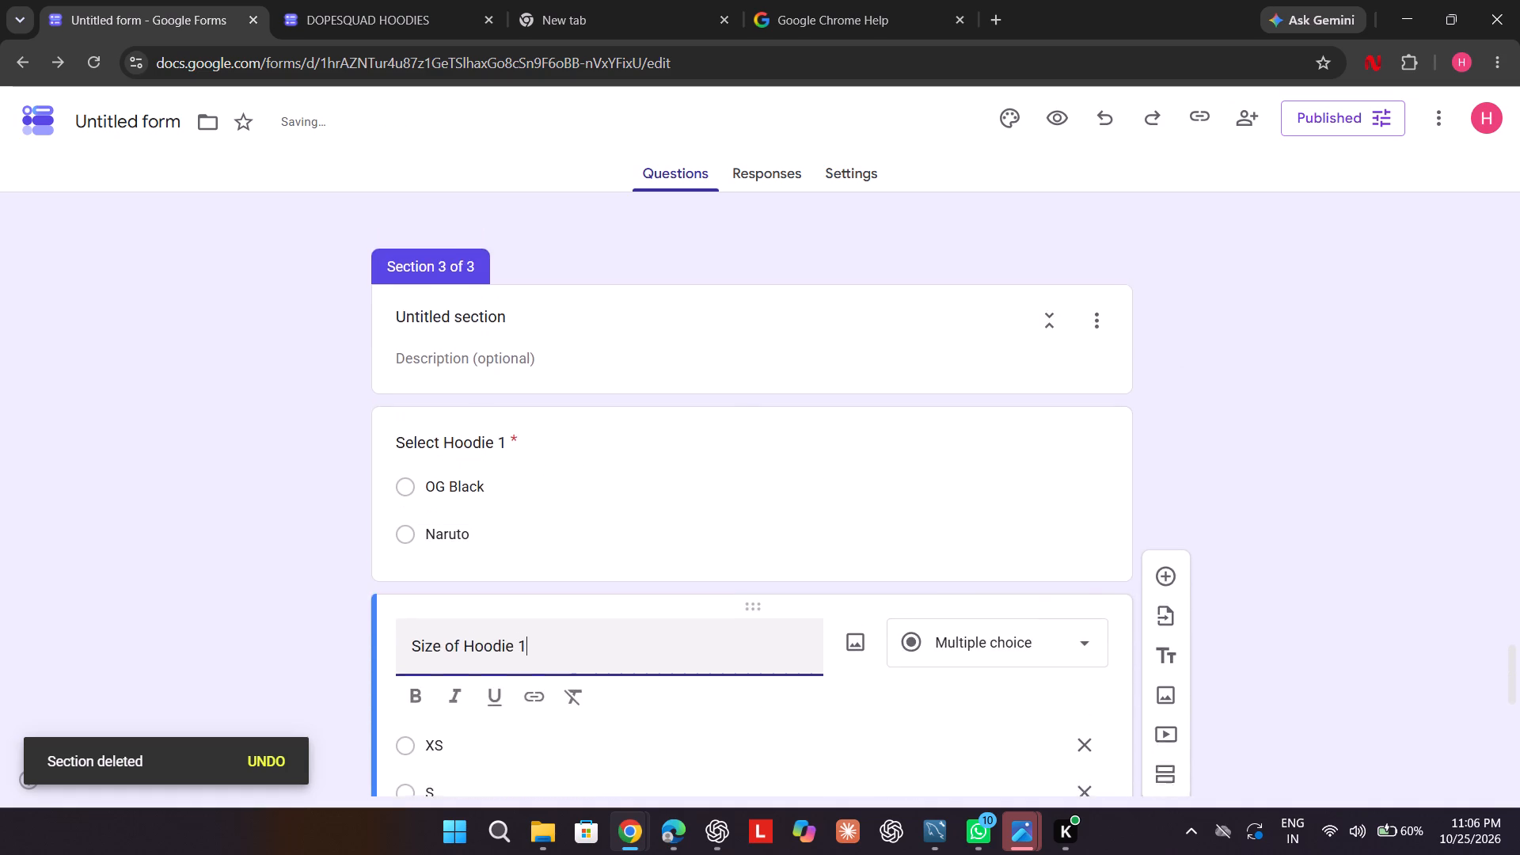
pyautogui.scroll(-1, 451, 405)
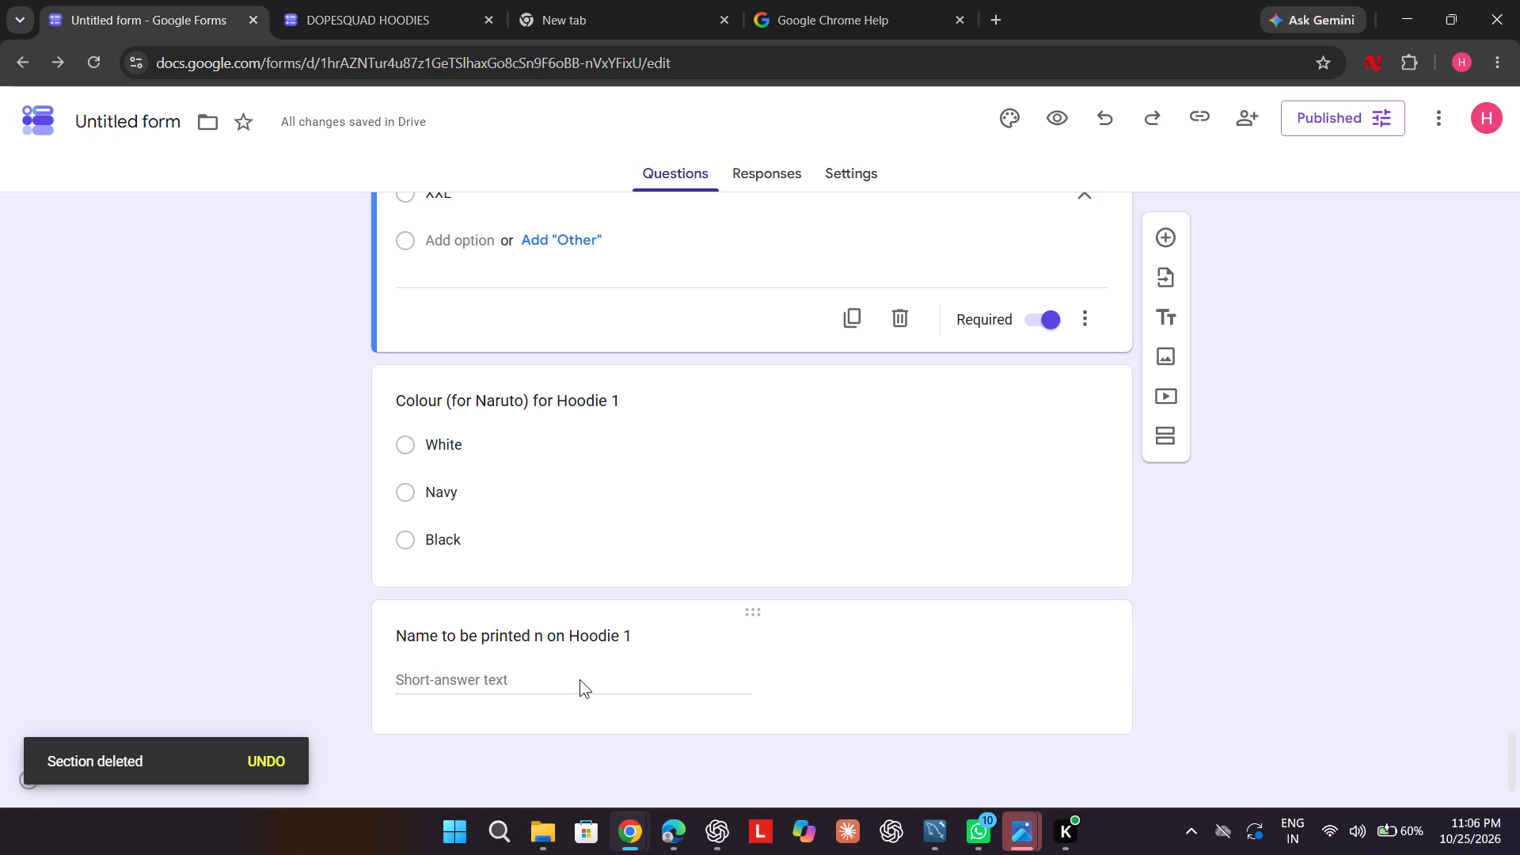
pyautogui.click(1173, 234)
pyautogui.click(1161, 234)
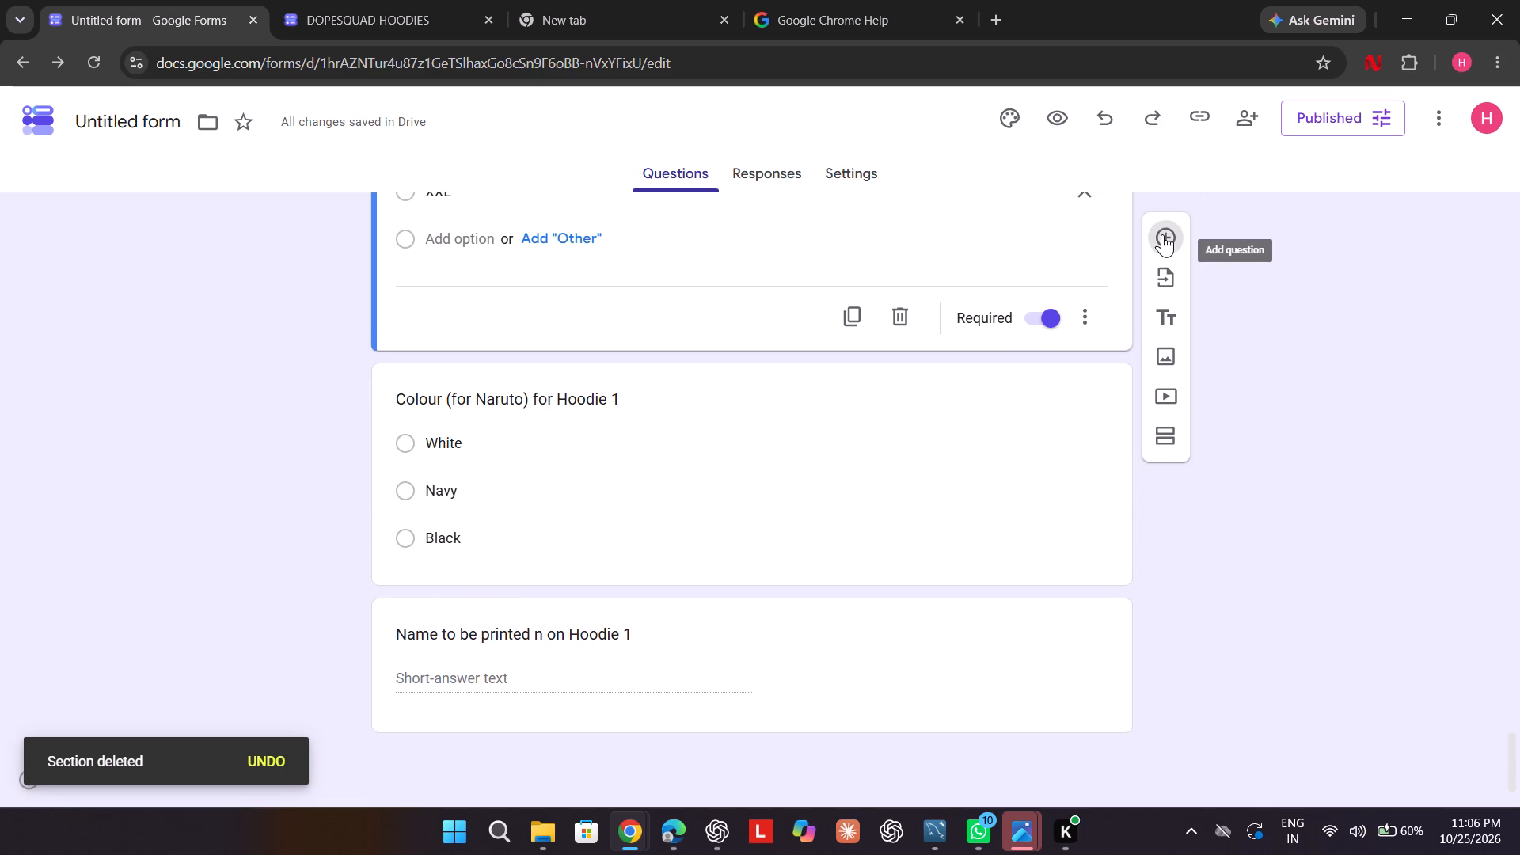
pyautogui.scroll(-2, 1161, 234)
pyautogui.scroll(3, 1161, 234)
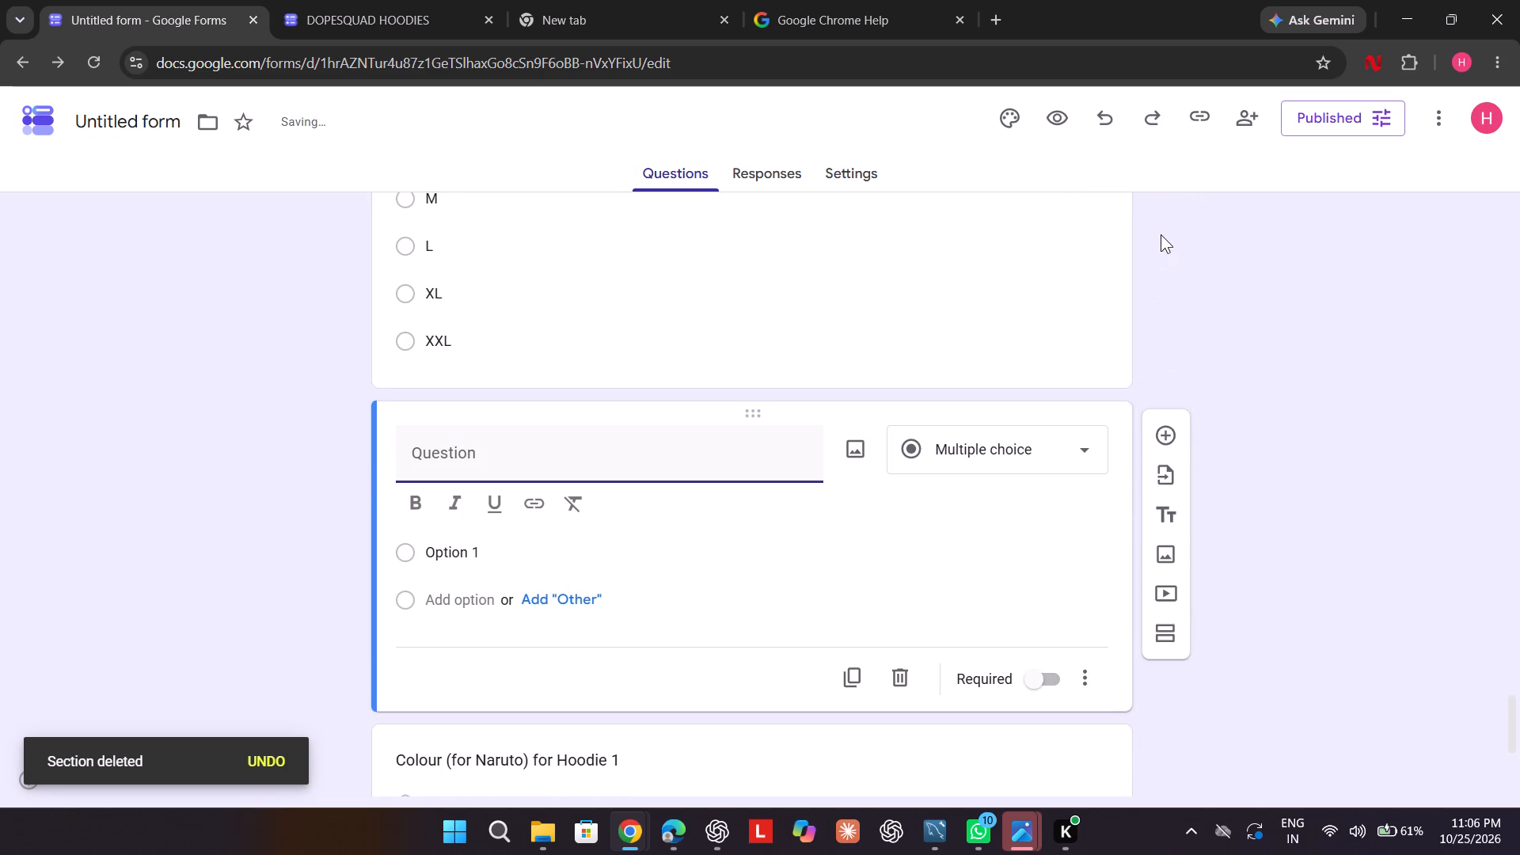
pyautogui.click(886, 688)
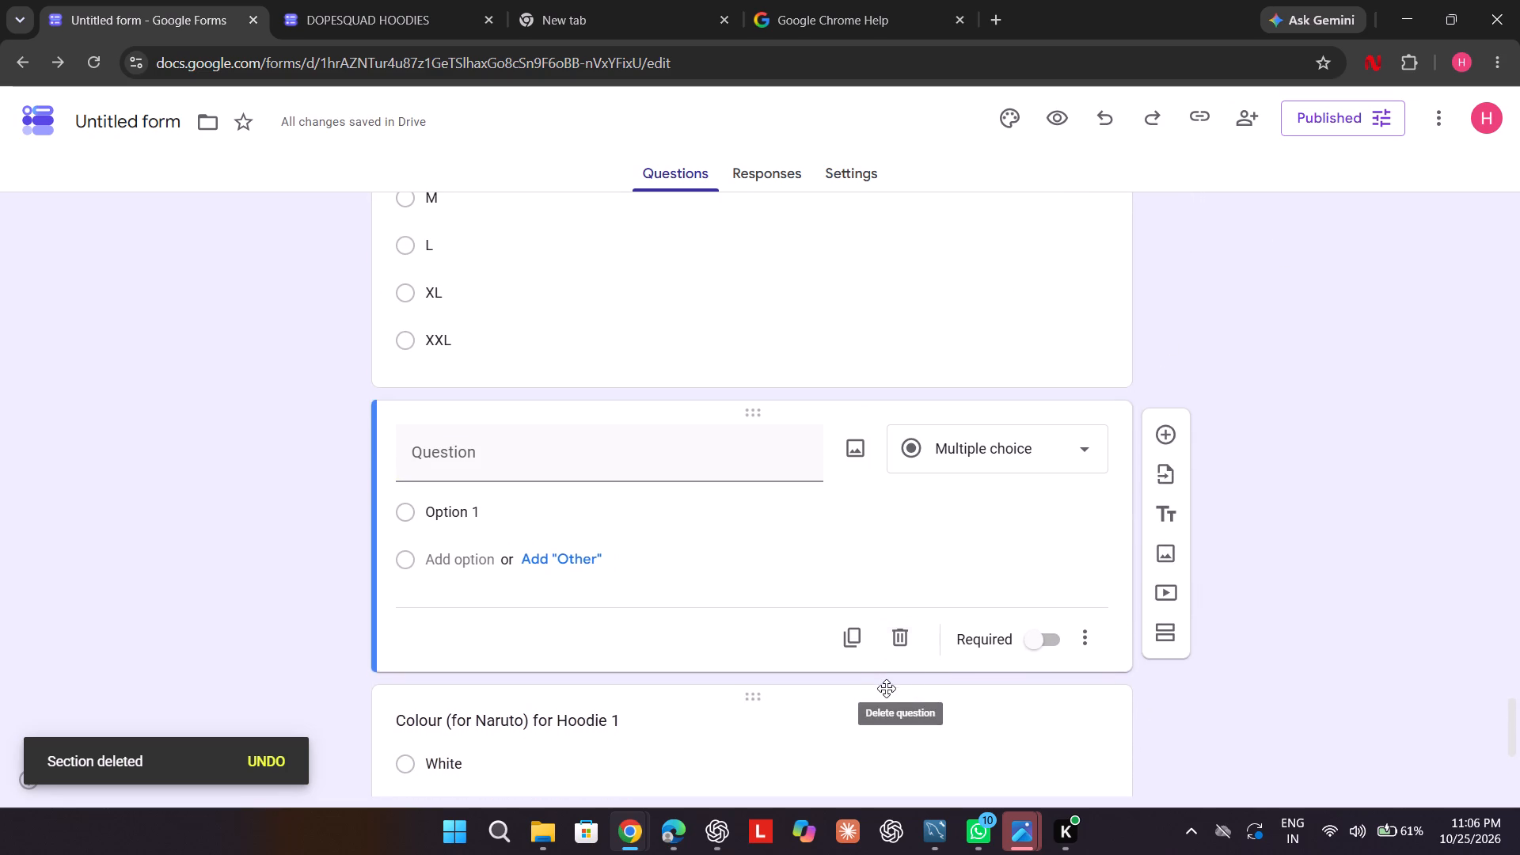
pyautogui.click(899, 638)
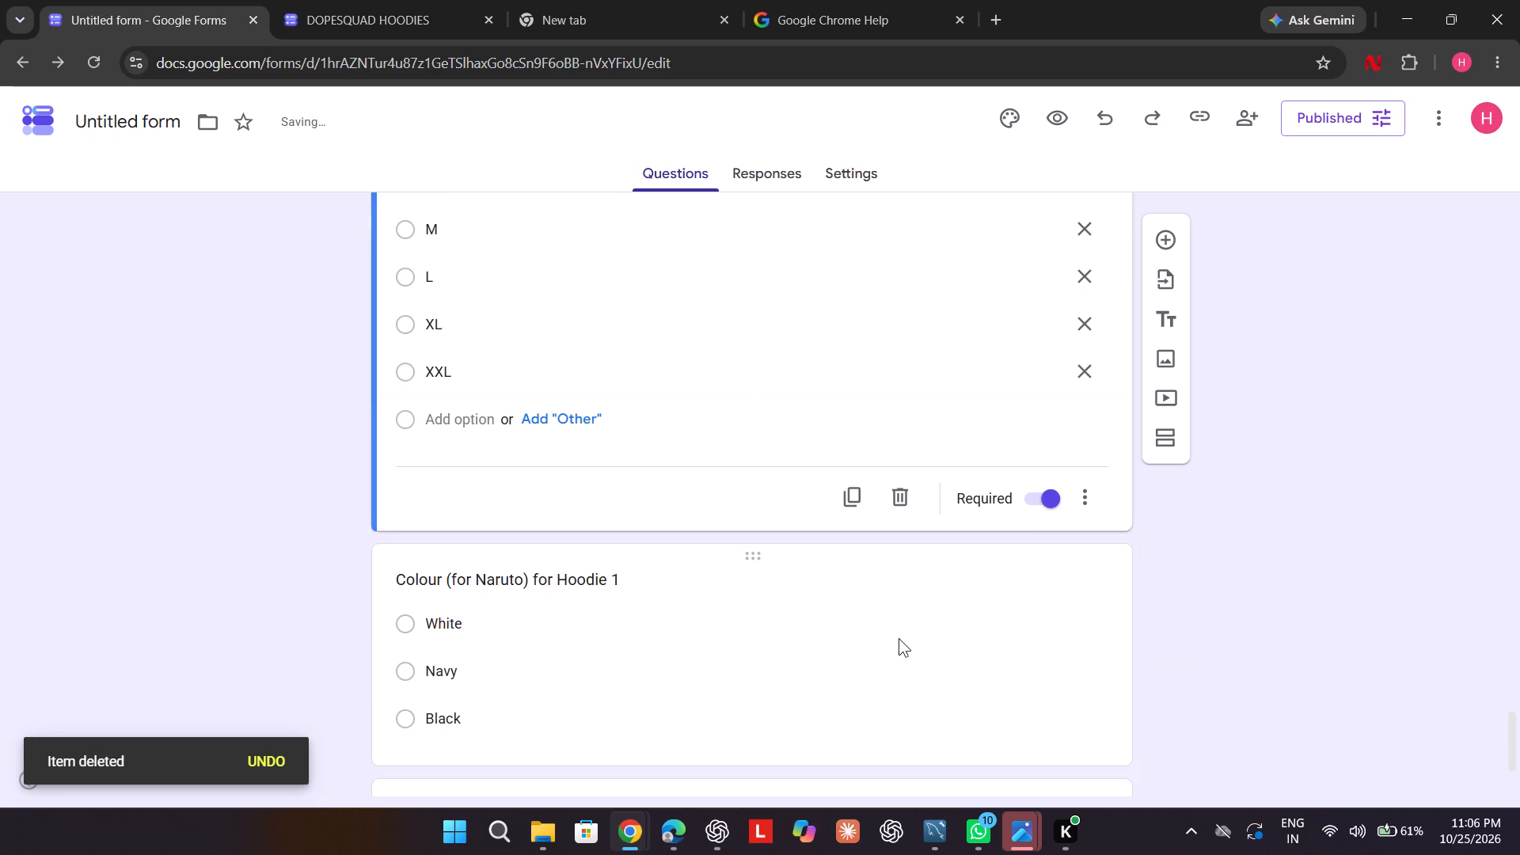
# Add a multiple-choice question titled "Select Hoodie 2" below the Hoodie 1 printed-name question at the end of section 3.
pyautogui.scroll(6, 899, 638)
pyautogui.scroll(-4, 899, 638)
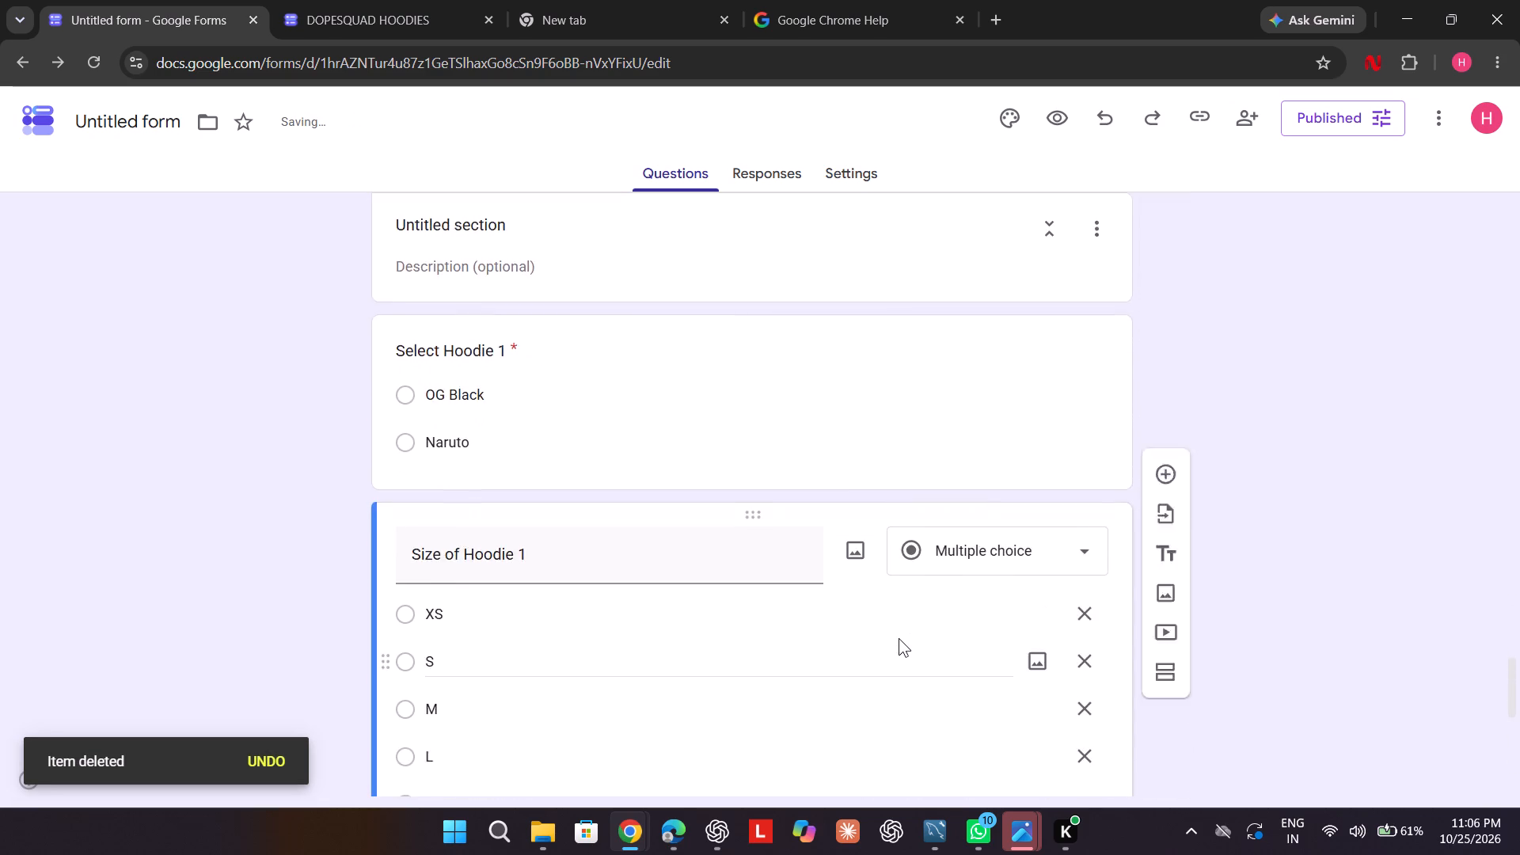
pyautogui.scroll(-1, 899, 638)
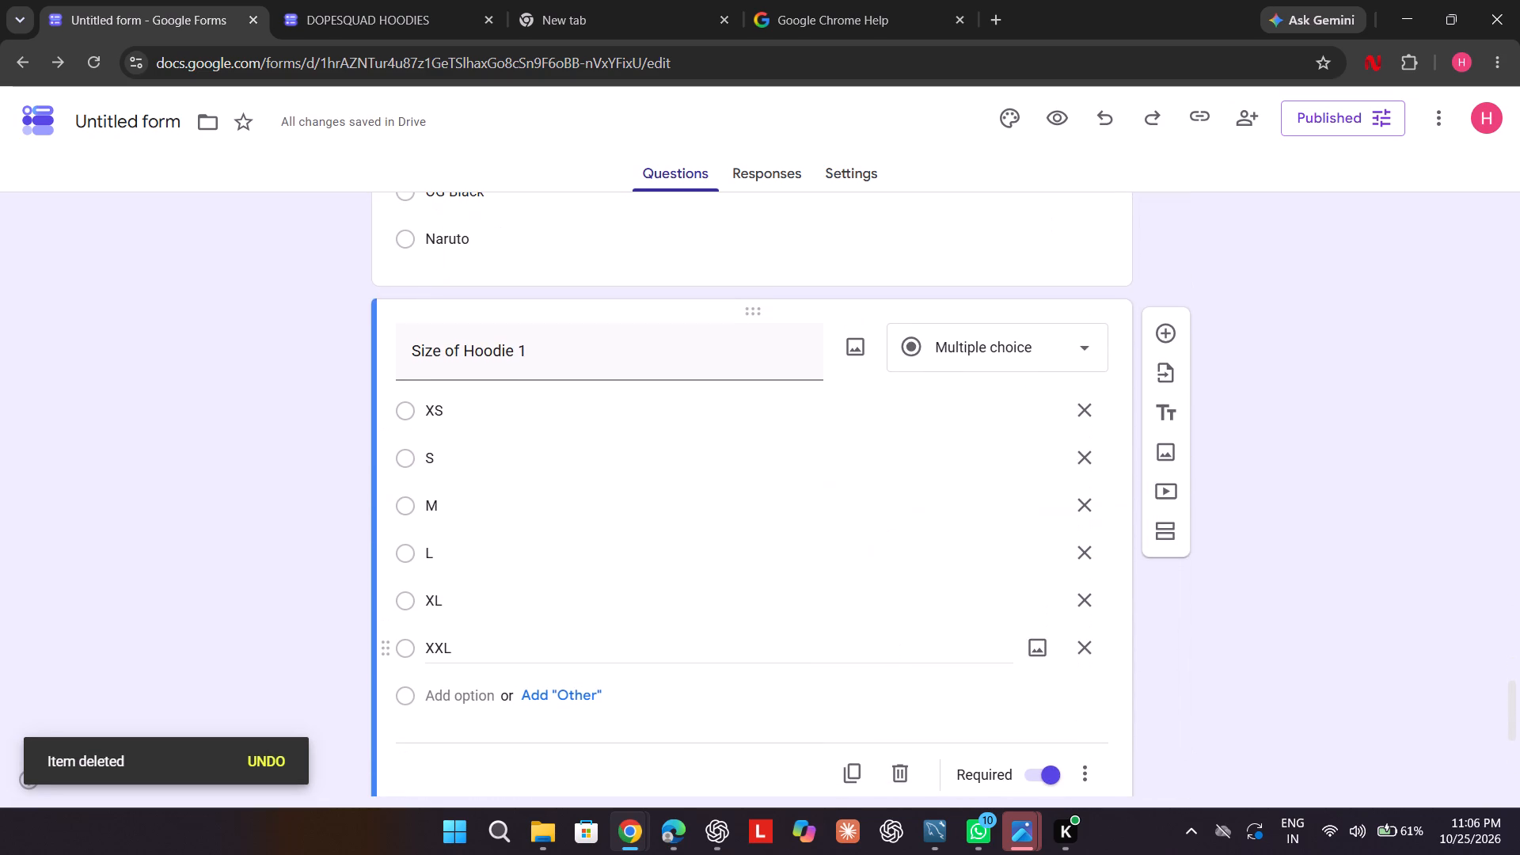
pyautogui.scroll(-1, 899, 638)
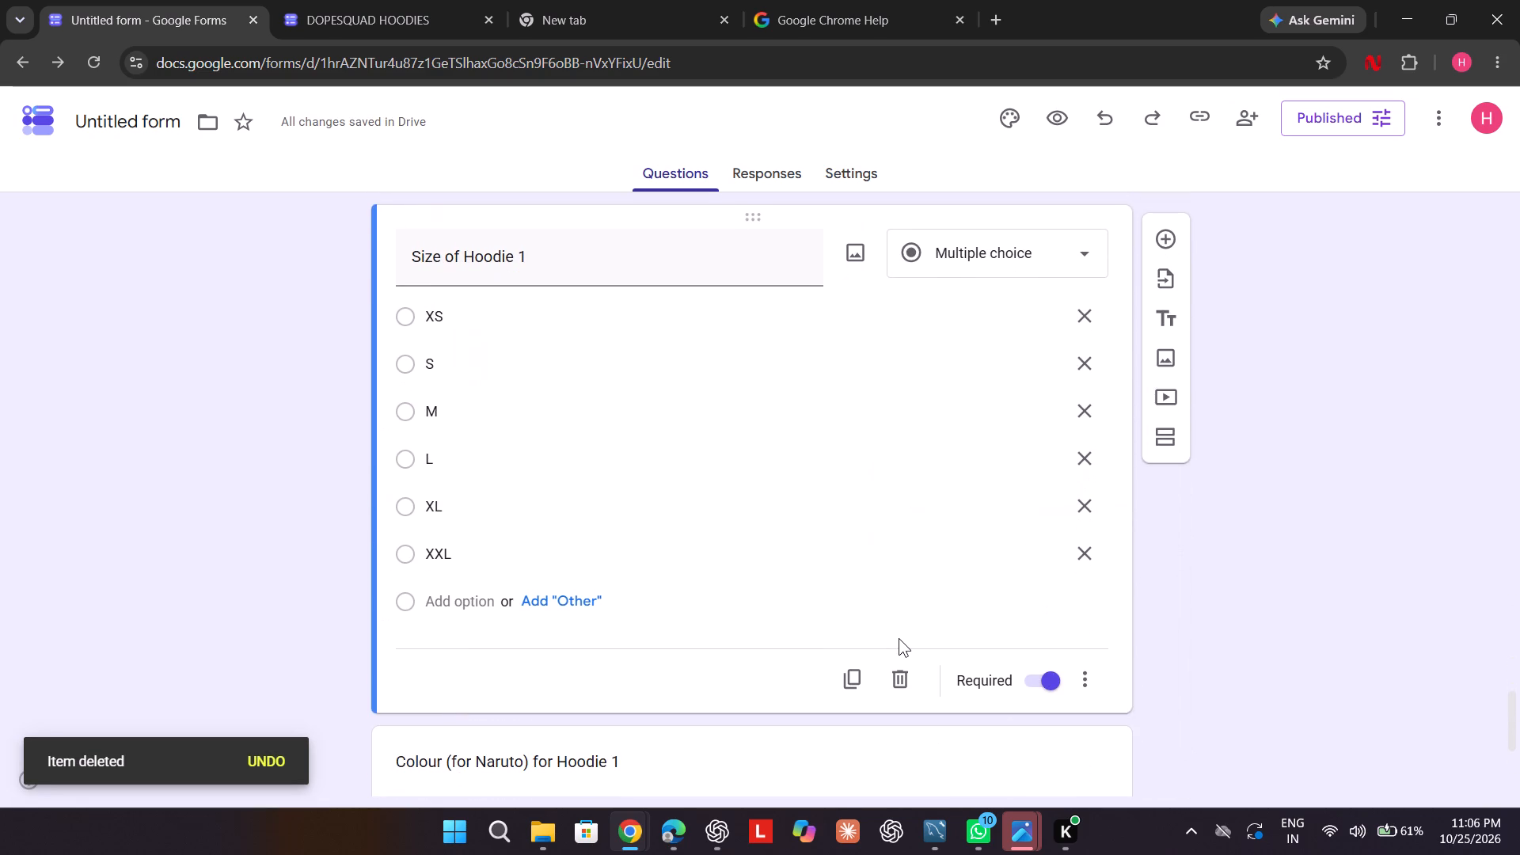
pyautogui.scroll(-1, 899, 638)
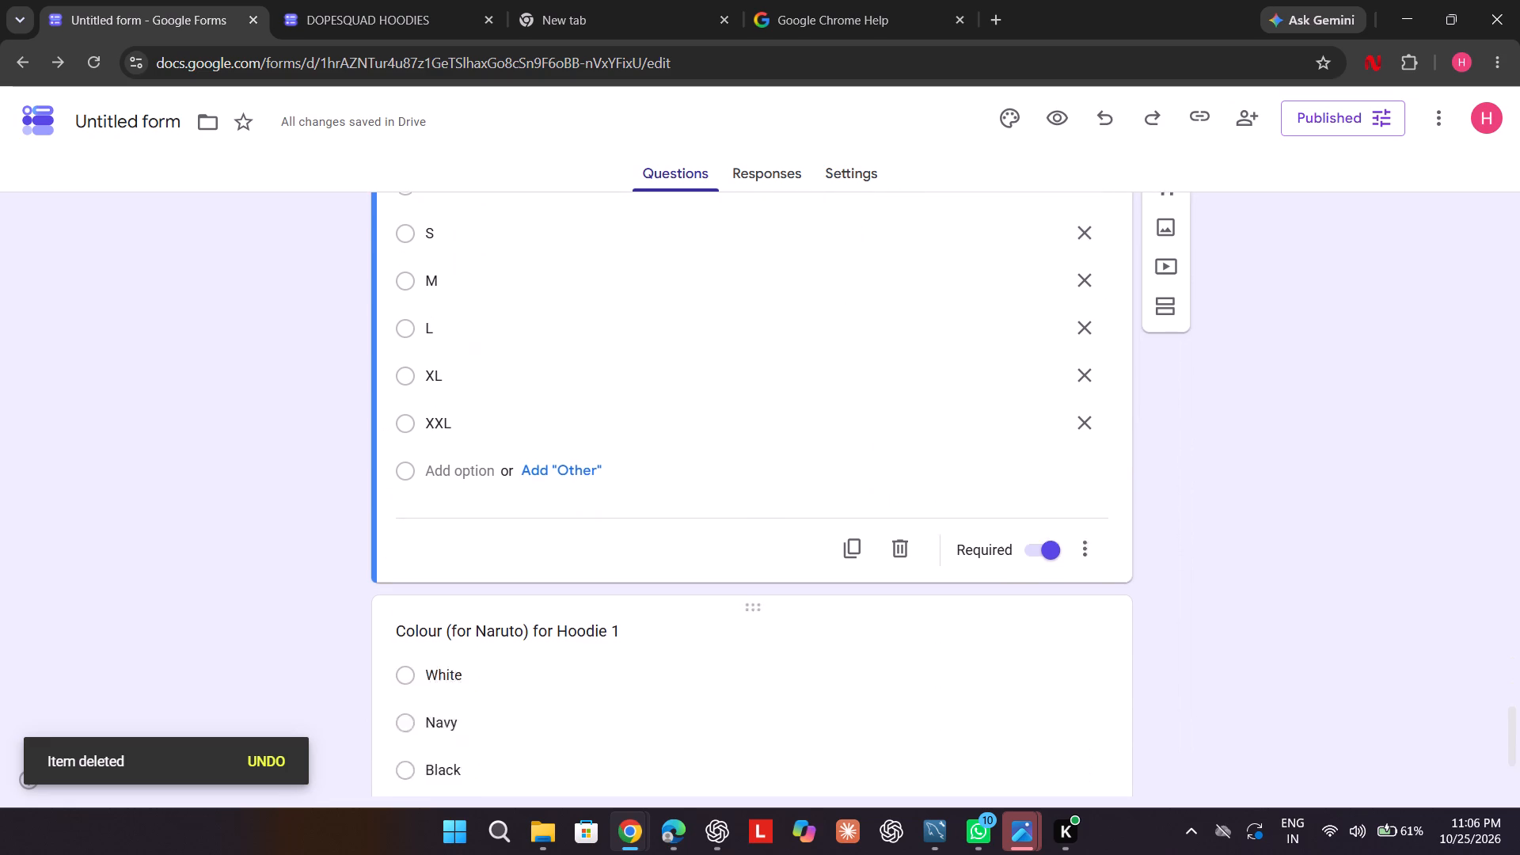
pyautogui.scroll(-4, 899, 638)
pyautogui.moveTo(914, 757); pyautogui.dragTo(932, 670)
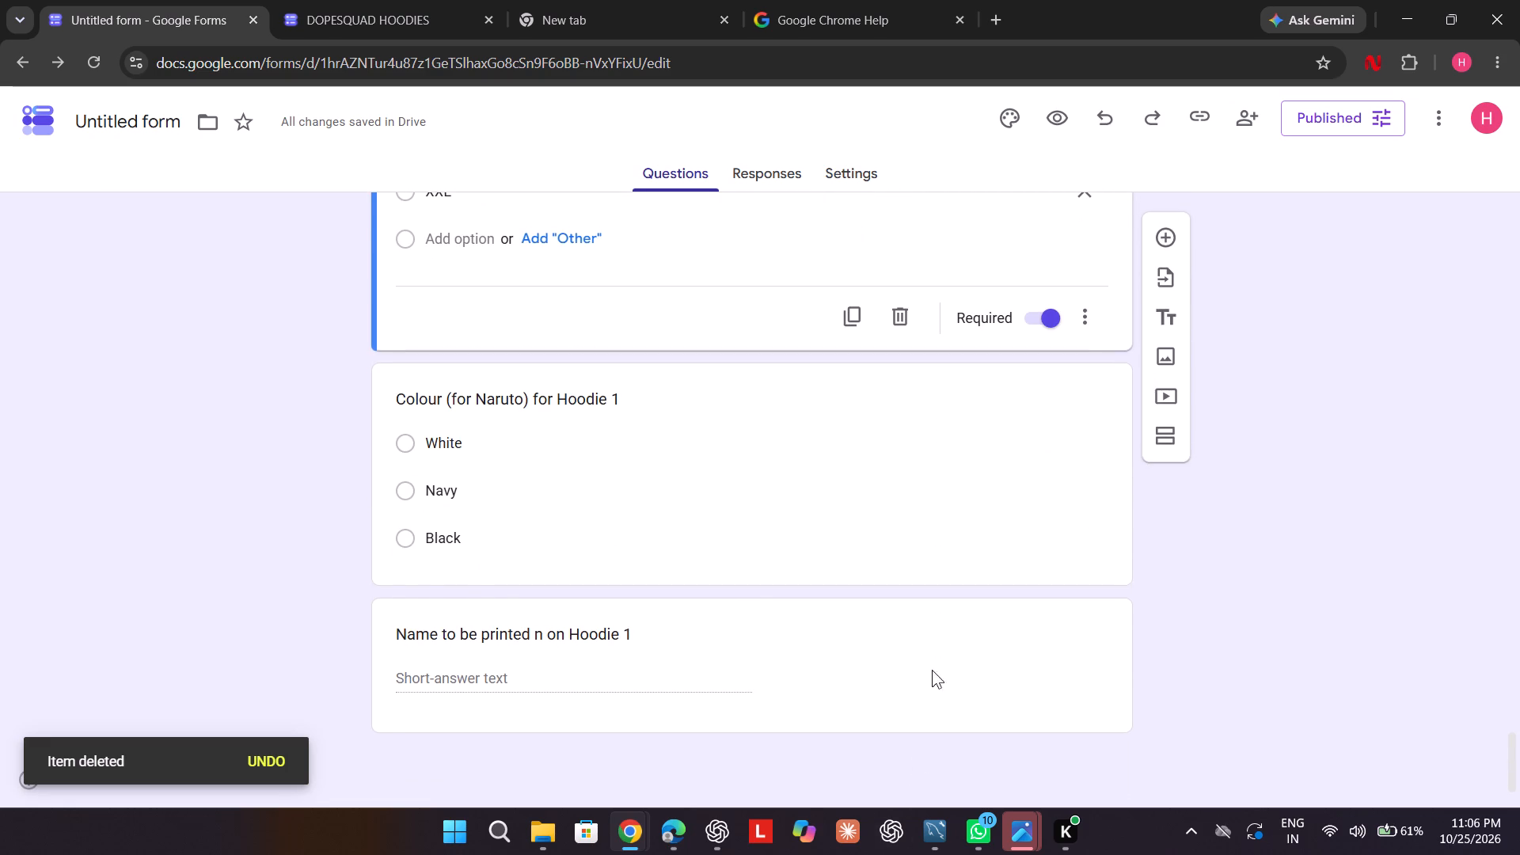
pyautogui.moveTo(932, 670); pyautogui.dragTo(944, 633)
pyautogui.click(1159, 530)
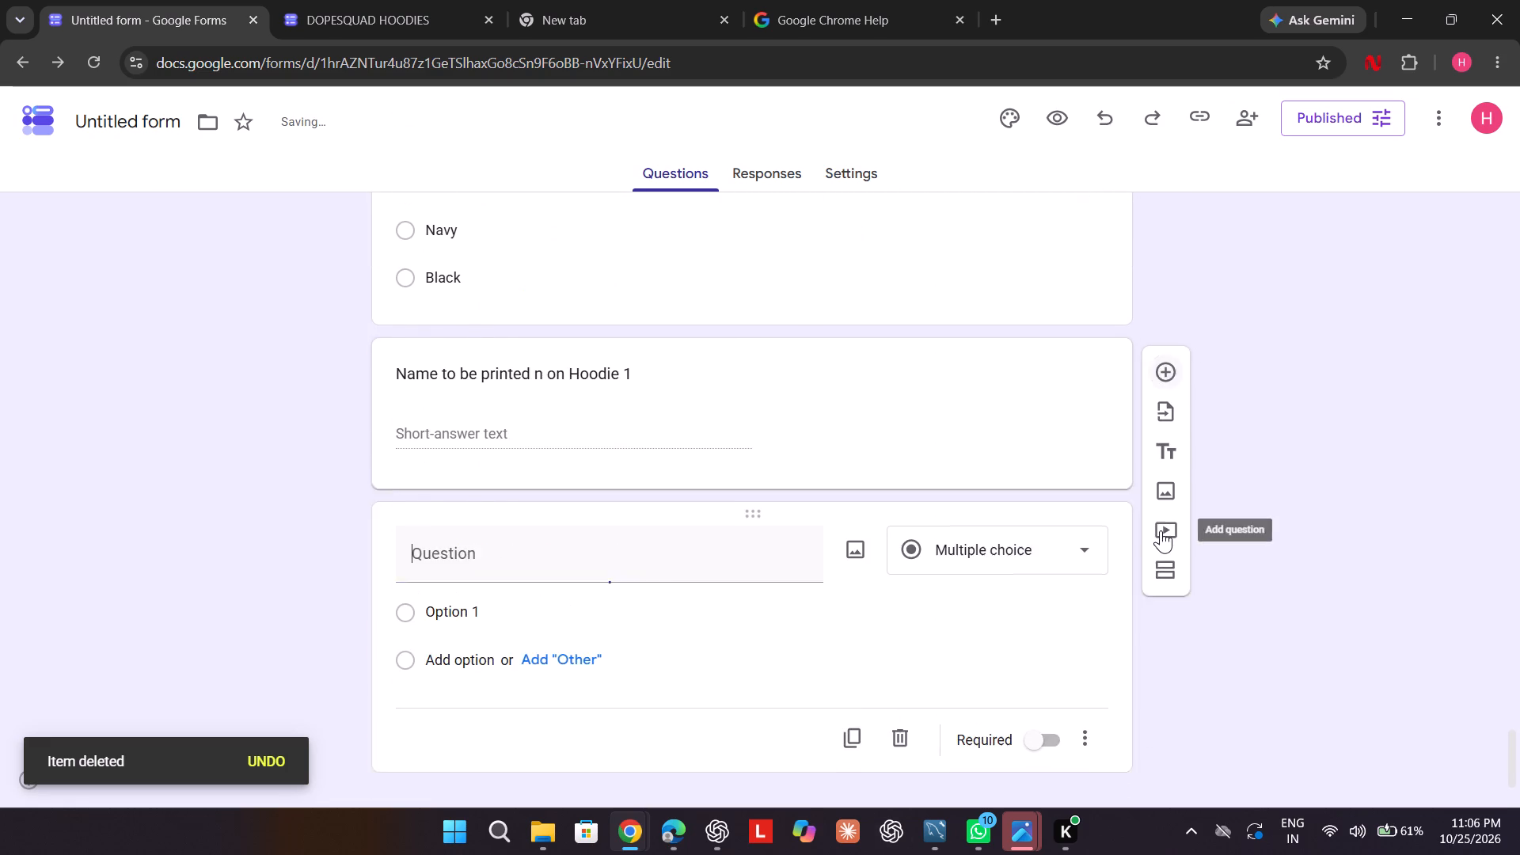
pyautogui.scroll(-1, 1159, 530)
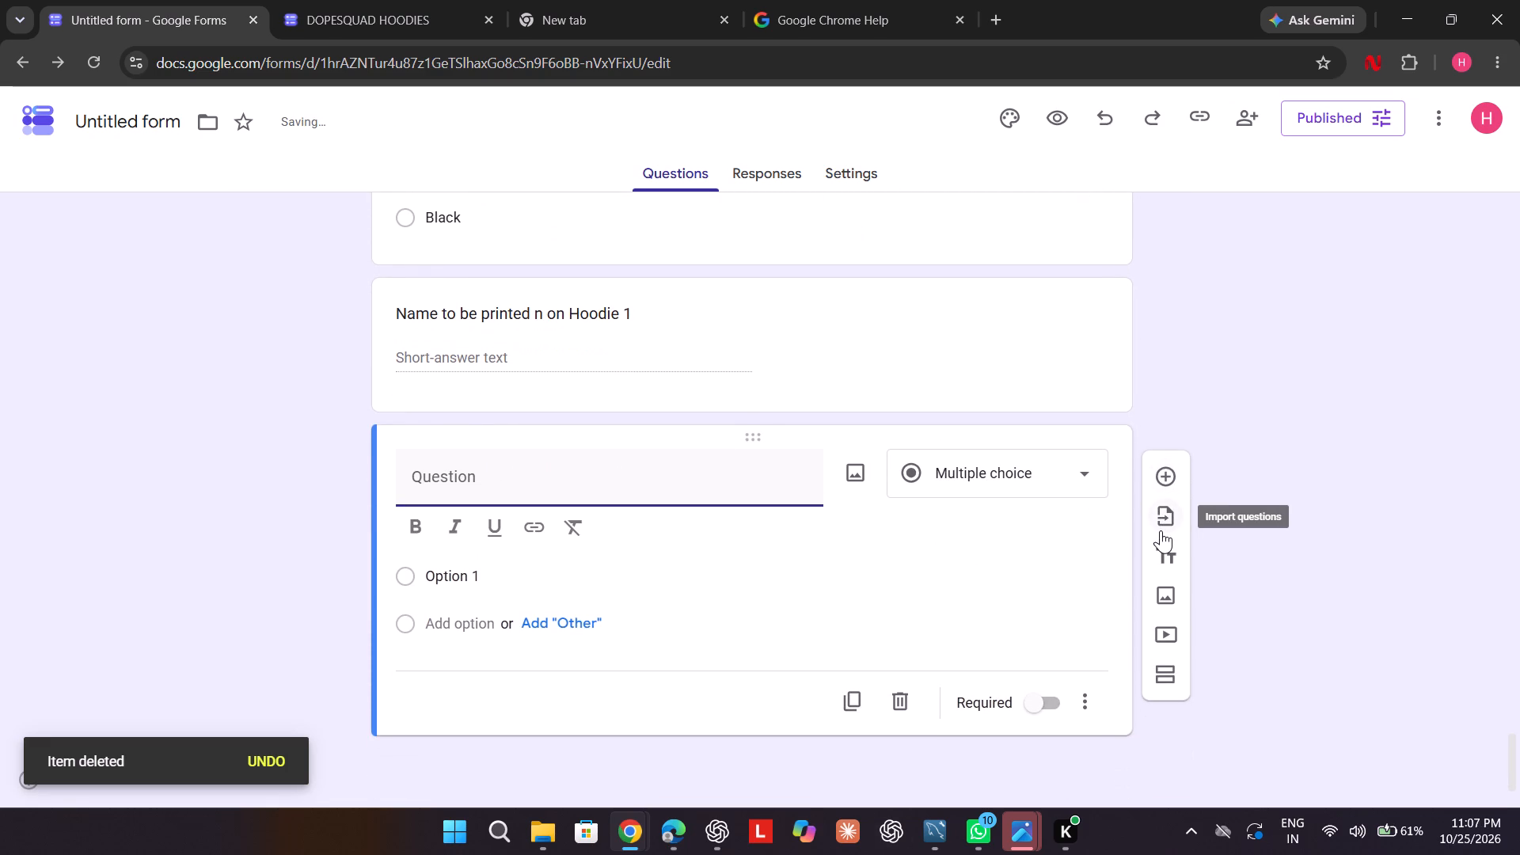
pyautogui.write('SE')
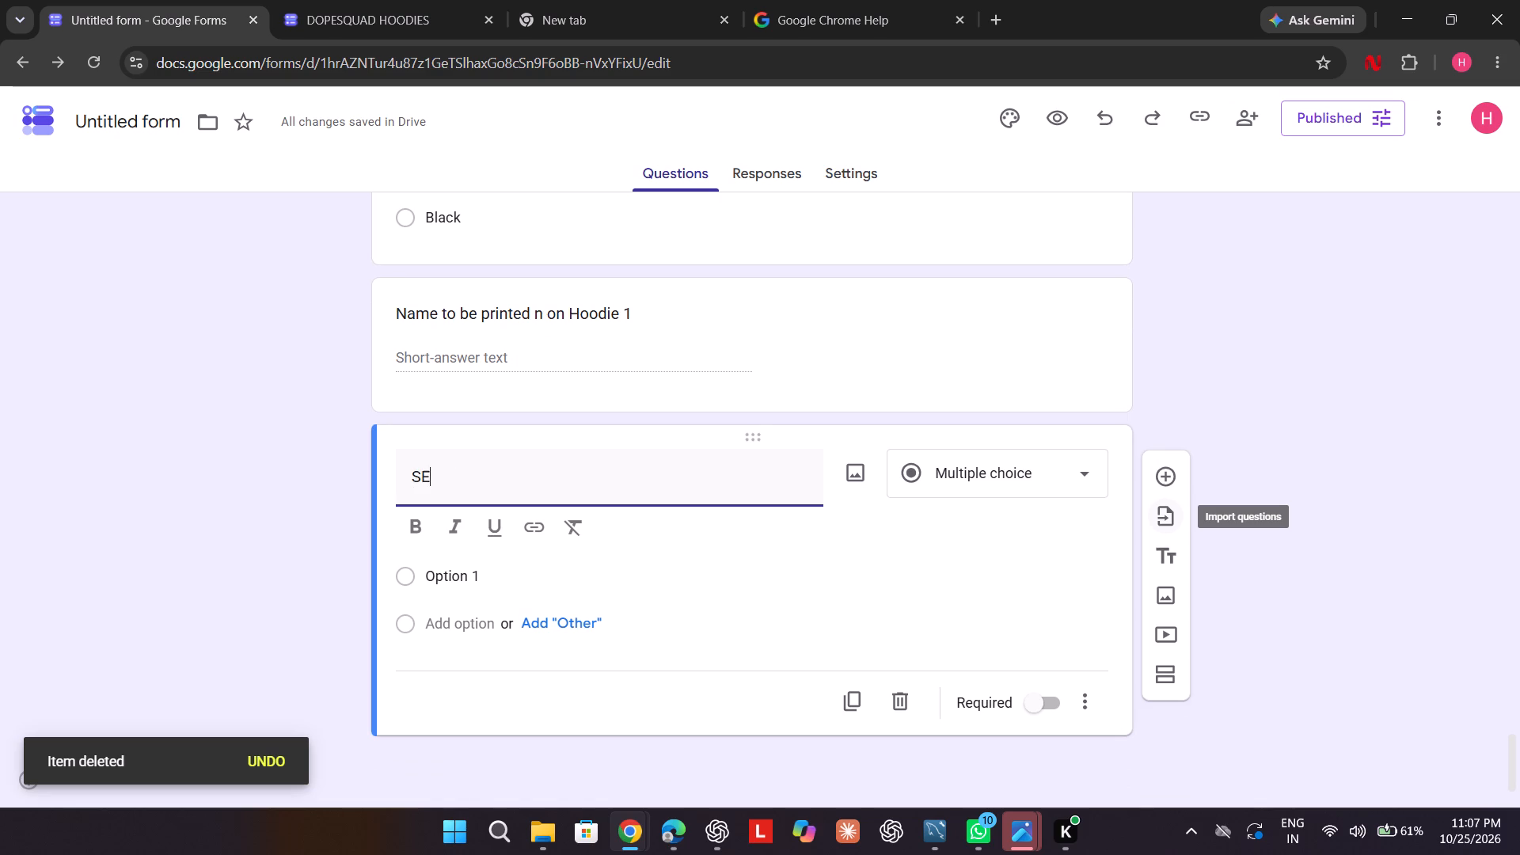
pyautogui.press('BackSpace')
pyautogui.write('ek')
pyautogui.press('BackSpace')
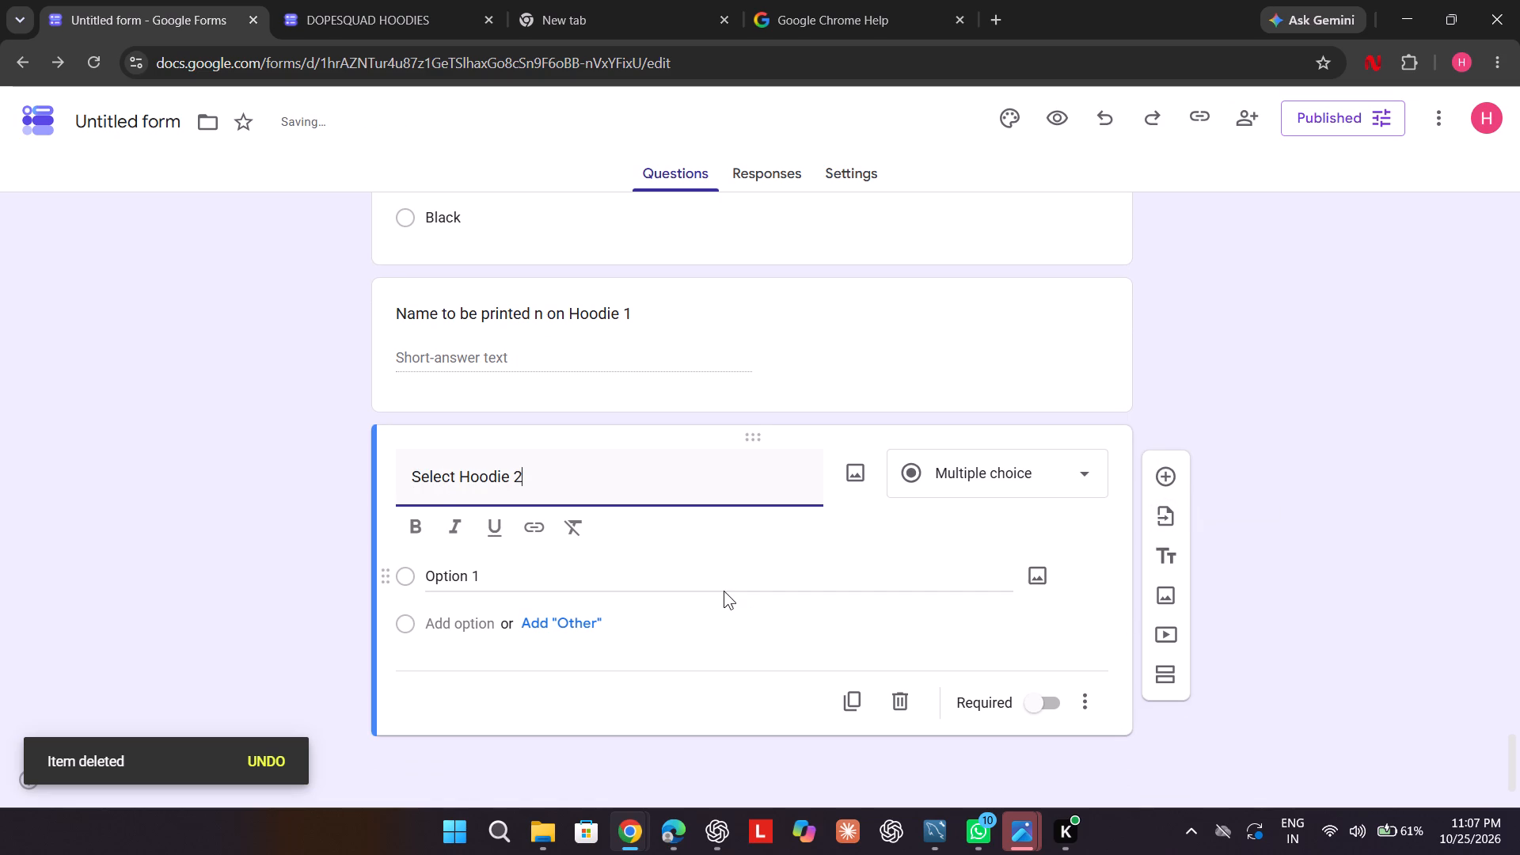
# Give the "Select Hoodie 2" question the options OG Black and Naruto, and make it required.
pyautogui.click(496, 581)
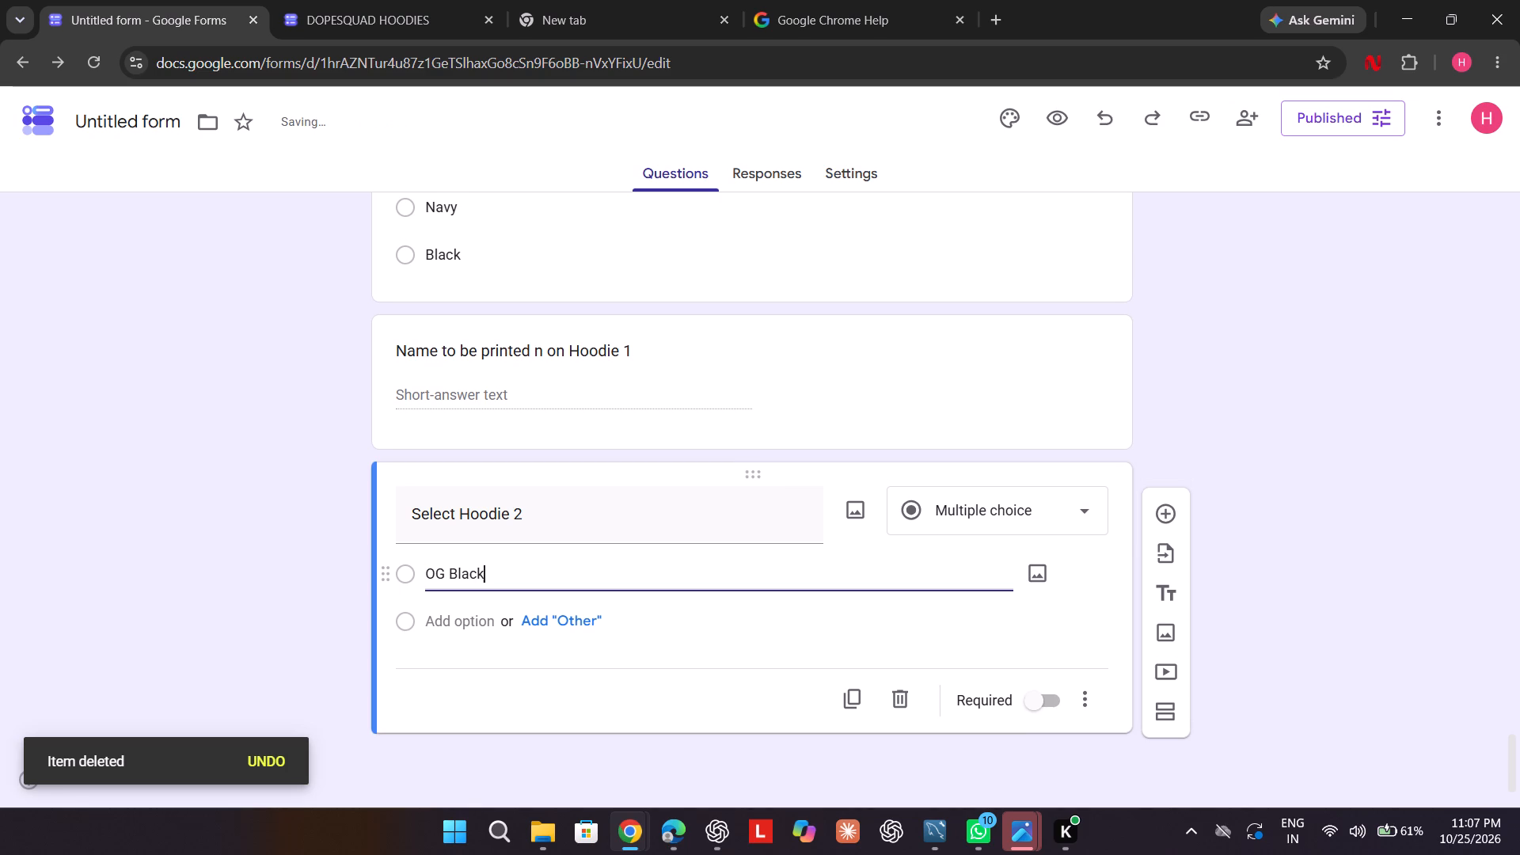
pyautogui.click(443, 626)
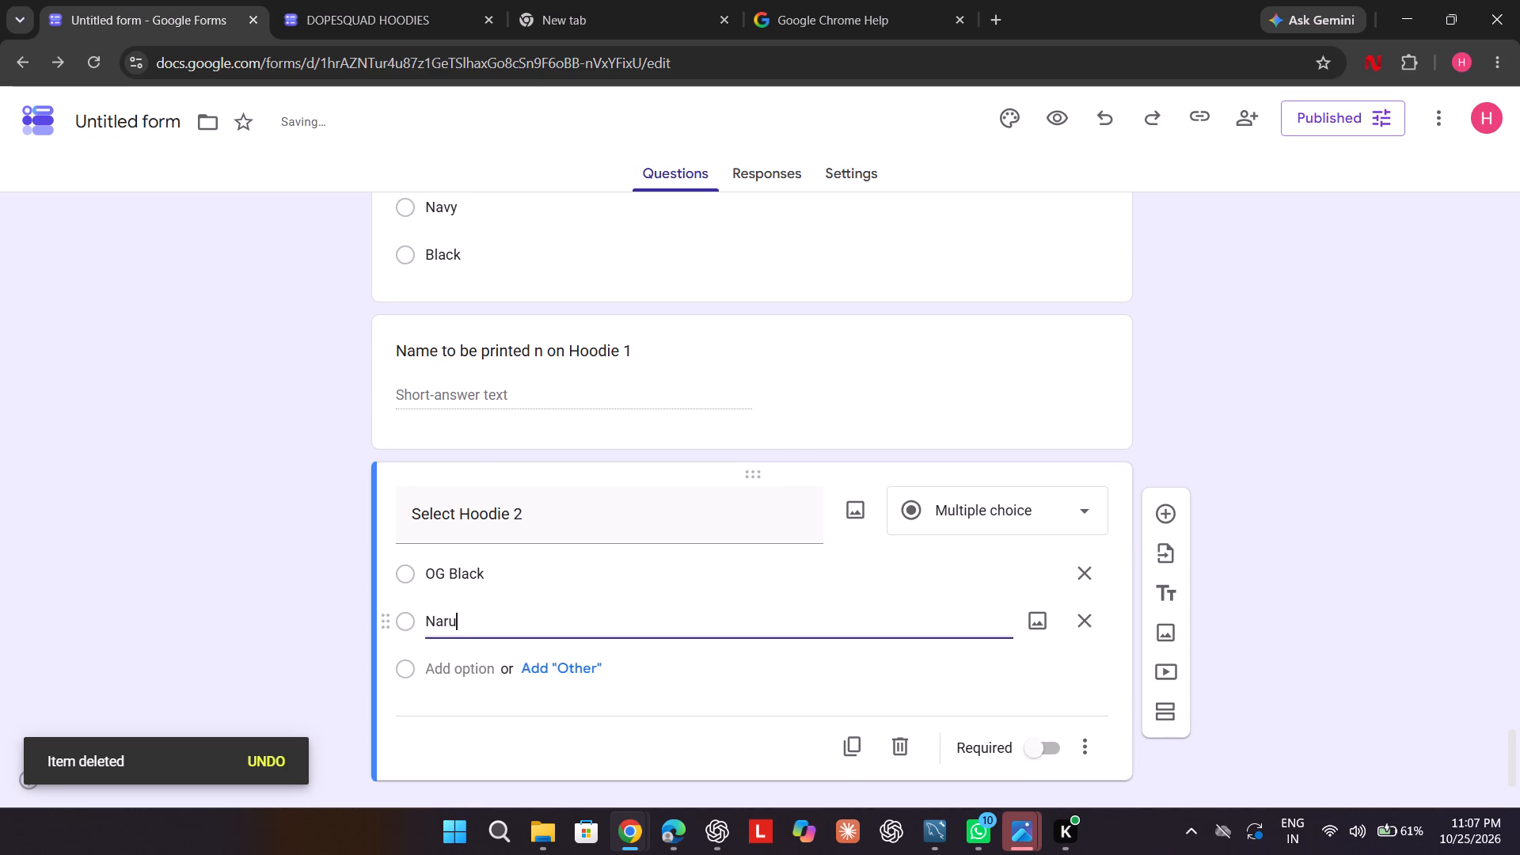
pyautogui.click(1042, 746)
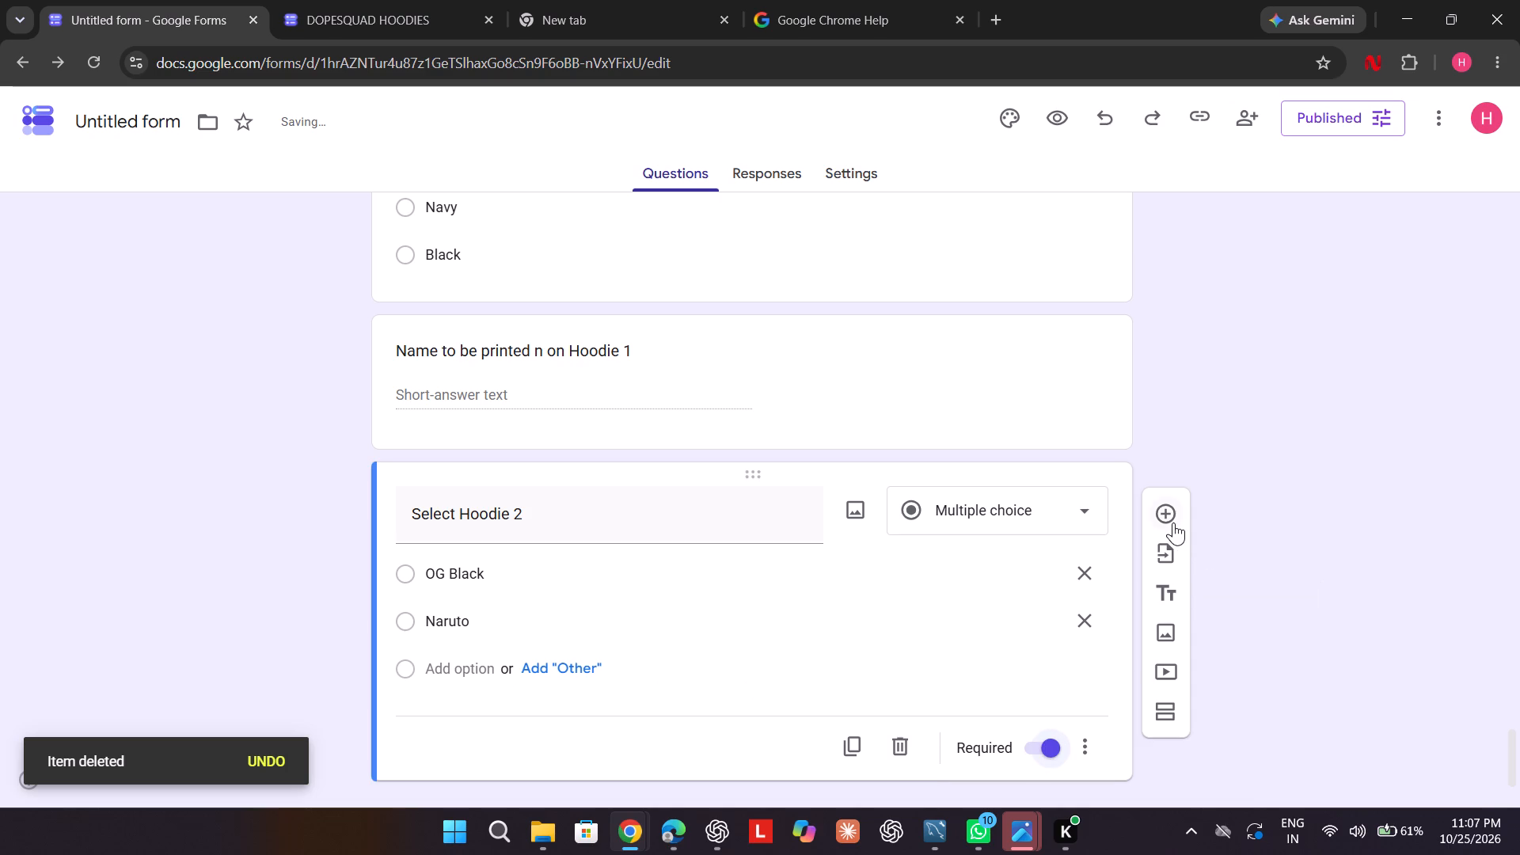
# Add a required multiple-choice question titled "Size of Hoodie 2" with all suggested sizes from XS to XXL, below "Select Hoodie 2".
pyautogui.click(1172, 522)
pyautogui.scroll(-1, 1172, 522)
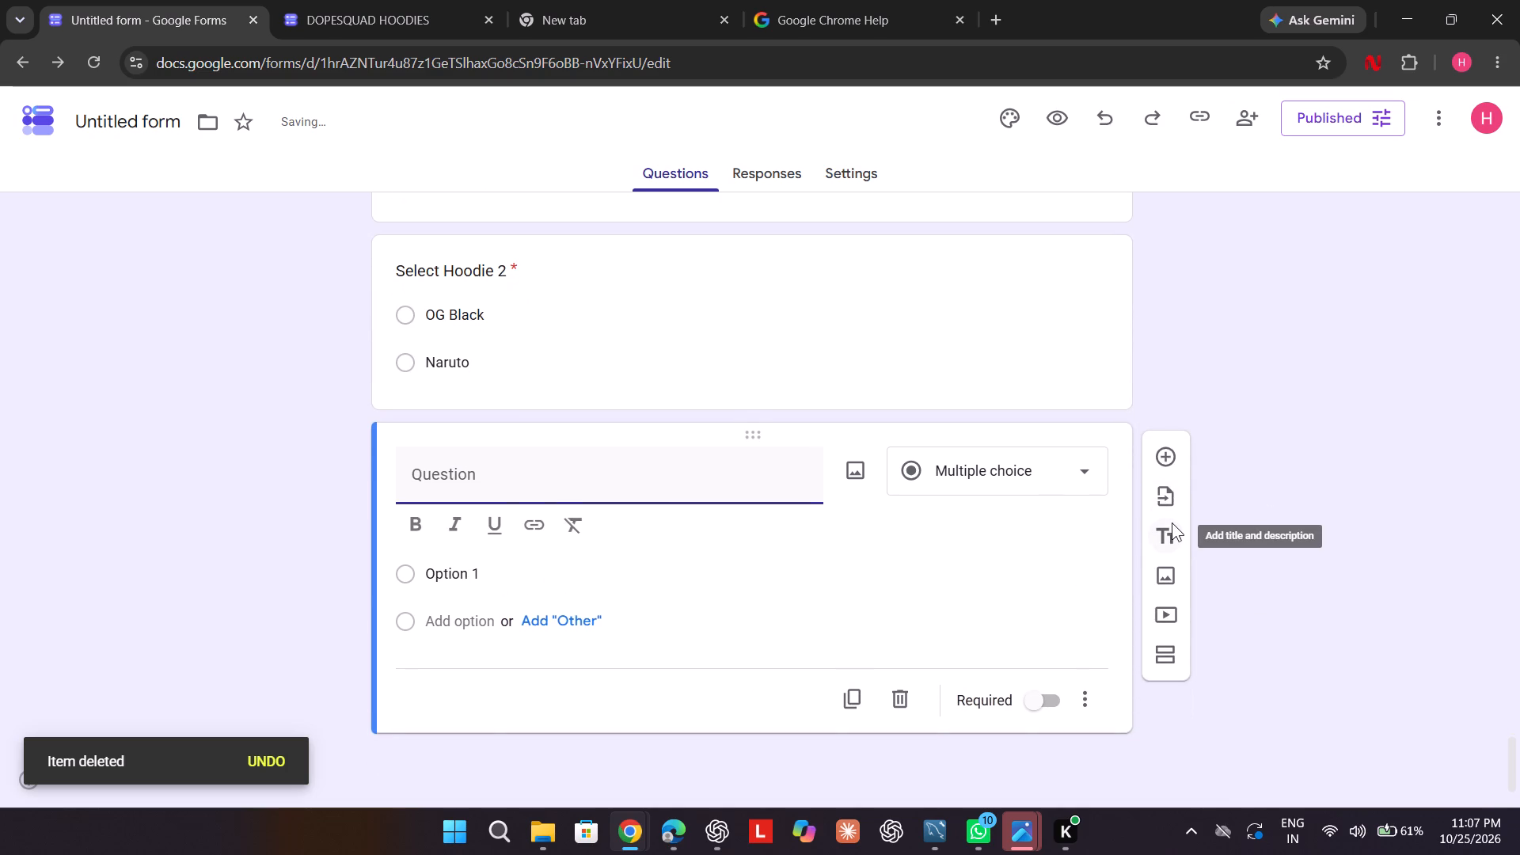
pyautogui.scroll(8, 1172, 522)
pyautogui.scroll(-1, 1172, 522)
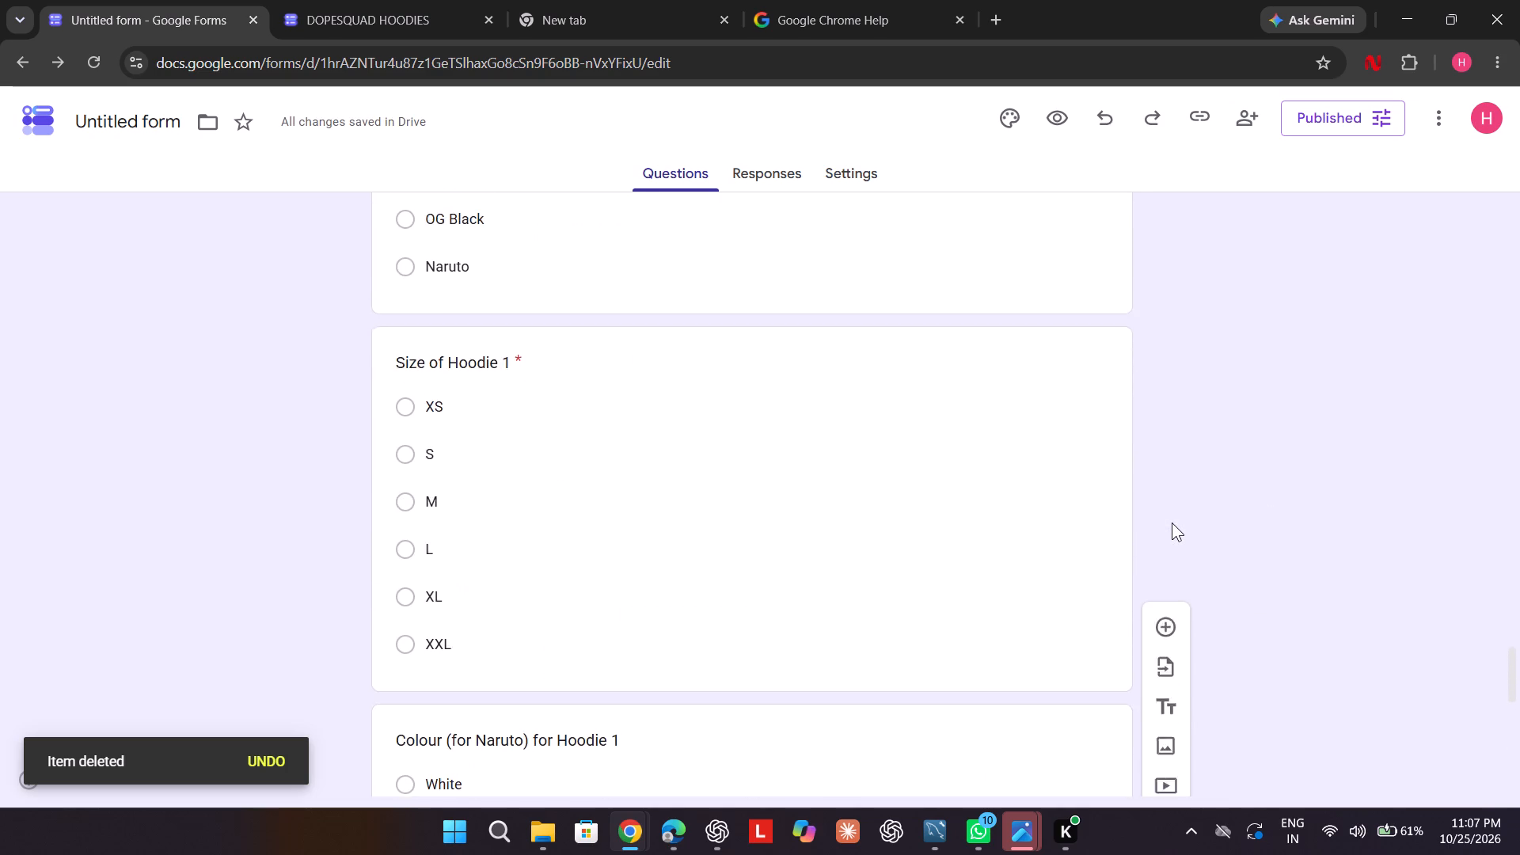
pyautogui.scroll(-2, 1172, 522)
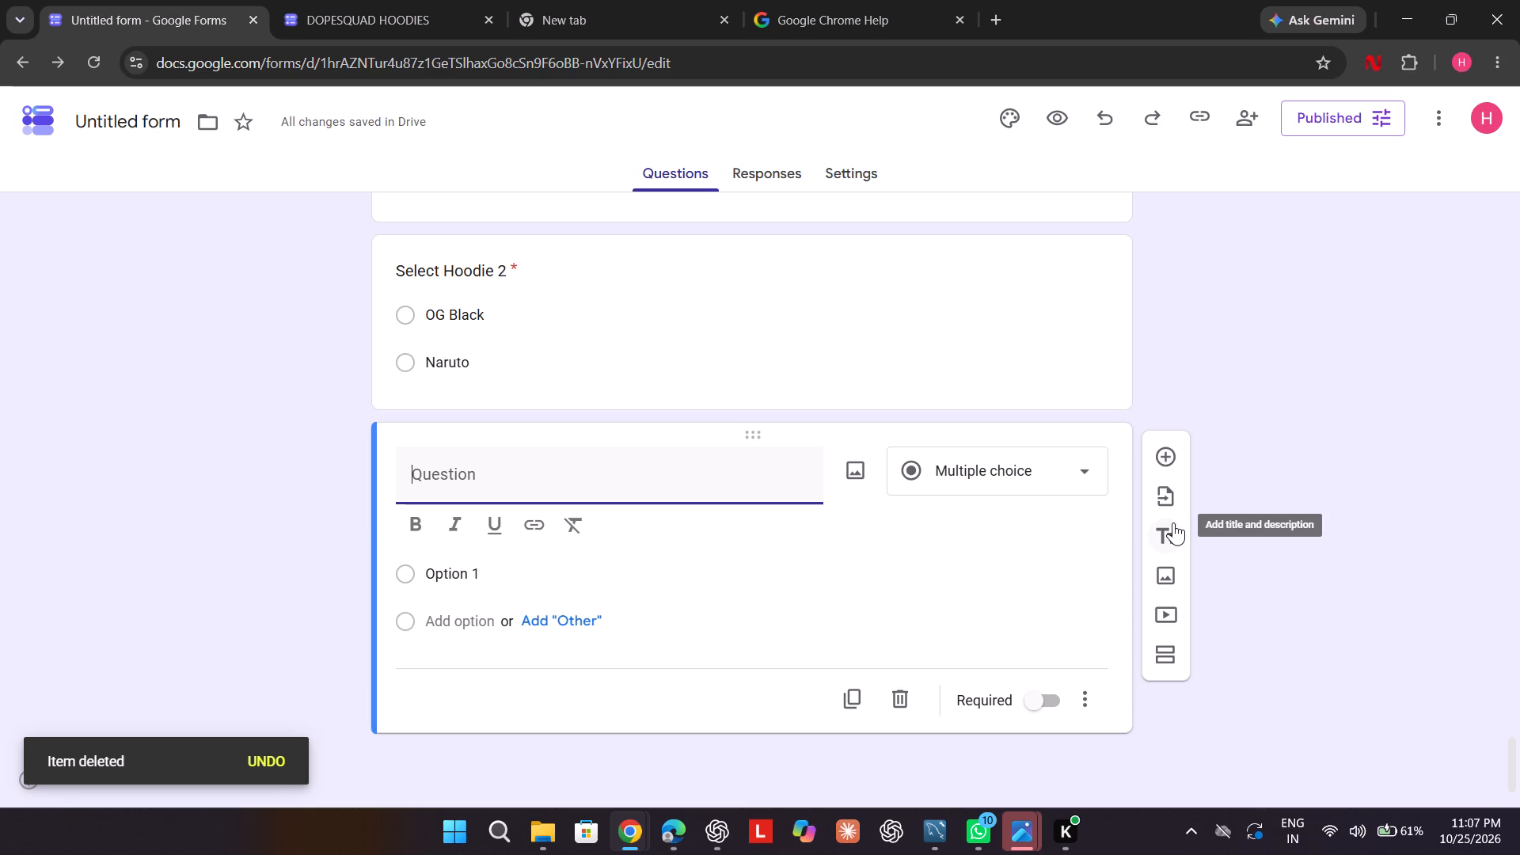
pyautogui.press('s')
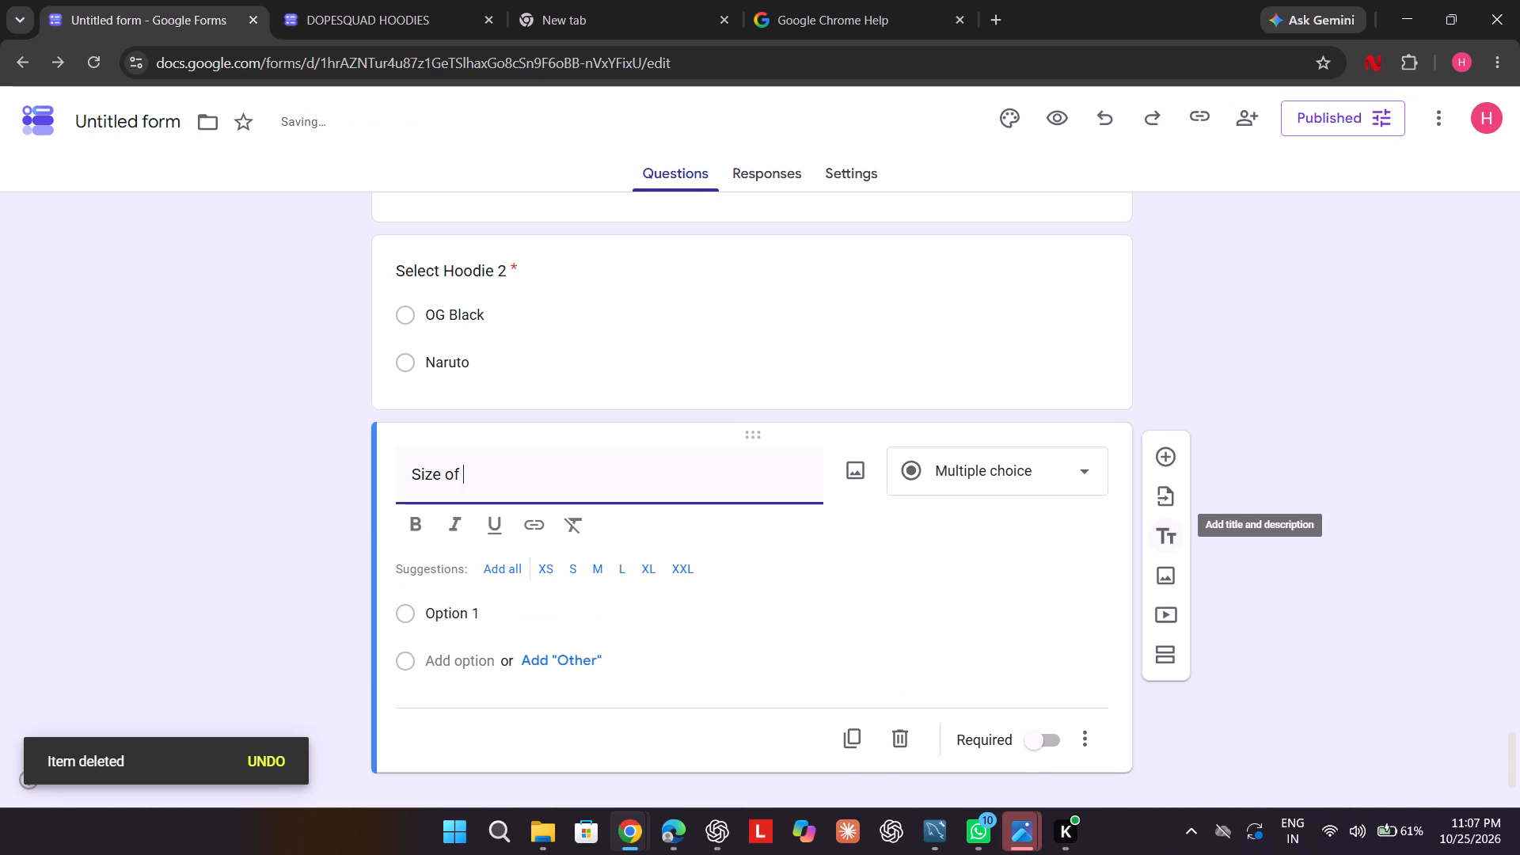
pyautogui.press('2')
pyautogui.click(498, 560)
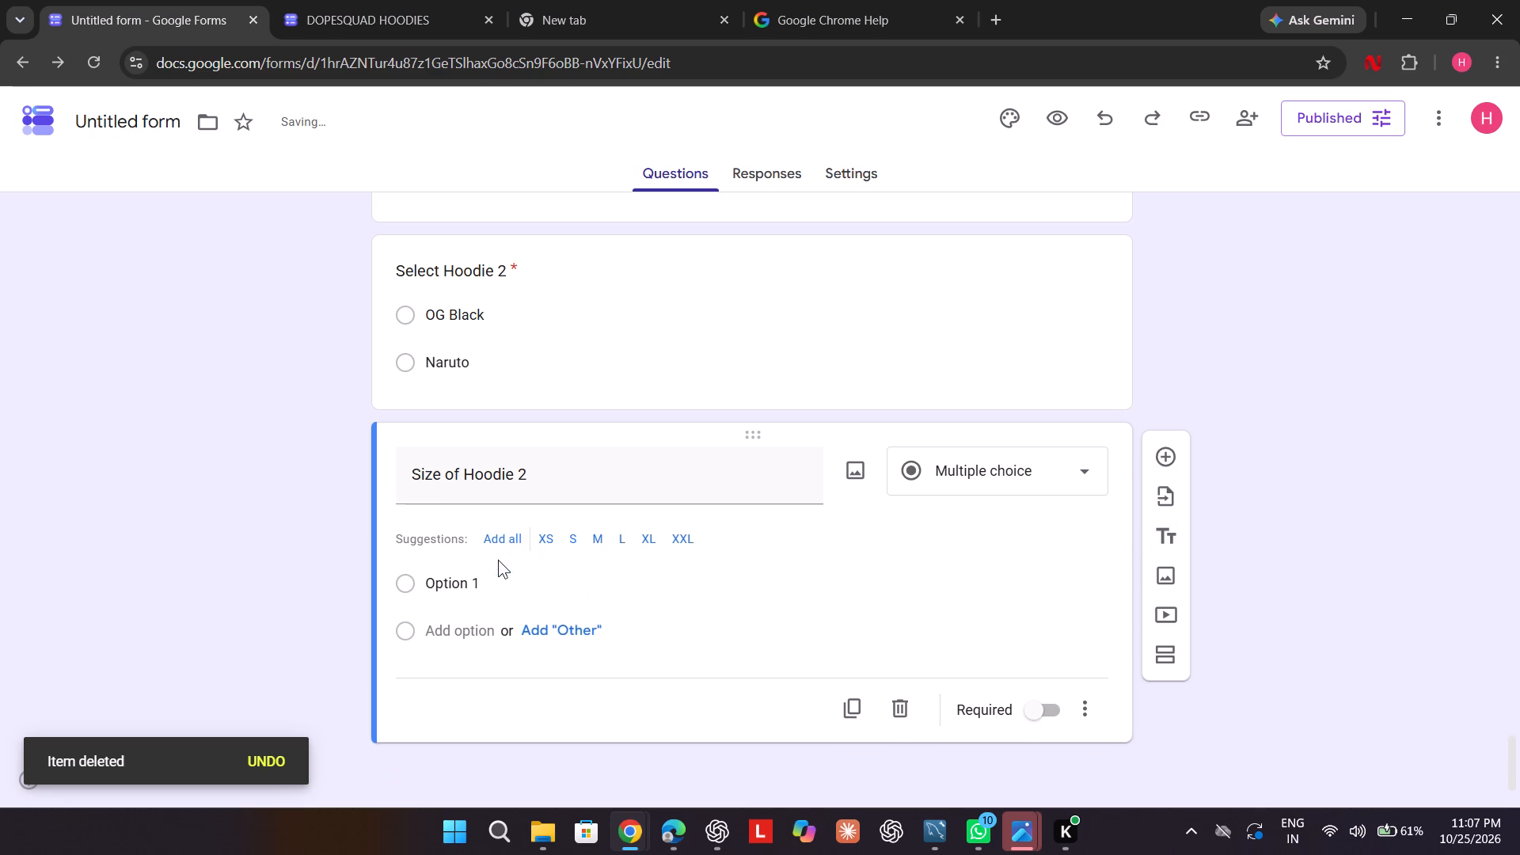
pyautogui.click(501, 527)
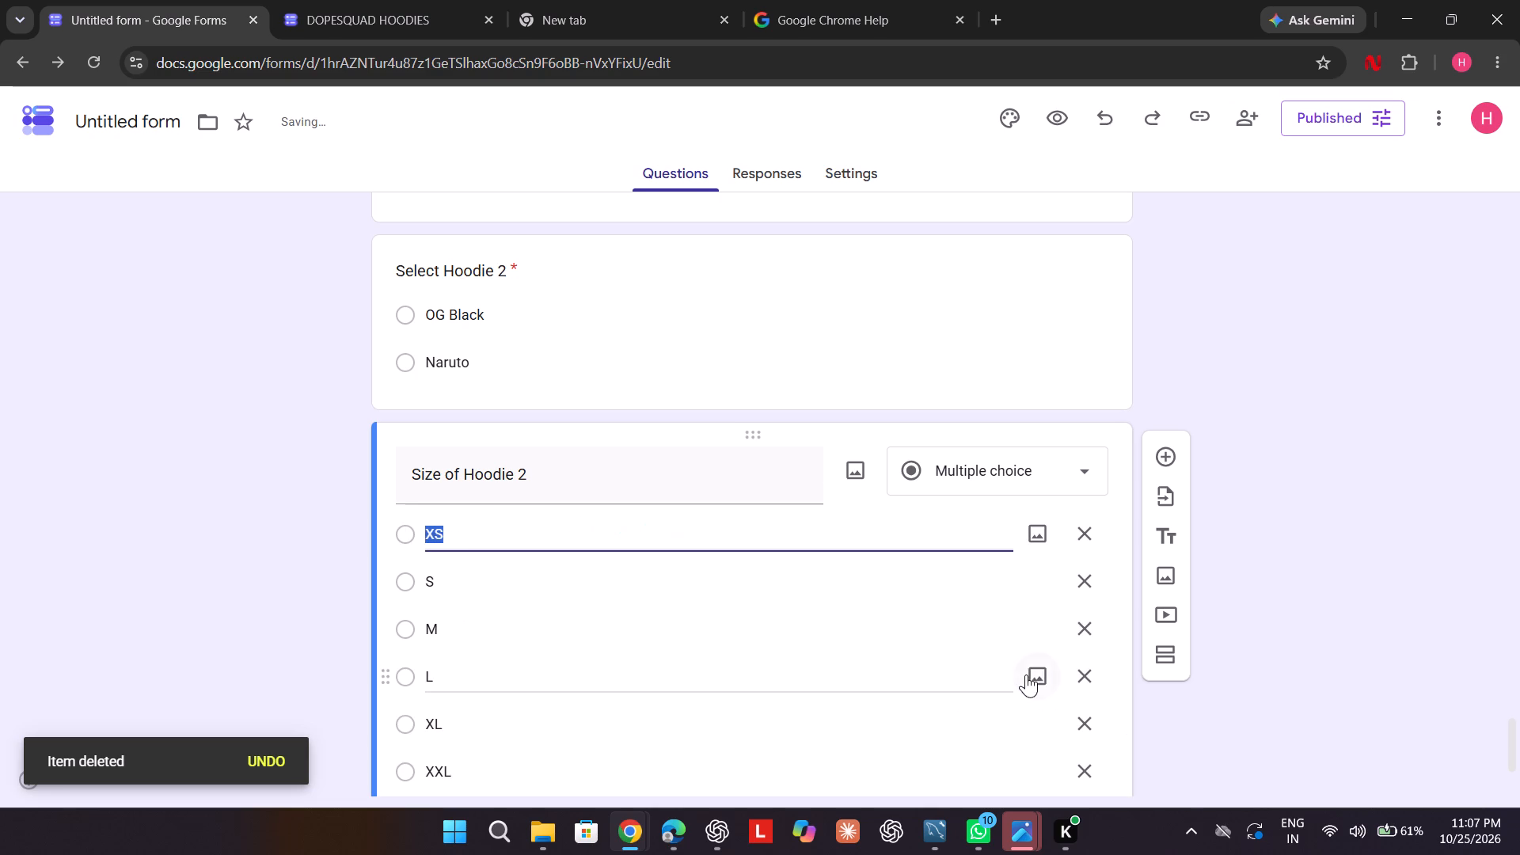
pyautogui.scroll(-4, 1024, 674)
pyautogui.click(1047, 694)
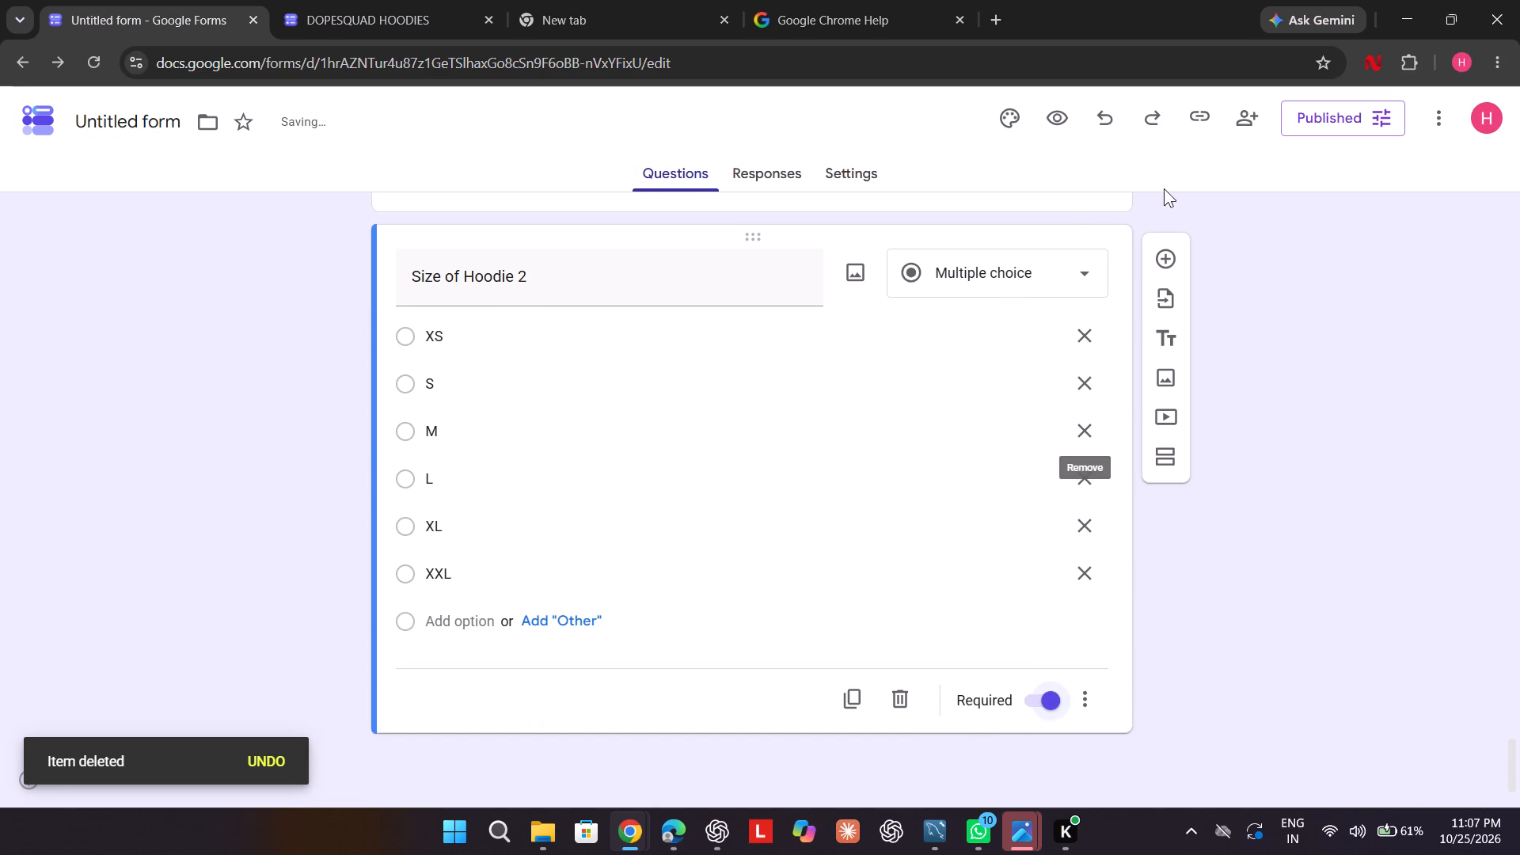
# Add a multiple-choice question titled "Colour of Hoodie 2 (for Naruto)" below the Hoodie 2 size question.
pyautogui.click(1170, 249)
pyautogui.scroll(-4, 1170, 249)
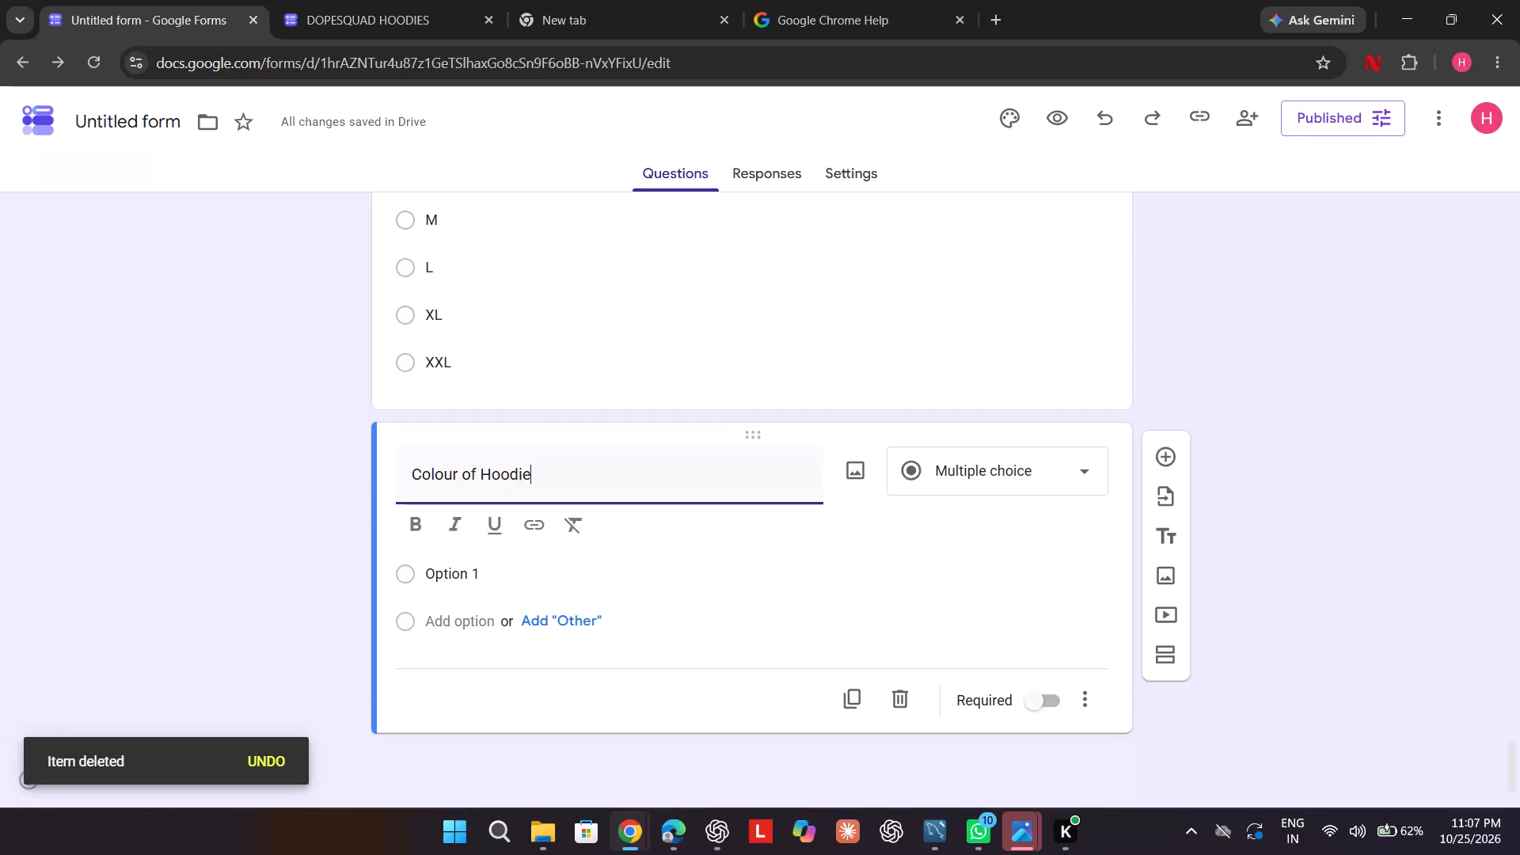
pyautogui.click(463, 577)
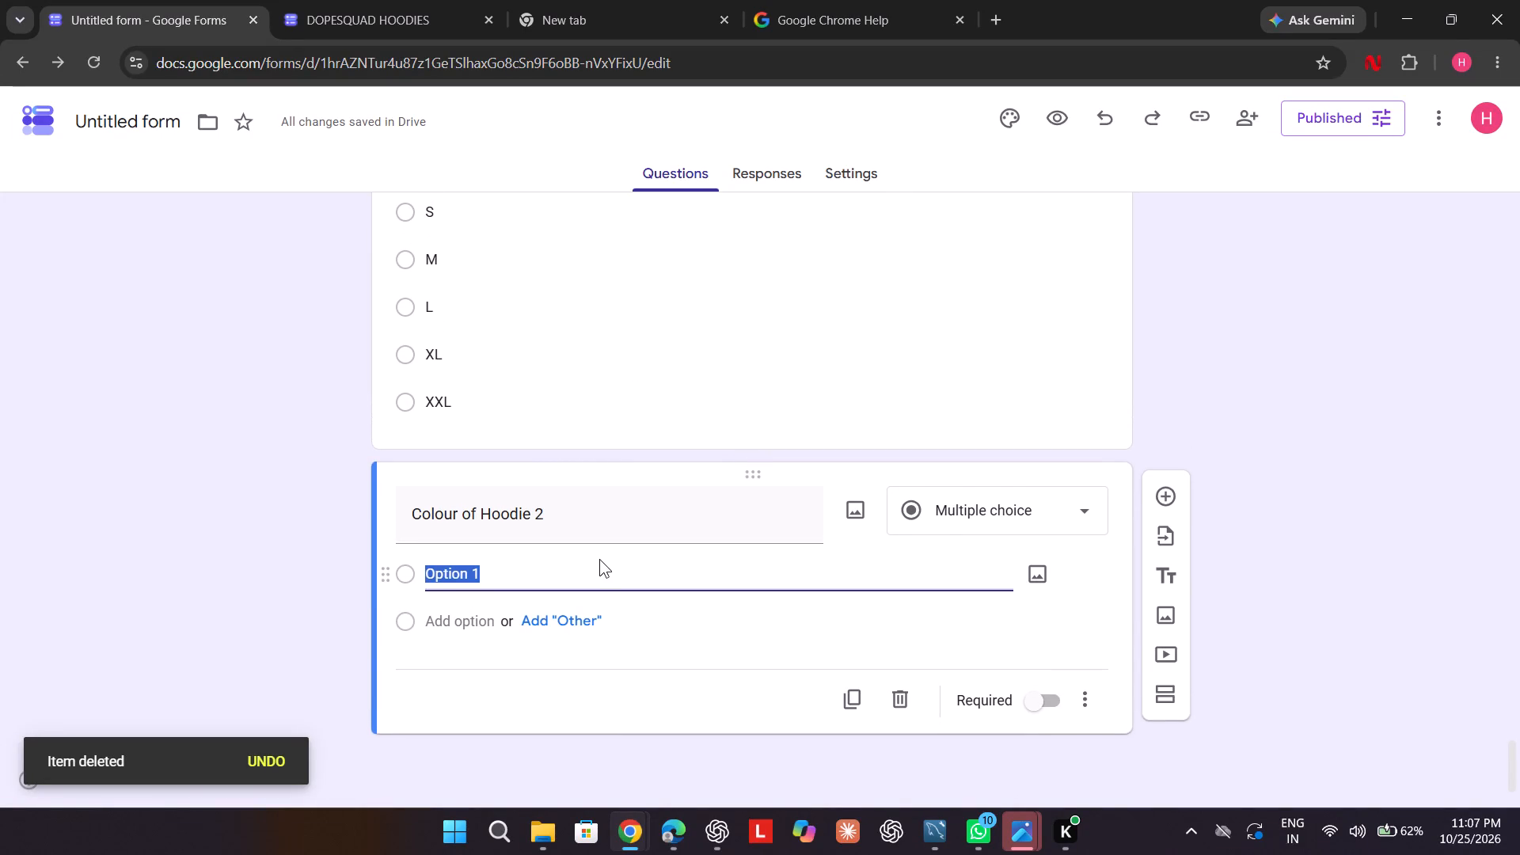
pyautogui.click(621, 531)
pyautogui.scroll(7, 621, 531)
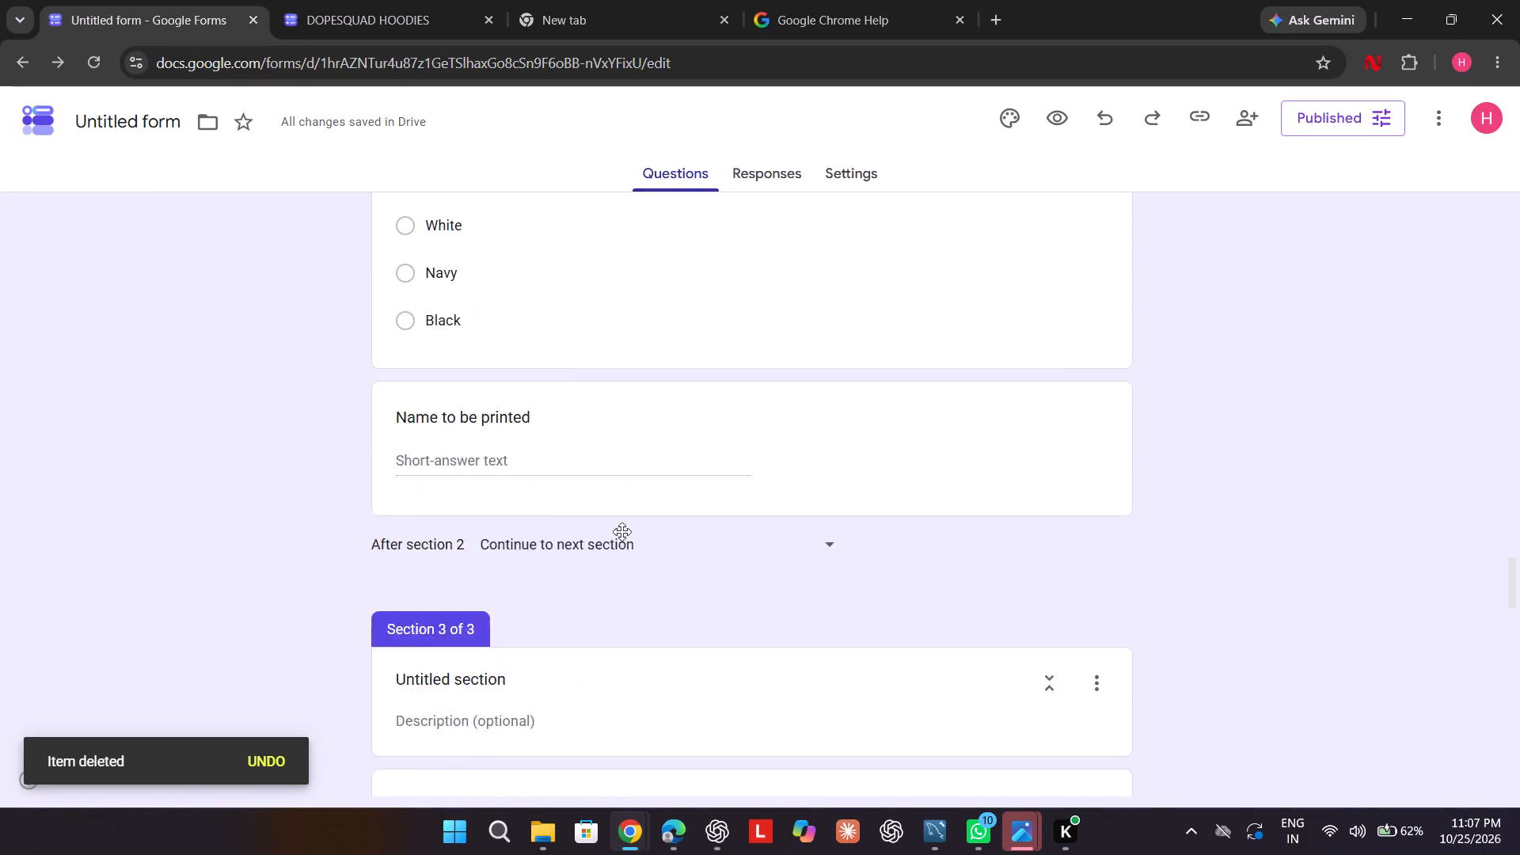
pyautogui.scroll(1, 621, 531)
pyautogui.scroll(-2, 621, 531)
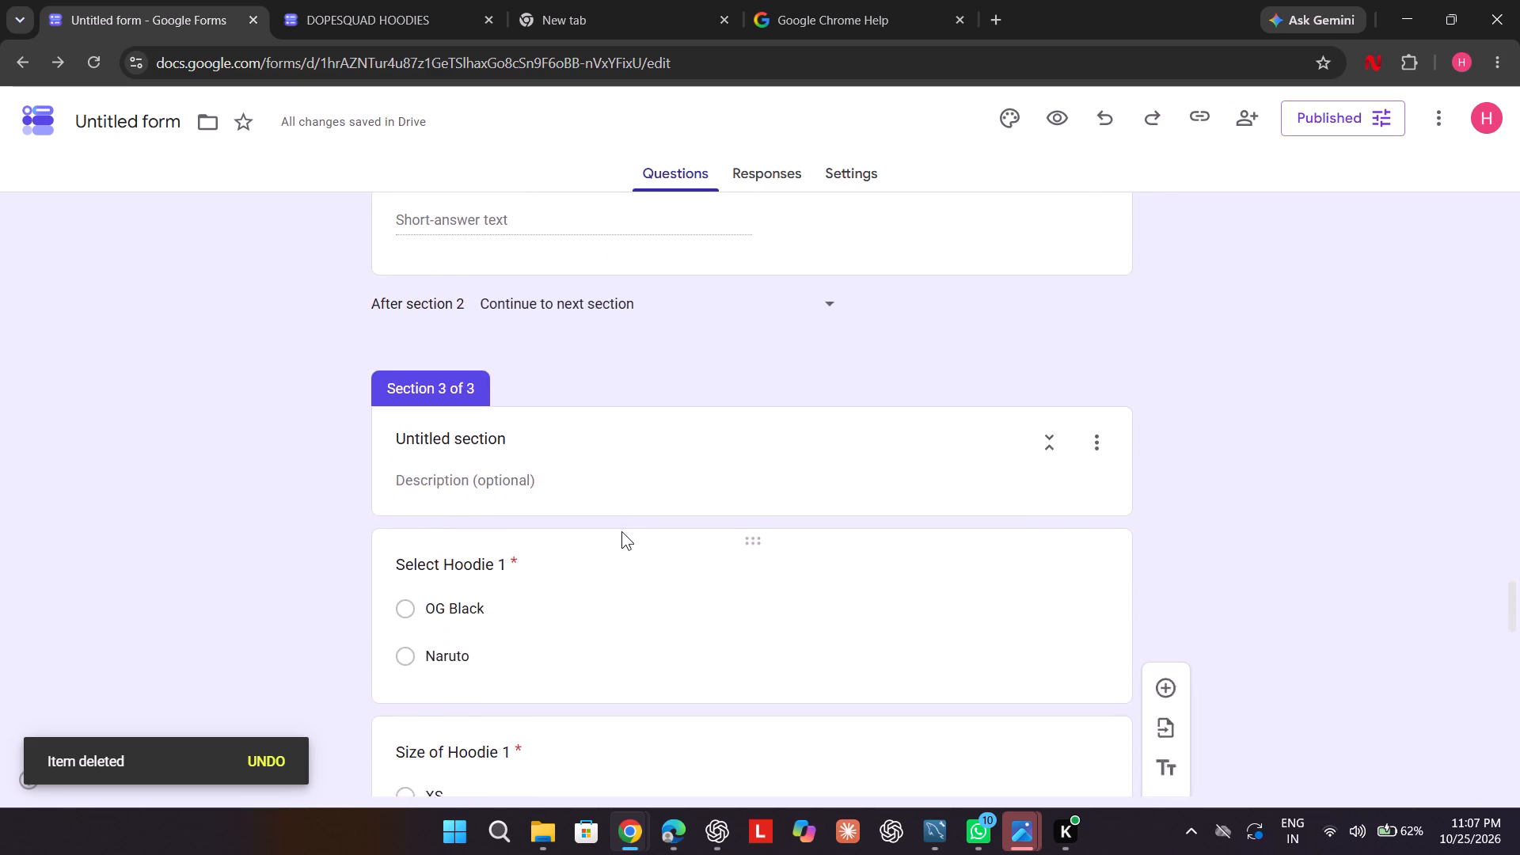
pyautogui.scroll(-6, 621, 531)
pyautogui.scroll(2, 621, 531)
pyautogui.scroll(-1, 621, 531)
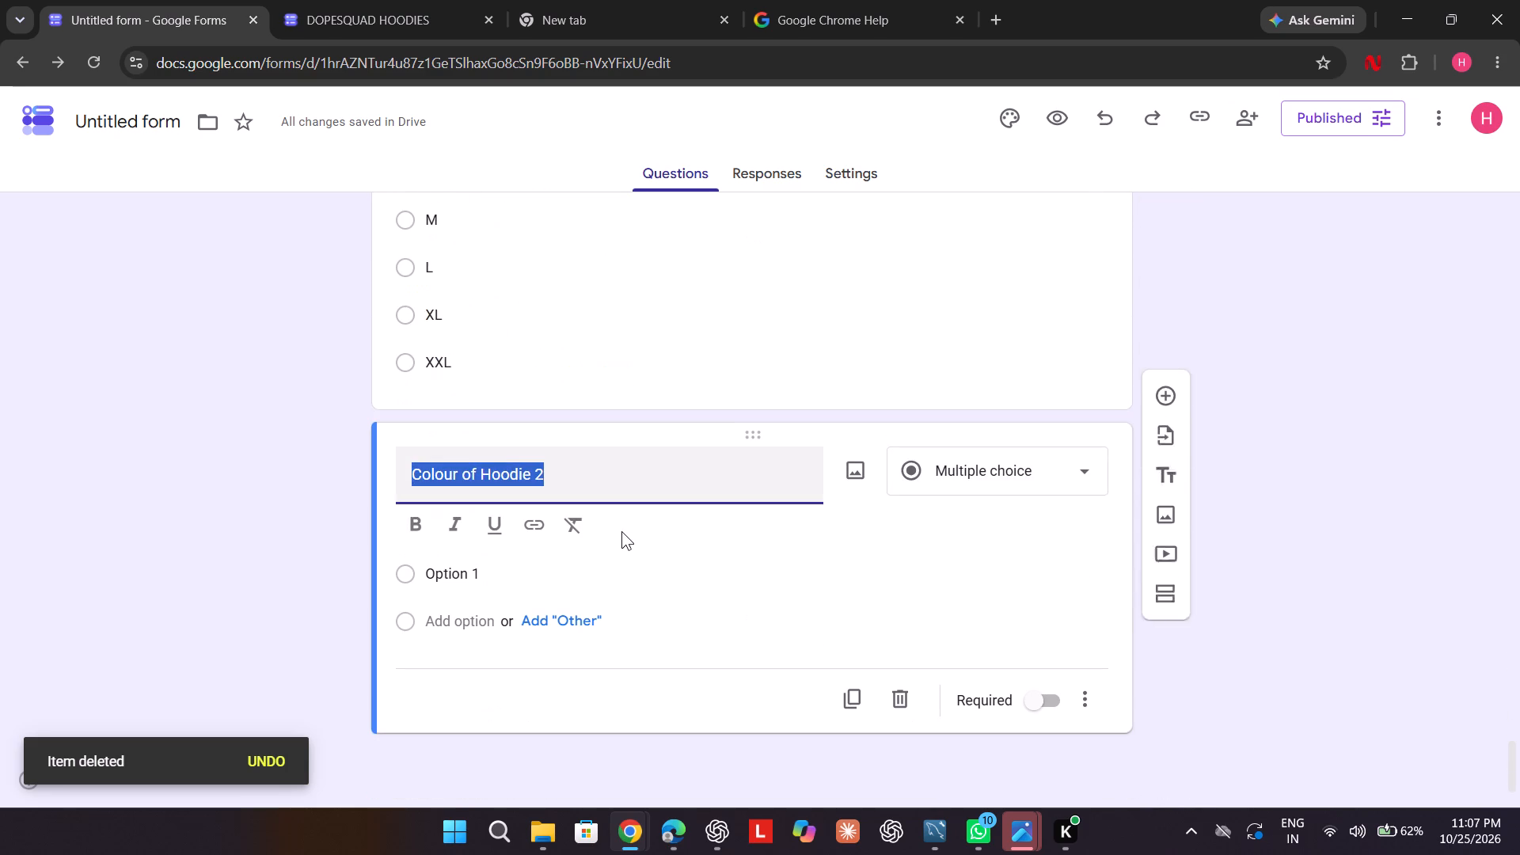
pyautogui.click(613, 477)
pyautogui.press('space')
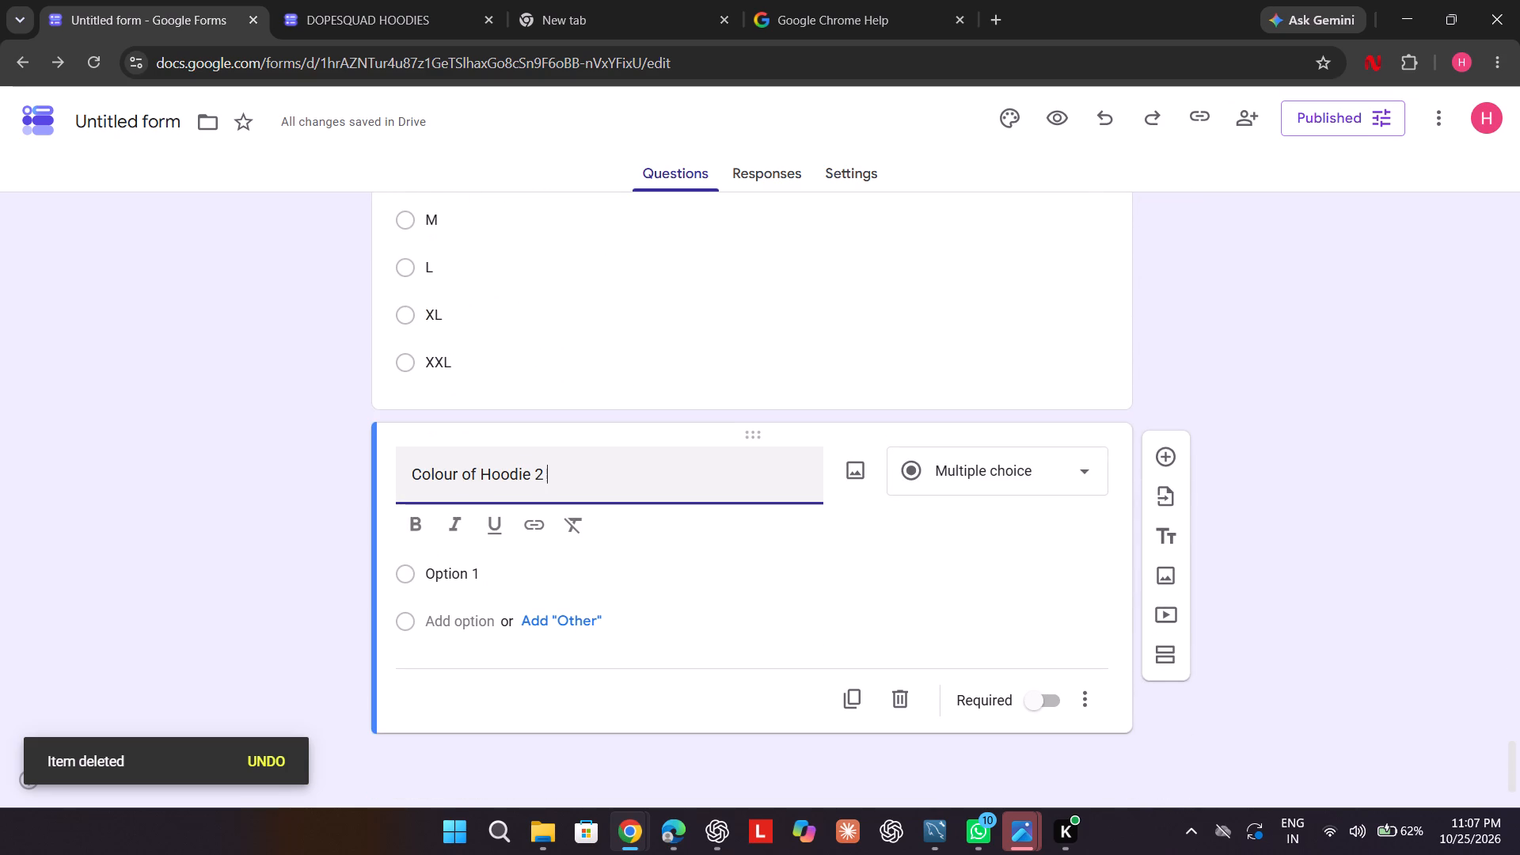
pyautogui.write('(for')
pyautogui.press('space')
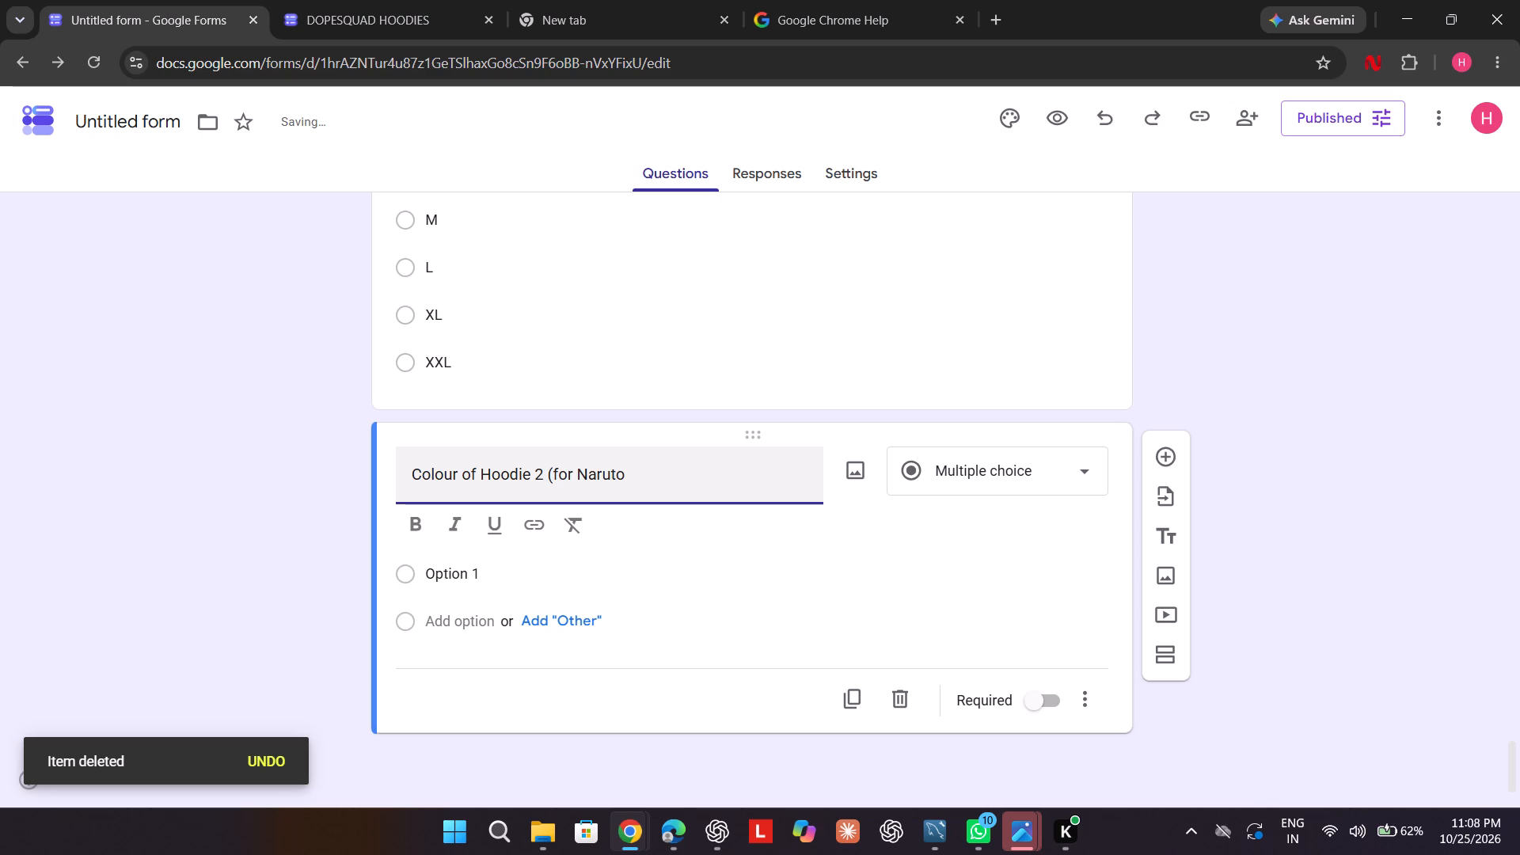
pyautogui.hotkey('shift', ')')
pyautogui.scroll(-1, 613, 477)
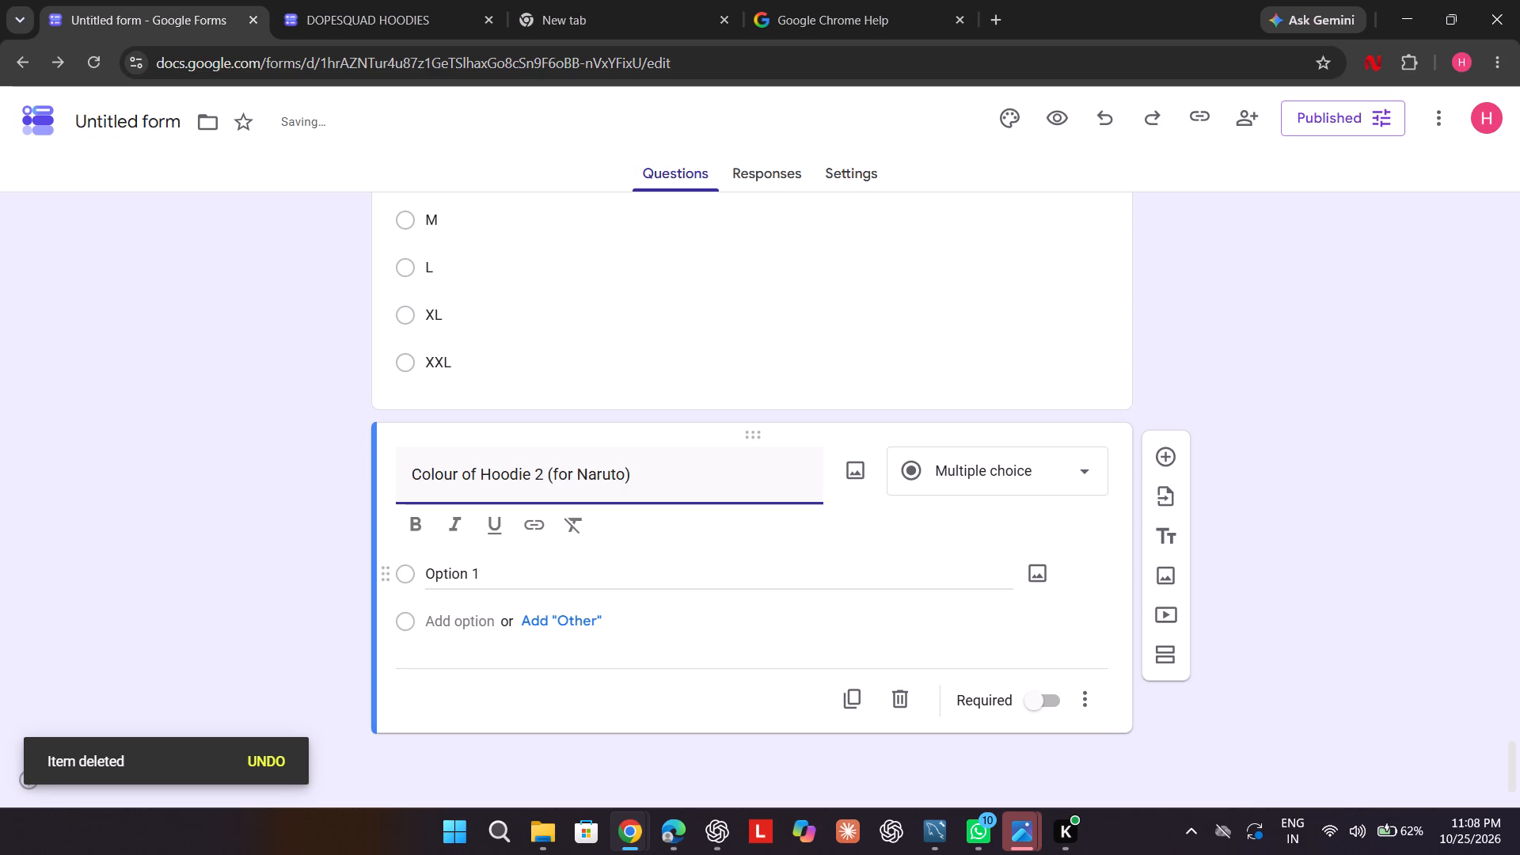
# Give the Hoodie 2 colour question the options White, Navy and Black, and make it required.
pyautogui.click(453, 579)
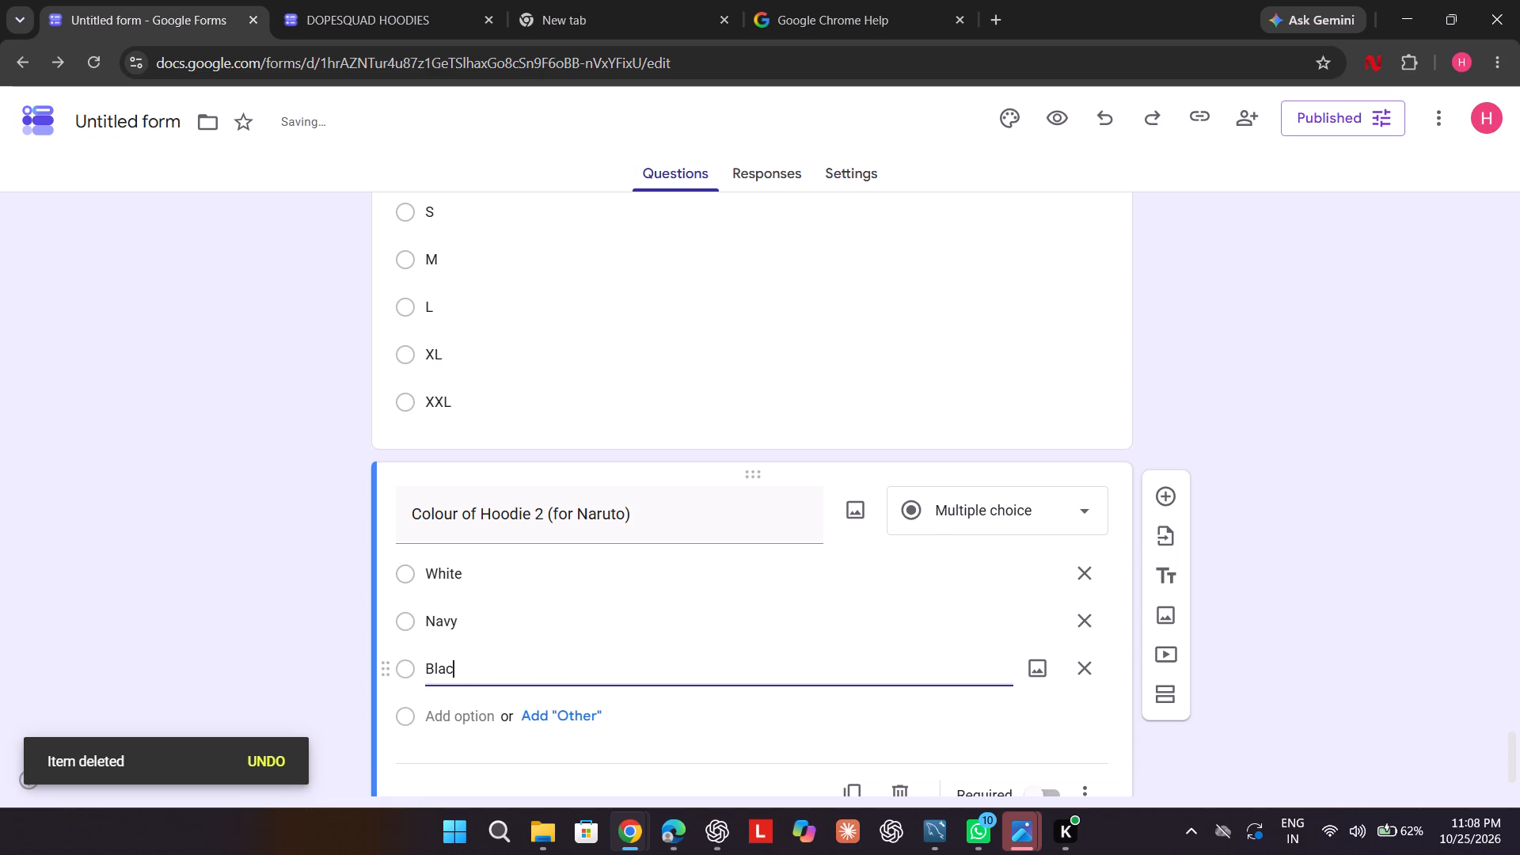
pyautogui.scroll(-2, 693, 610)
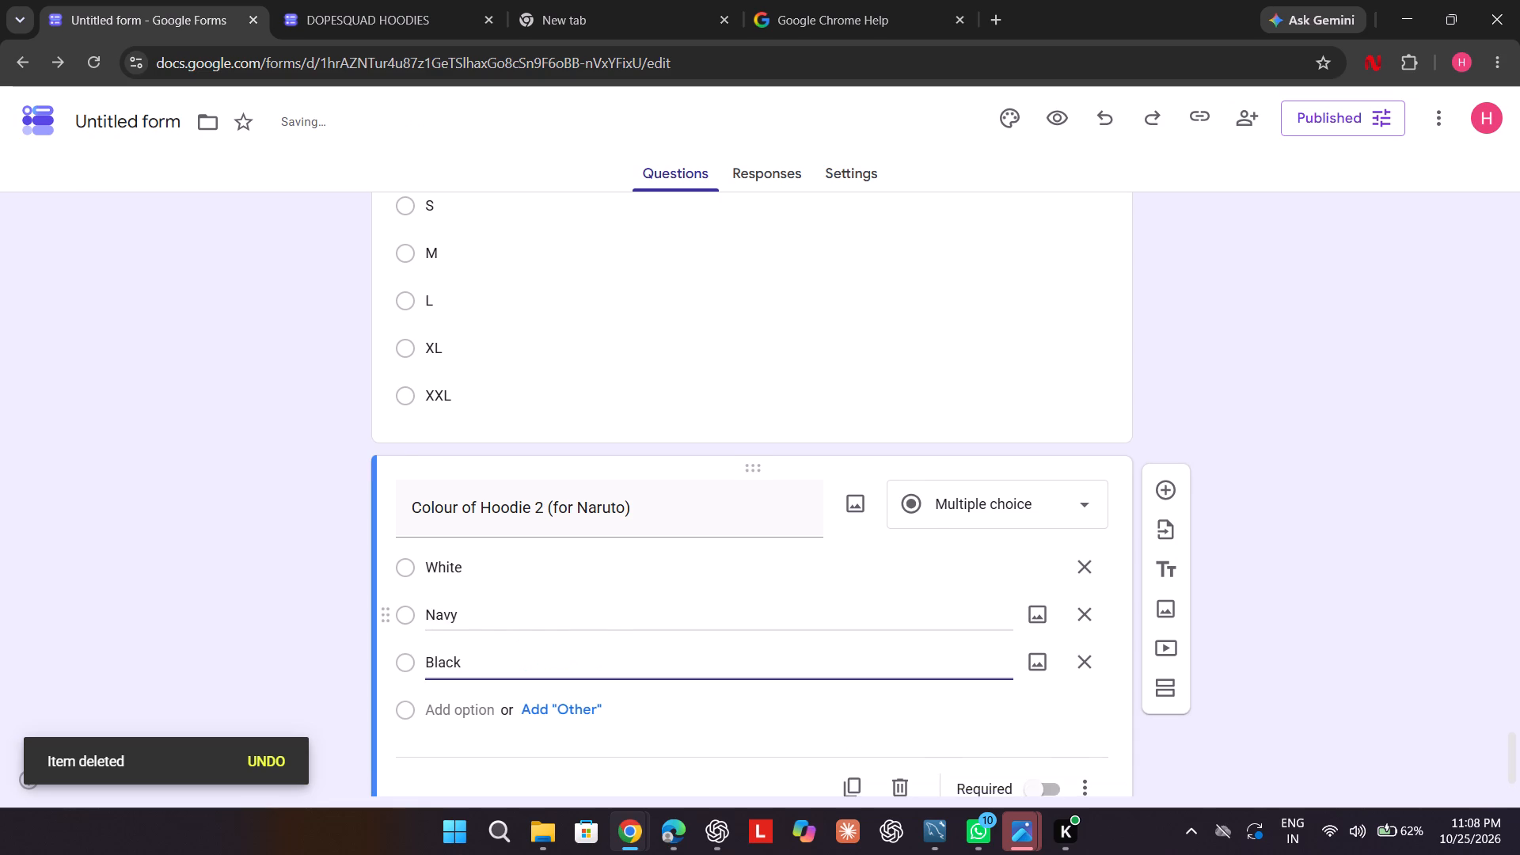
pyautogui.click(1039, 693)
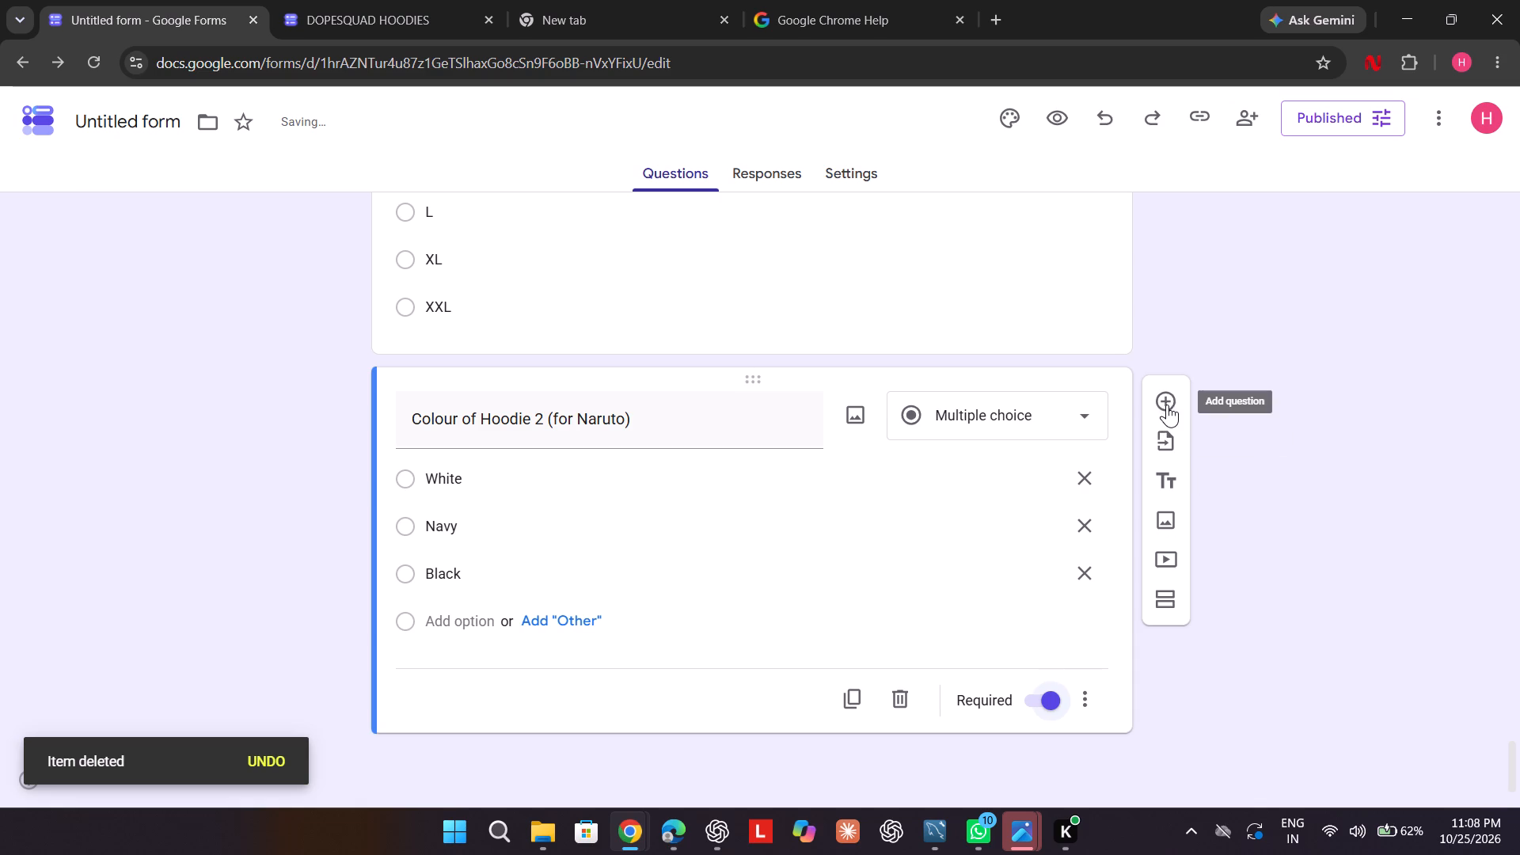
# Add a required short-answer question titled "Name to be printed on Hoodie 2" below the Hoodie 2 colour question.
pyautogui.click(1166, 404)
pyautogui.scroll(-1, 1166, 404)
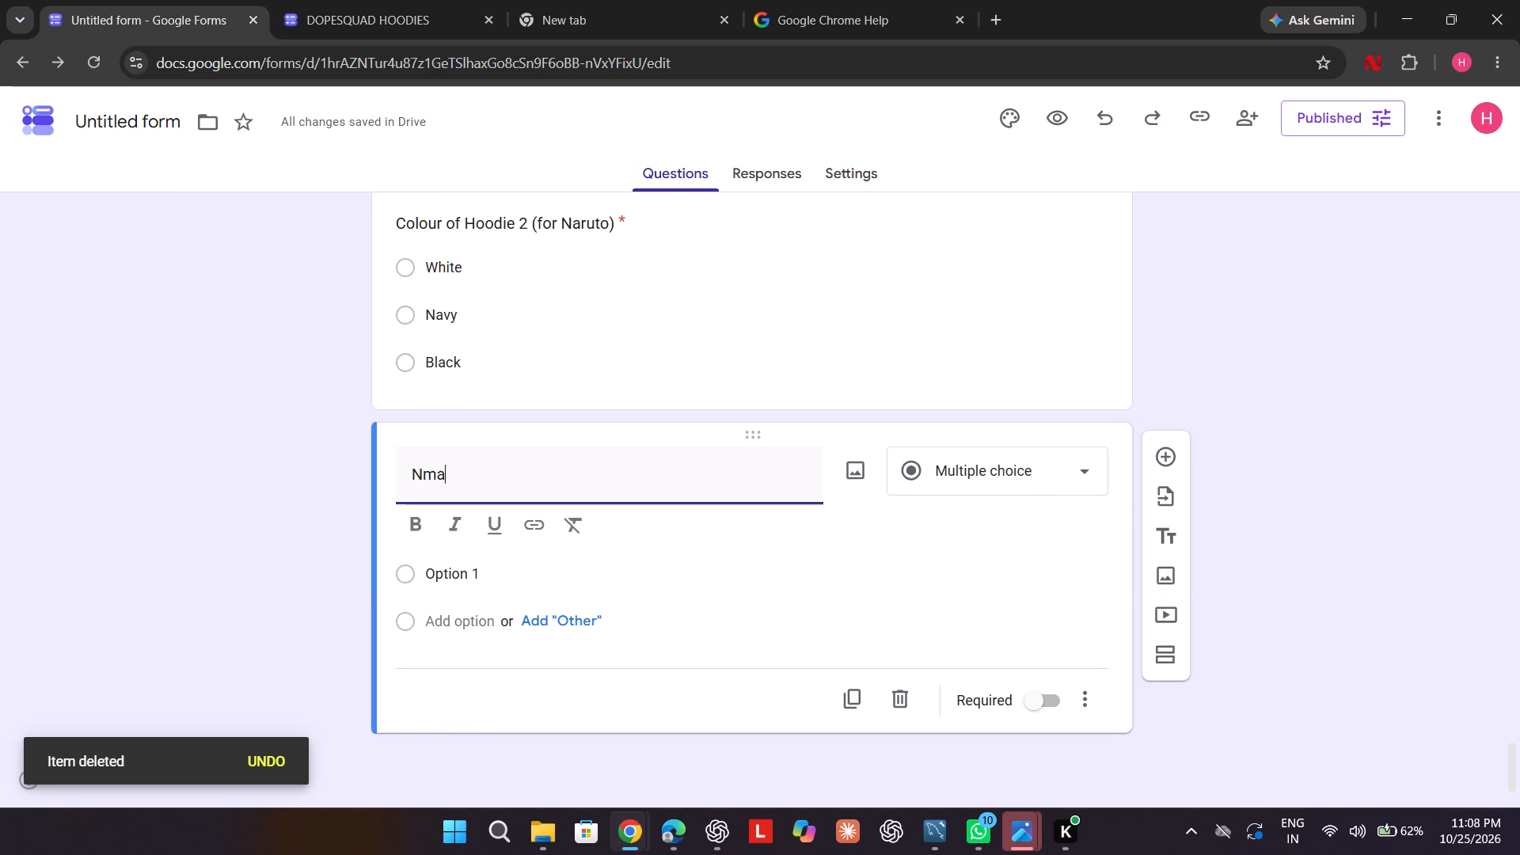
pyautogui.press('BackSpace')
pyautogui.press('BackSpace')
pyautogui.press('BackSpace')
pyautogui.press('BackSpace')
pyautogui.write('ame to')
pyautogui.press('space')
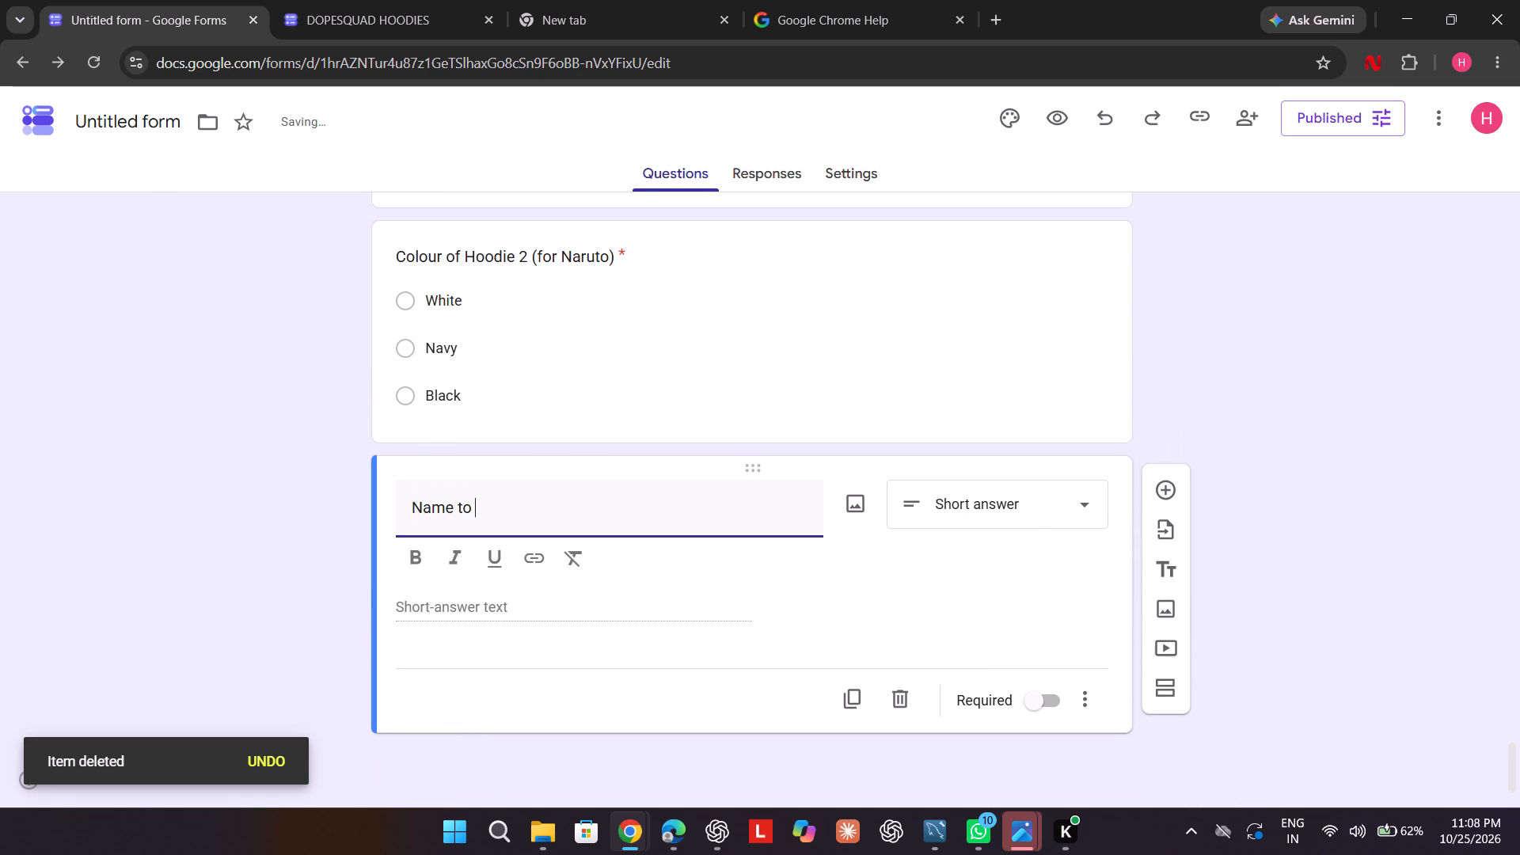
pyautogui.write('be printed on')
pyautogui.press('space')
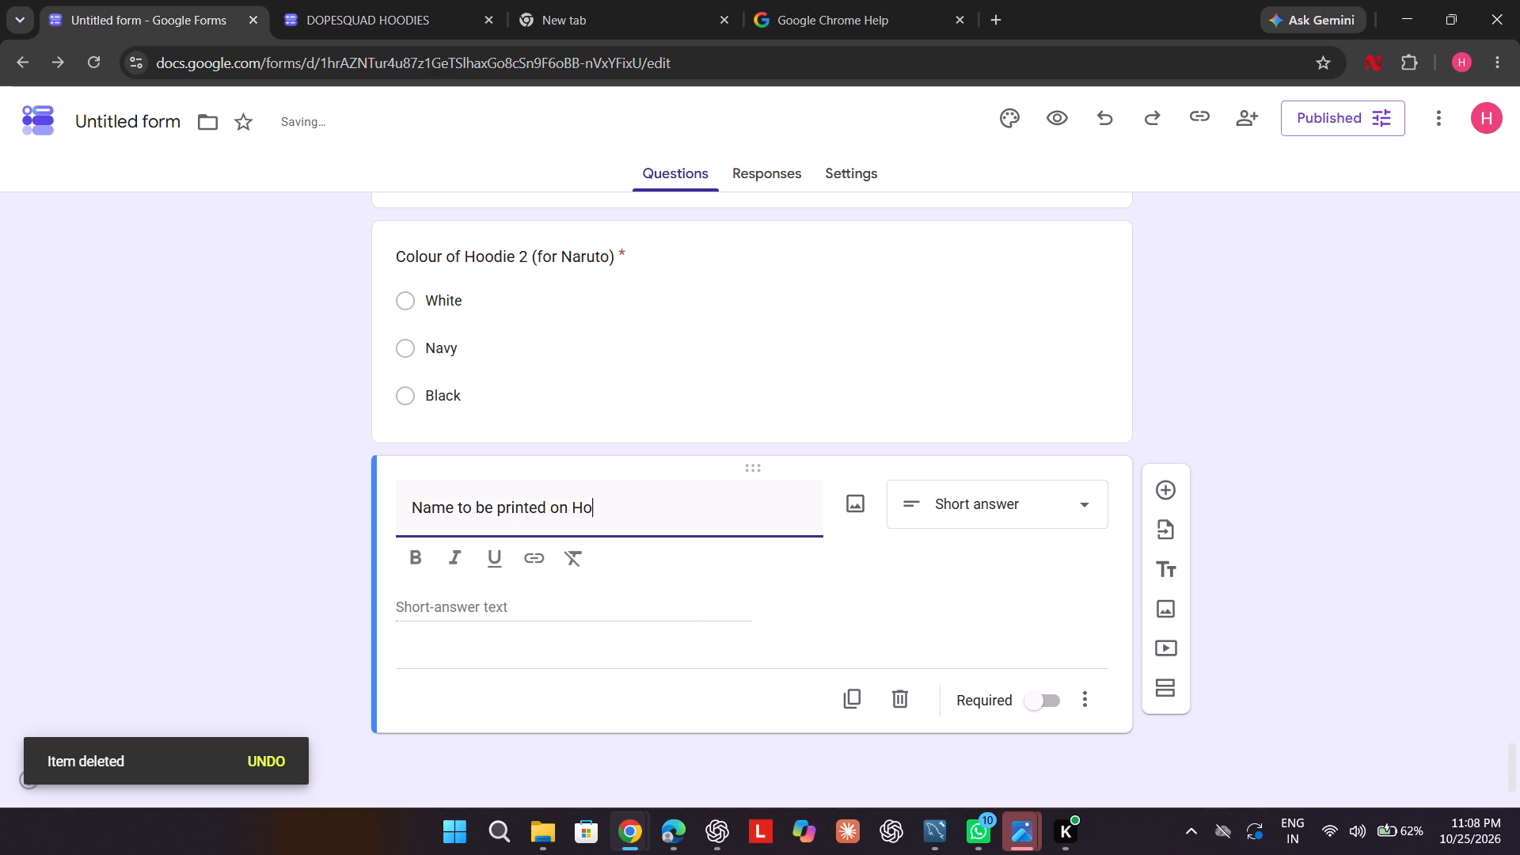
pyautogui.scroll(5, 1166, 404)
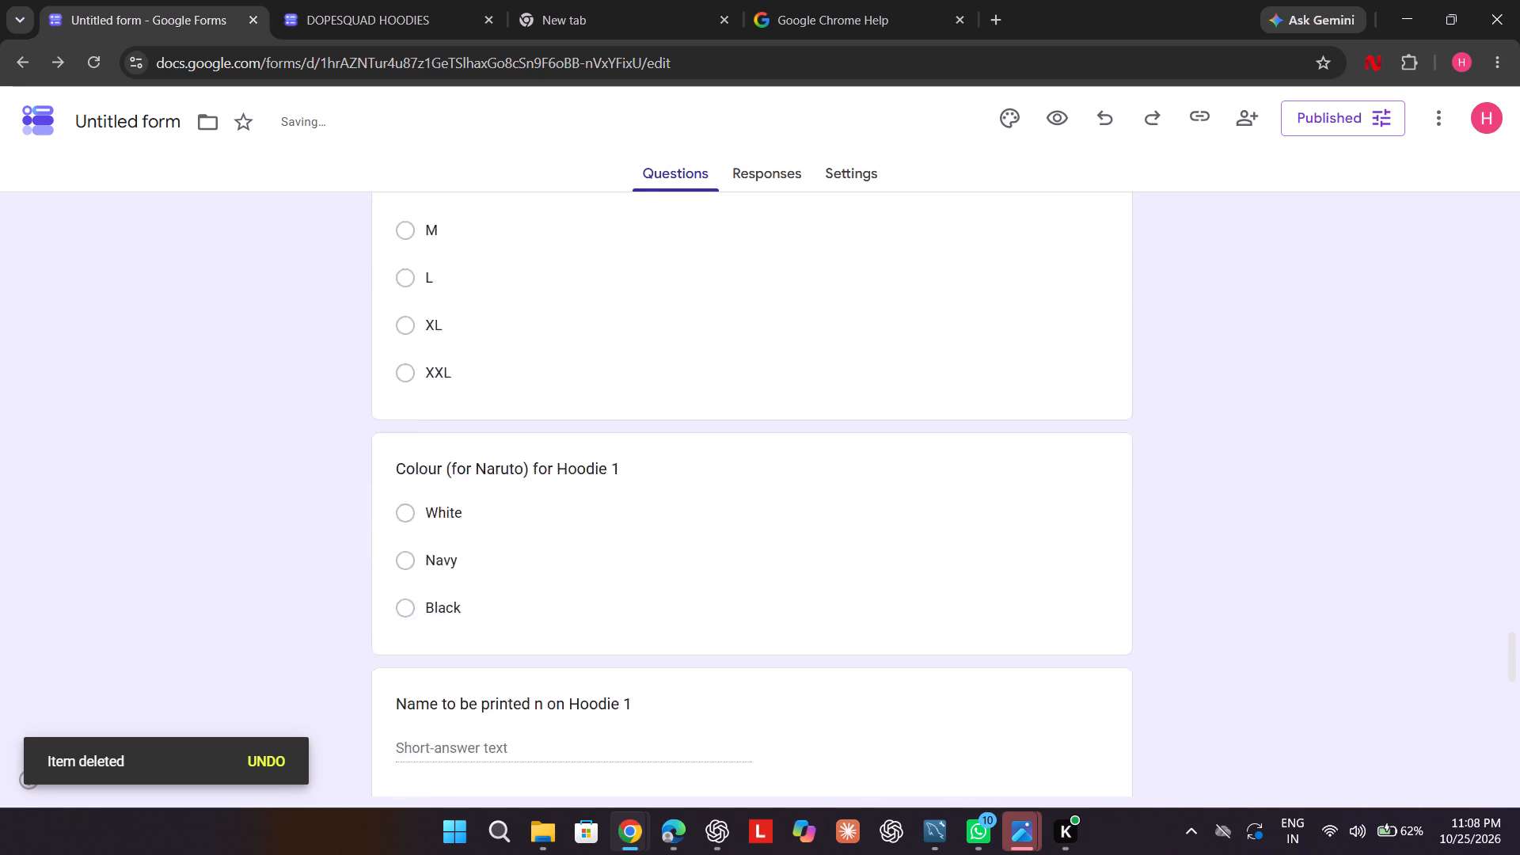
pyautogui.scroll(4, 1166, 404)
pyautogui.scroll(-15, 1166, 404)
pyautogui.scroll(-6, 1166, 404)
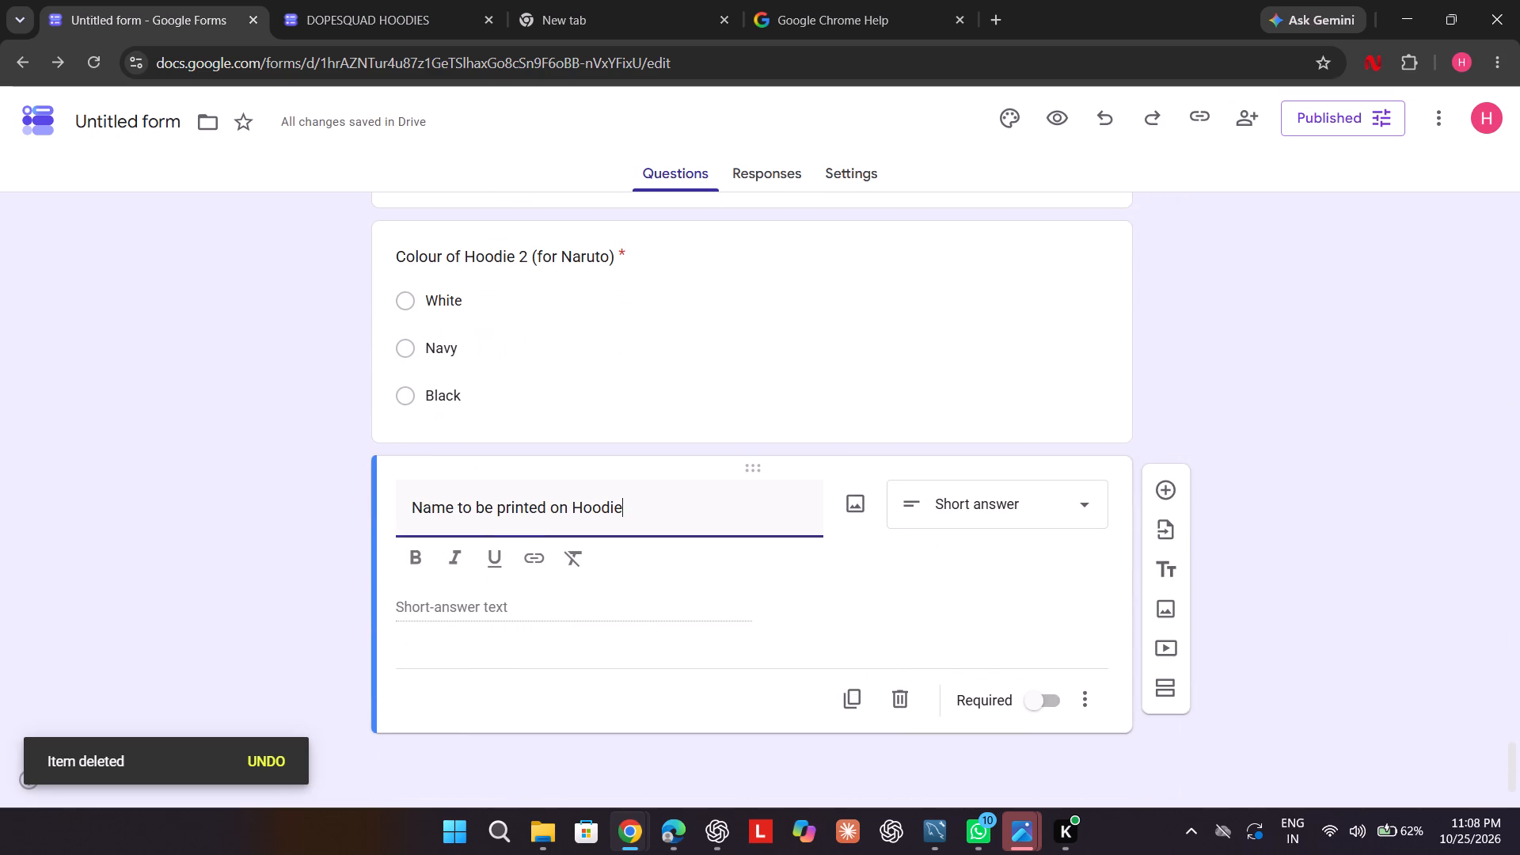
pyautogui.press('space')
pyautogui.write('2')
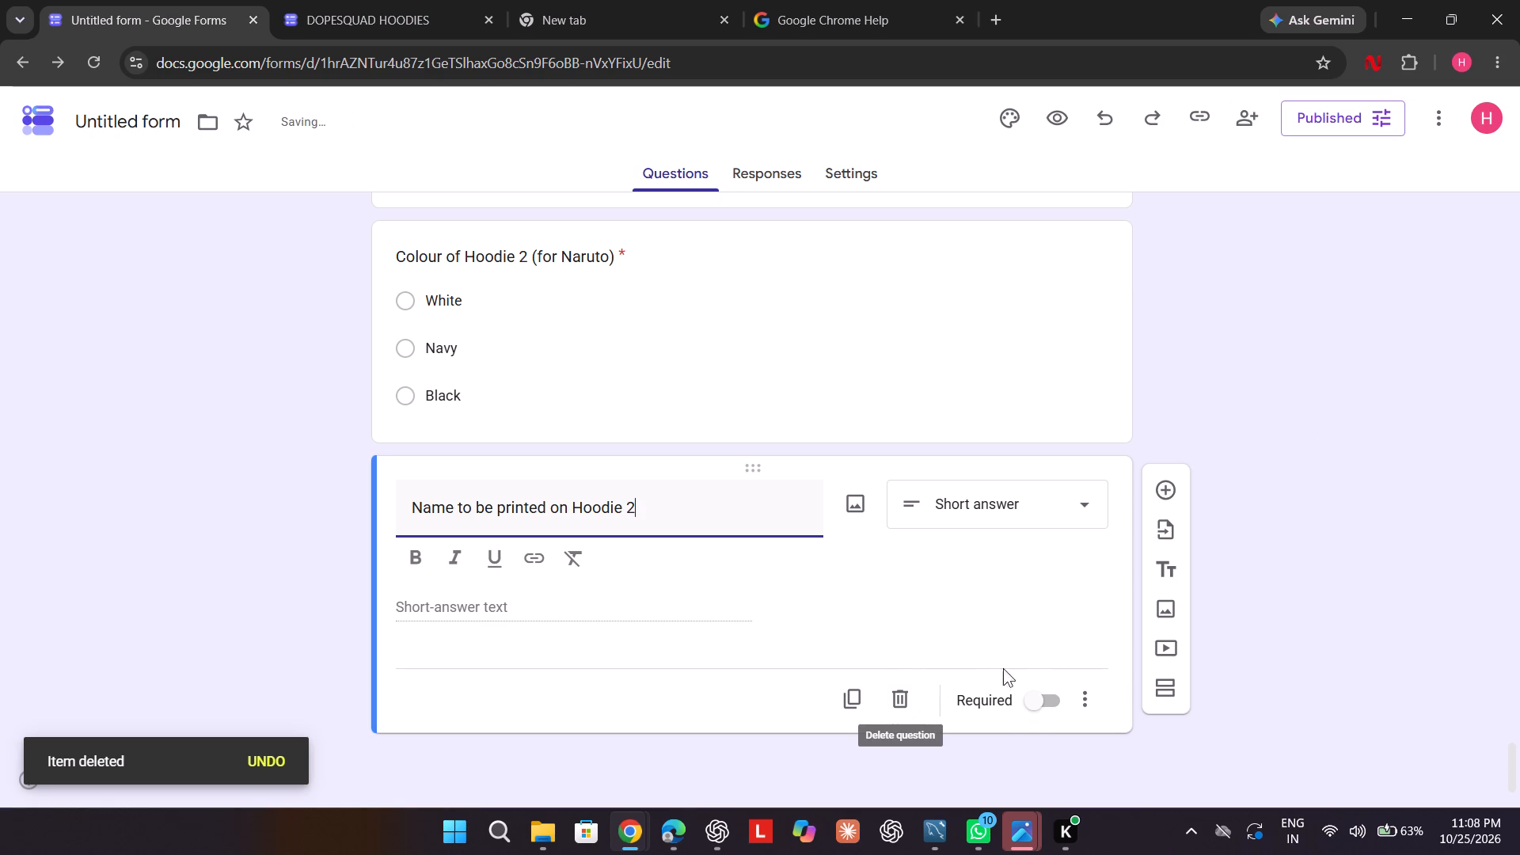
pyautogui.click(1036, 700)
# Add a fourth section after the Hoodie 2 printed-name question.
pyautogui.scroll(-1, 1036, 700)
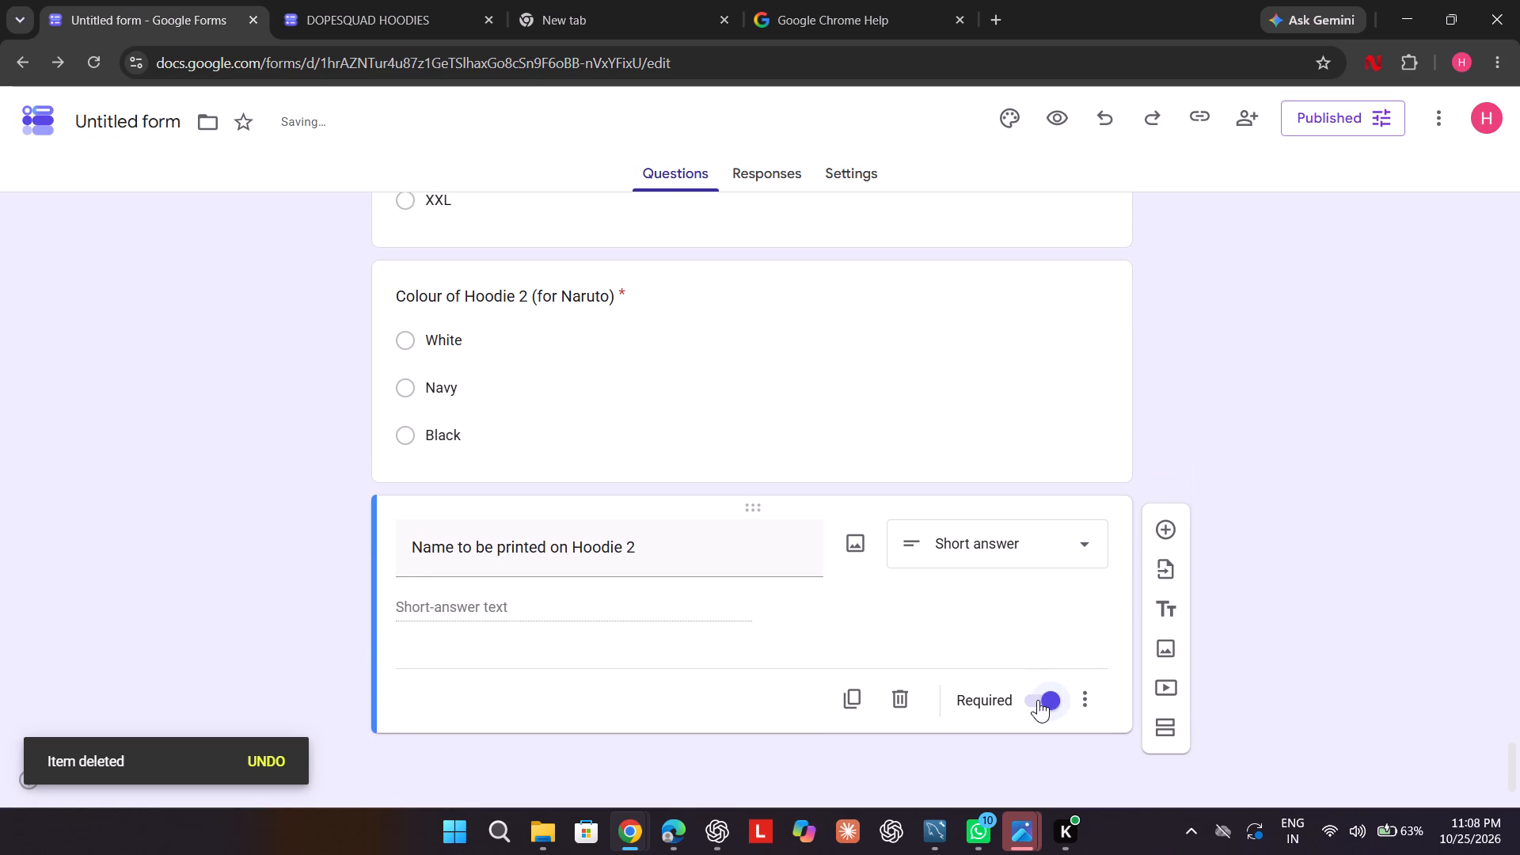
pyautogui.scroll(9, 1036, 700)
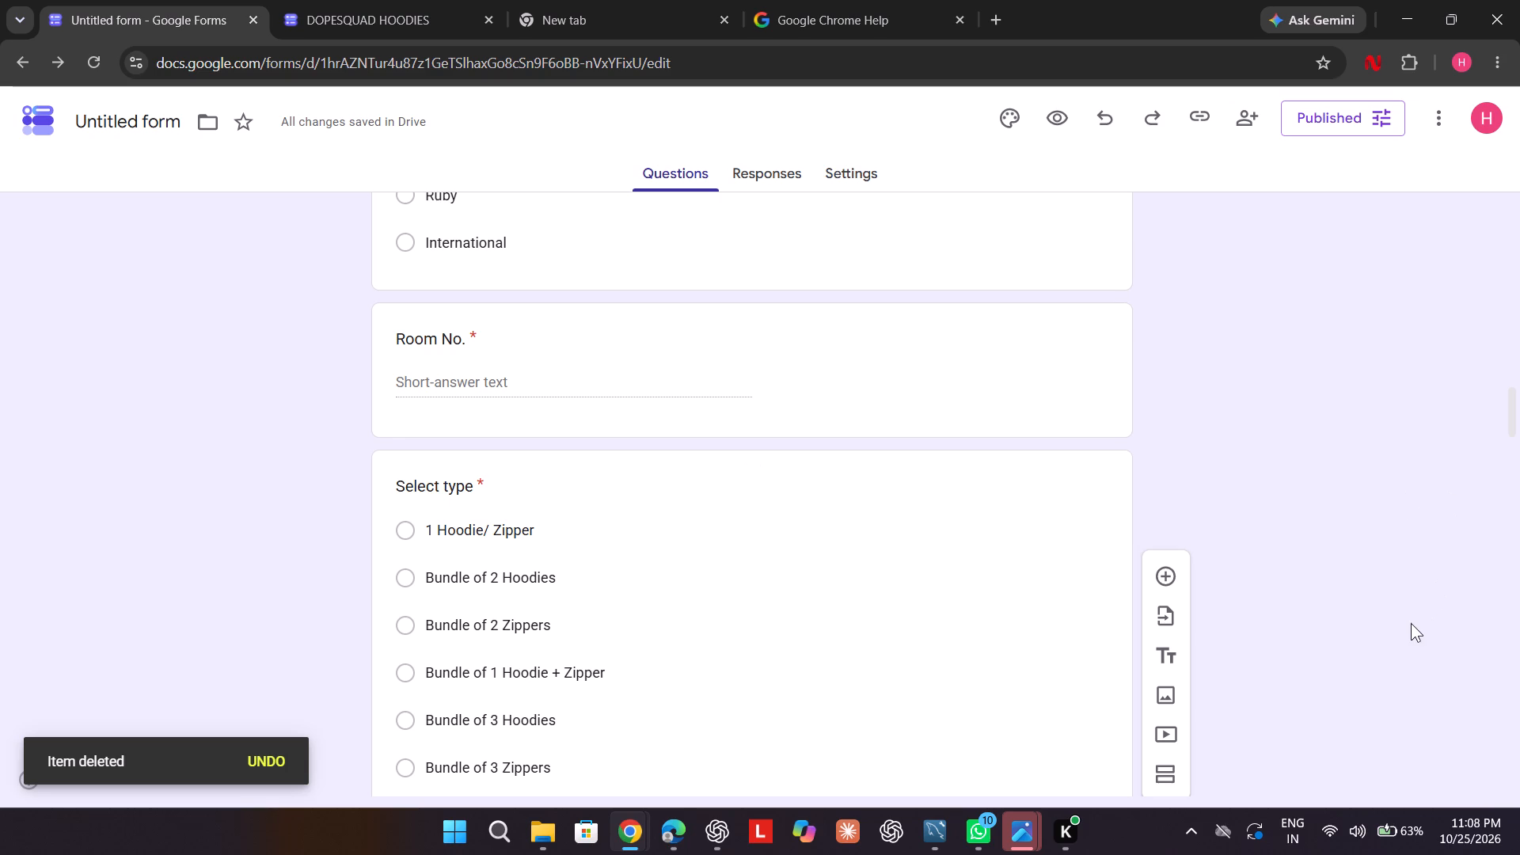
pyautogui.scroll(-17, 1411, 623)
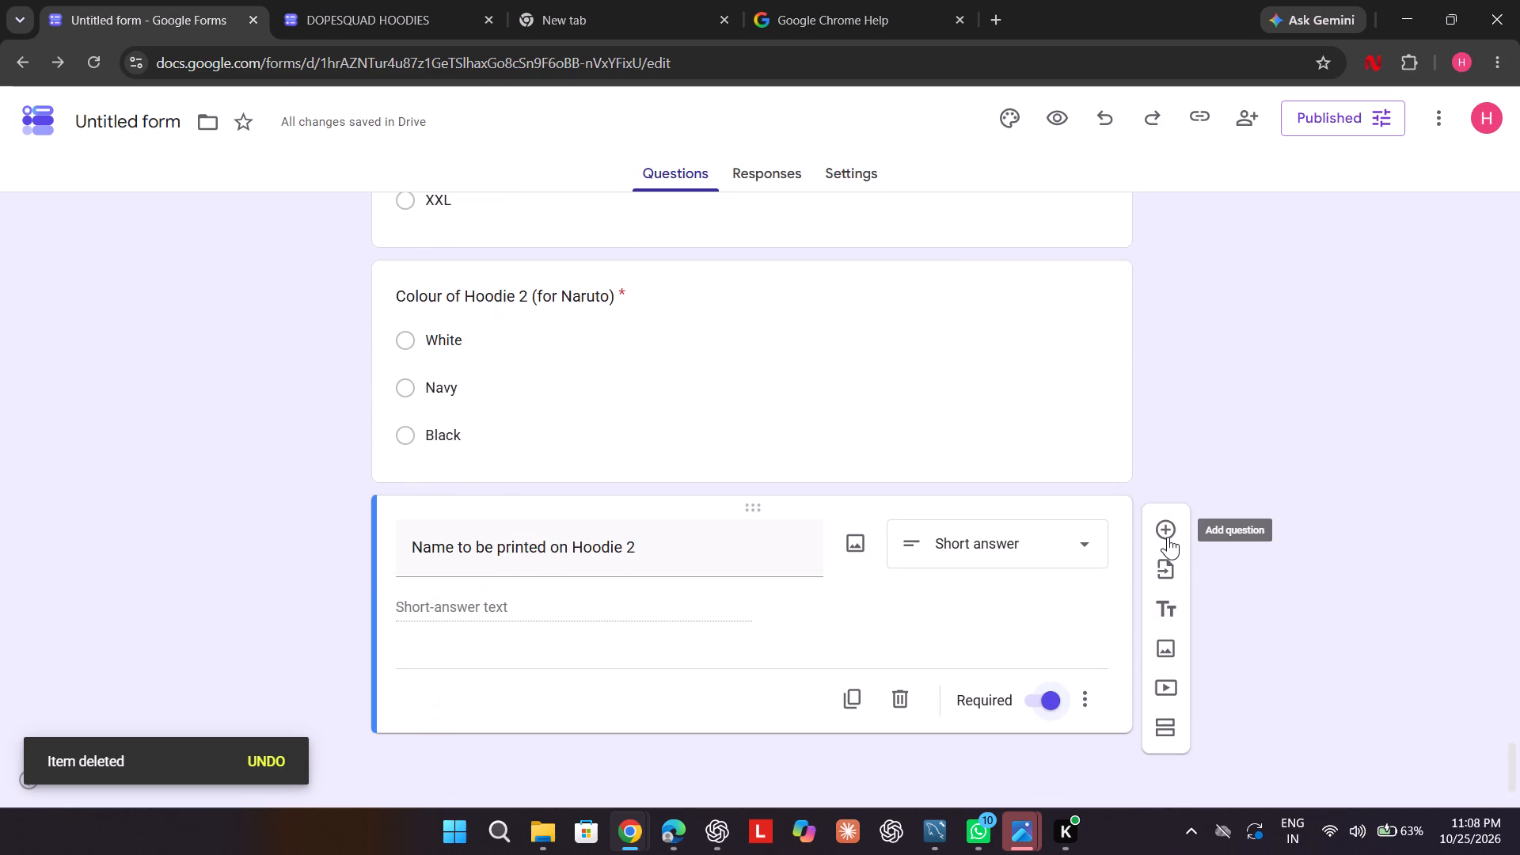
pyautogui.click(1169, 729)
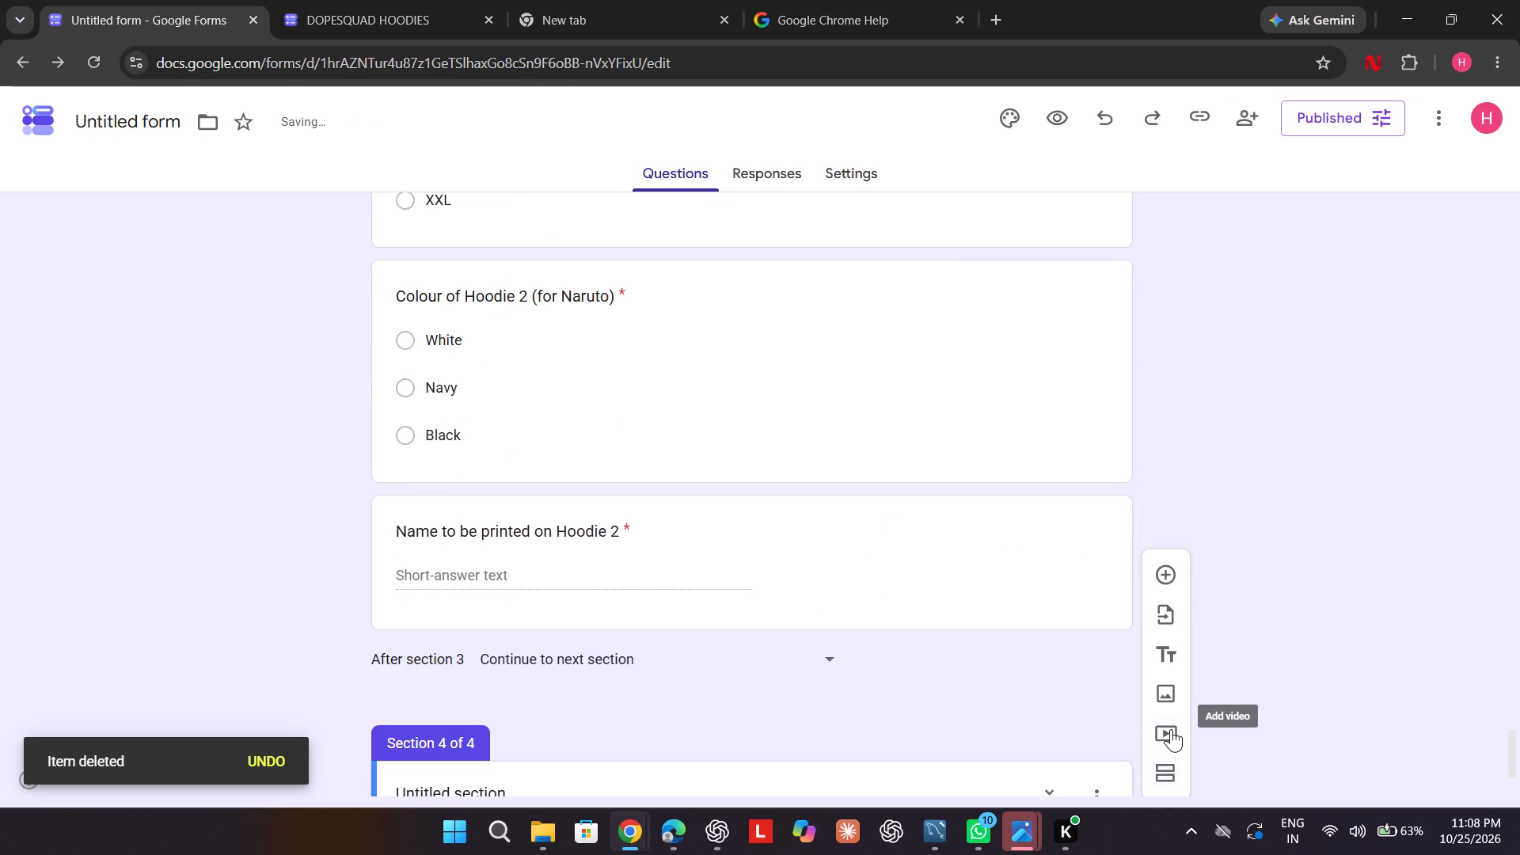
pyautogui.scroll(-1, 1169, 729)
pyautogui.scroll(-1, 1327, 642)
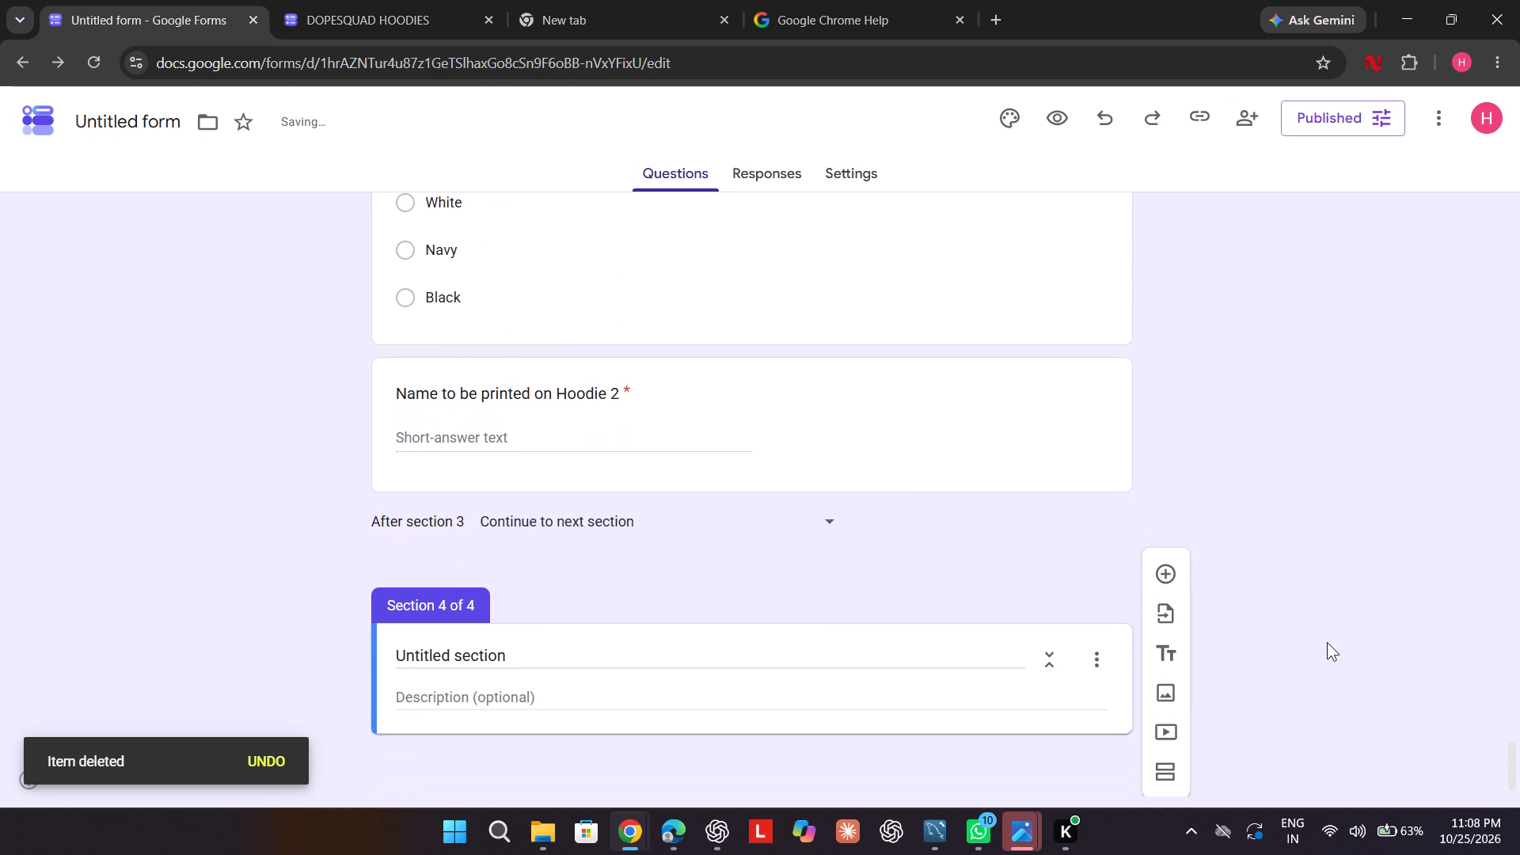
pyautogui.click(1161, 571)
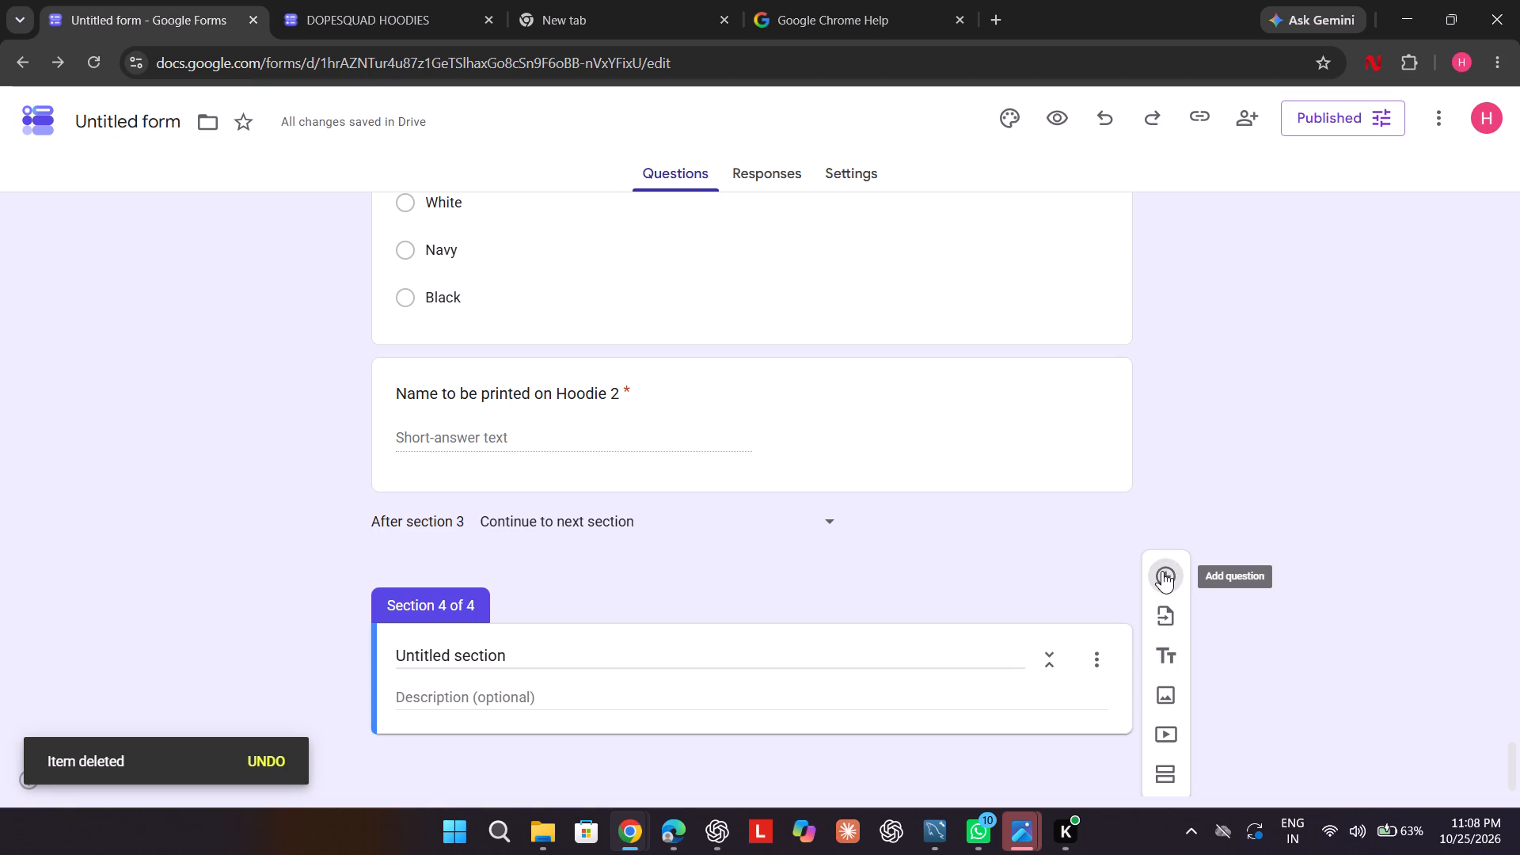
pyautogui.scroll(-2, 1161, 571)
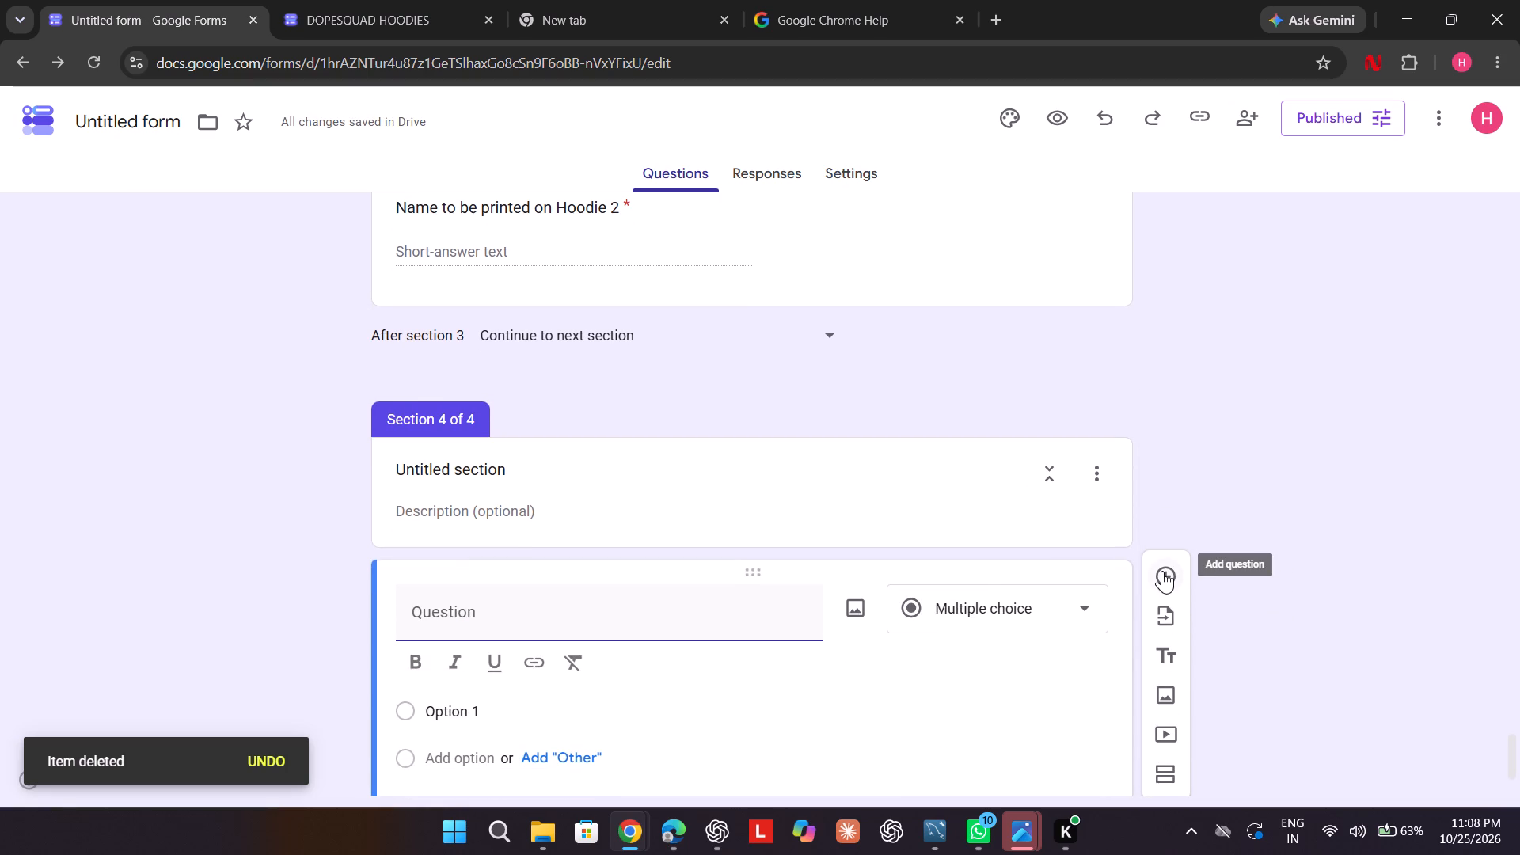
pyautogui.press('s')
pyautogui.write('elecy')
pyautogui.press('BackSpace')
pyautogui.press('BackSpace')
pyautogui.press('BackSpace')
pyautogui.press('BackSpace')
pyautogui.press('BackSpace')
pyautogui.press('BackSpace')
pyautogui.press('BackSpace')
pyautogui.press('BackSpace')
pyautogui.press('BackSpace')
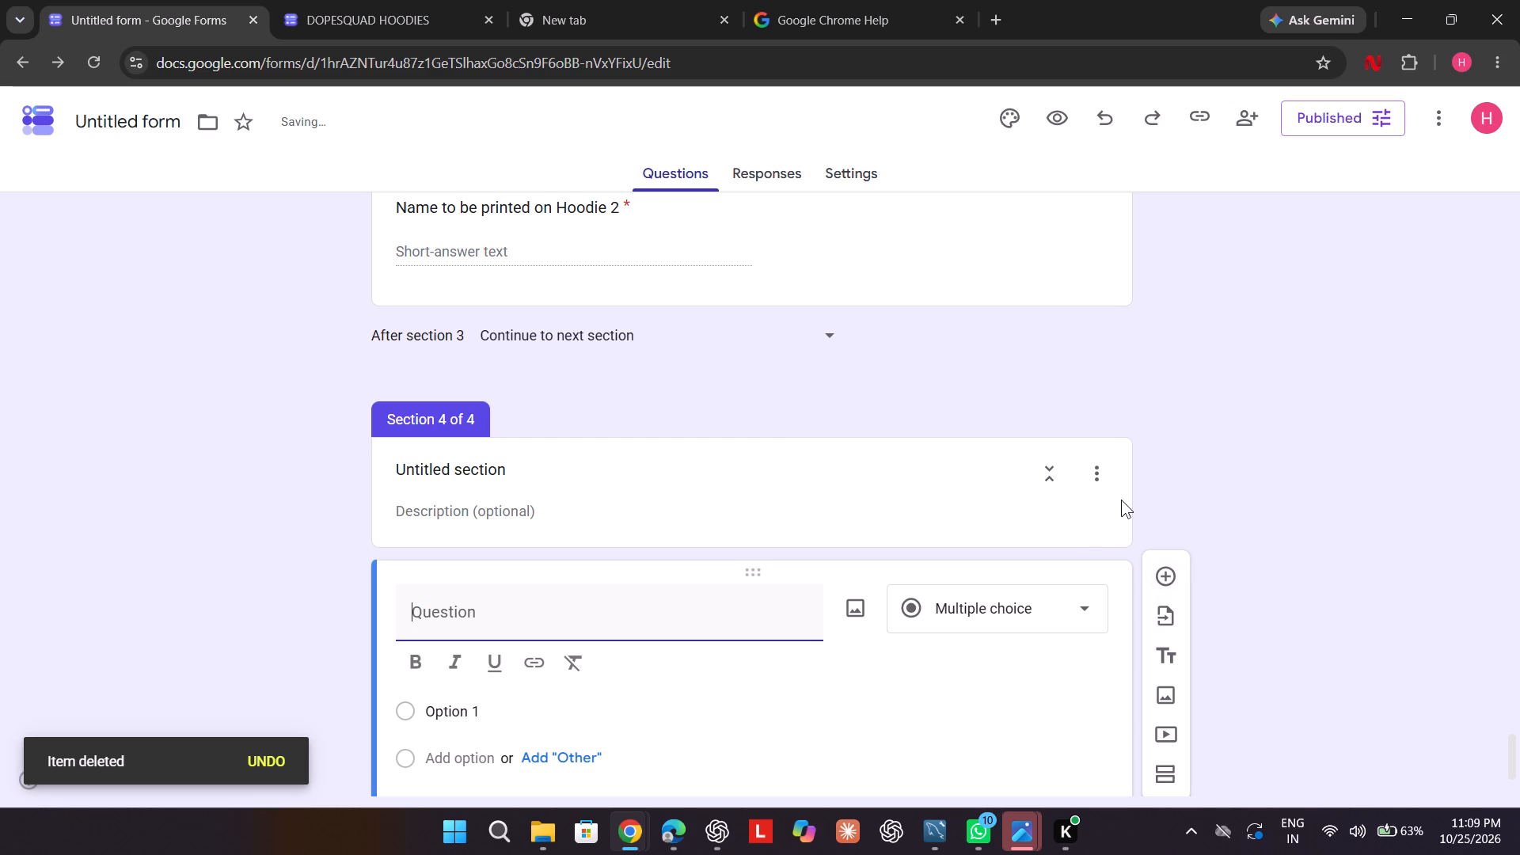
# Delete the untitled fourth section together with its blank question.
pyautogui.click(1102, 482)
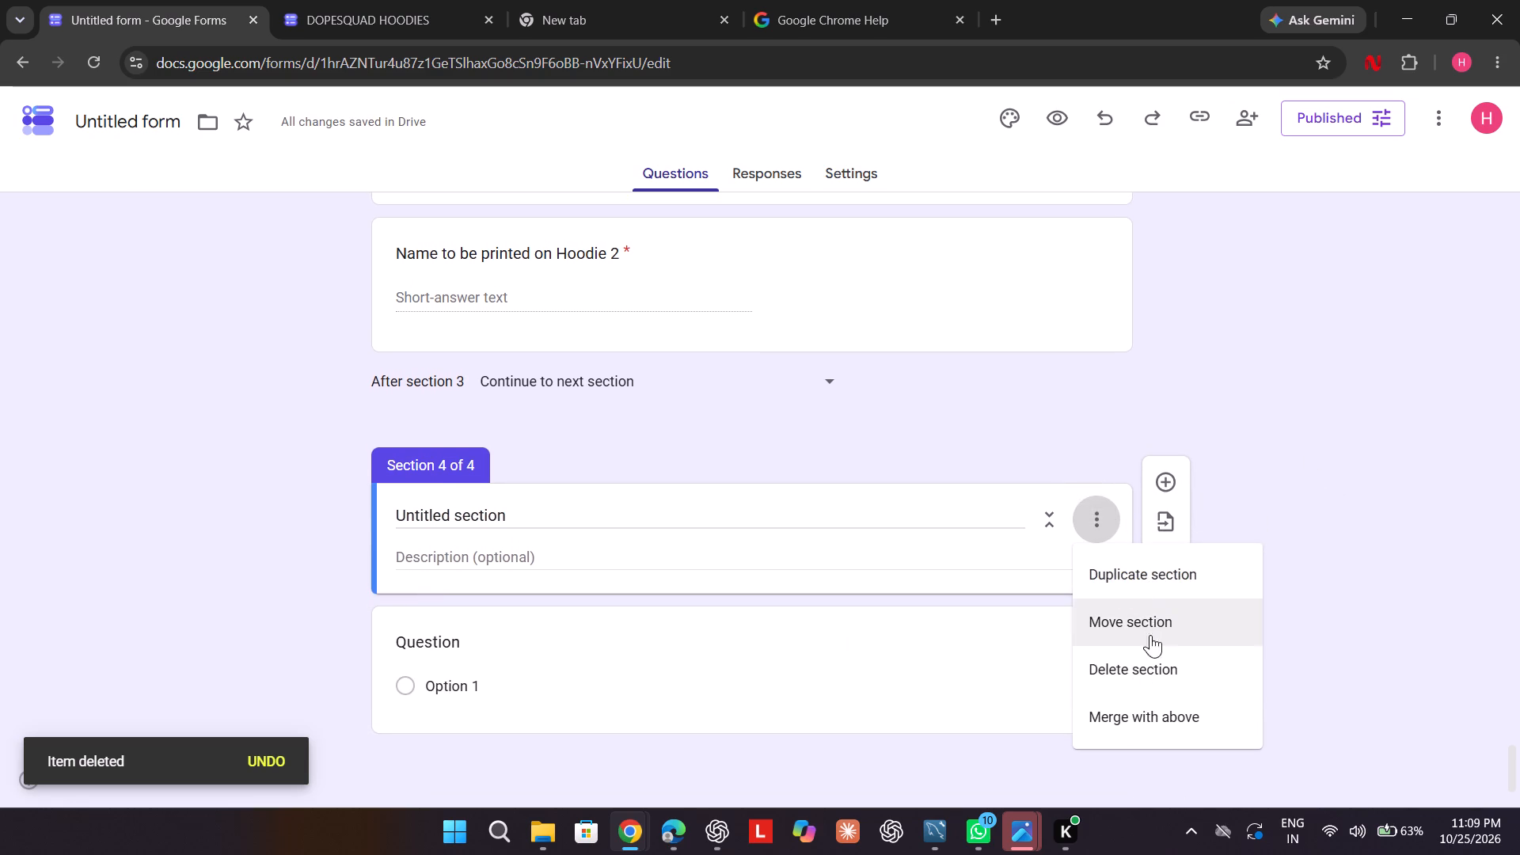
pyautogui.click(1148, 666)
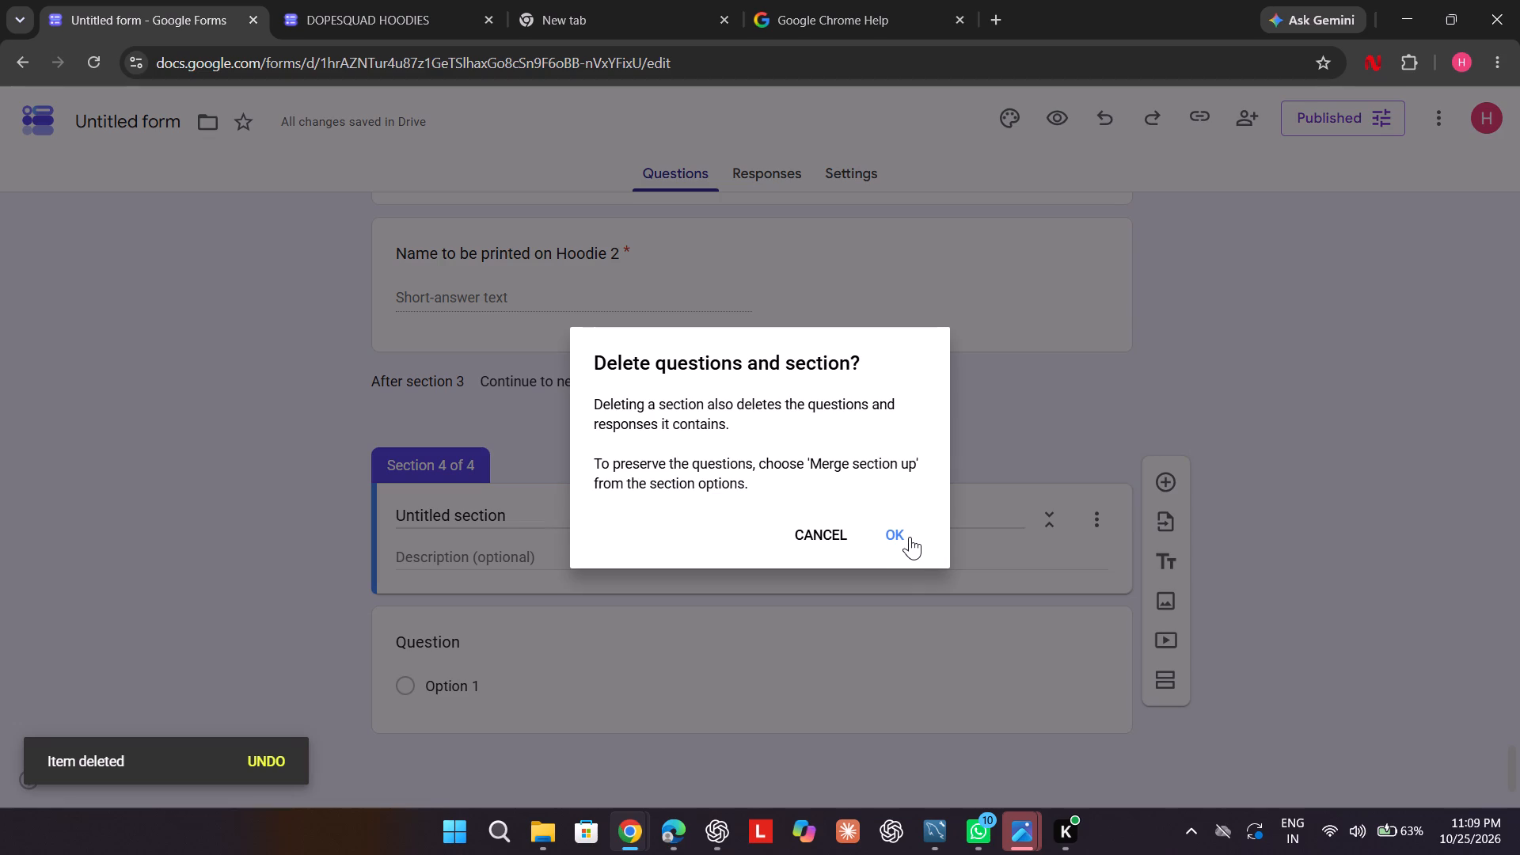
pyautogui.click(908, 537)
# Duplicate section 3, which holds the Hoodie 1 and Hoodie 2 questions.
pyautogui.scroll(2, 908, 537)
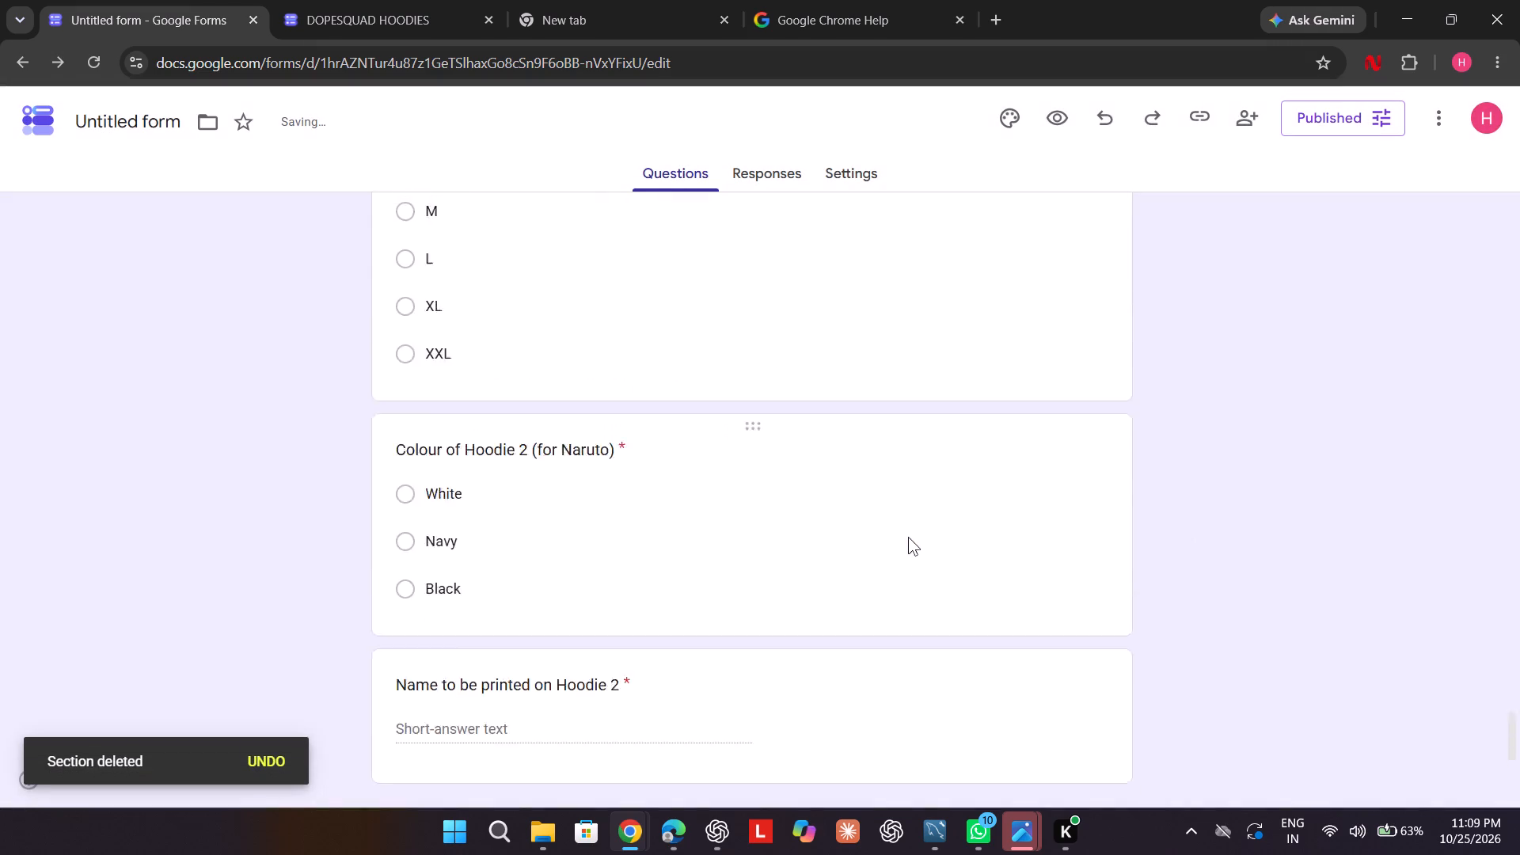
pyautogui.scroll(6, 908, 537)
pyautogui.scroll(-3, 908, 537)
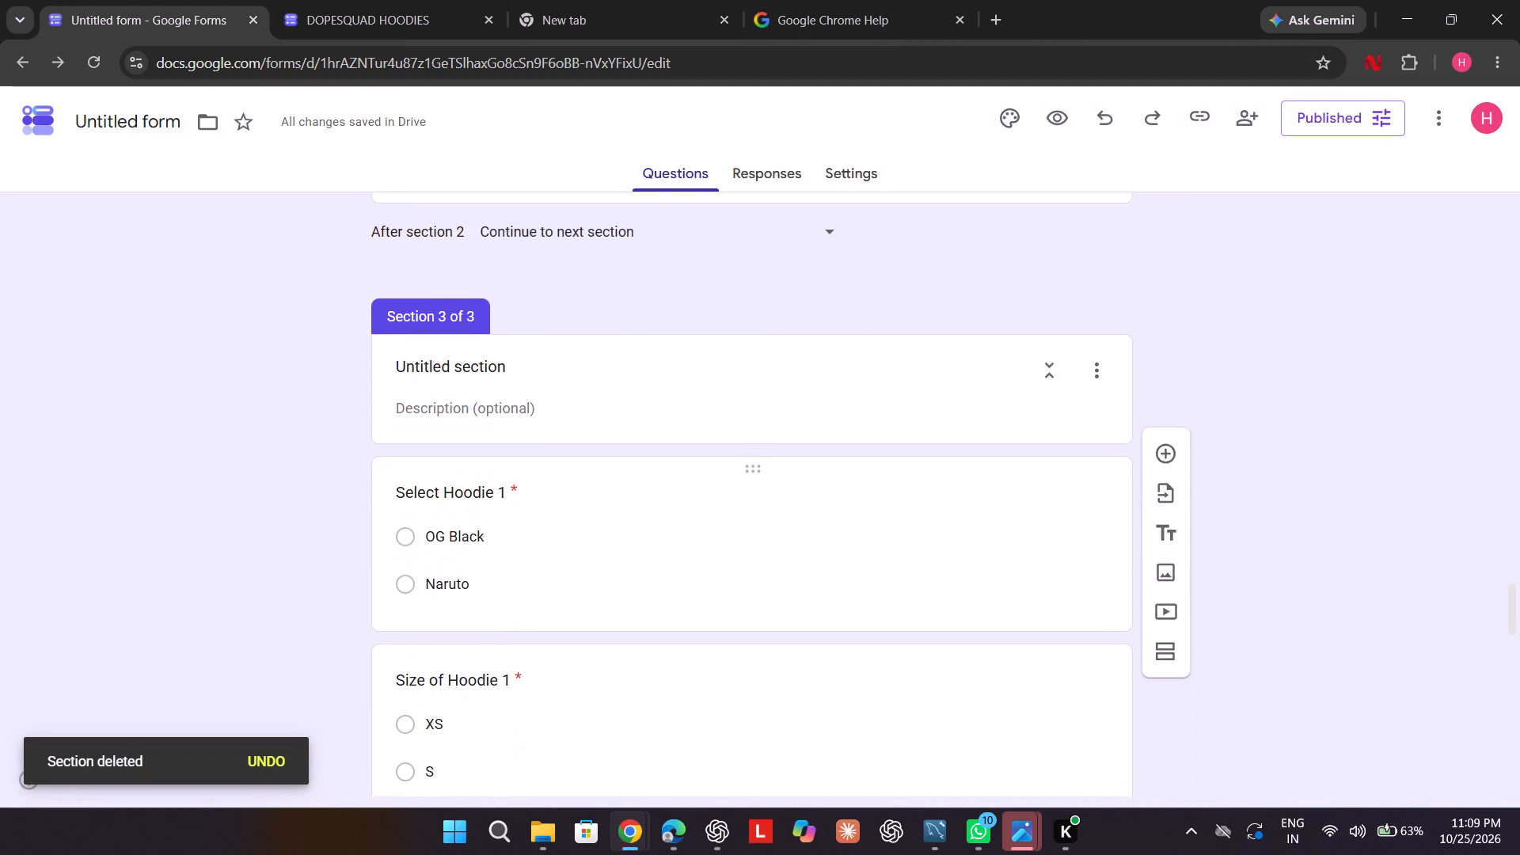
pyautogui.click(1098, 364)
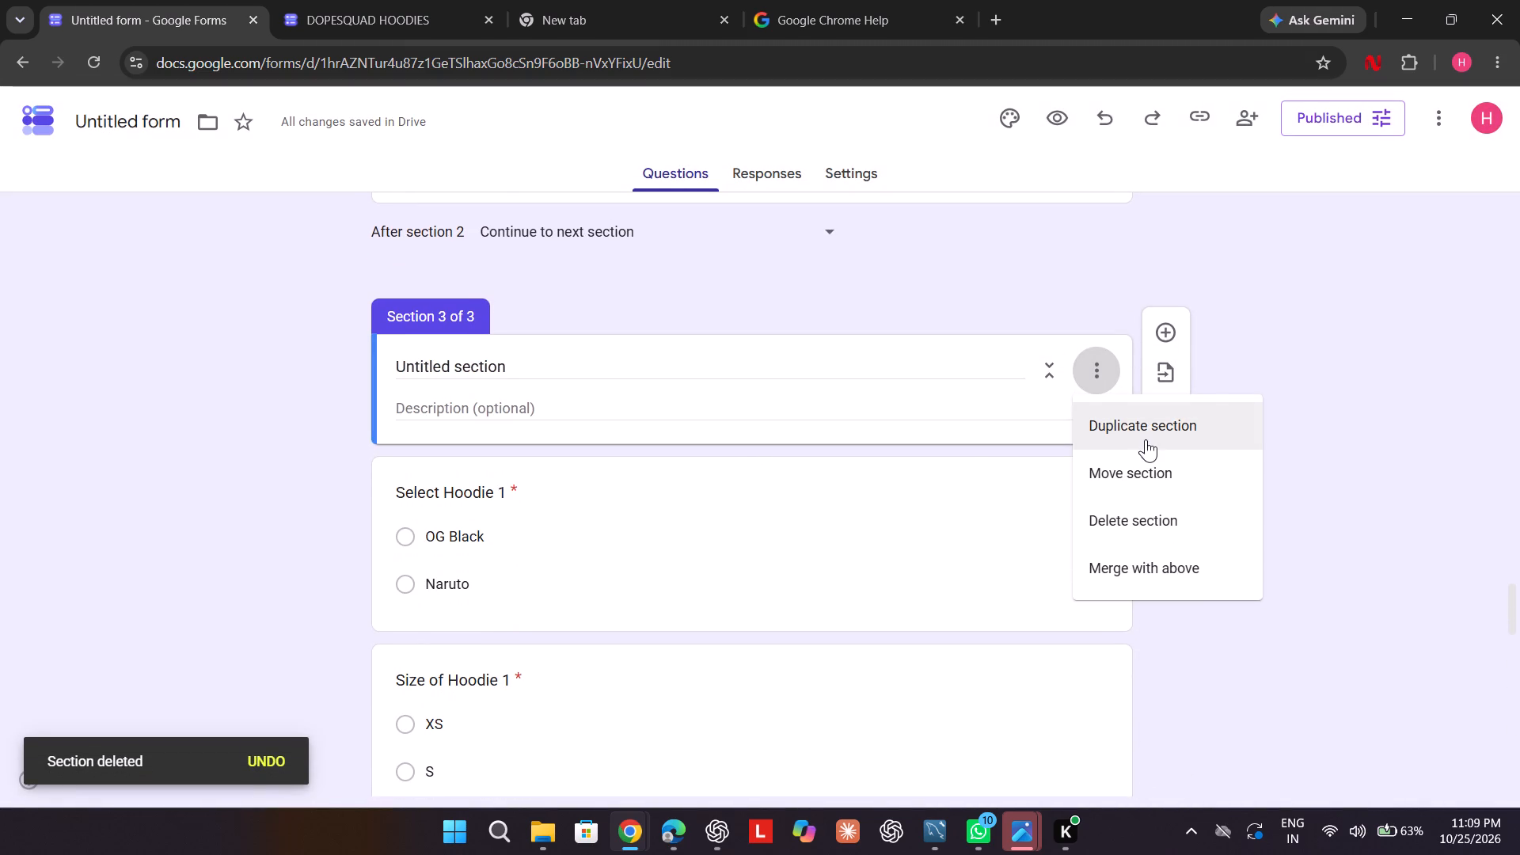
pyautogui.click(1144, 439)
# Retitle the "Select Hoodie 1" question in section 4 as "Select Zipper 1".
pyautogui.scroll(-8, 1144, 439)
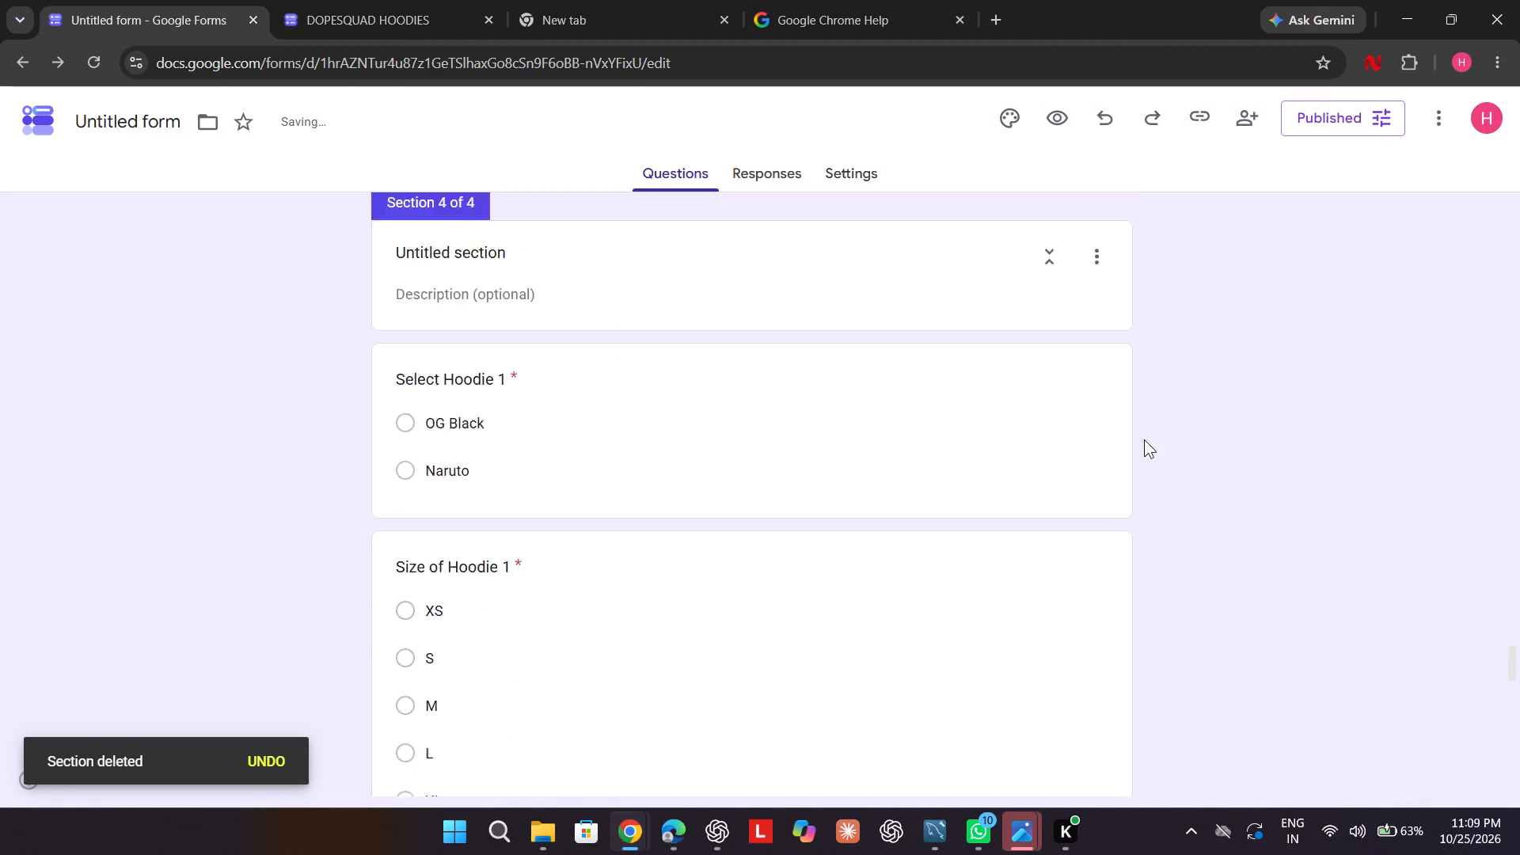
pyautogui.scroll(6, 1144, 439)
pyautogui.scroll(-1, 721, 595)
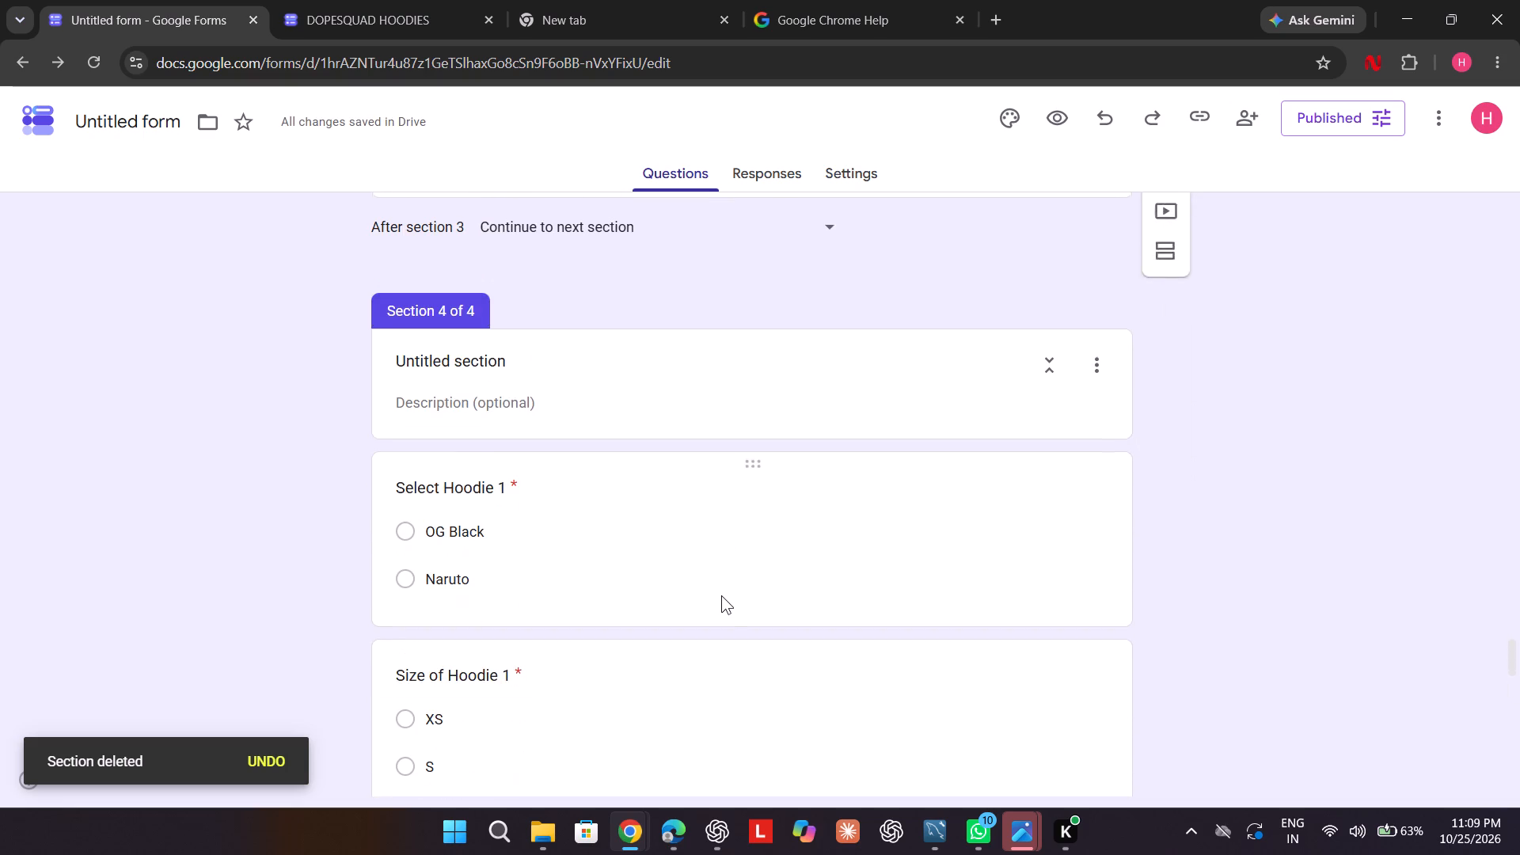
pyautogui.scroll(-1, 721, 595)
pyautogui.doubleClick(473, 477)
pyautogui.click(473, 477)
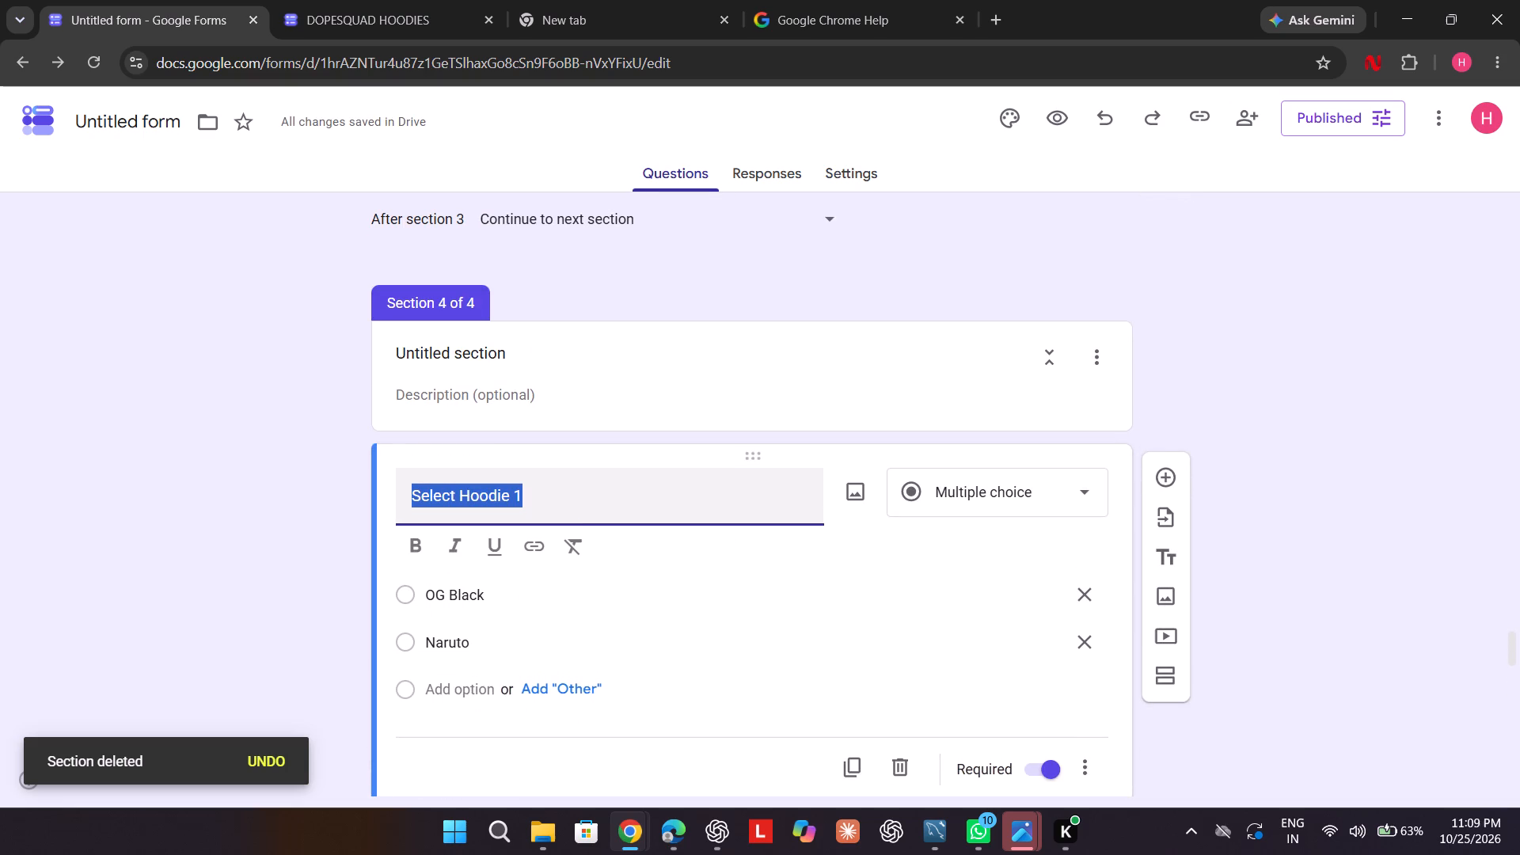
pyautogui.click(486, 482)
pyautogui.click(508, 491)
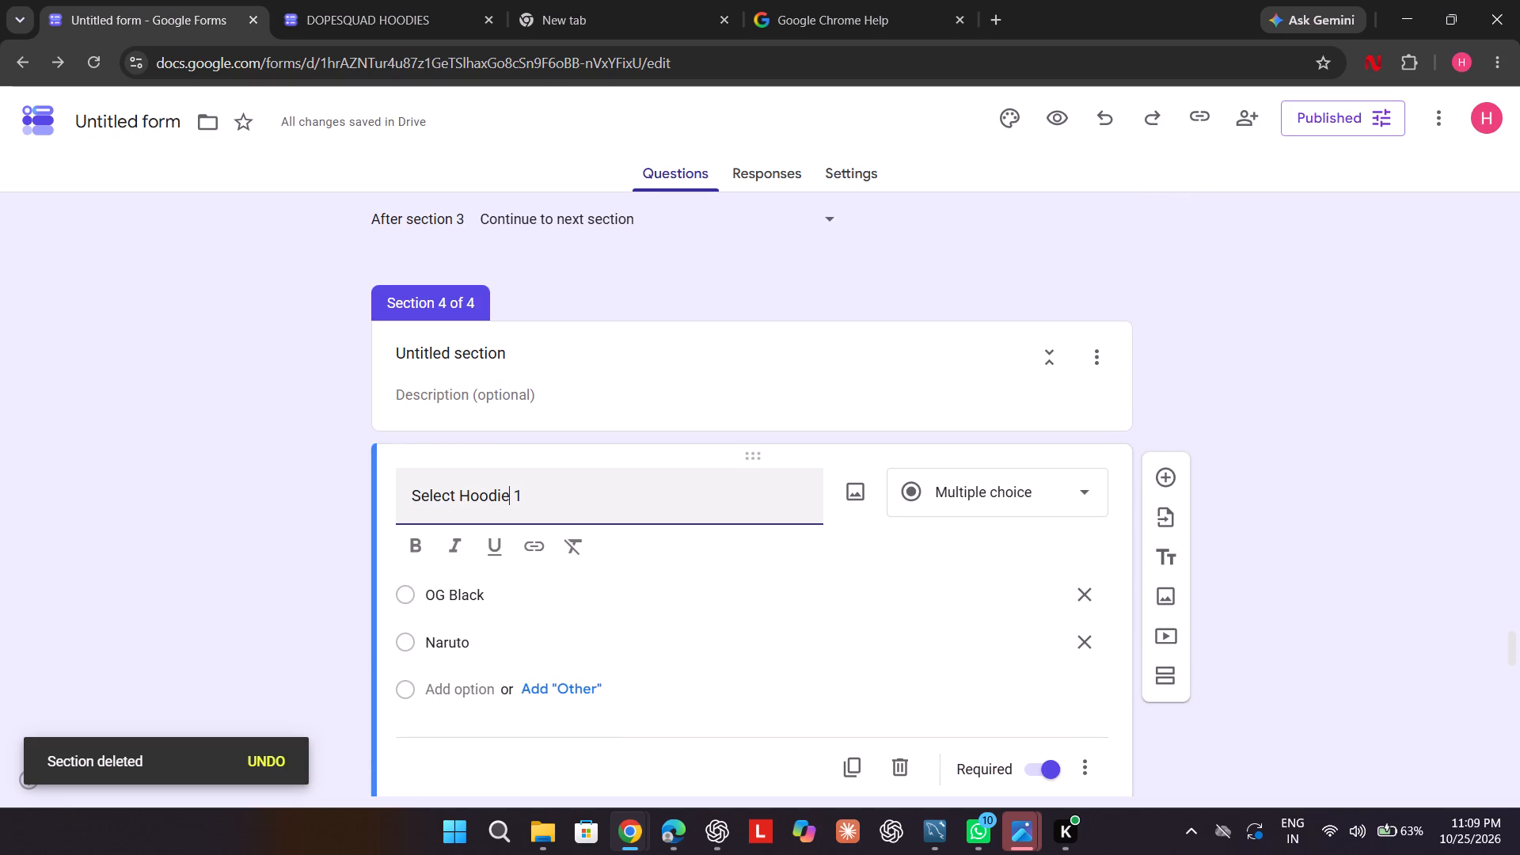
pyautogui.press('BackSpace')
pyautogui.press('BackSpace')
pyautogui.press('BackSpace')
pyautogui.press('BackSpace')
pyautogui.press('BackSpace')
pyautogui.press('BackSpace')
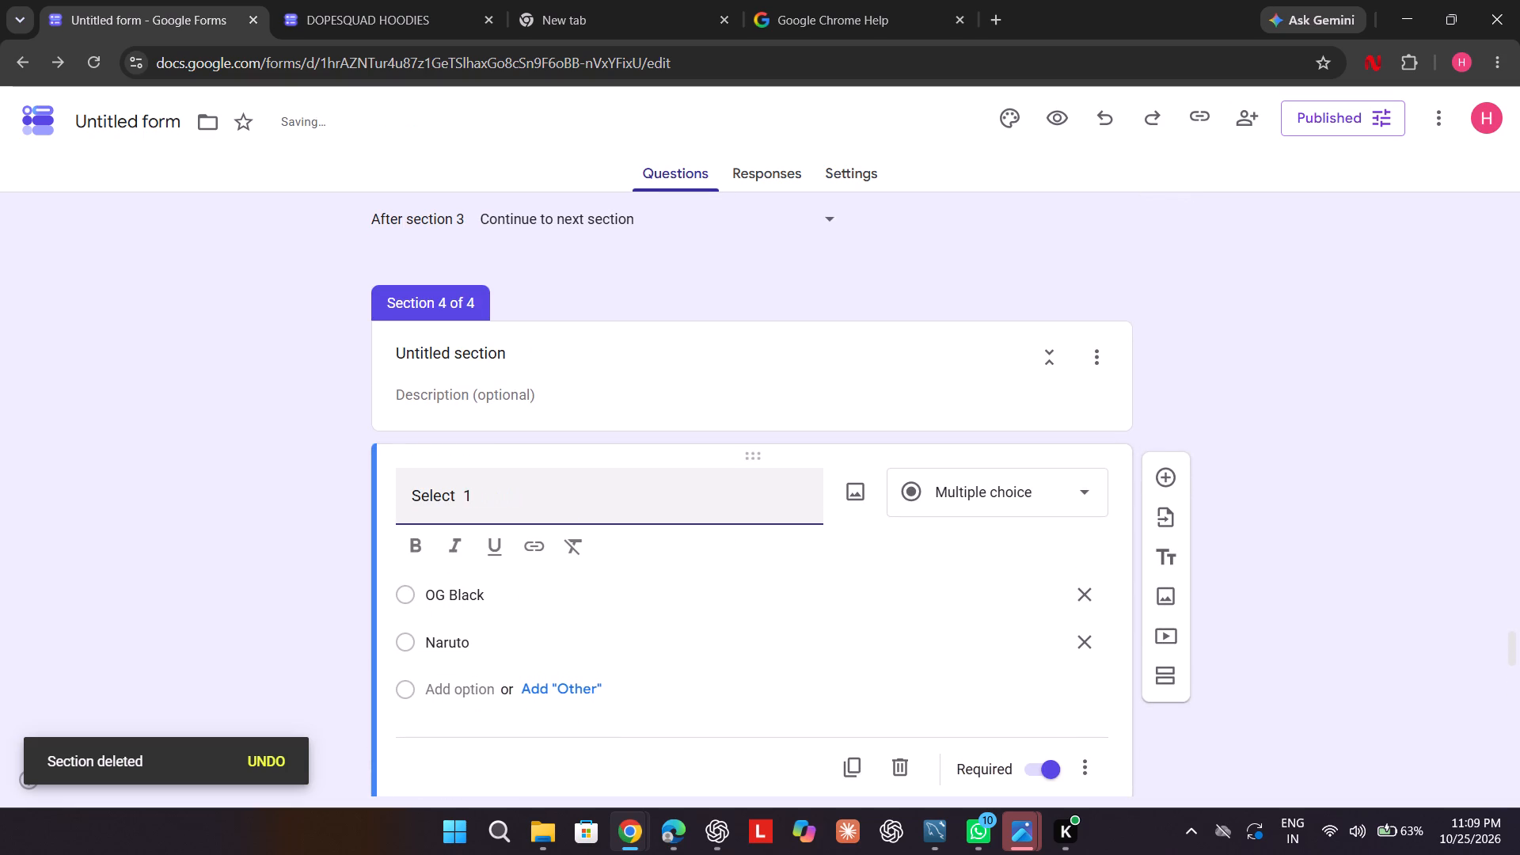
pyautogui.press('z')
pyautogui.write('ipper')
# Retitle the "Size of Hoodie 1" question in section 4 as "Size of Zipper 1".
pyautogui.scroll(-1, 508, 491)
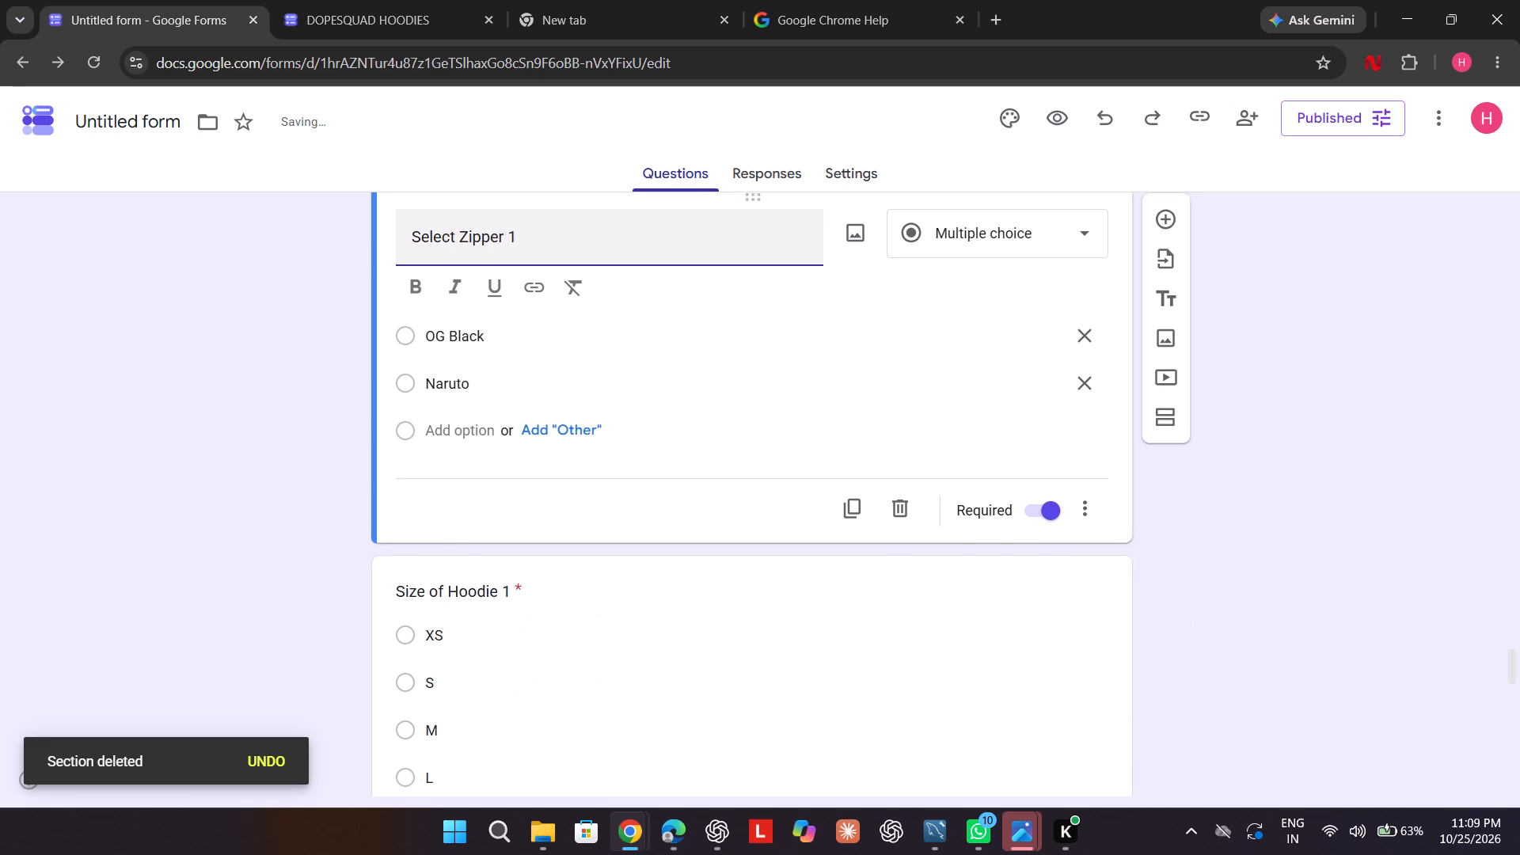
pyautogui.scroll(-1, 508, 491)
pyautogui.click(456, 486)
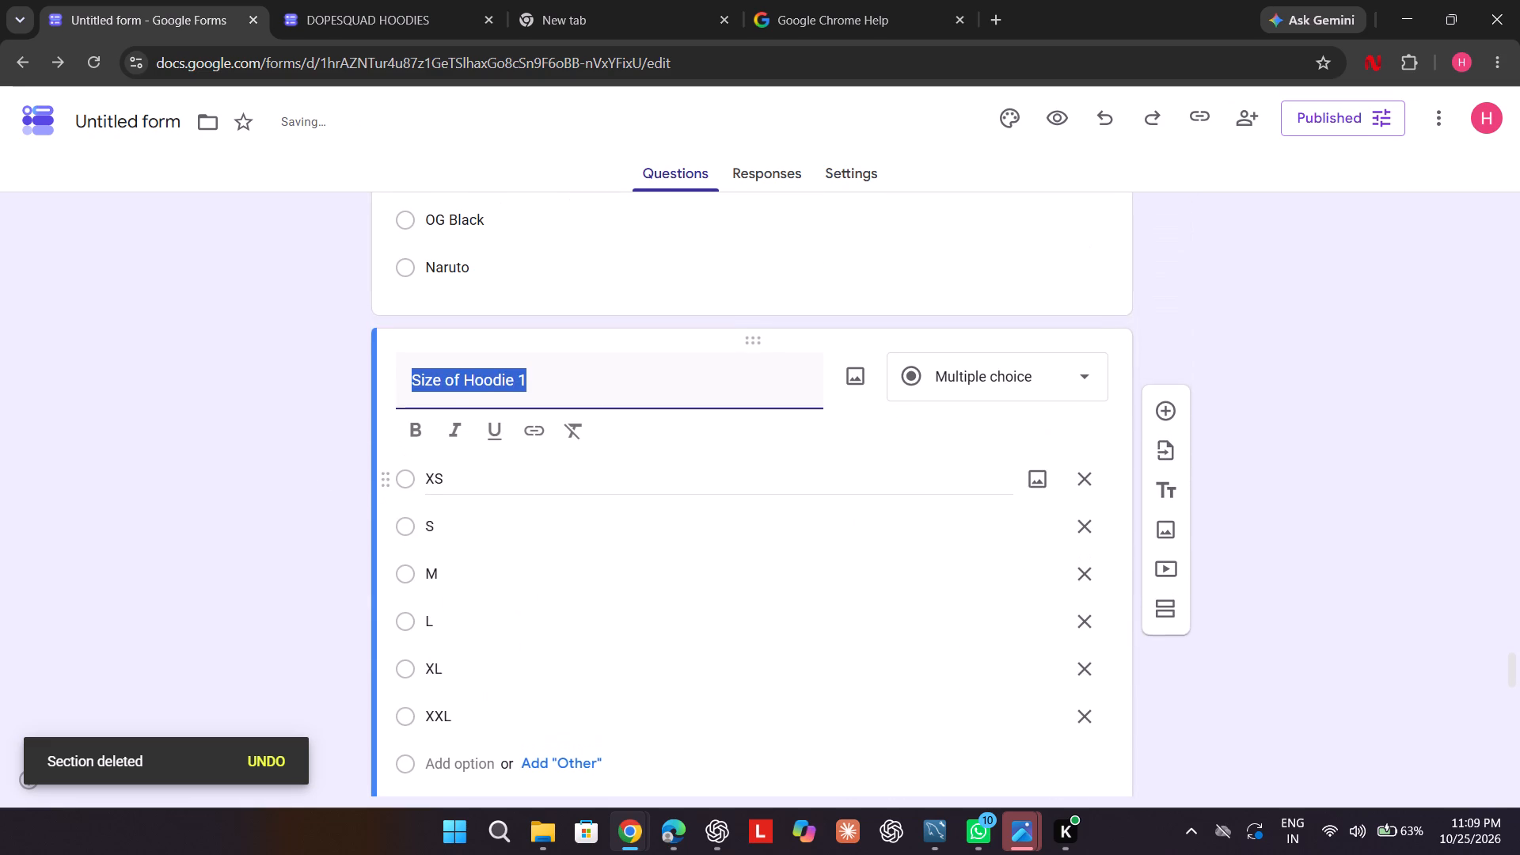
pyautogui.click(507, 374)
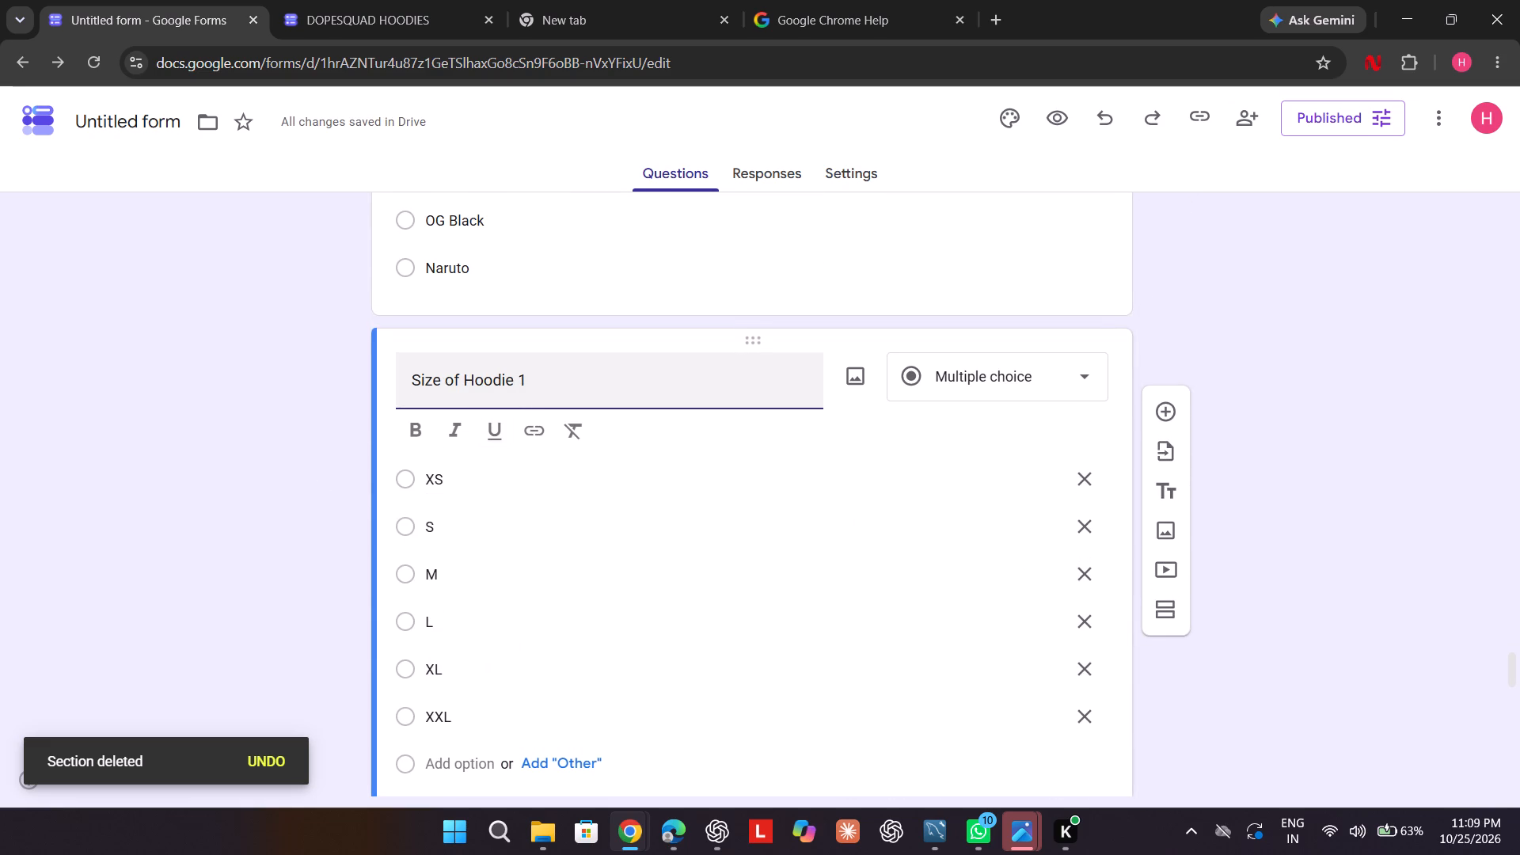
pyautogui.click(515, 377)
pyautogui.press('BackSpace')
pyautogui.press('BackSpace')
pyautogui.press('BackSpace')
pyautogui.press('BackSpace')
pyautogui.press('BackSpace')
pyautogui.press('BackSpace')
pyautogui.press('z')
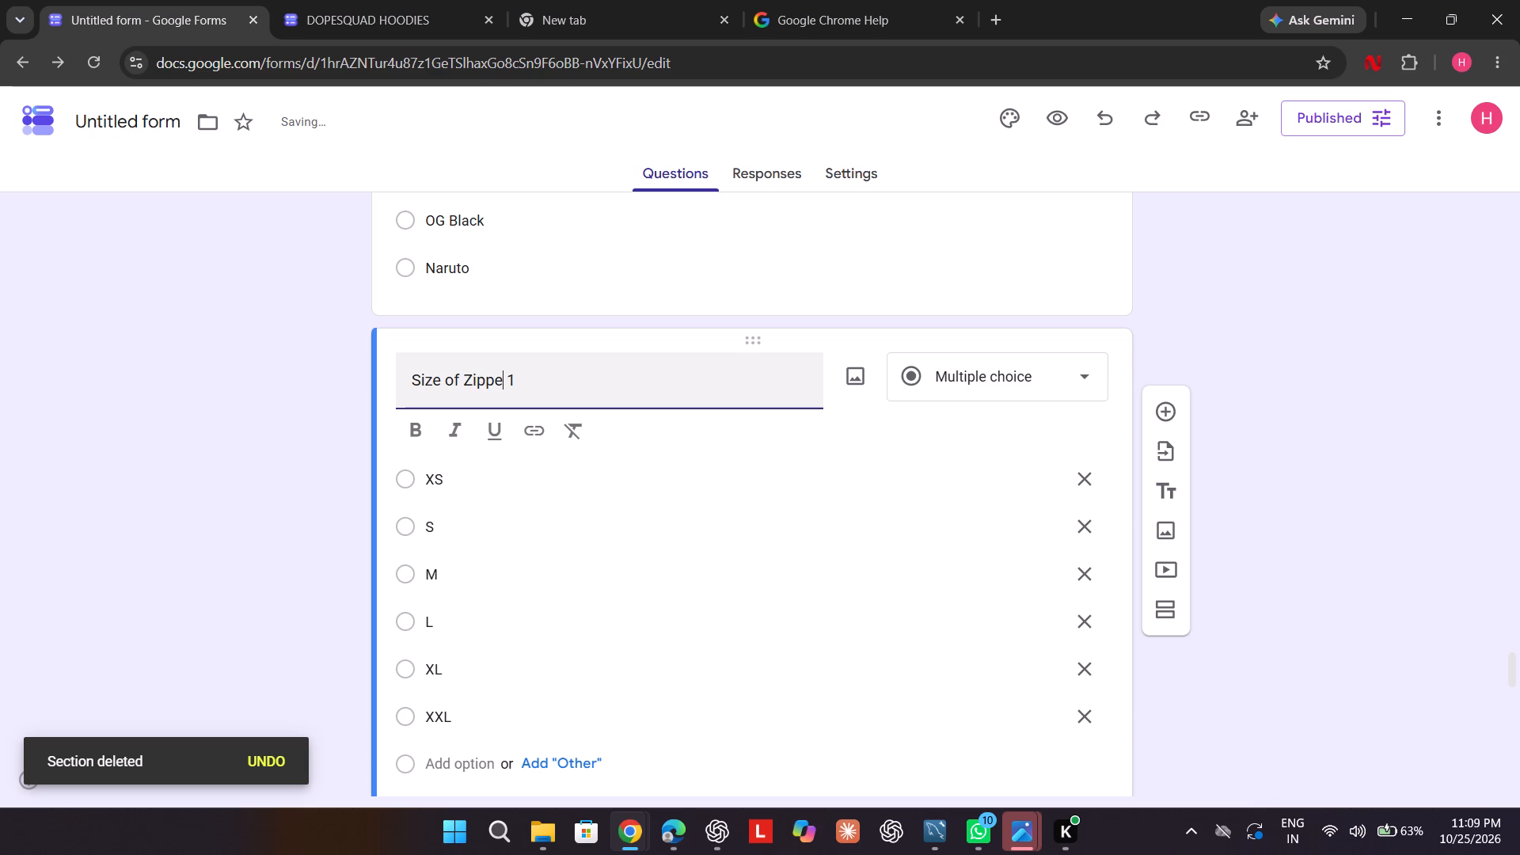
# Retitle section 4's first colour question as "Colour (for Naruto) for Zipper 1".
pyautogui.scroll(-3, 515, 377)
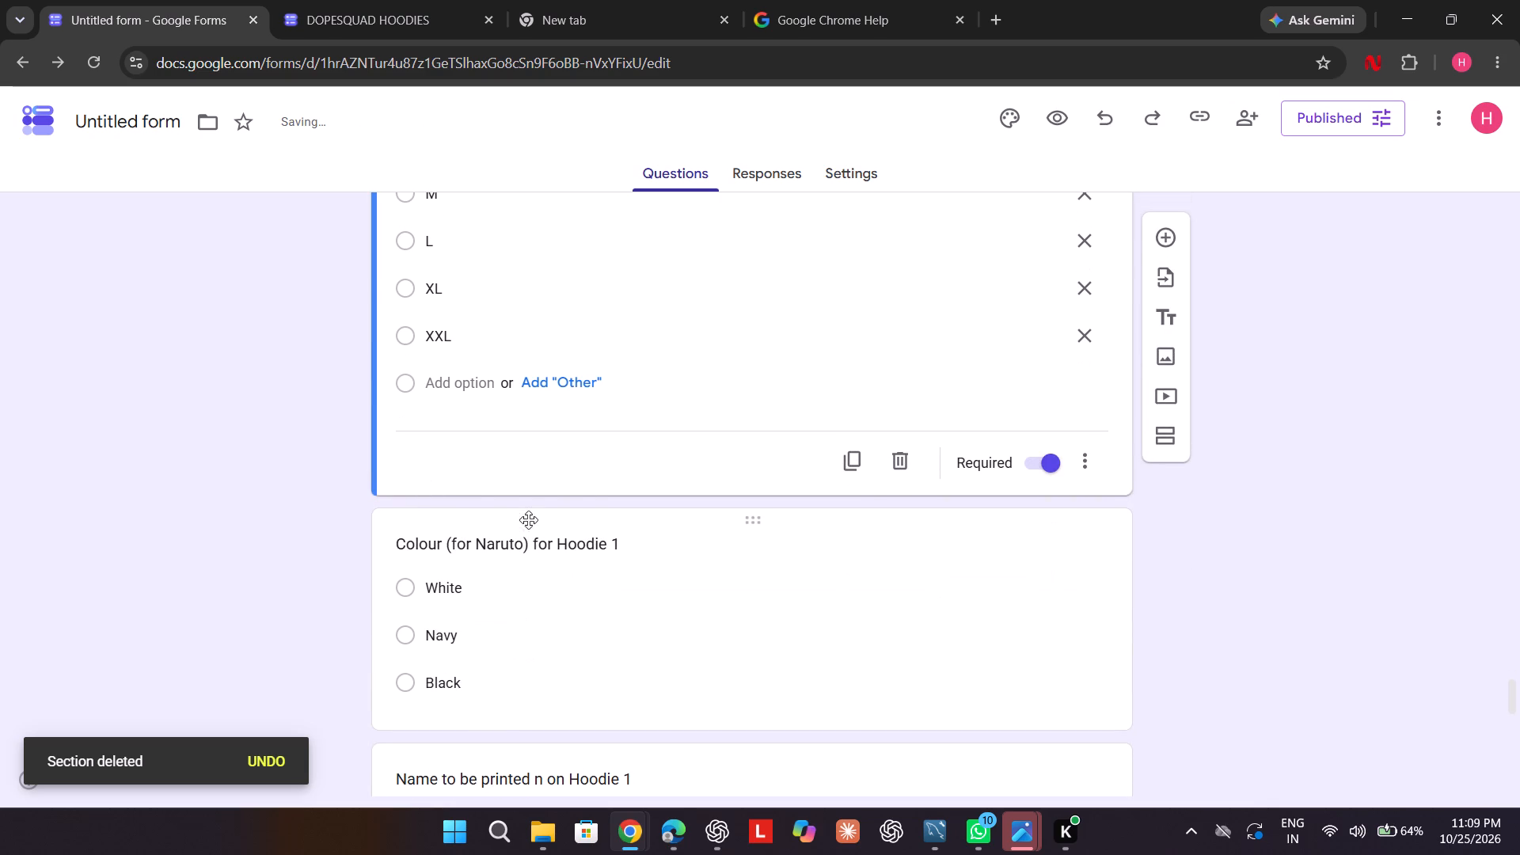
pyautogui.click(588, 538)
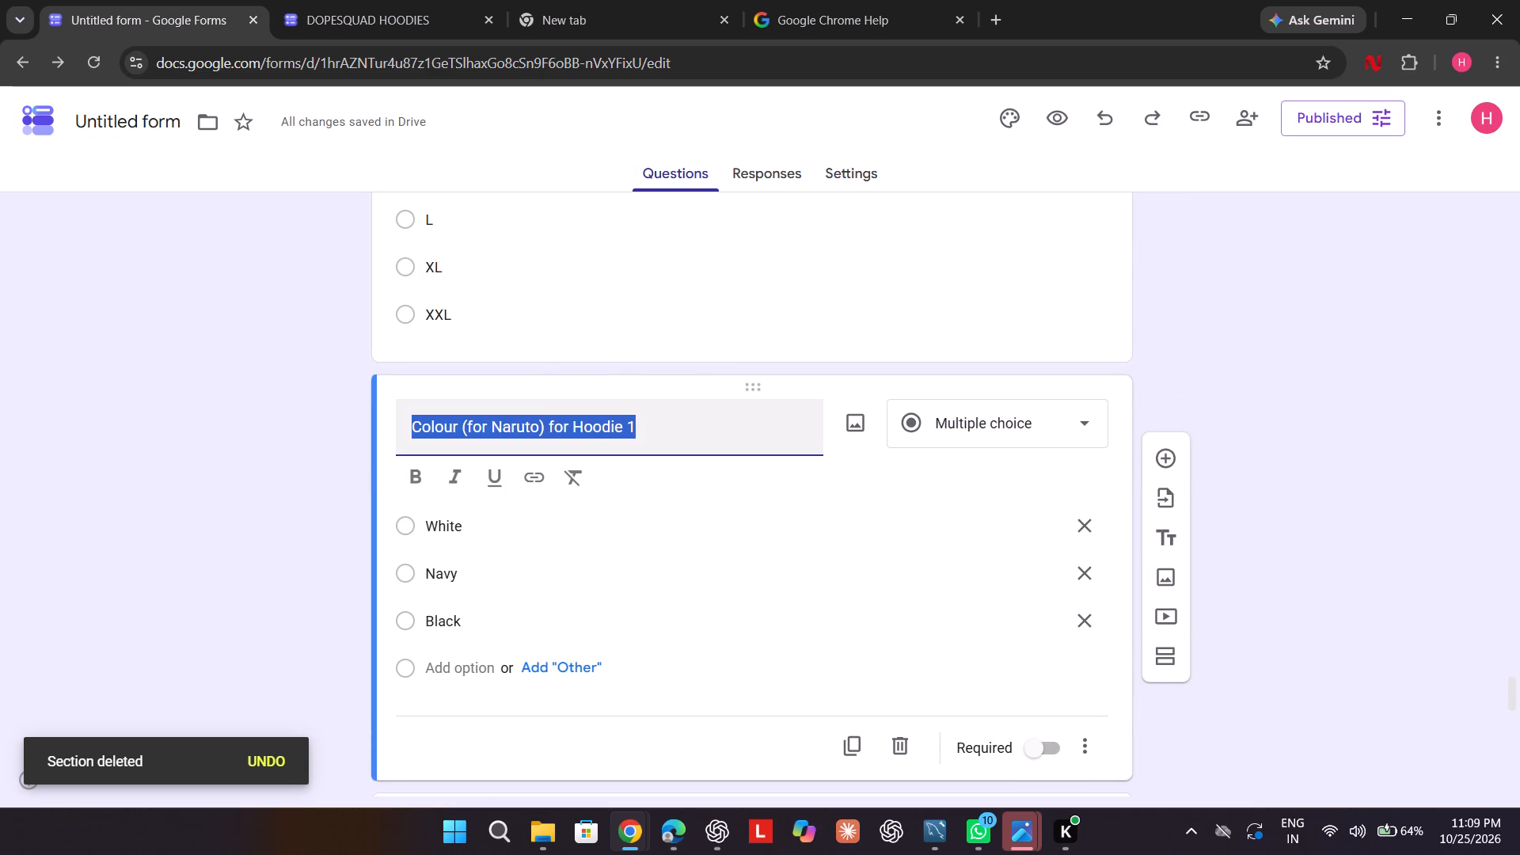
pyautogui.click(624, 429)
pyautogui.press('BackSpace')
pyautogui.press('BackSpace')
pyautogui.press('BackSpace')
pyautogui.press('BackSpace')
pyautogui.press('BackSpace')
pyautogui.press('BackSpace')
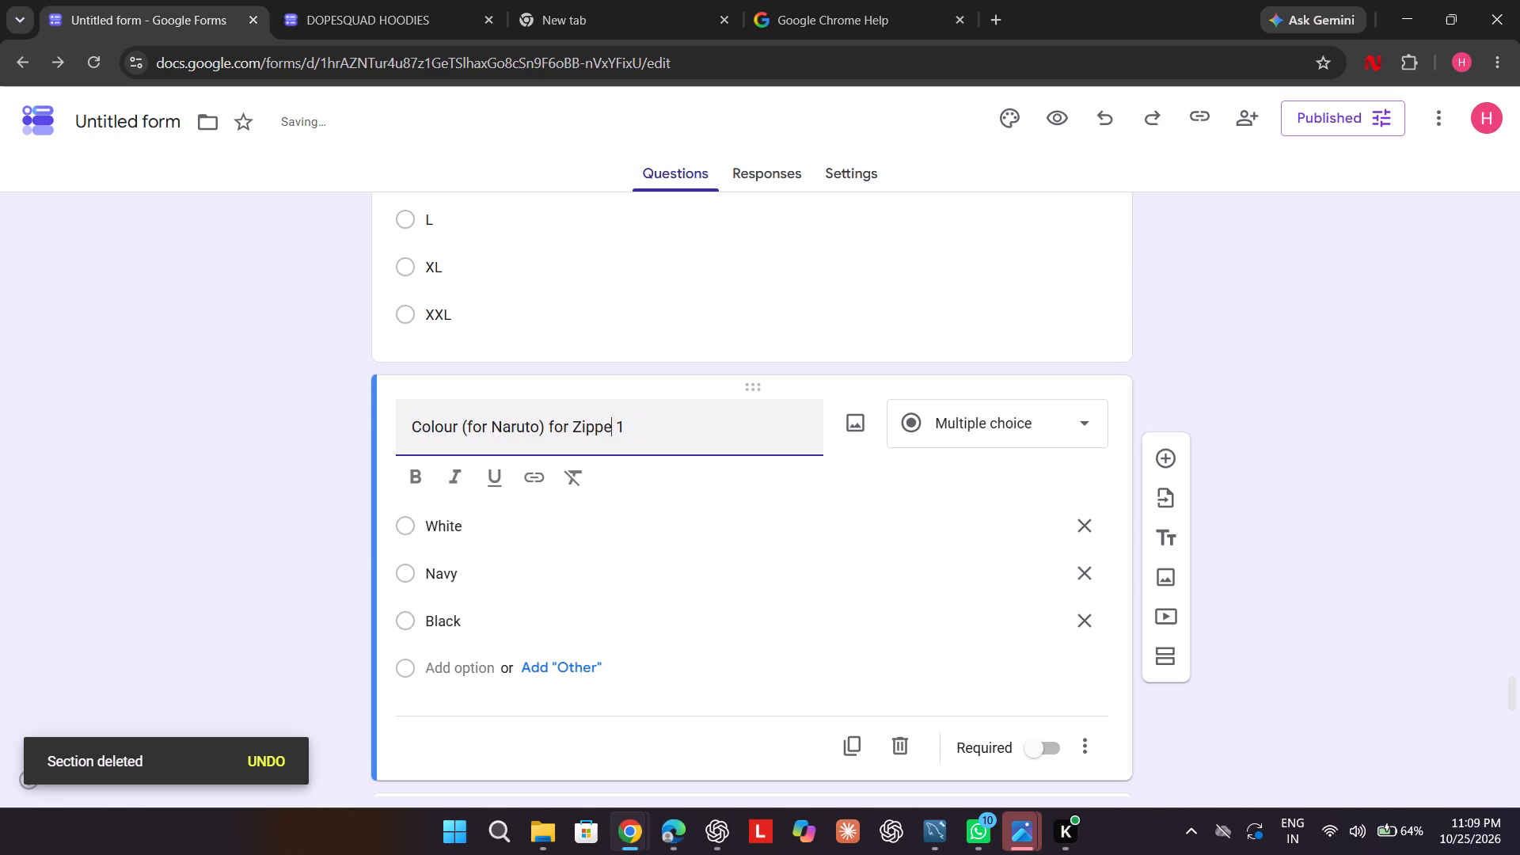
# Replace "Hoodie" with "Zipper" in the title of section 4's first printed-name question.
pyautogui.scroll(-3, 624, 429)
pyautogui.doubleClick(594, 420)
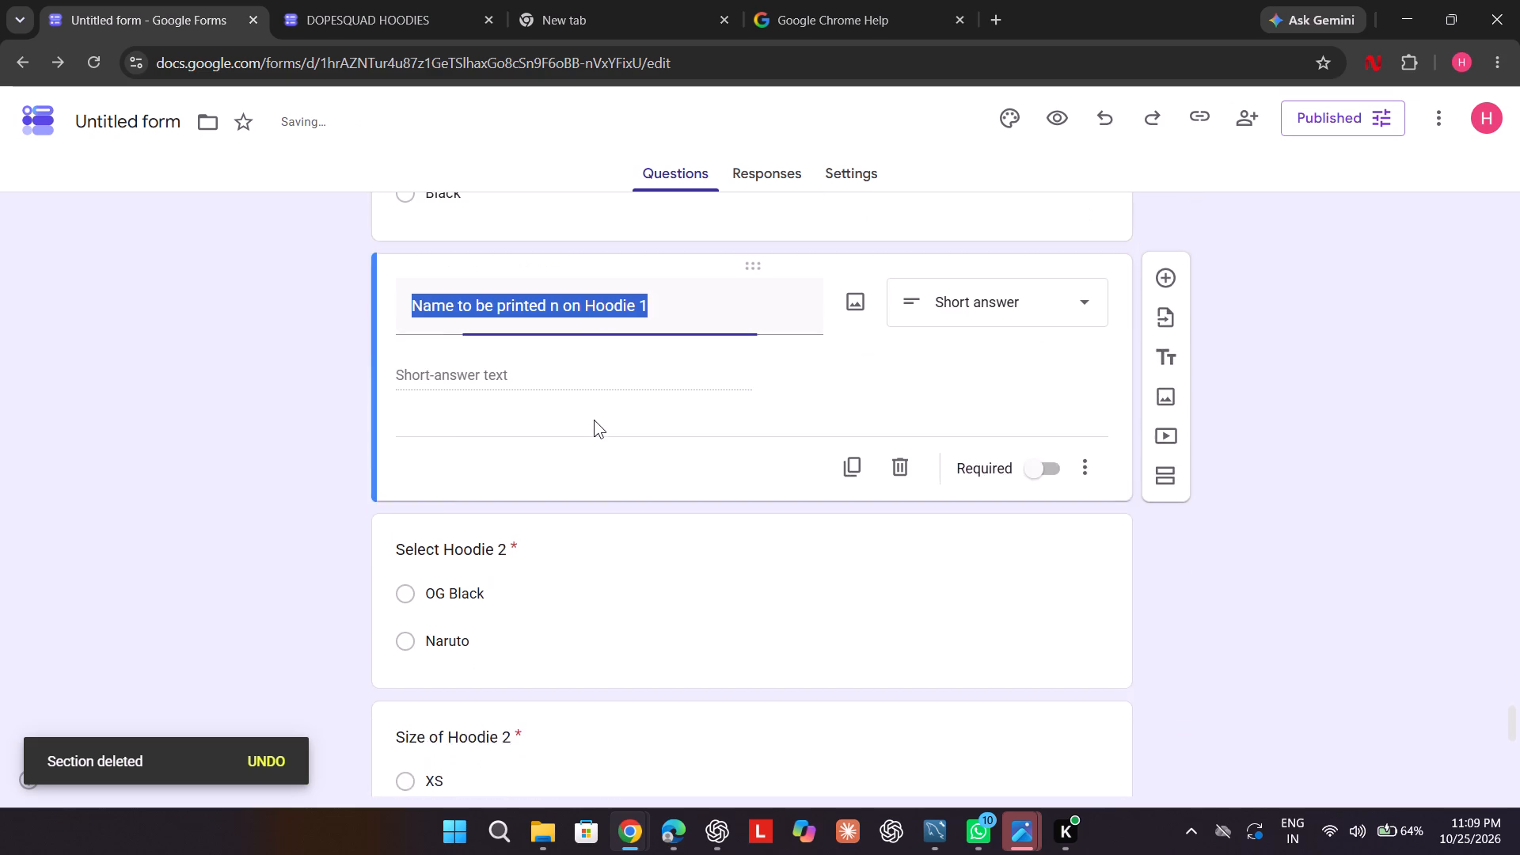
pyautogui.click(621, 311)
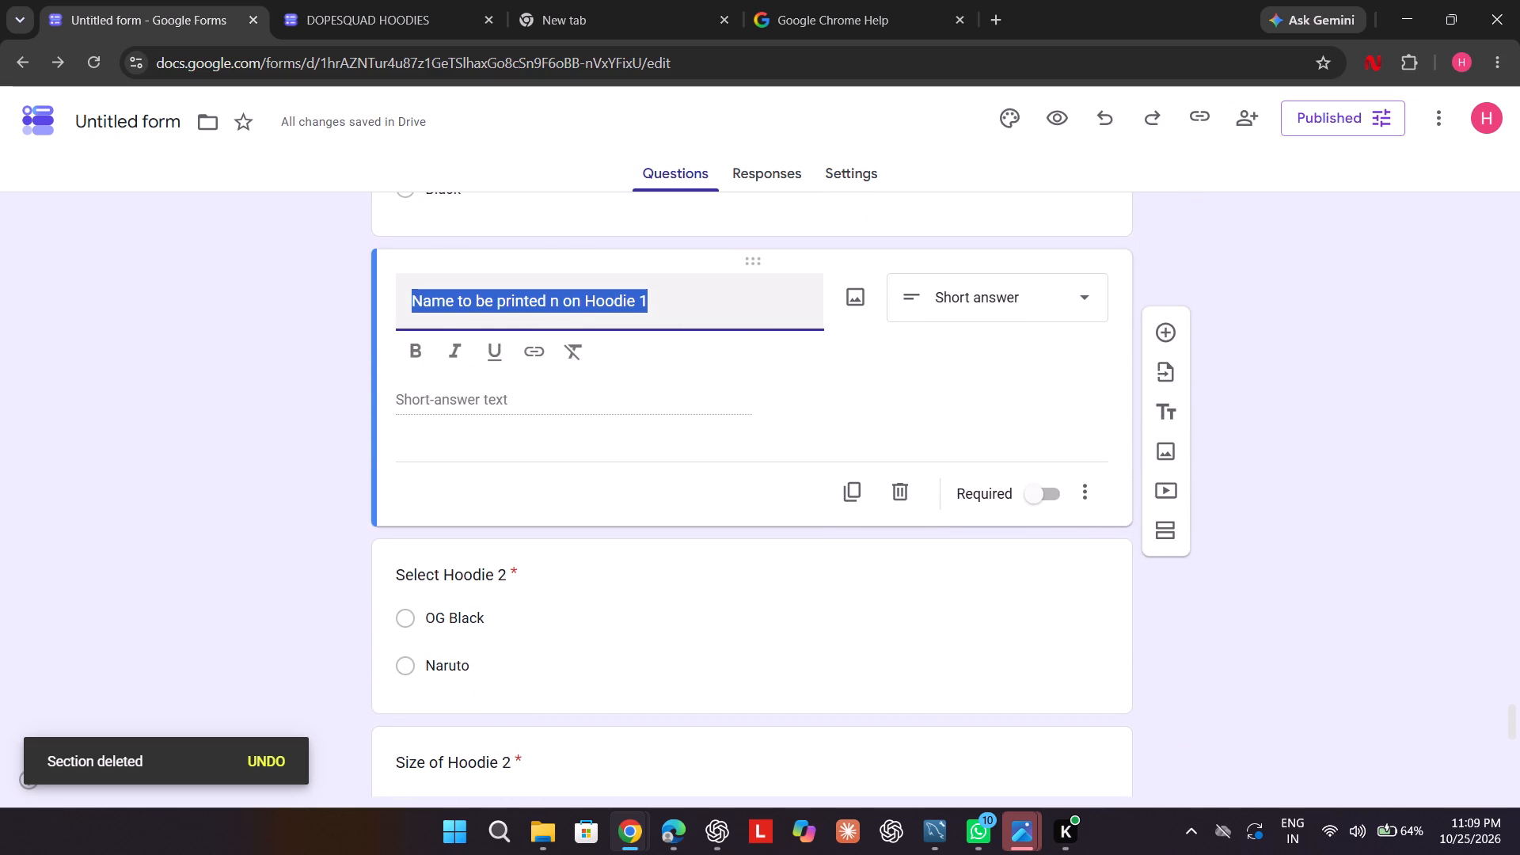
pyautogui.click(638, 293)
pyautogui.press('BackSpace')
pyautogui.press('BackSpace')
pyautogui.press('BackSpace')
pyautogui.press('BackSpace')
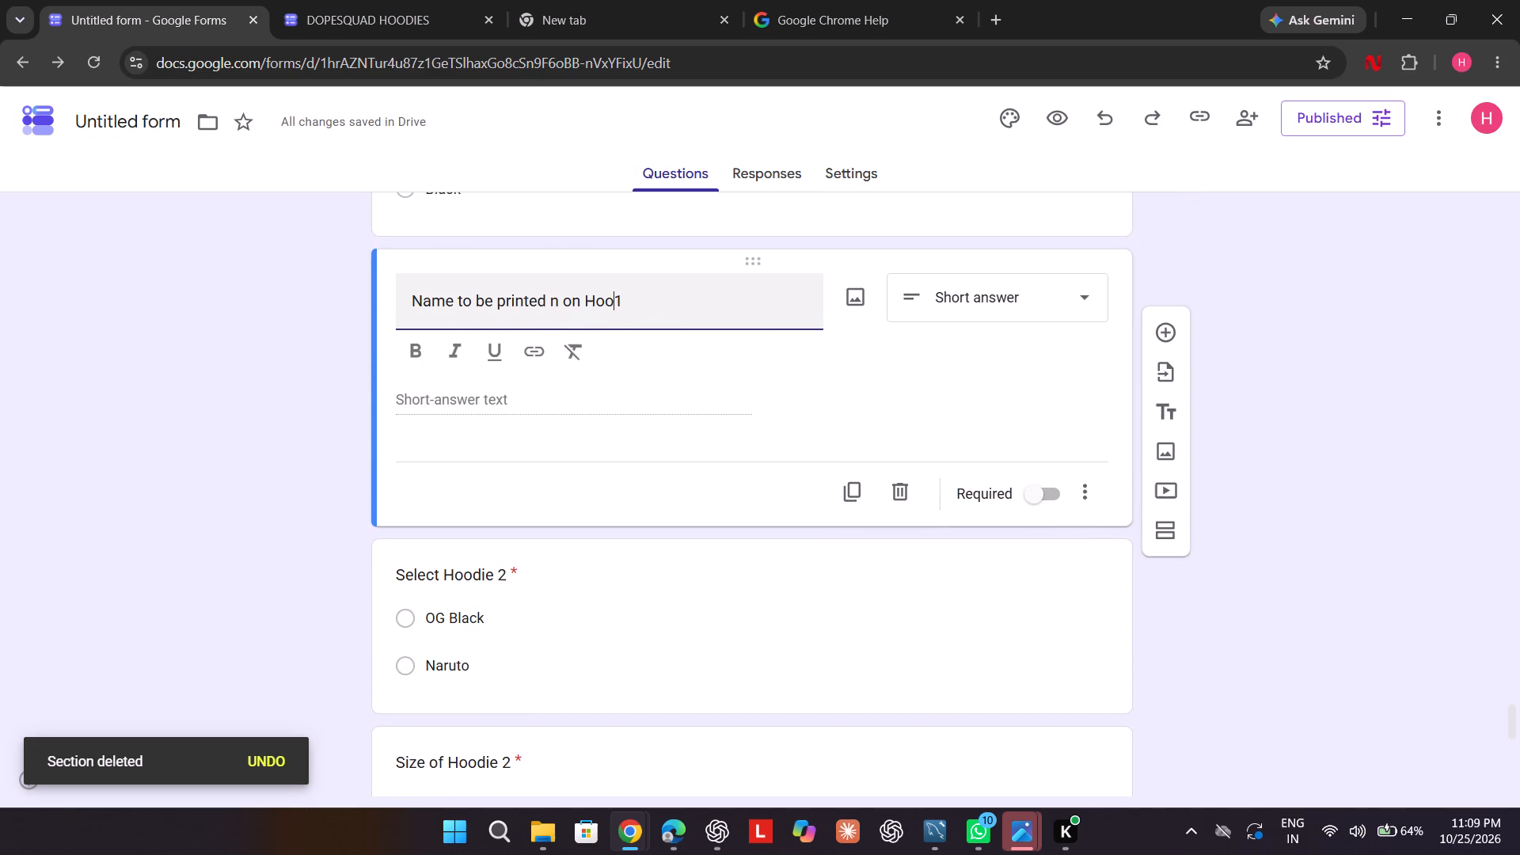
pyautogui.press('BackSpace')
pyautogui.press('BackSpace')
pyautogui.press('BackSpace')
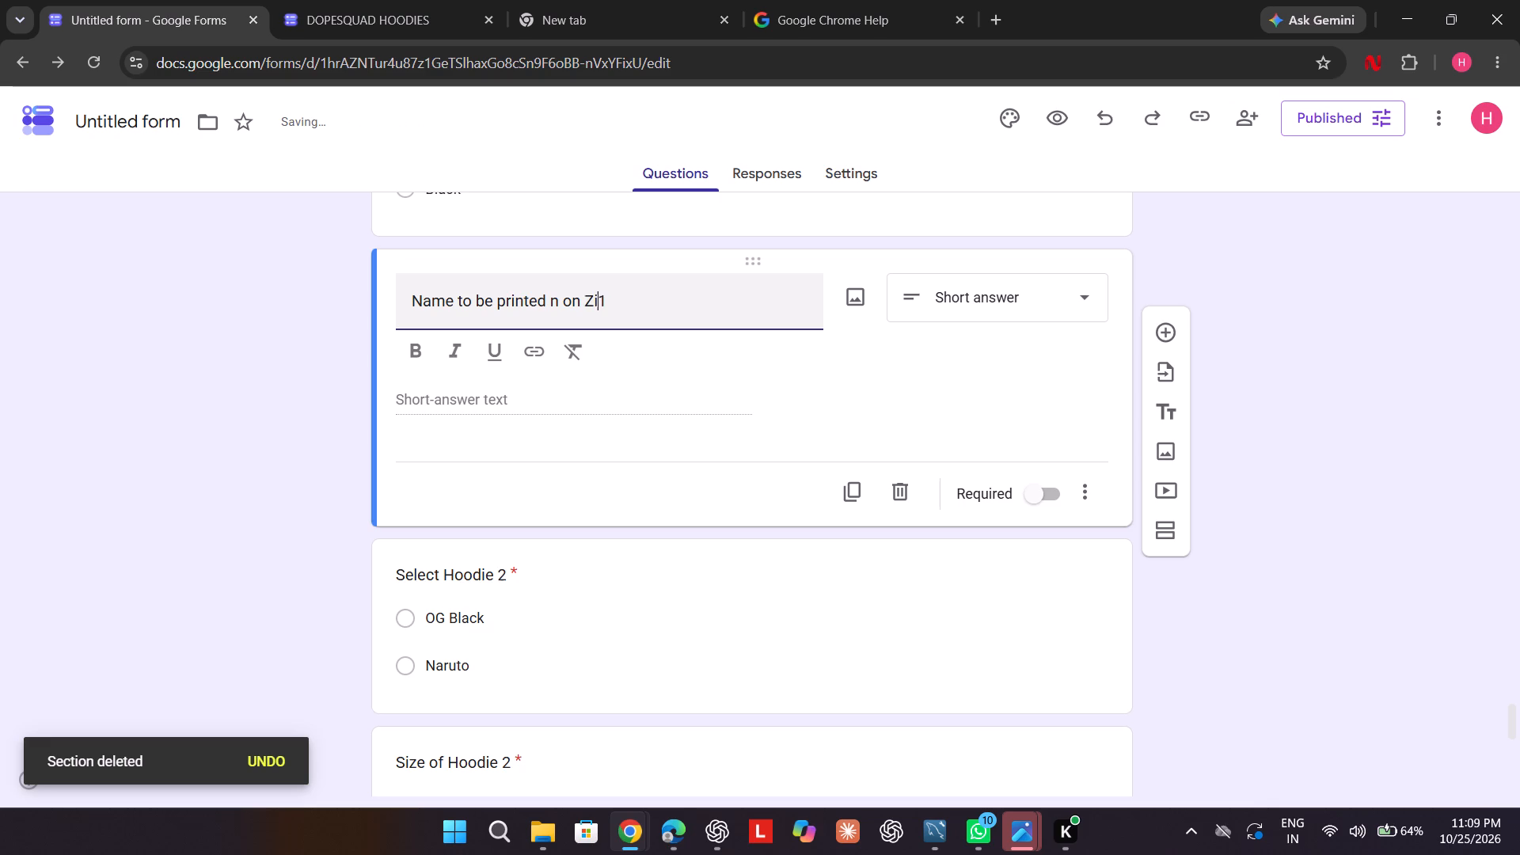
# Replace "Hoodie" with "Zipper" in the title of section 4's "Select Hoodie 2" question.
pyautogui.scroll(-1, 638, 293)
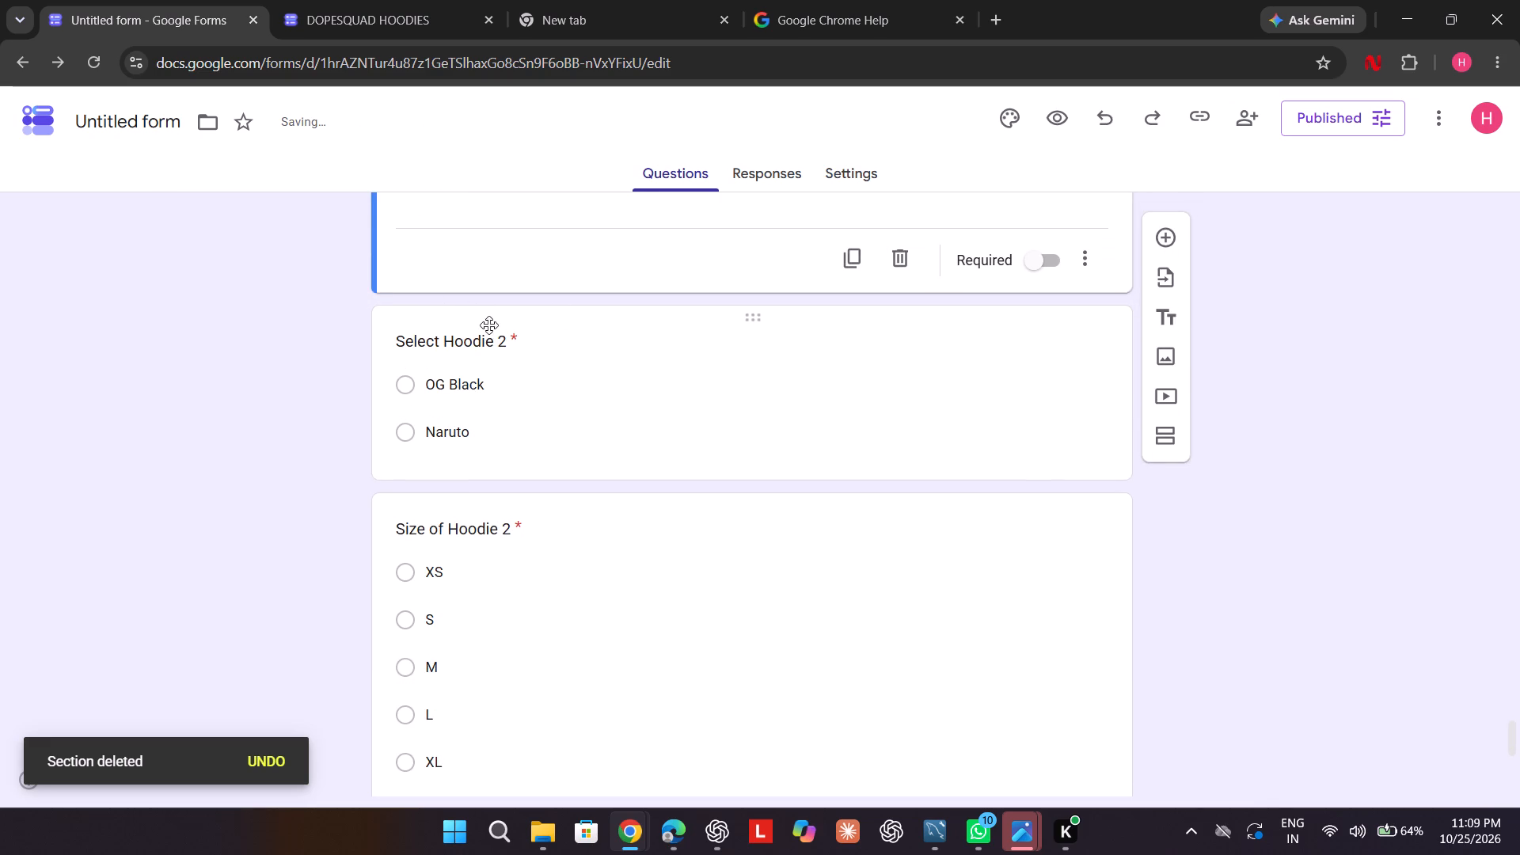
pyautogui.click(479, 340)
pyautogui.click(506, 260)
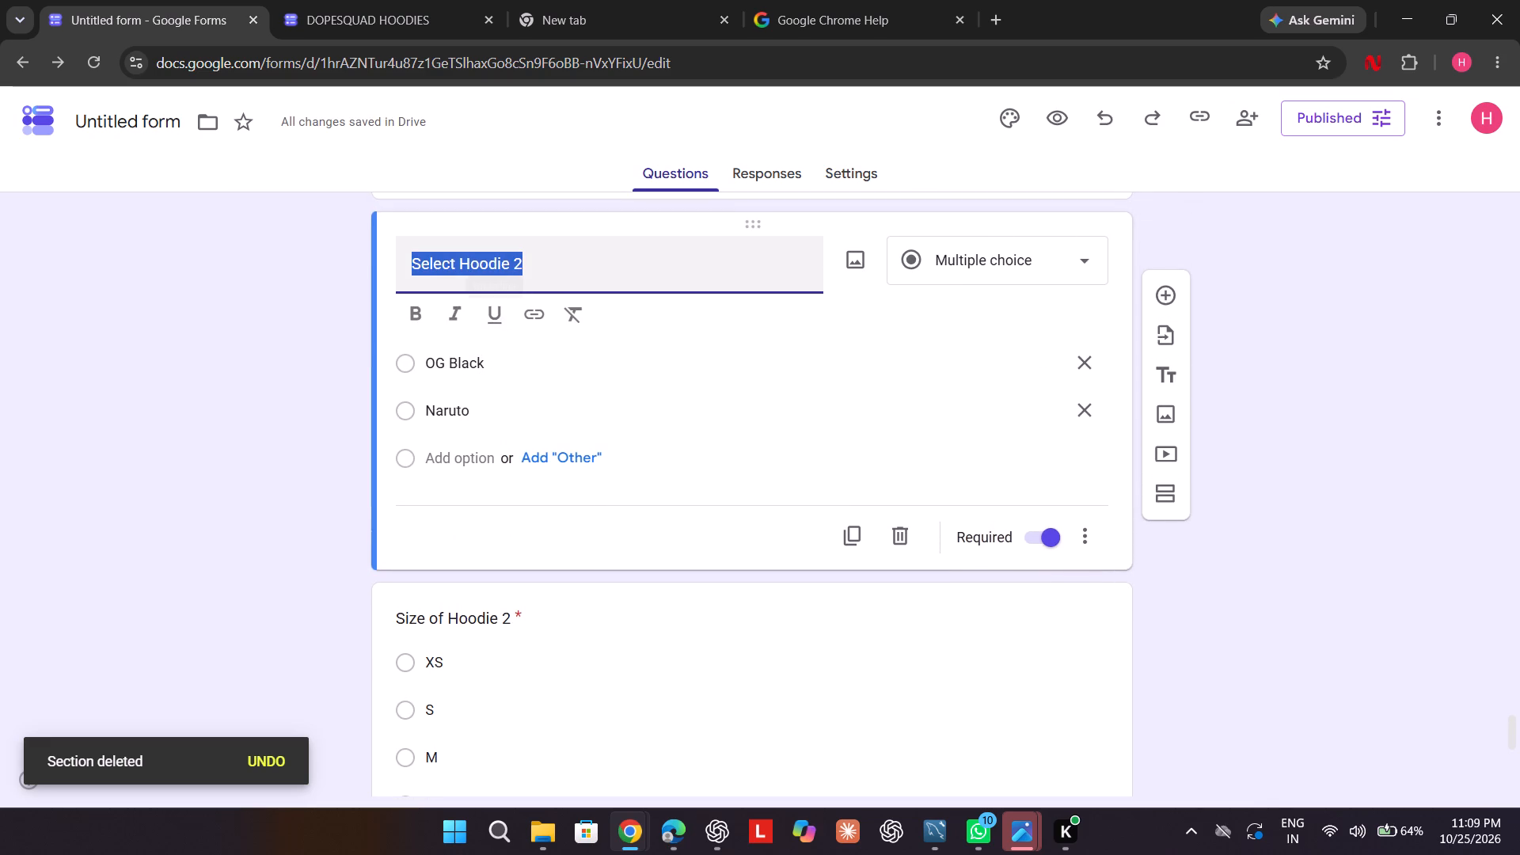
pyautogui.press('BackSpace')
pyautogui.press('BackSpace')
pyautogui.press('BackSpace')
pyautogui.press('BackSpace')
pyautogui.press('BackSpace')
pyautogui.press('BackSpace')
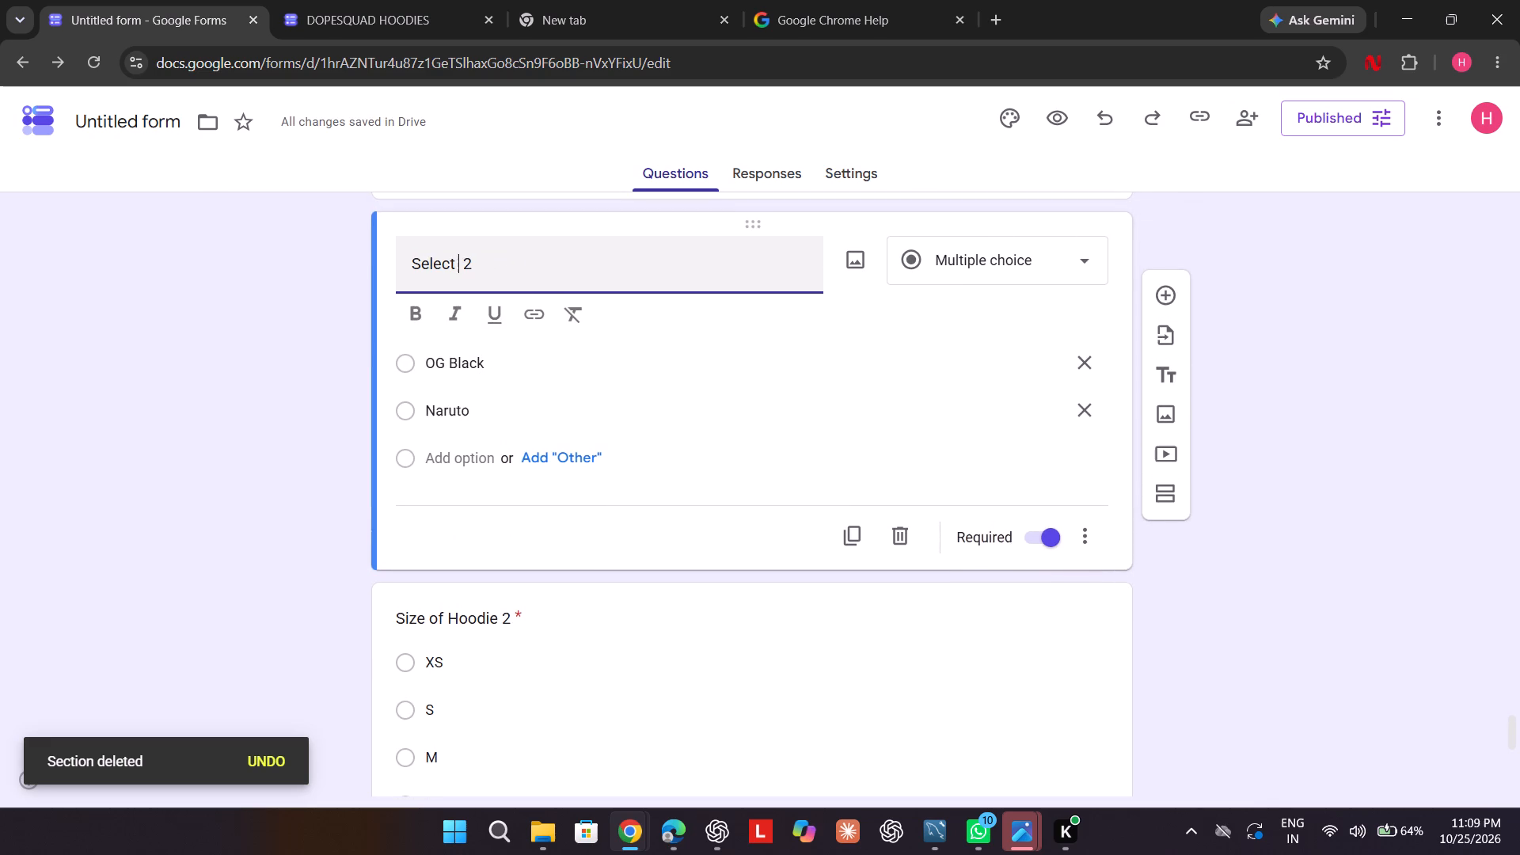
# Retitle the "Size of Hoodie 2" question in section 4 as "Size of Zipper 2".
pyautogui.scroll(-1, 506, 260)
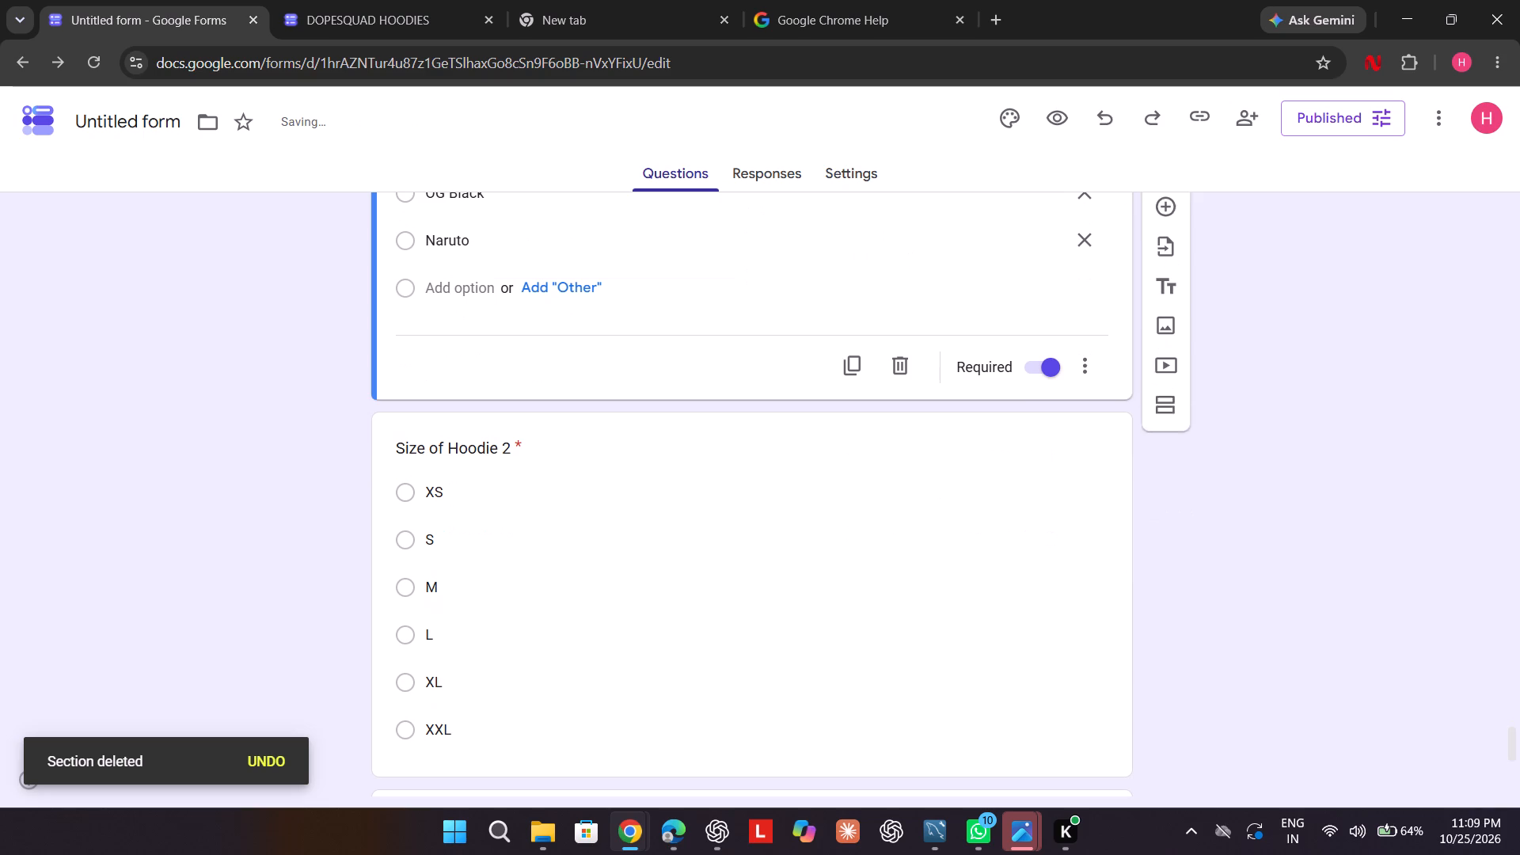
pyautogui.click(496, 446)
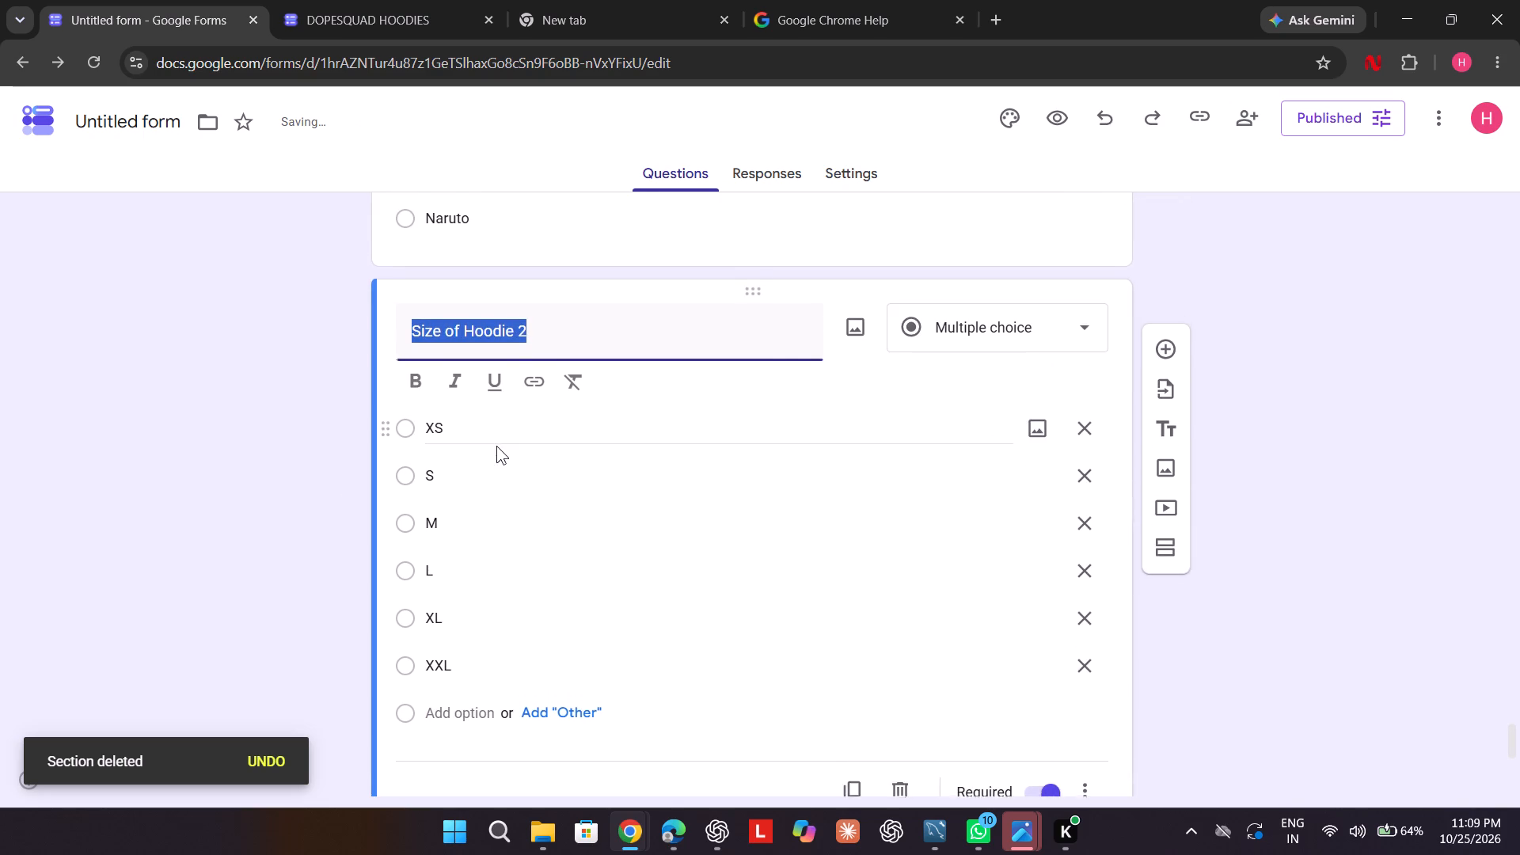
pyautogui.click(513, 329)
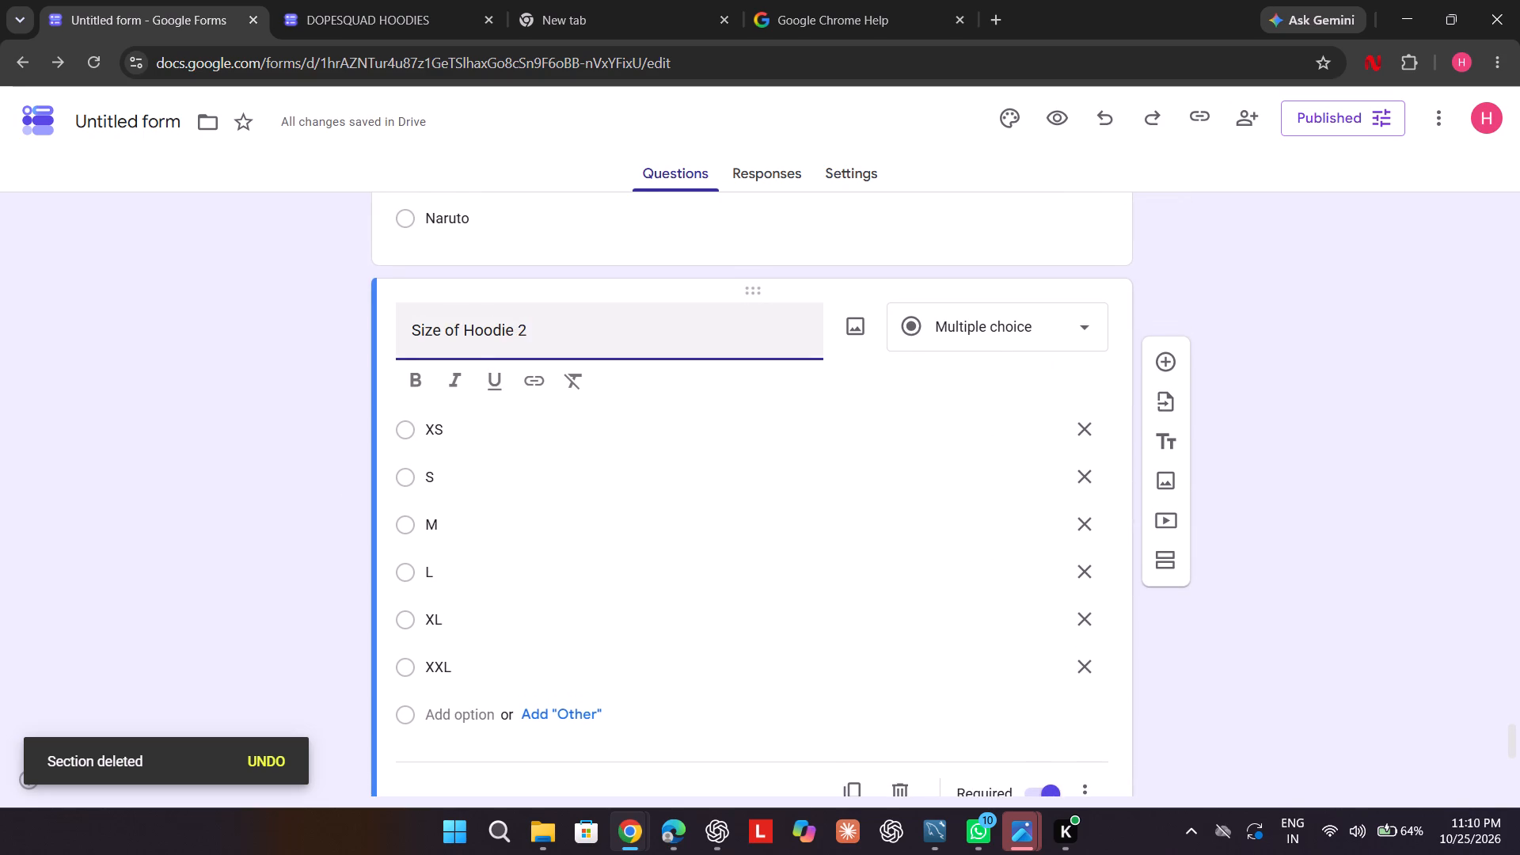
pyautogui.press('BackSpace')
pyautogui.press('BackSpace')
pyautogui.press('BackSpace')
pyautogui.press('BackSpace')
pyautogui.press('BackSpace')
pyautogui.press('BackSpace')
pyautogui.write('ipper')
pyautogui.scroll(-3, 513, 329)
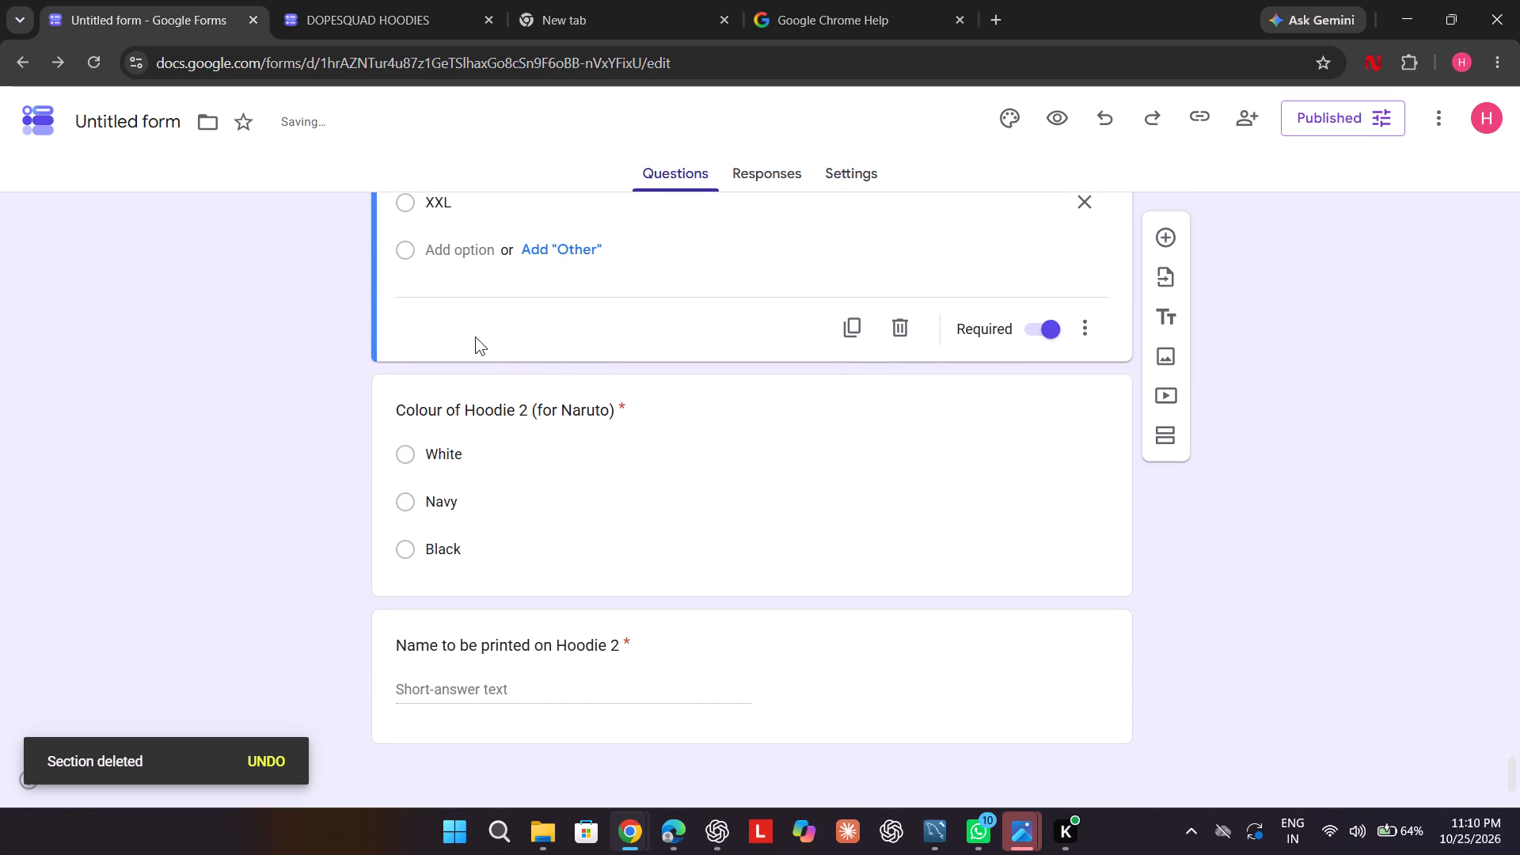
# Retitle the zipper section's "Colour of Hoodie 2 (for Naruto)" question as "Colour of Zipper 2 (for Naruto)".
pyautogui.click(500, 417)
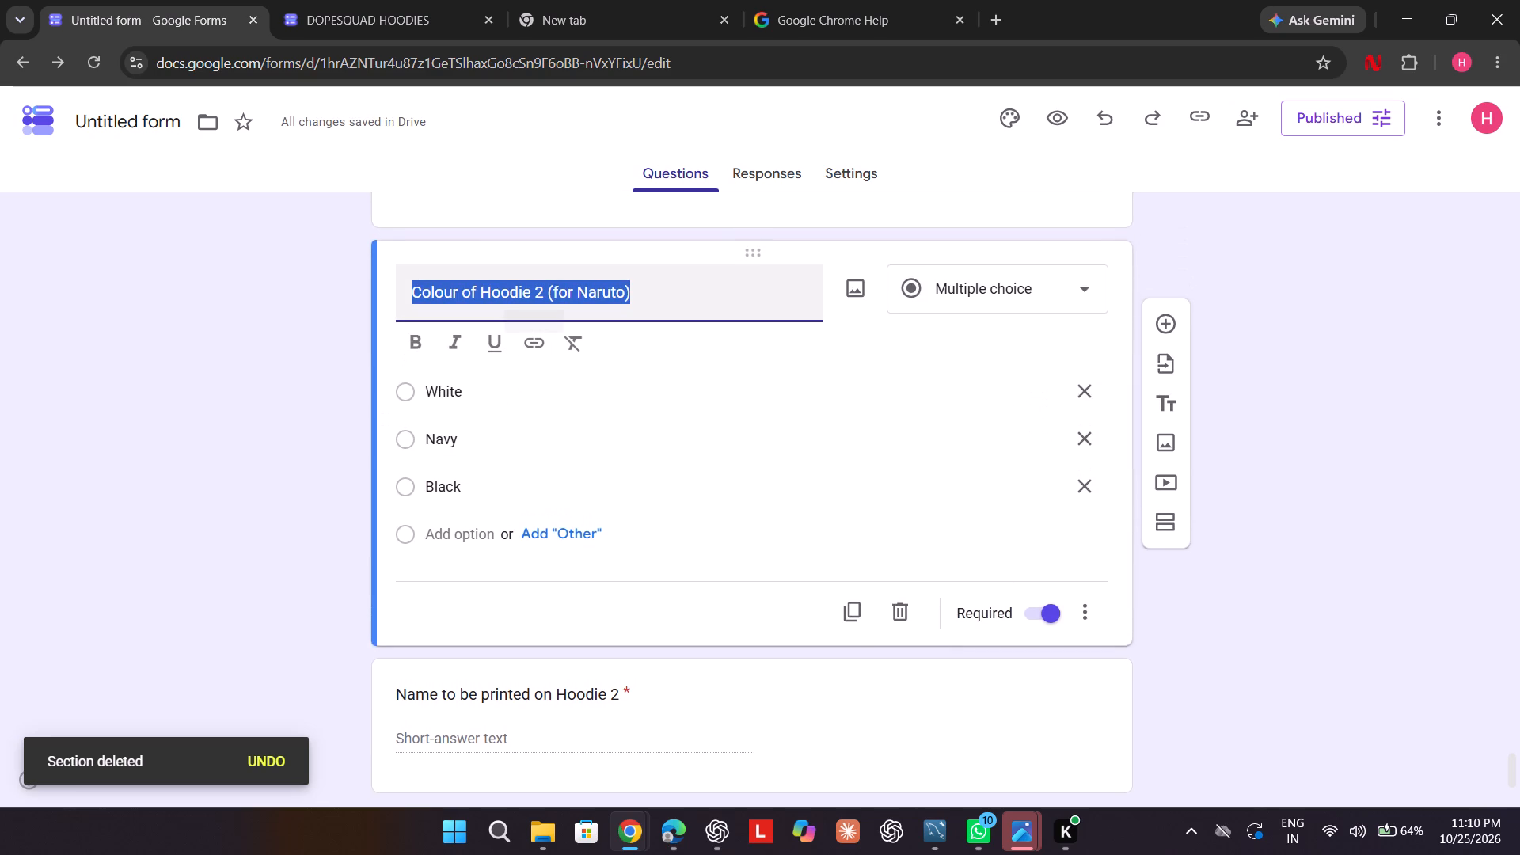
pyautogui.click(528, 289)
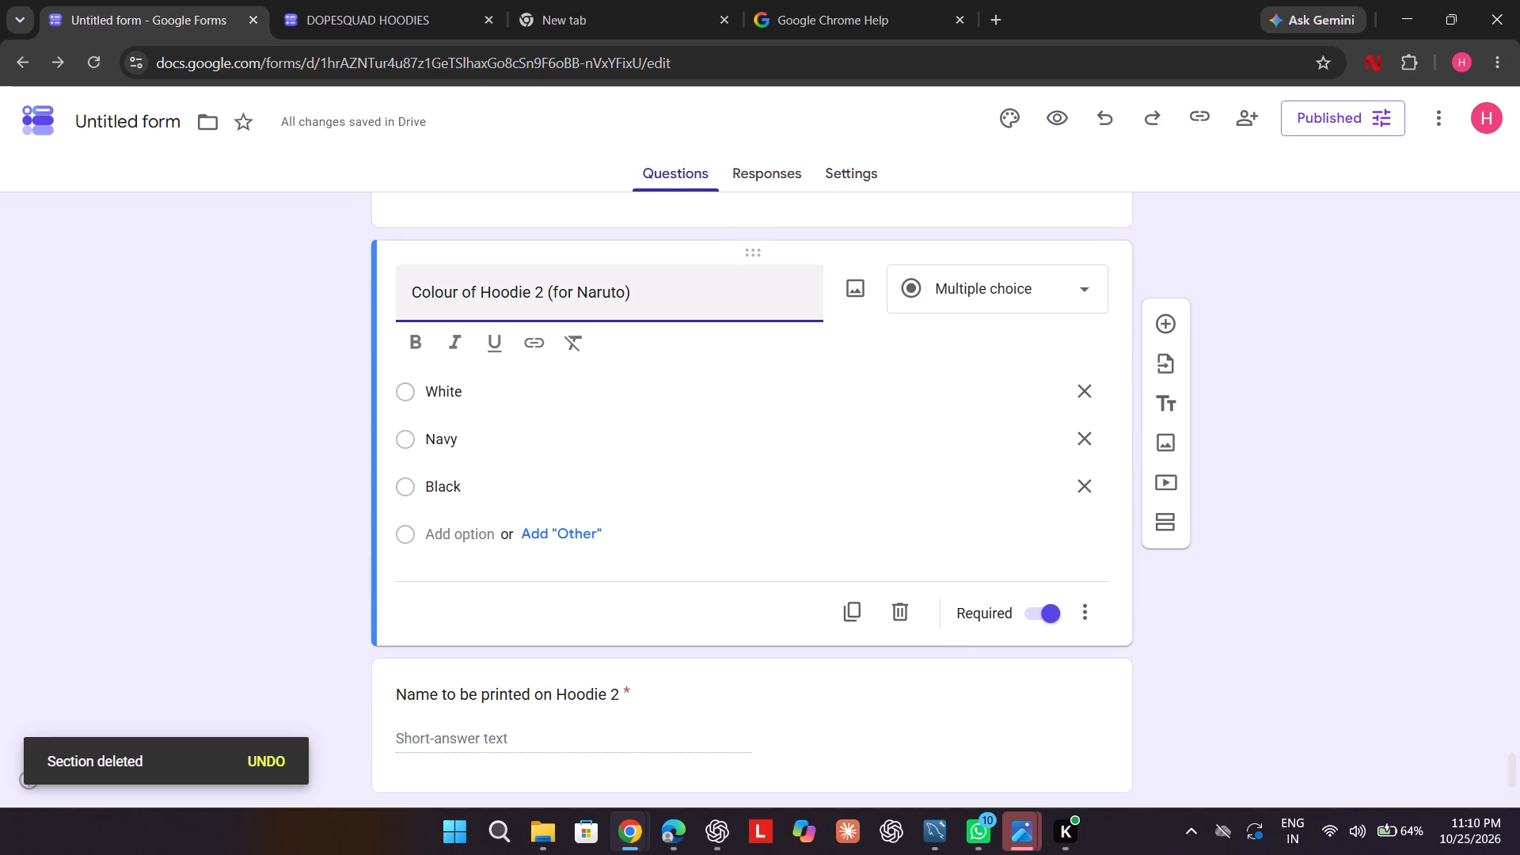
pyautogui.press('BackSpace')
pyautogui.press('BackSpace')
pyautogui.press('BackSpace')
pyautogui.press('BackSpace')
pyautogui.press('BackSpace')
pyautogui.press('BackSpace')
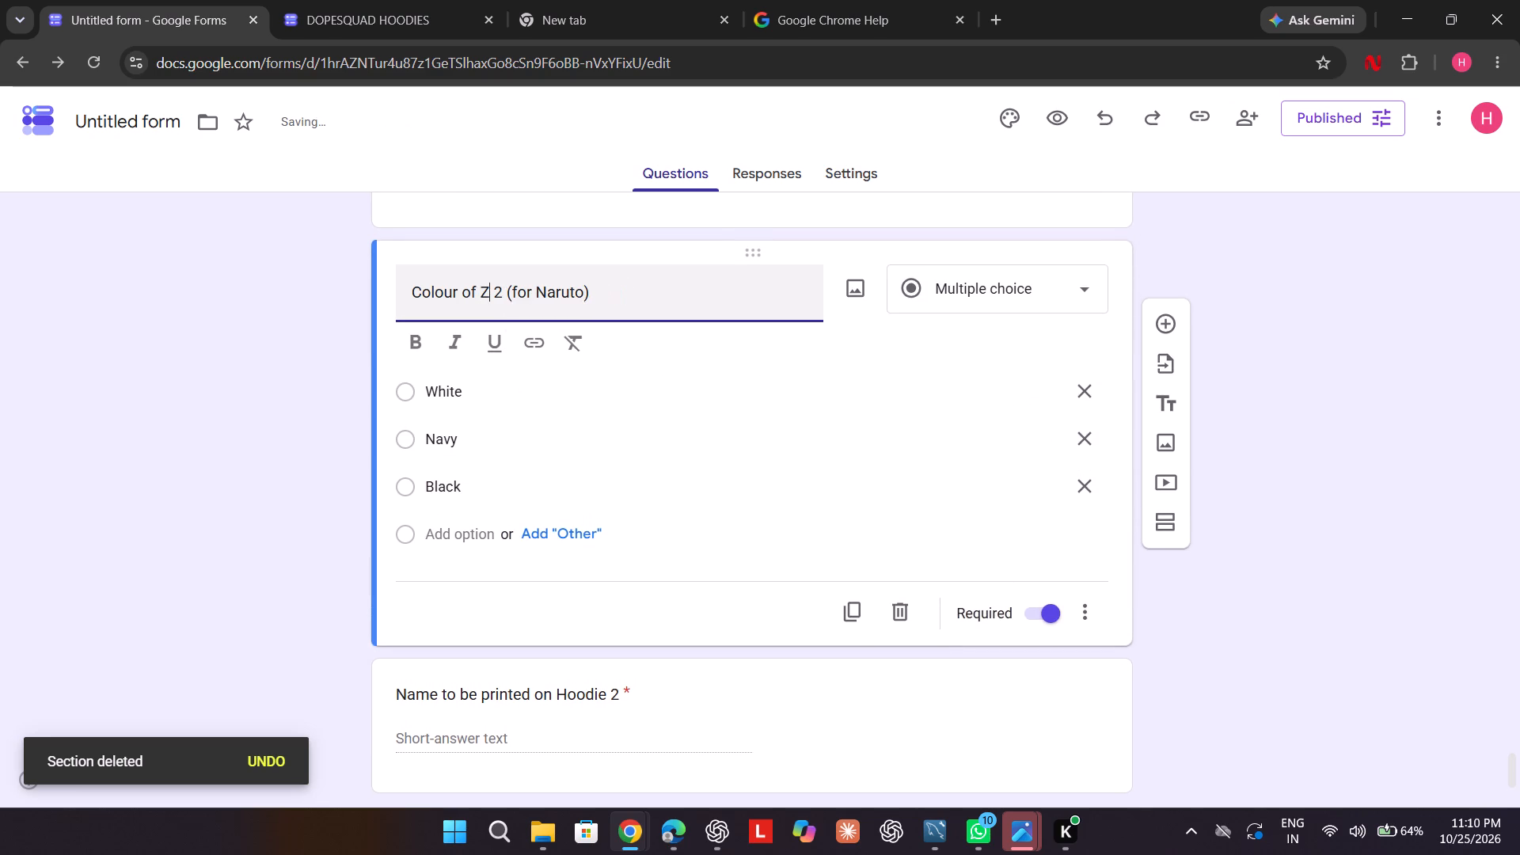
pyautogui.write('ipper')
# Retitle the zipper section's last short-answer question as "Name to be printed on Zipper 2".
pyautogui.scroll(-2, 528, 289)
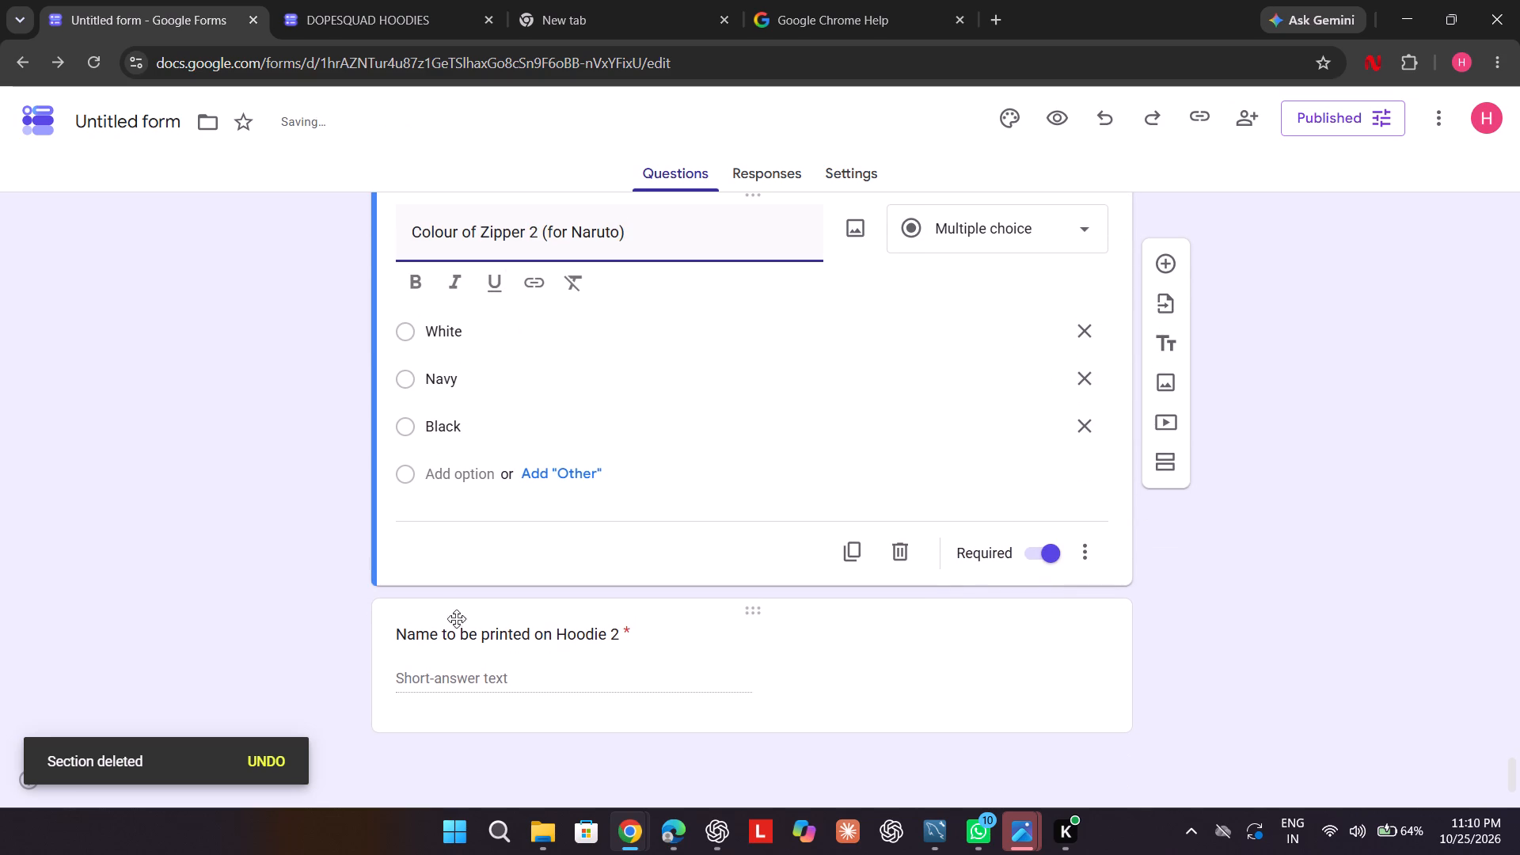
pyautogui.click(592, 630)
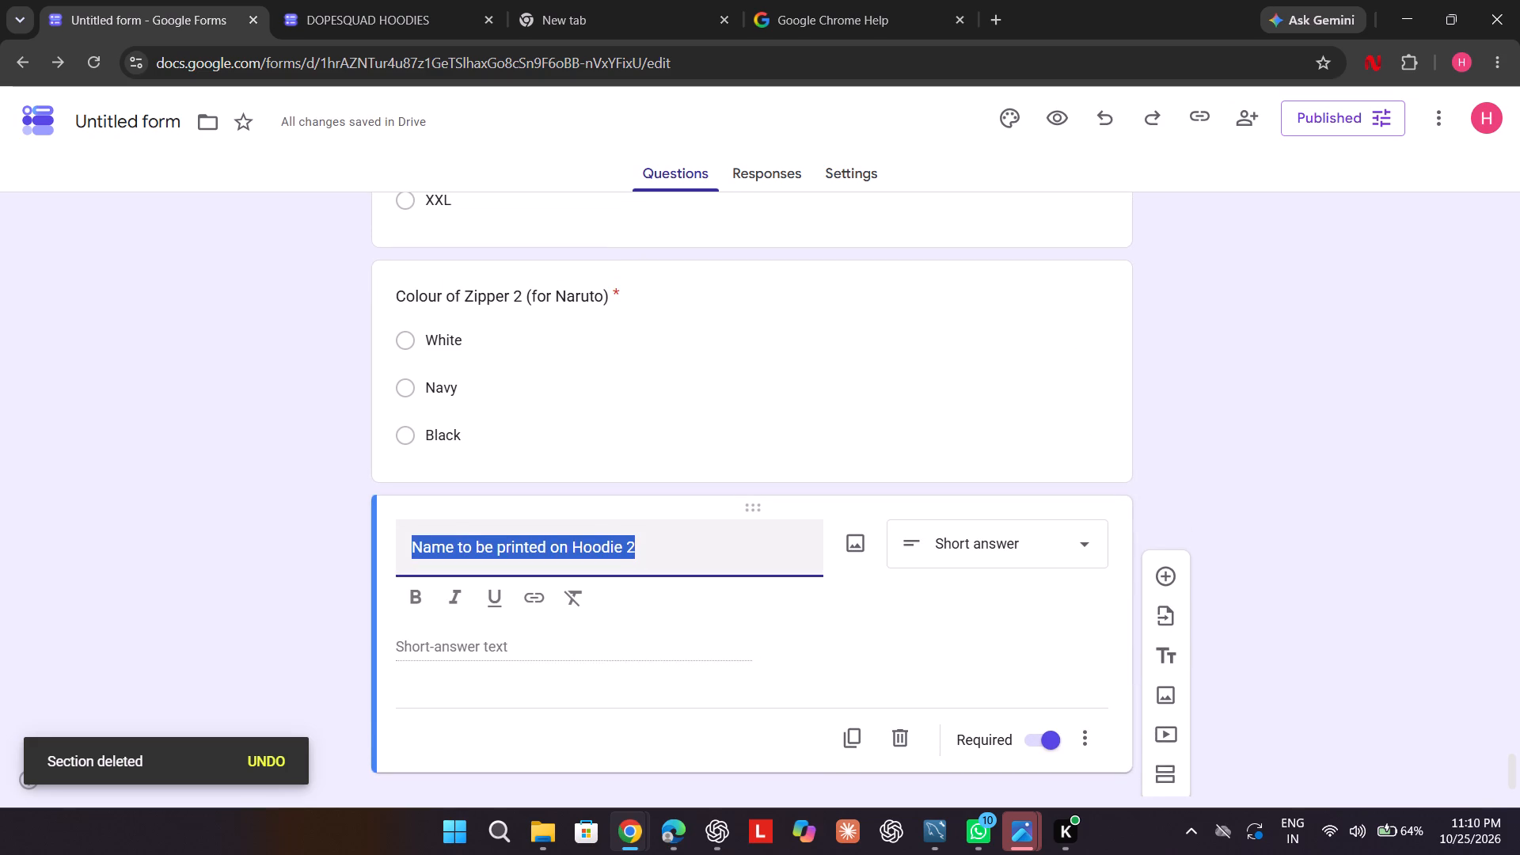
pyautogui.click(616, 538)
pyautogui.press('BackSpace')
pyautogui.press('BackSpace')
pyautogui.press('BackSpace')
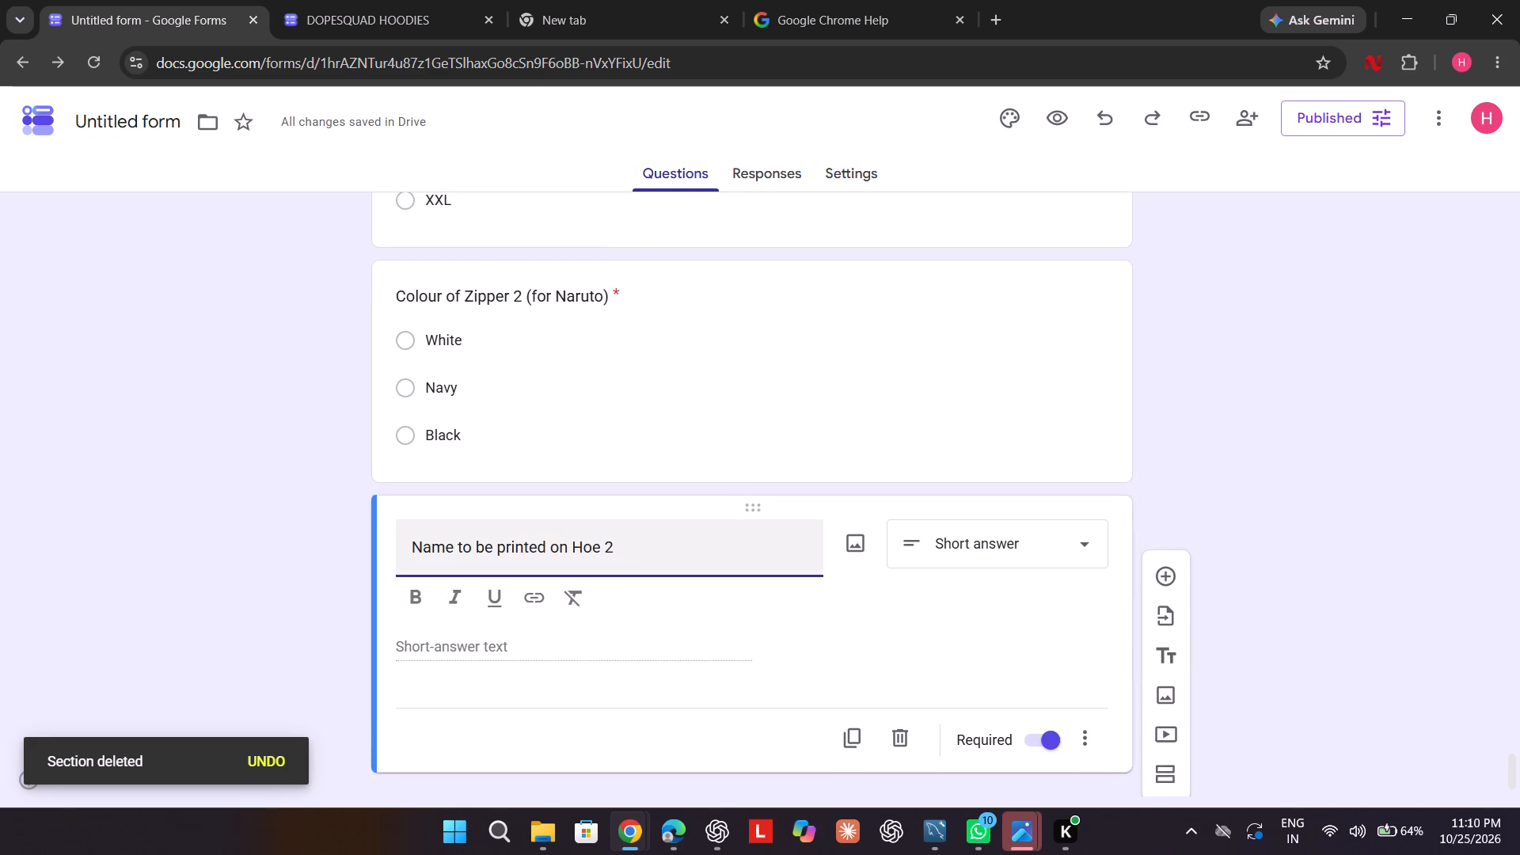
pyautogui.press('BackSpace')
pyautogui.press('BackSpace')
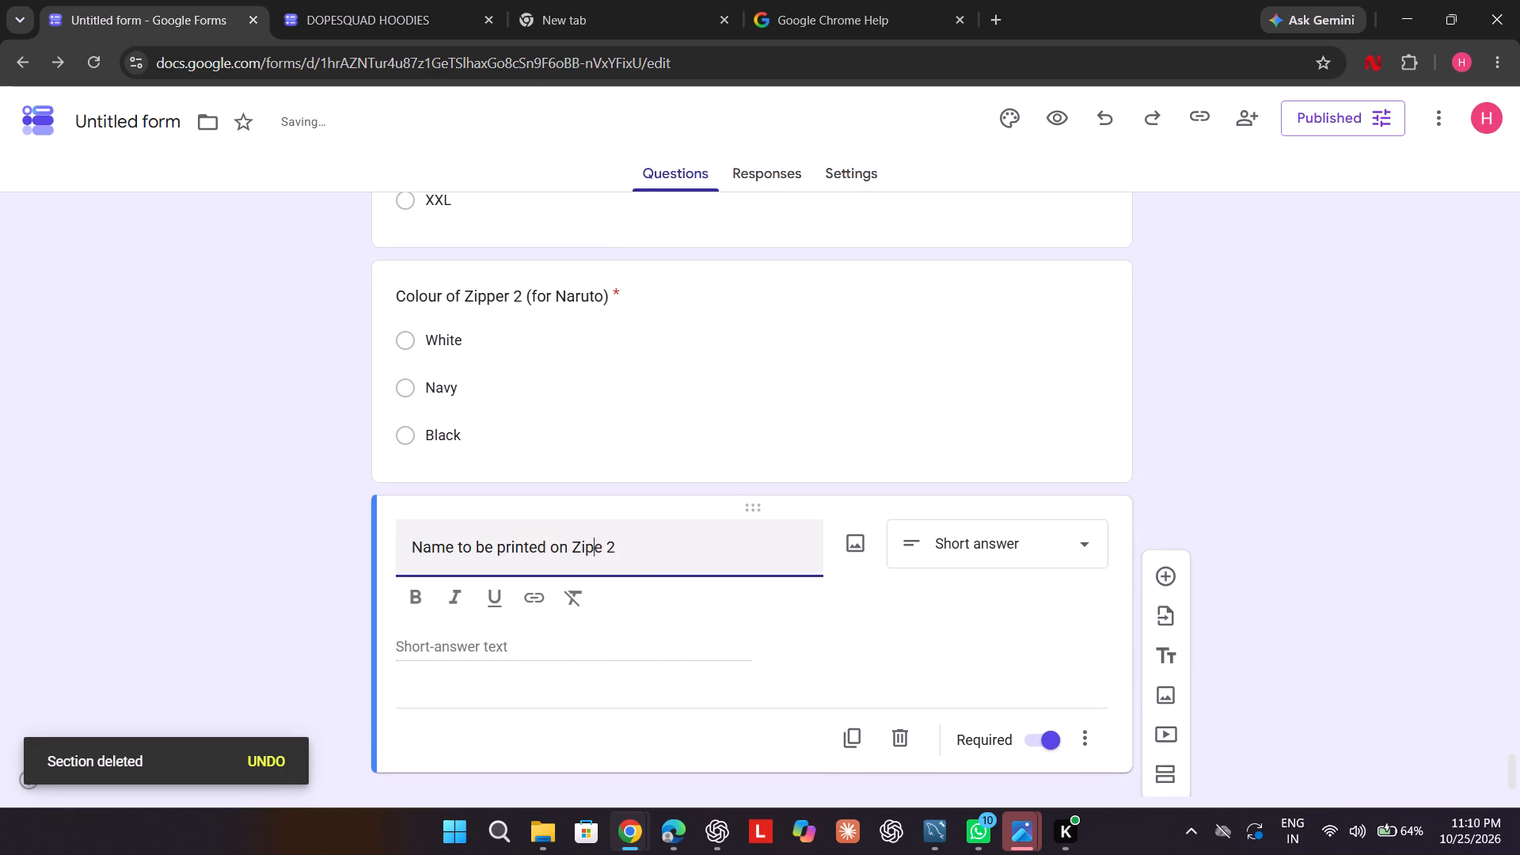
pyautogui.press('Right')
pyautogui.press('e')
pyautogui.press('BackSpace')
pyautogui.press('r')
# Insert "1" before "Zipper" in the "Bundle of 1 Hoodie + Zipper" option of the "Select type" question.
pyautogui.scroll(-1, 617, 534)
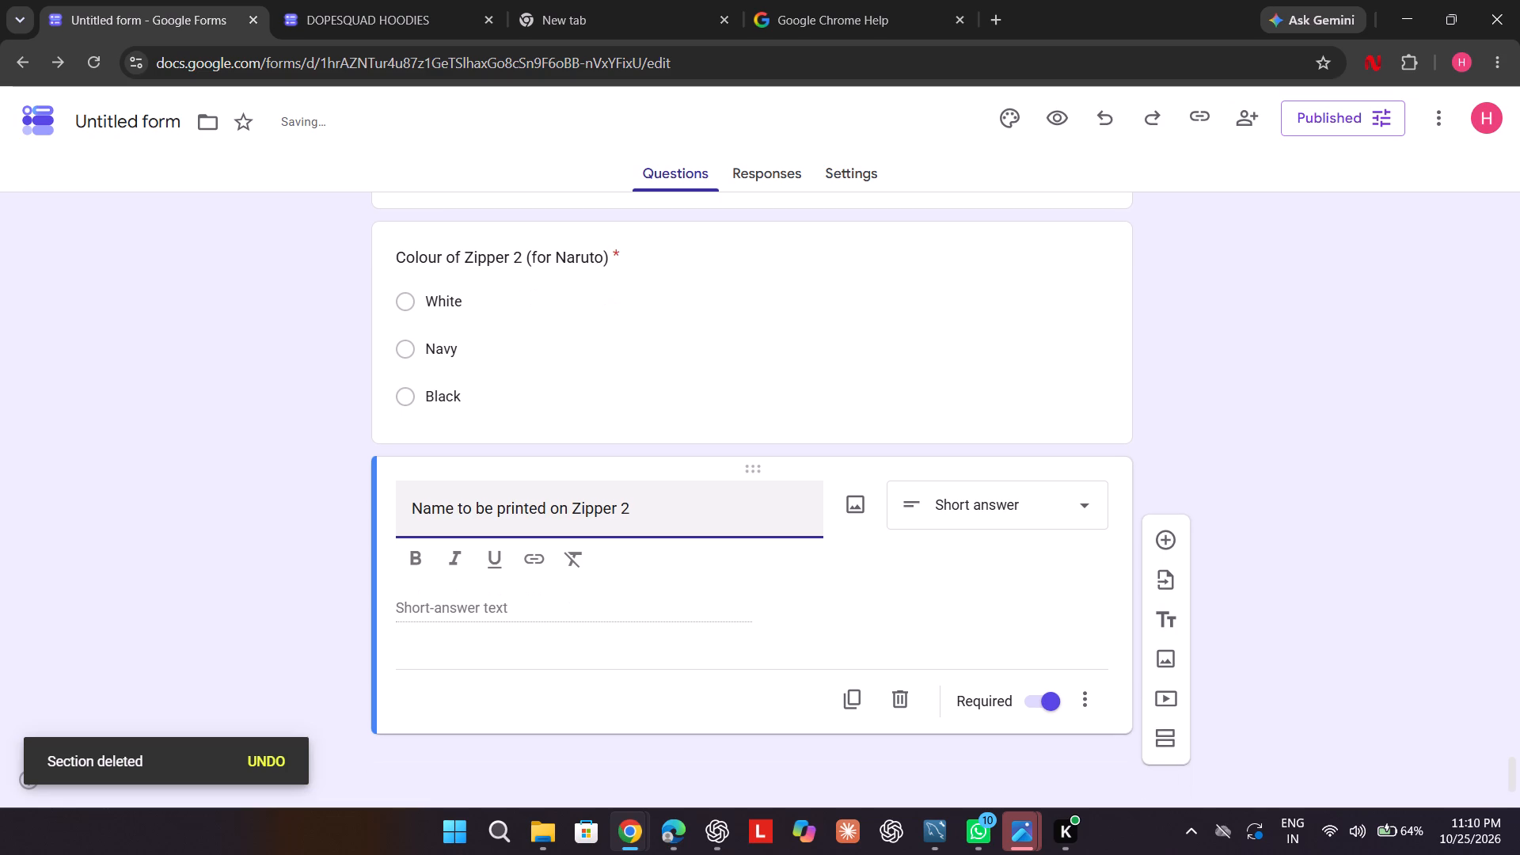
pyautogui.scroll(1, 1176, 530)
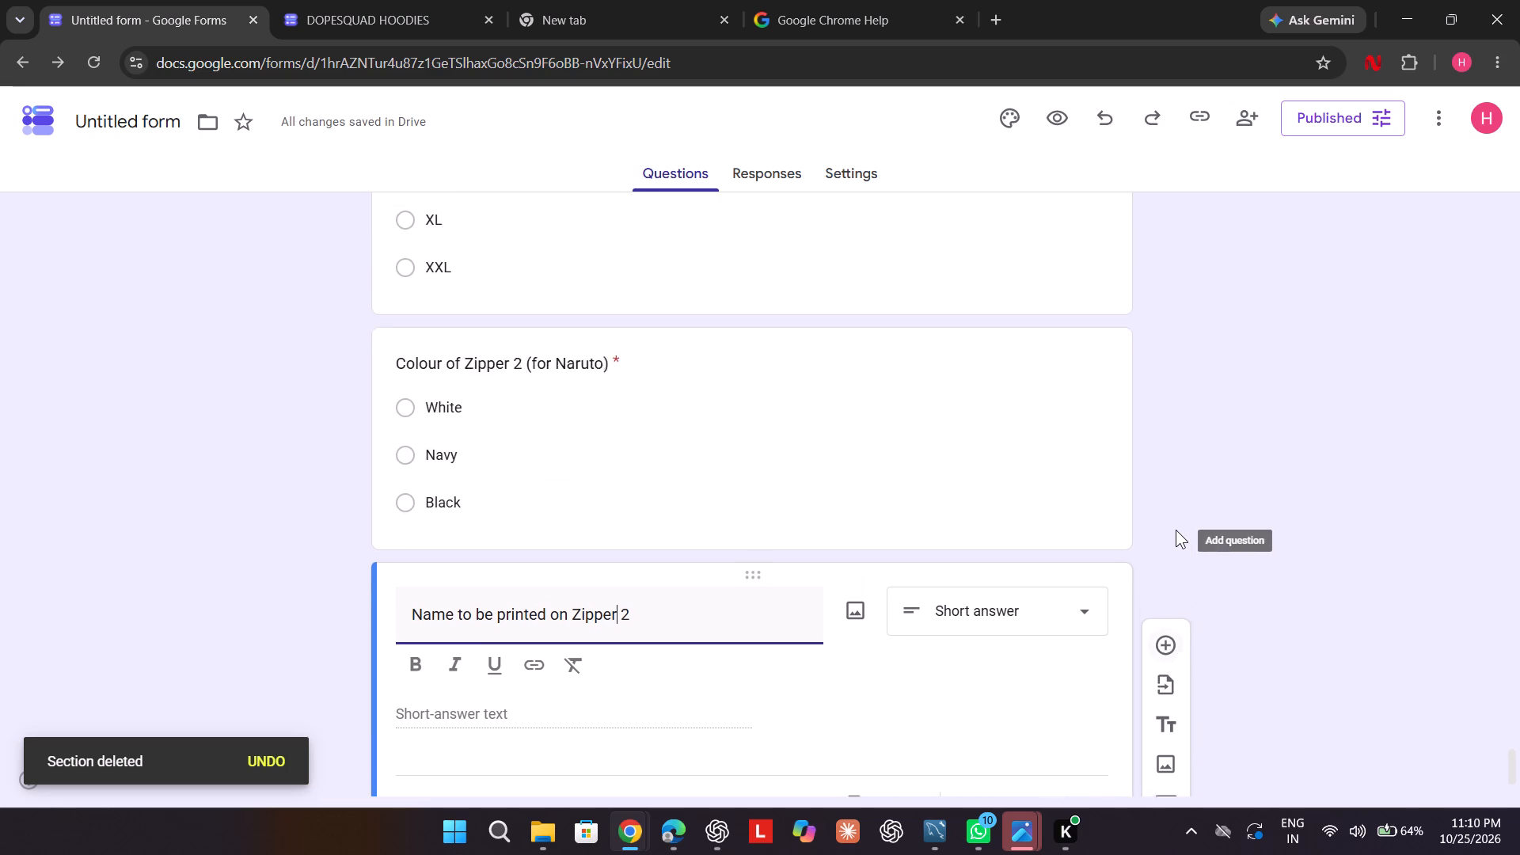
pyautogui.scroll(8, 1176, 530)
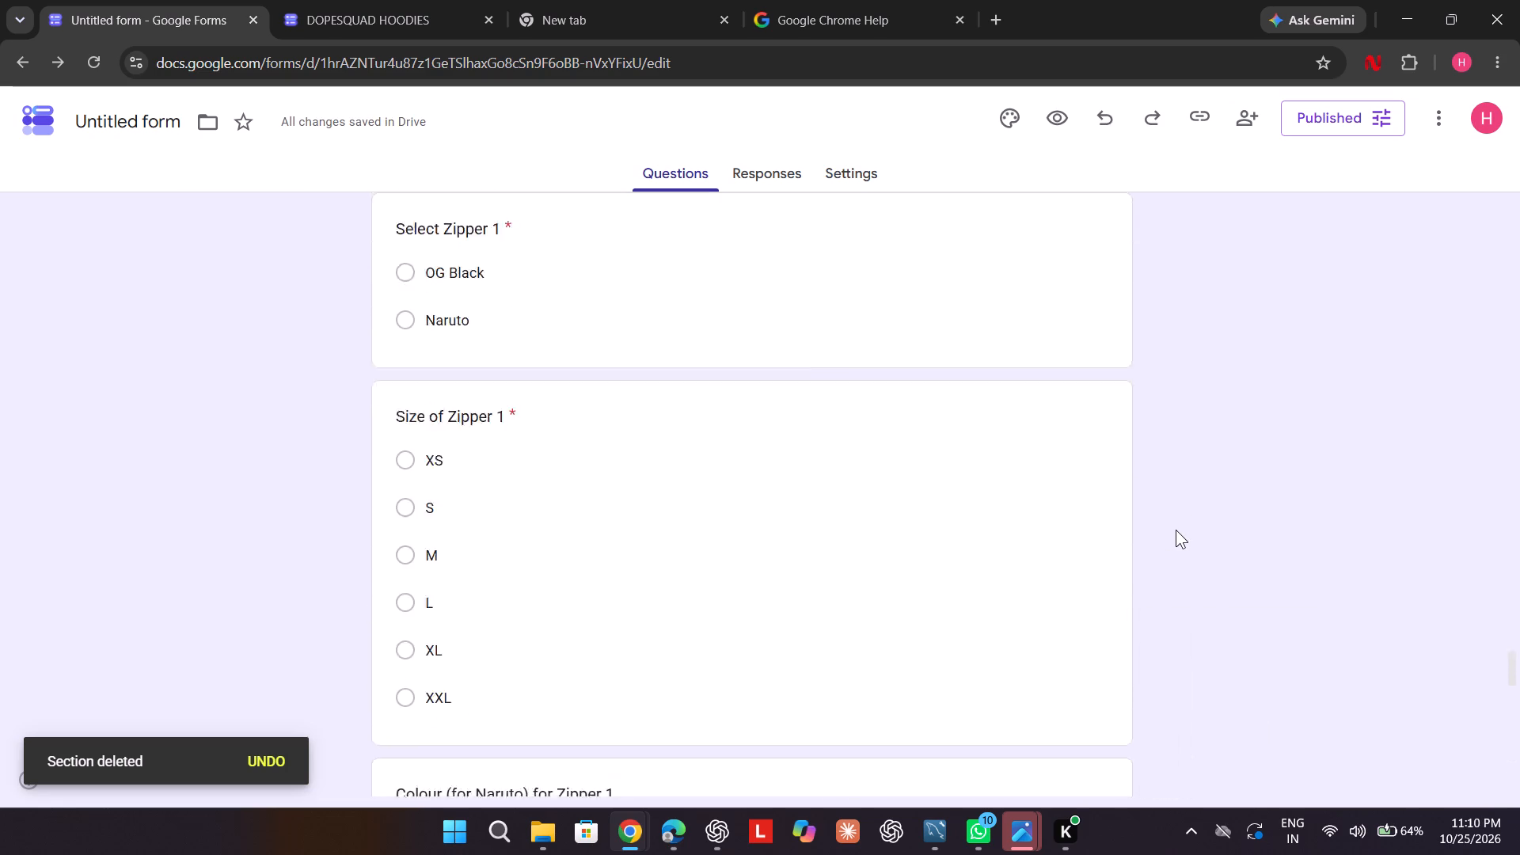
pyautogui.scroll(5, 1176, 530)
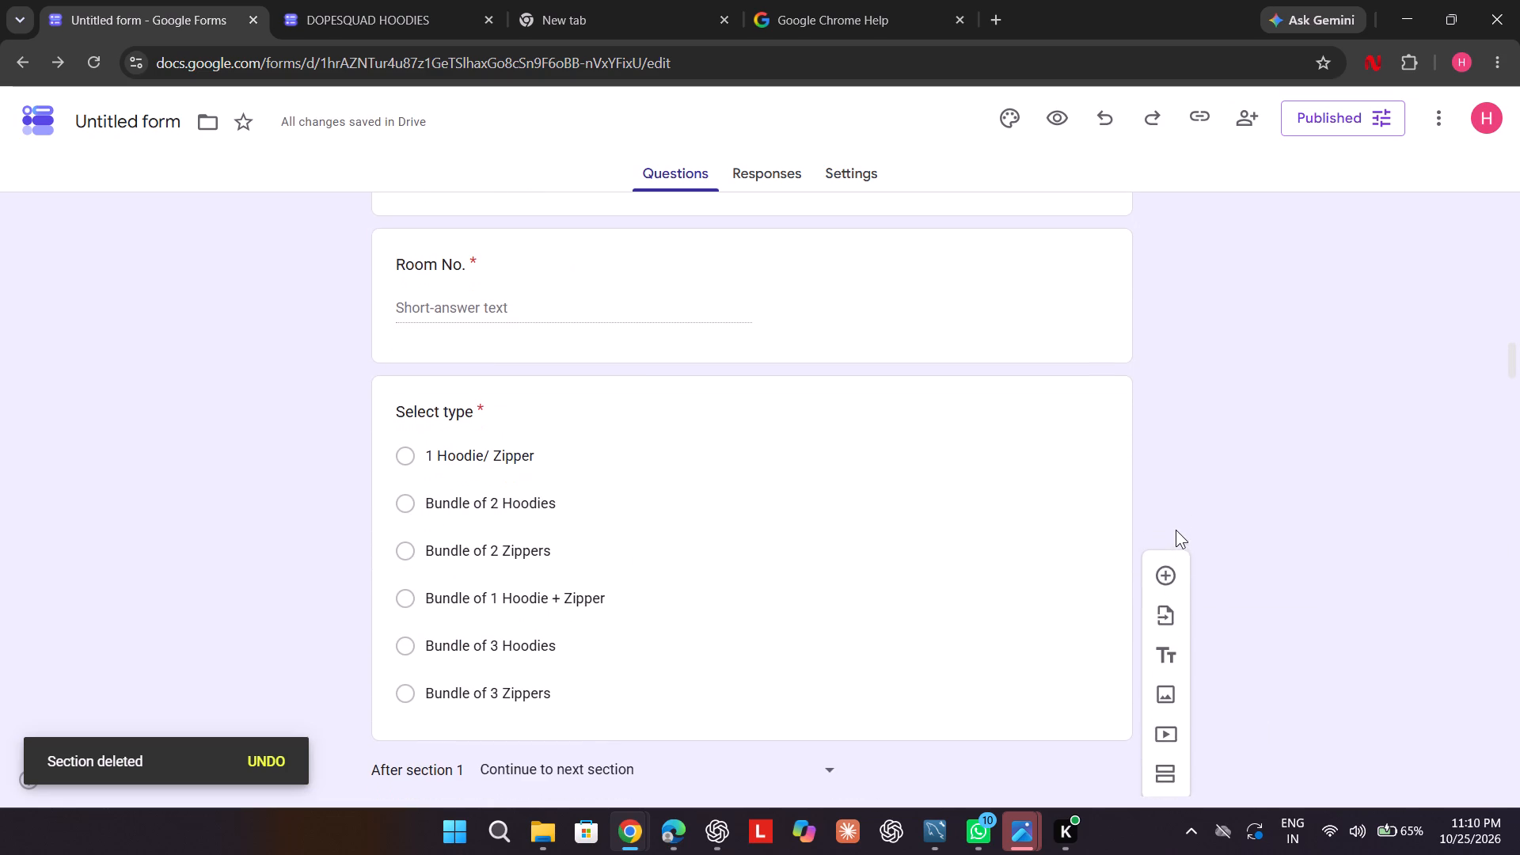
pyautogui.scroll(-1, 1176, 530)
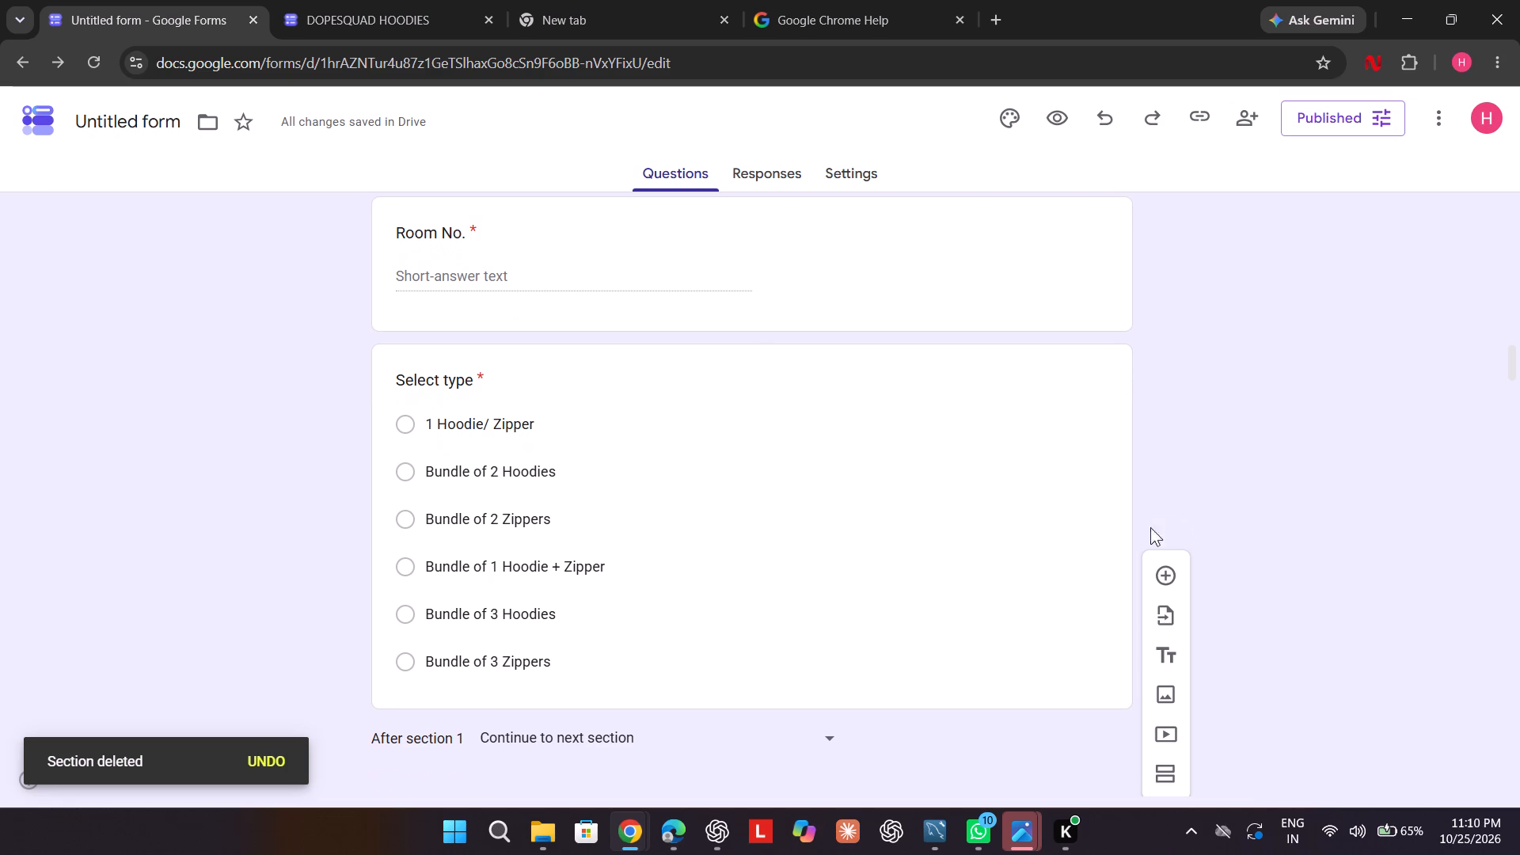
pyautogui.click(610, 564)
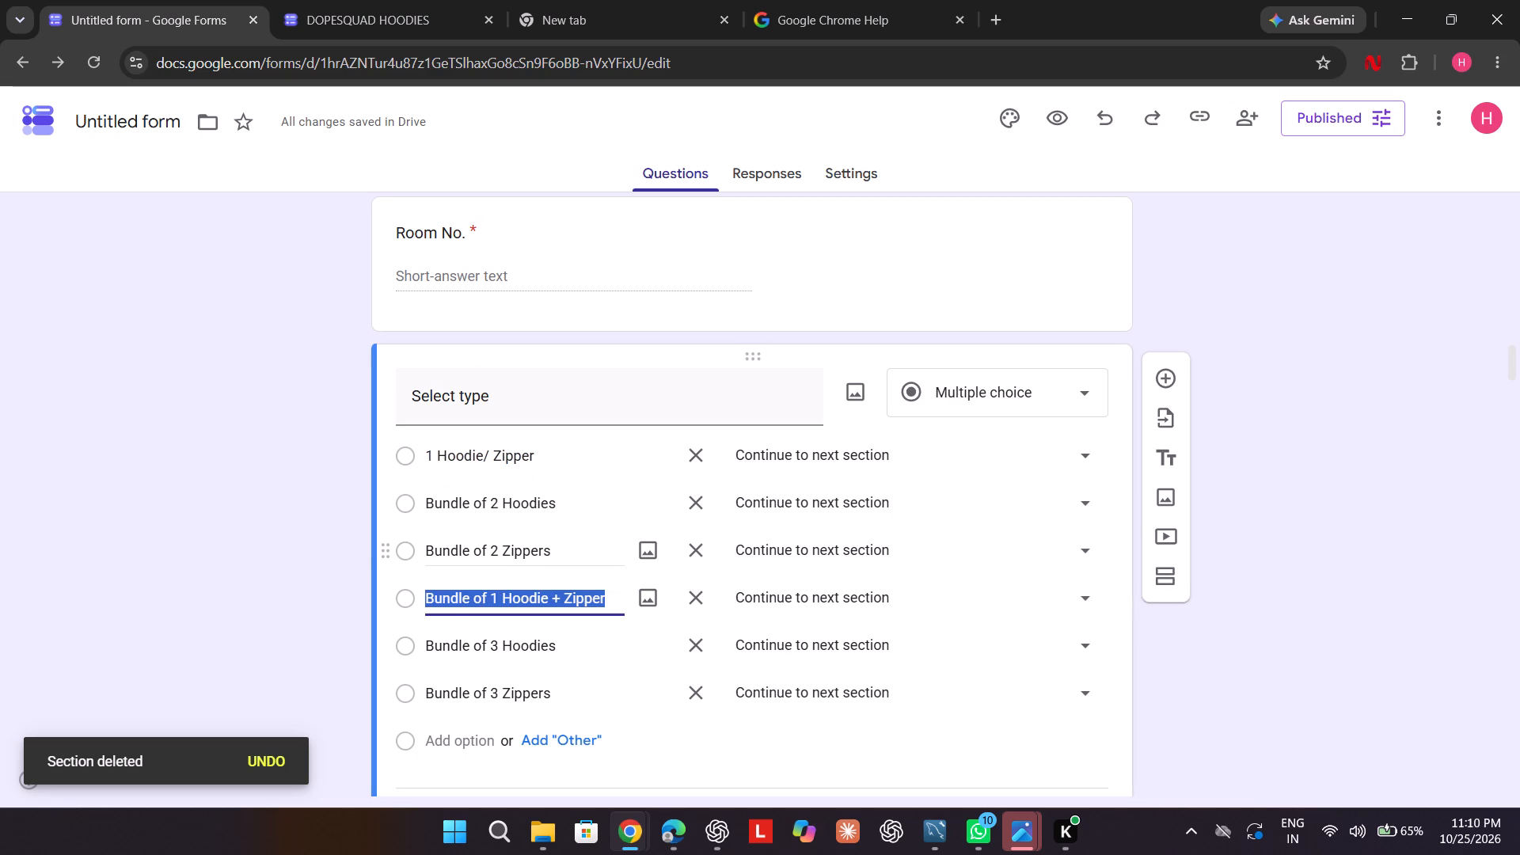
pyautogui.click(560, 604)
pyautogui.press('Right')
pyautogui.press('1')
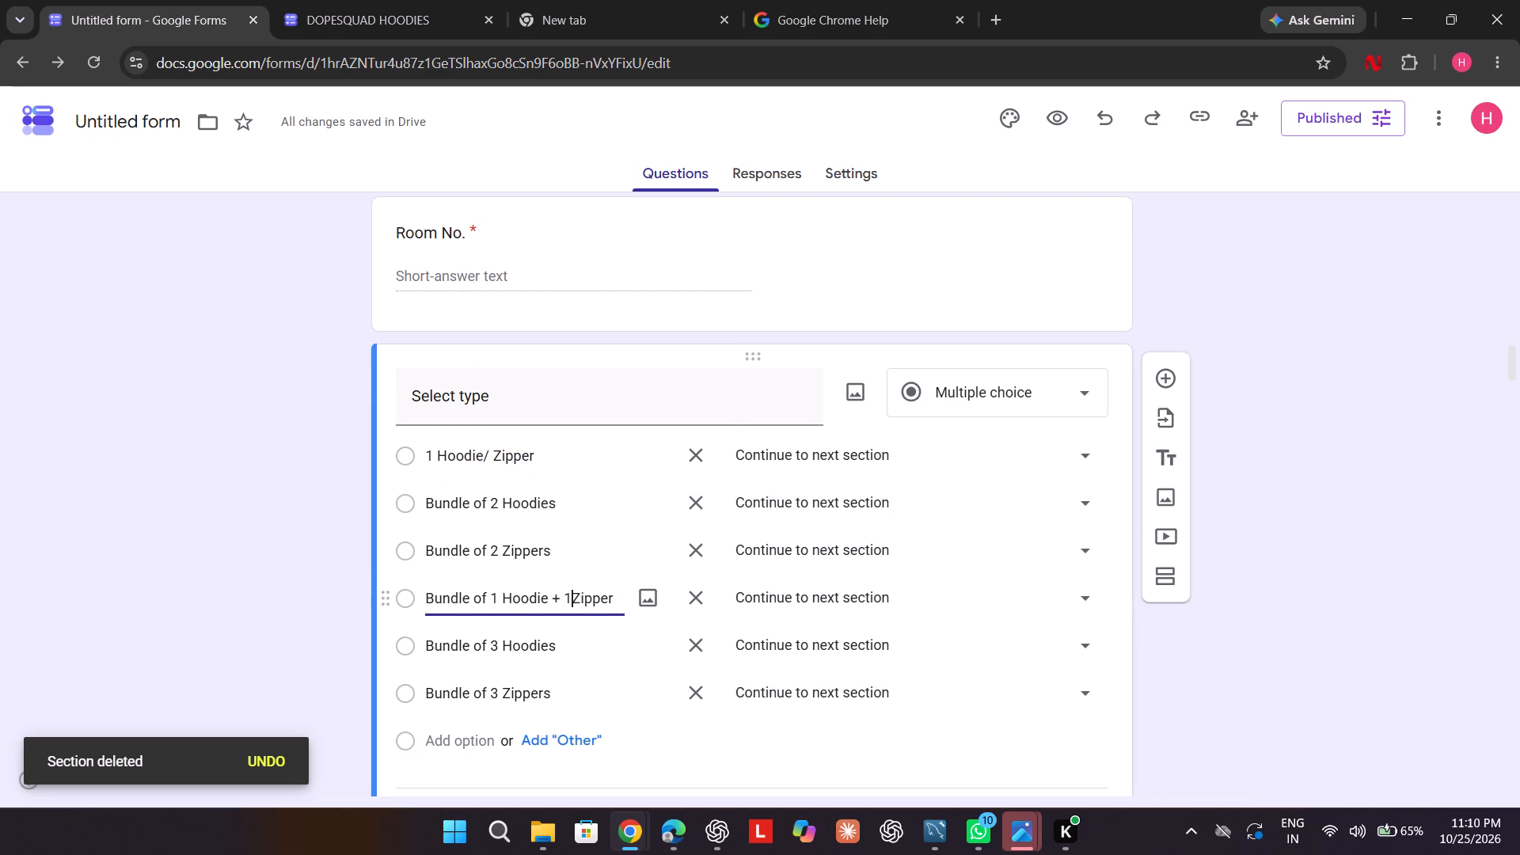
# Add a new section to the form.
pyautogui.scroll(-9, 564, 601)
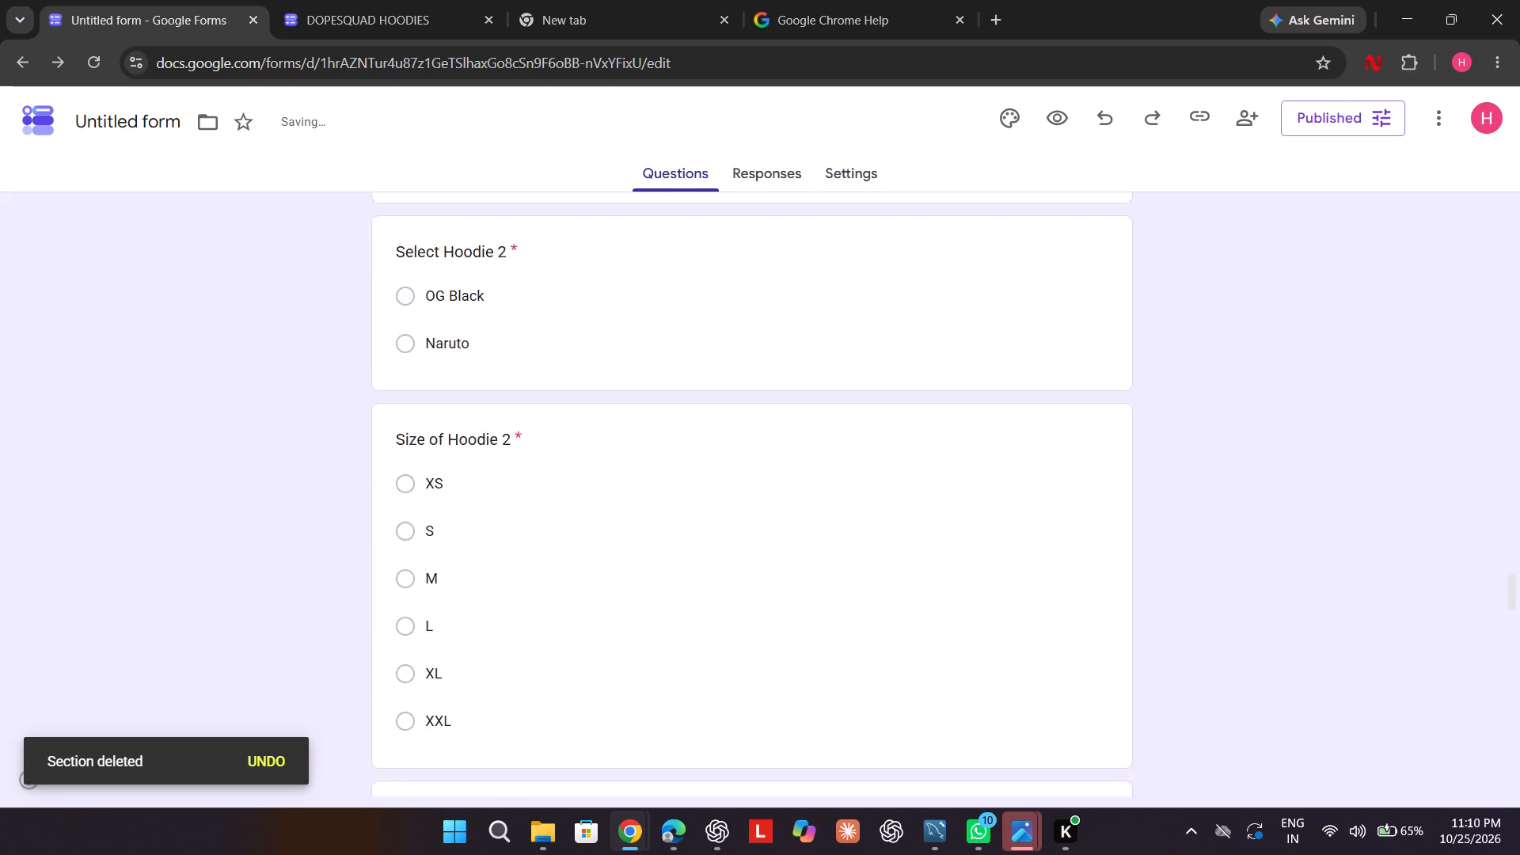
pyautogui.scroll(-6, 564, 601)
pyautogui.scroll(-7, 931, 549)
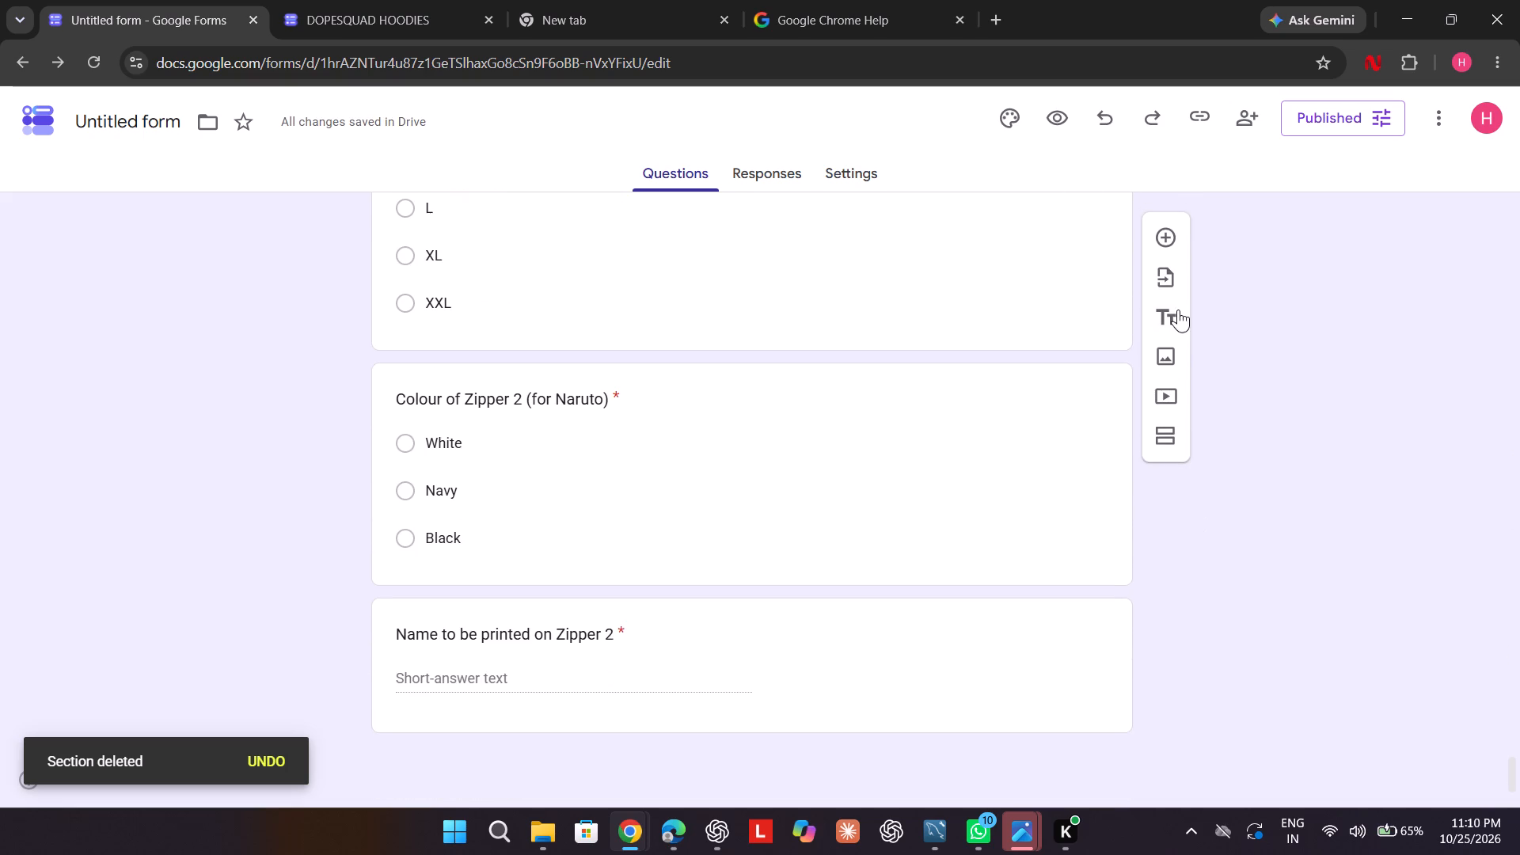
pyautogui.click(1175, 433)
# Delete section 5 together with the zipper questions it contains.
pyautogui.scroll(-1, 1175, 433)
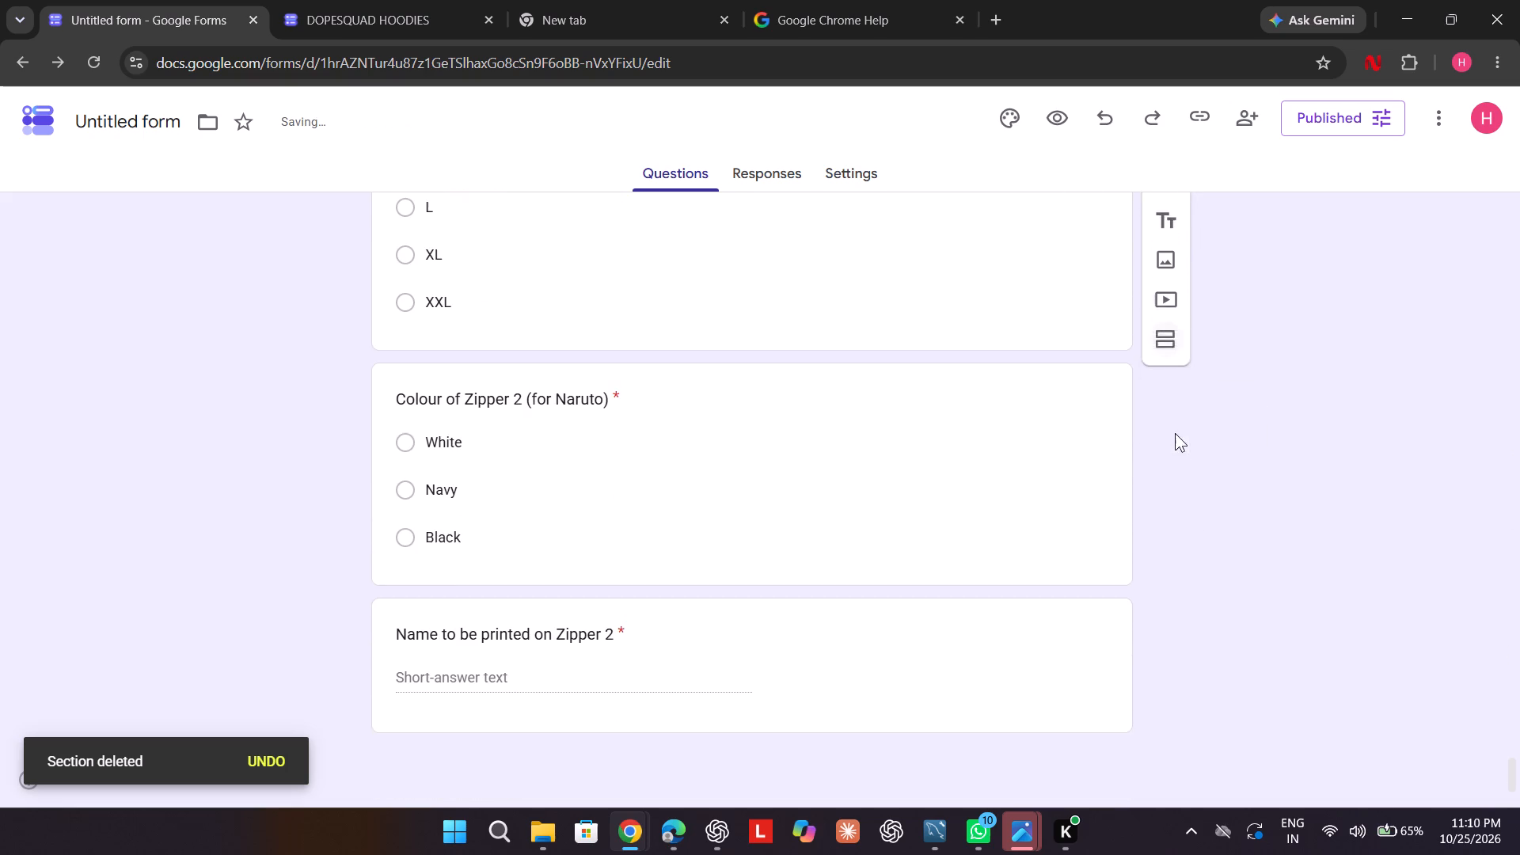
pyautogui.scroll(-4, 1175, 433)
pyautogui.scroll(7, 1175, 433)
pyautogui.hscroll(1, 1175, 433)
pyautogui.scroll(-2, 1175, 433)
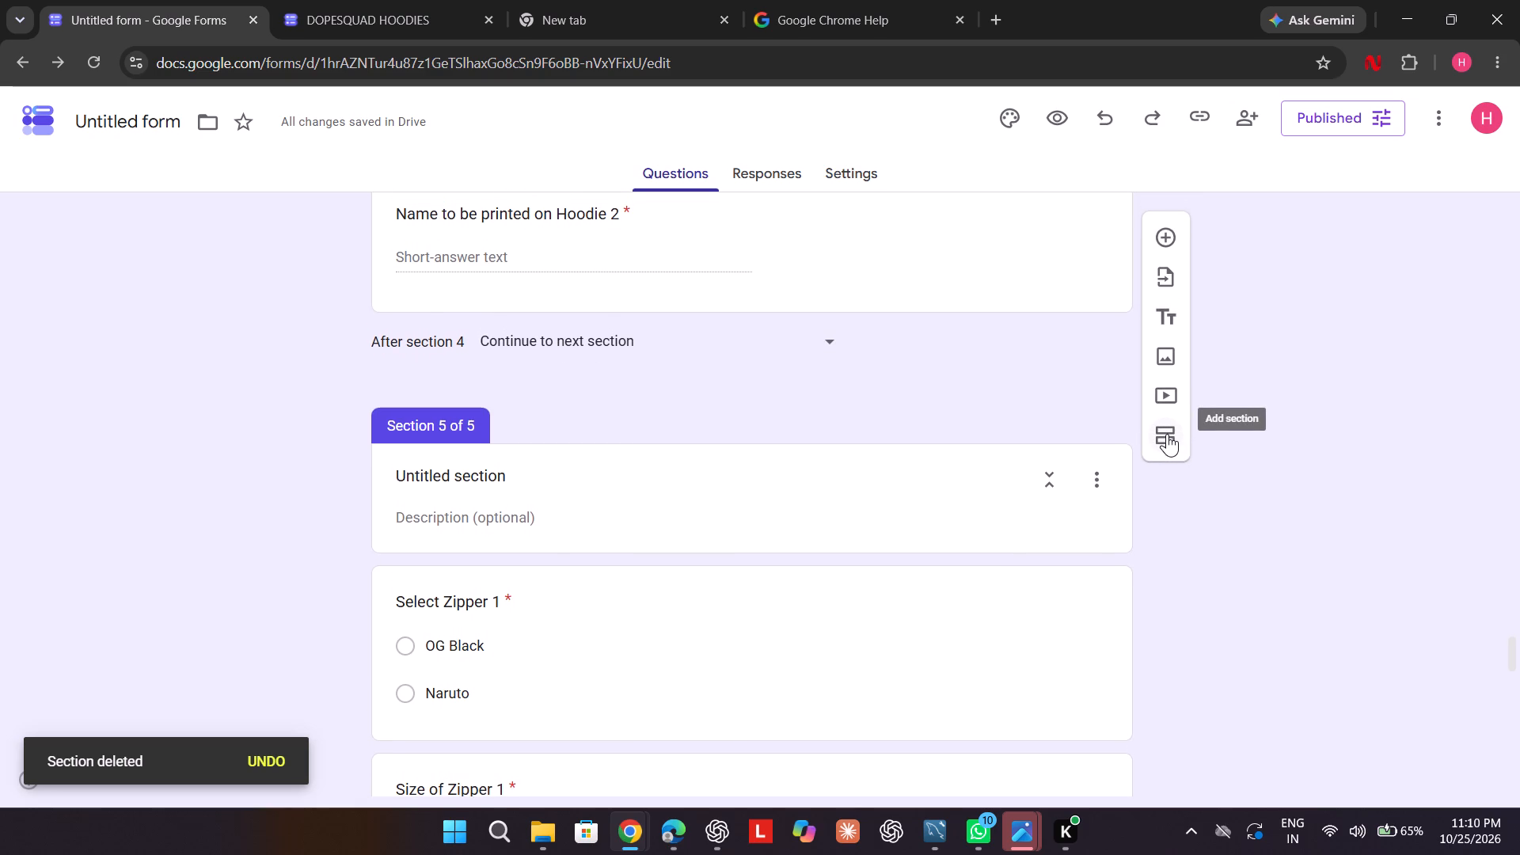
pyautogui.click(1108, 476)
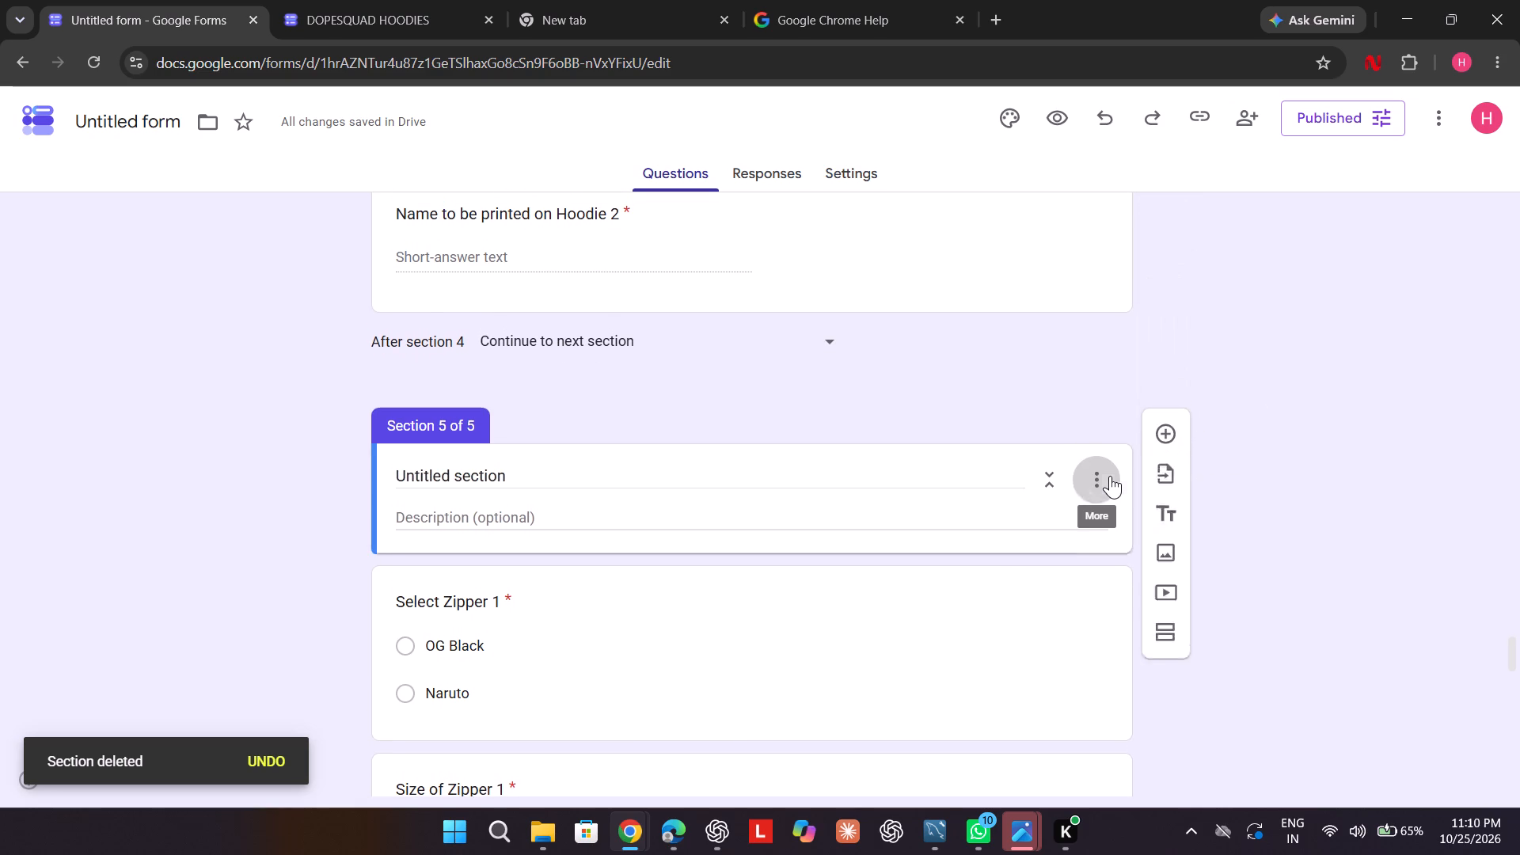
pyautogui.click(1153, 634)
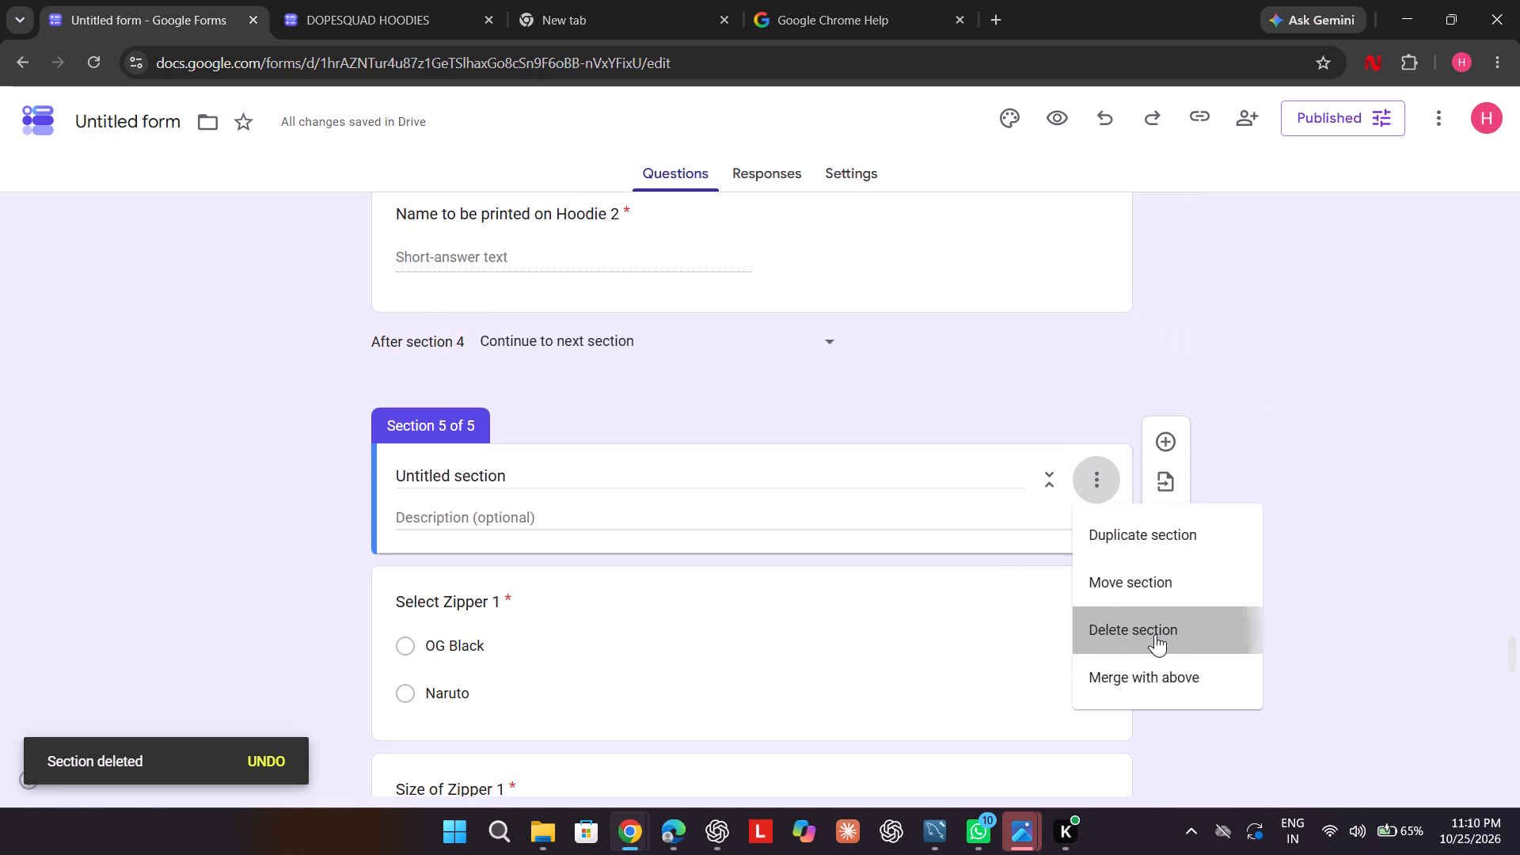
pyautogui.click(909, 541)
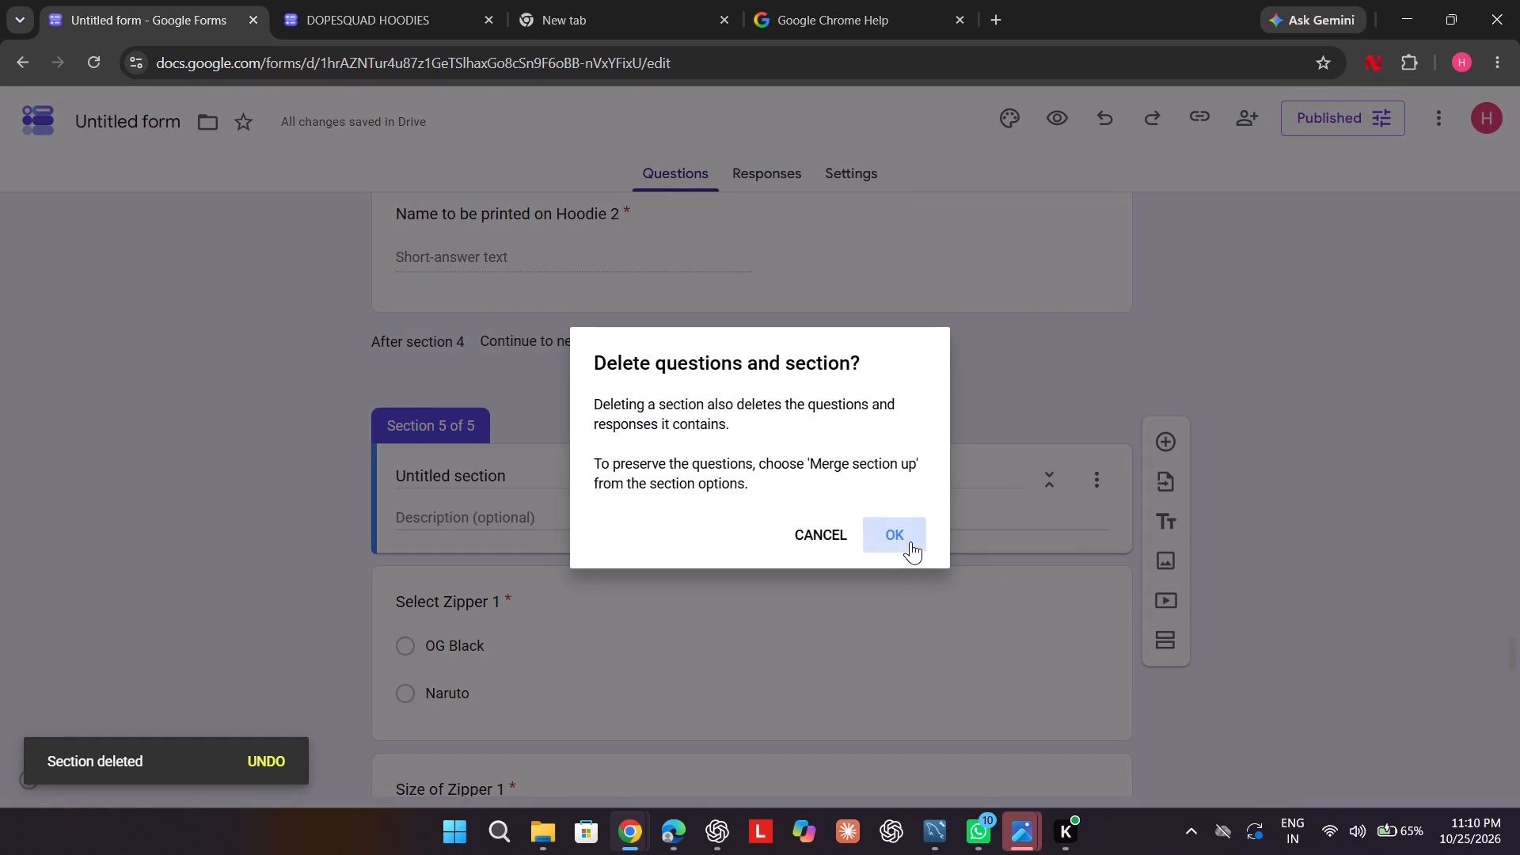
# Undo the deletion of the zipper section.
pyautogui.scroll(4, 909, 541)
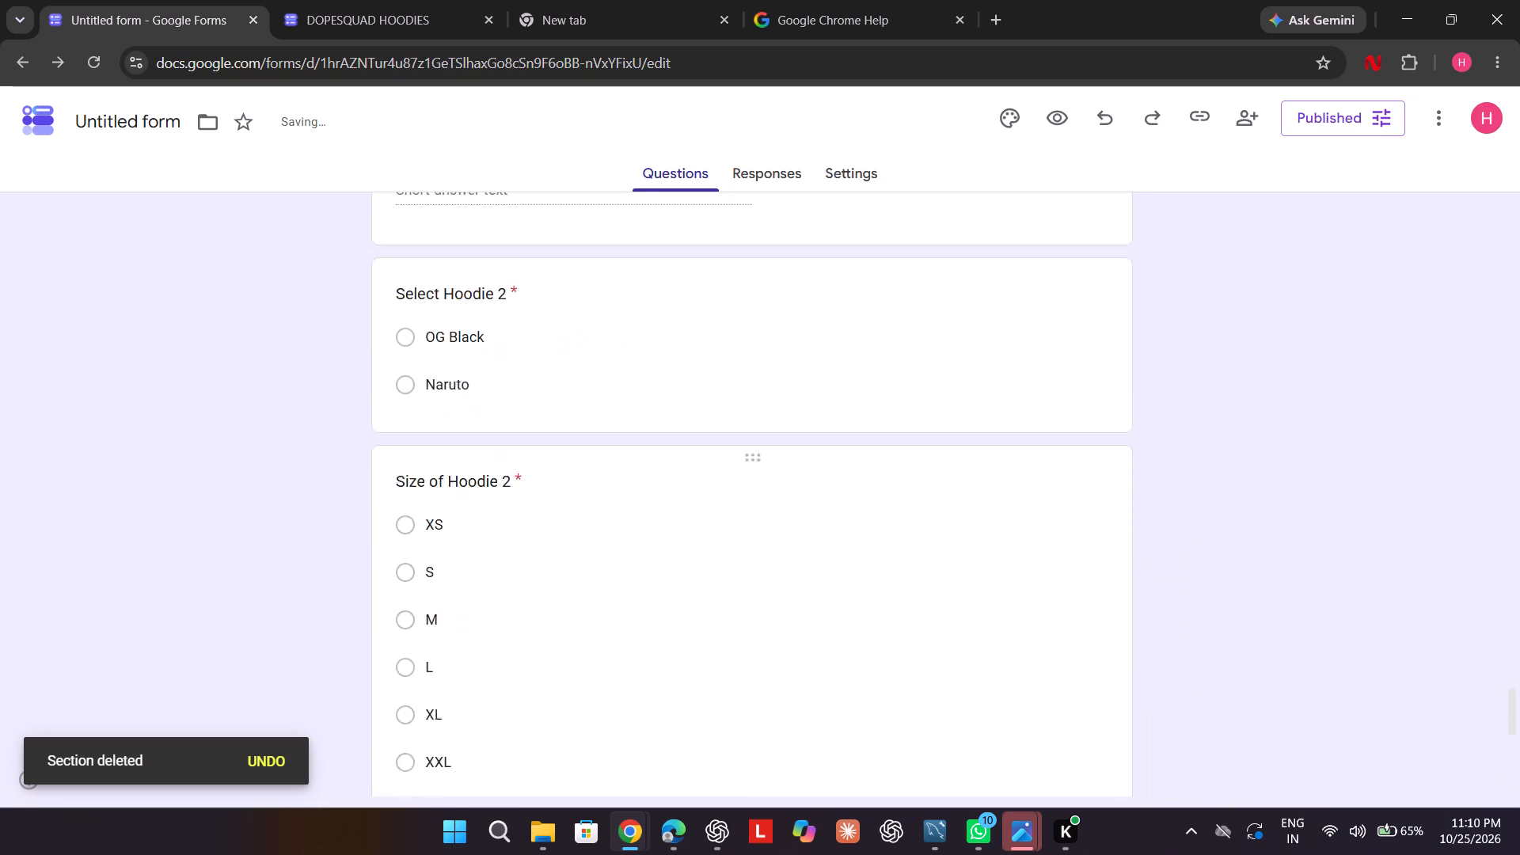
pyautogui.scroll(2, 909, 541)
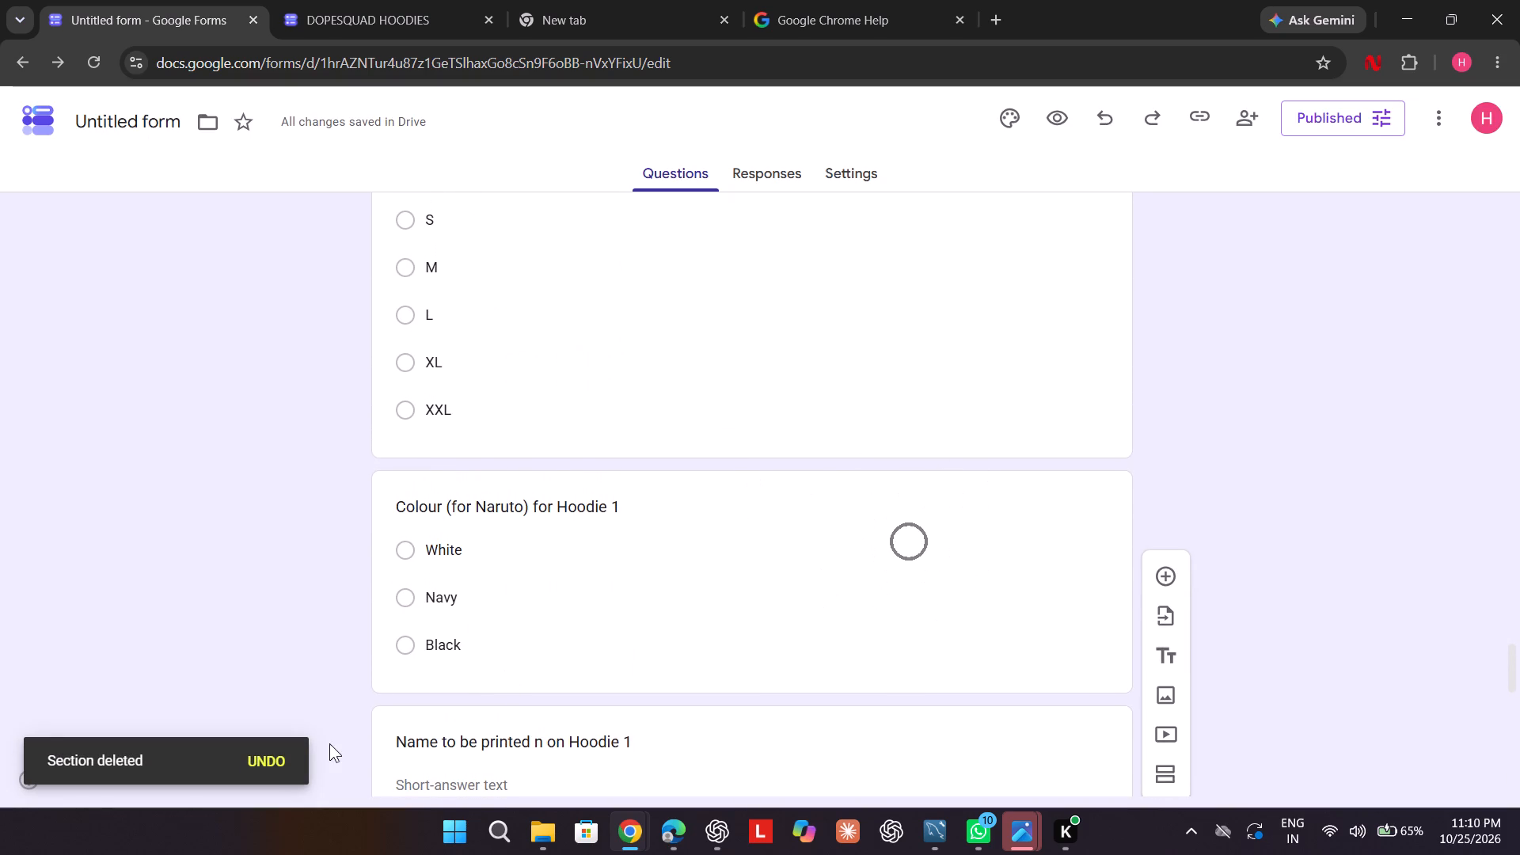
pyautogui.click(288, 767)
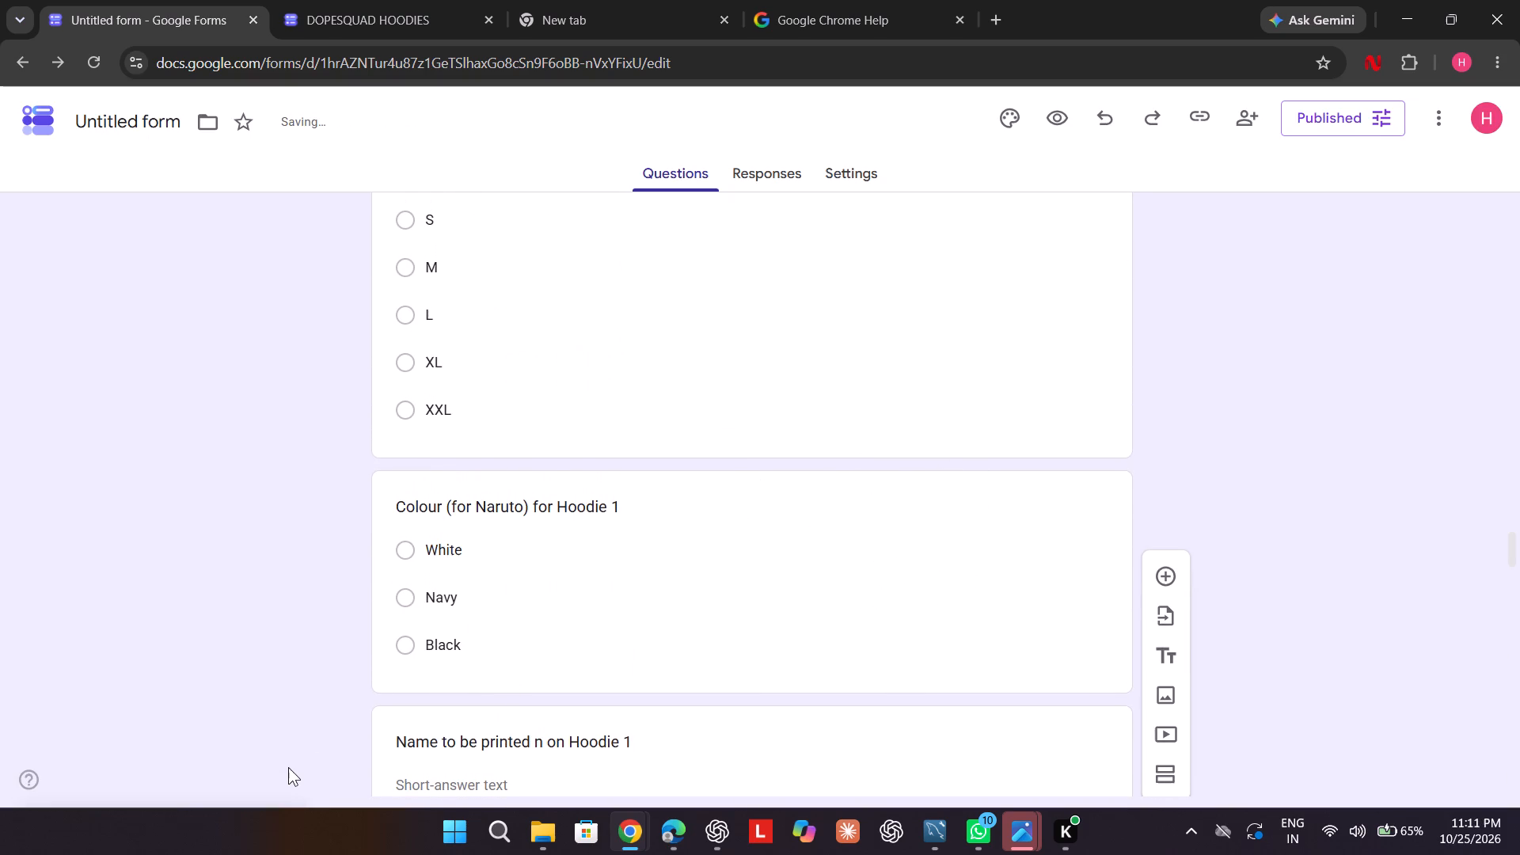
# Add another section directly below section 5's header, ahead of the "Select Zipper 1" question.
pyautogui.scroll(-11, 288, 767)
pyautogui.scroll(-11, 605, 576)
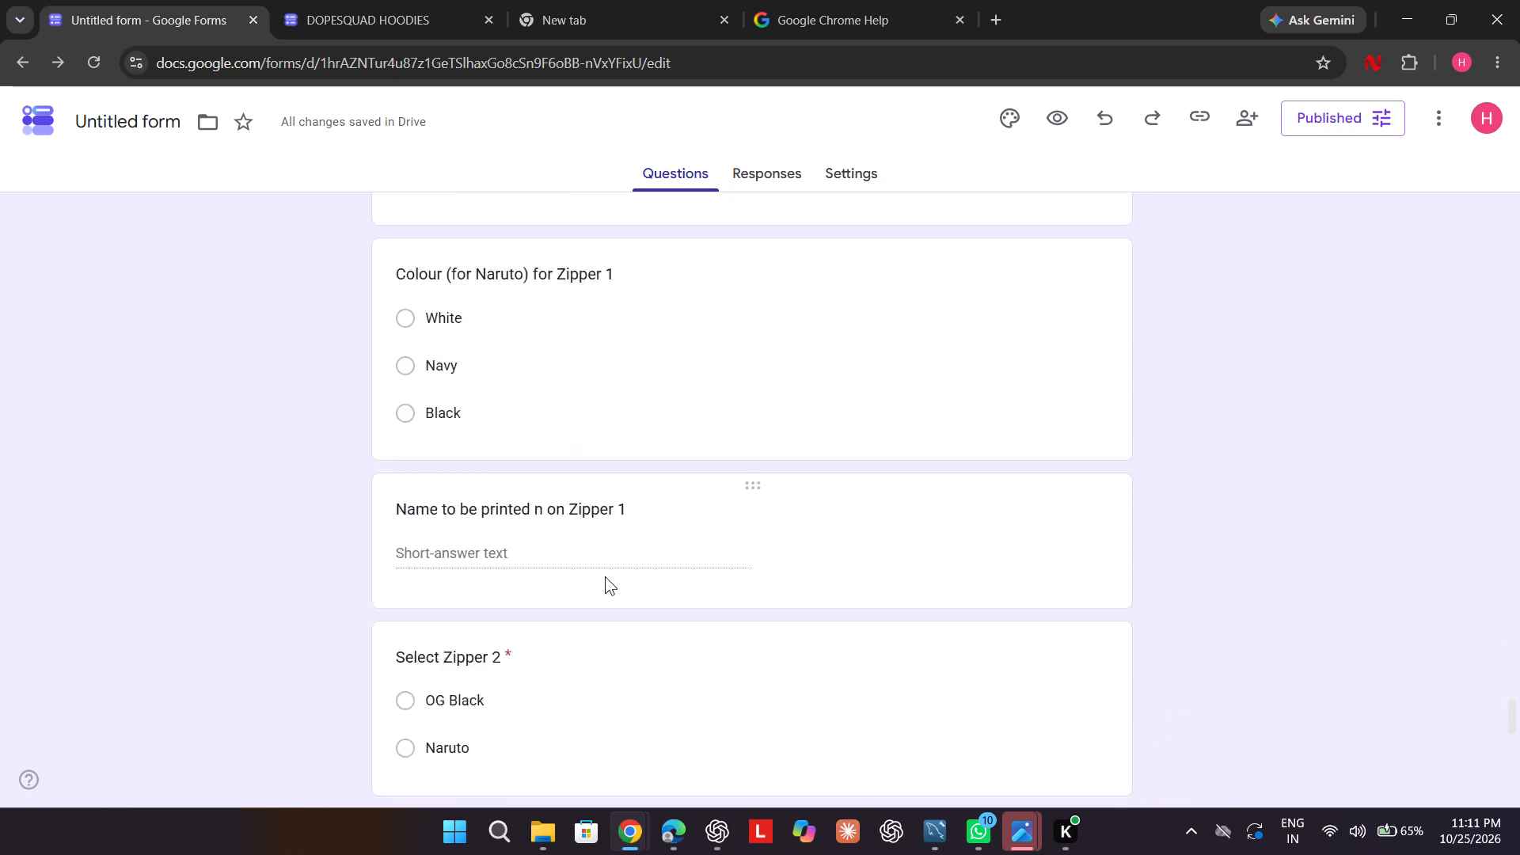
pyautogui.scroll(6, 605, 576)
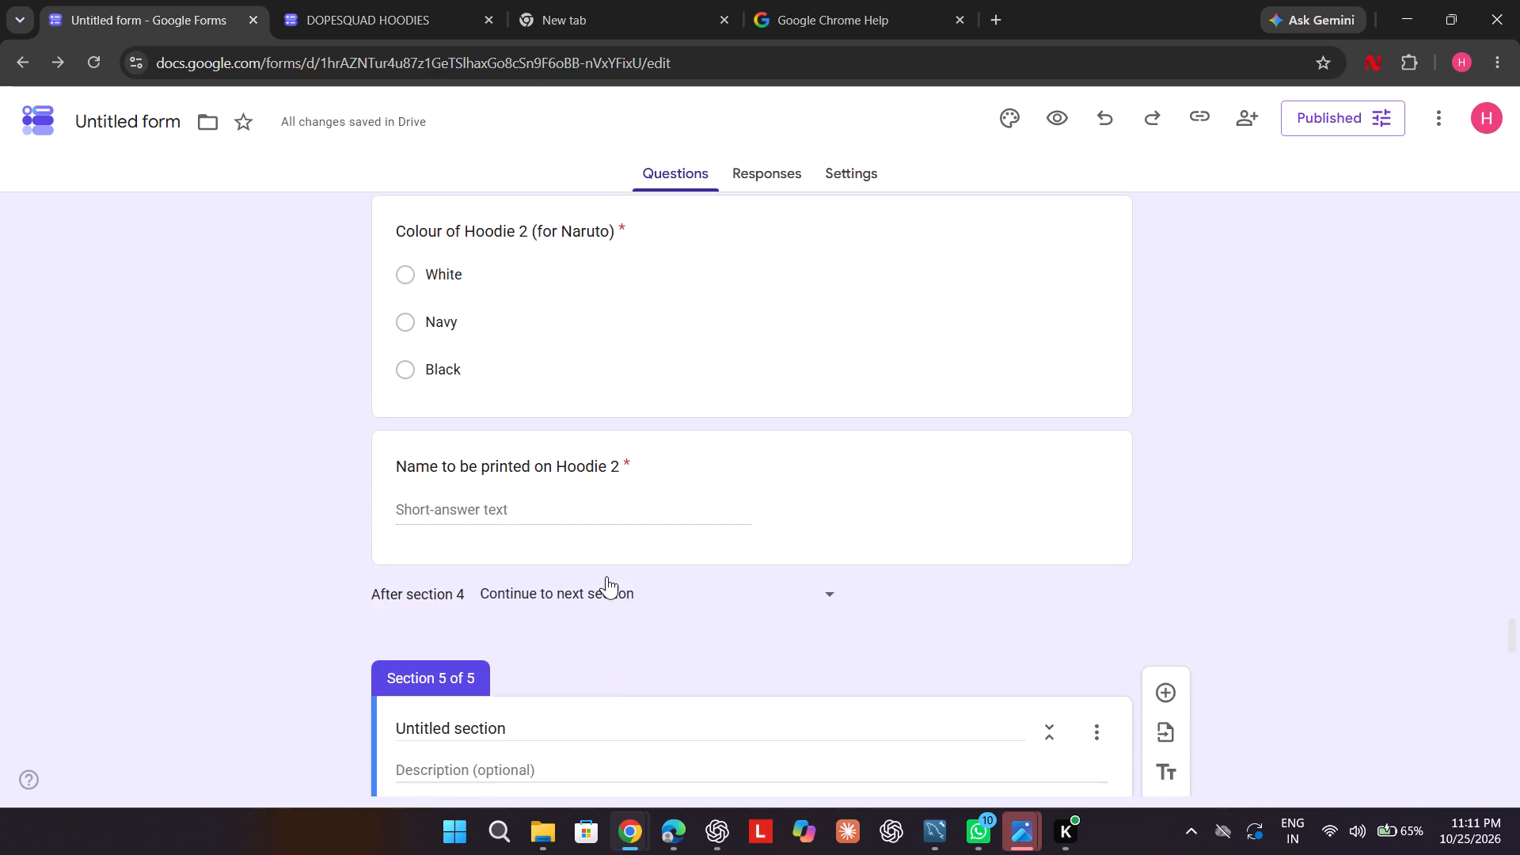
pyautogui.scroll(1, 605, 576)
pyautogui.scroll(-2, 605, 576)
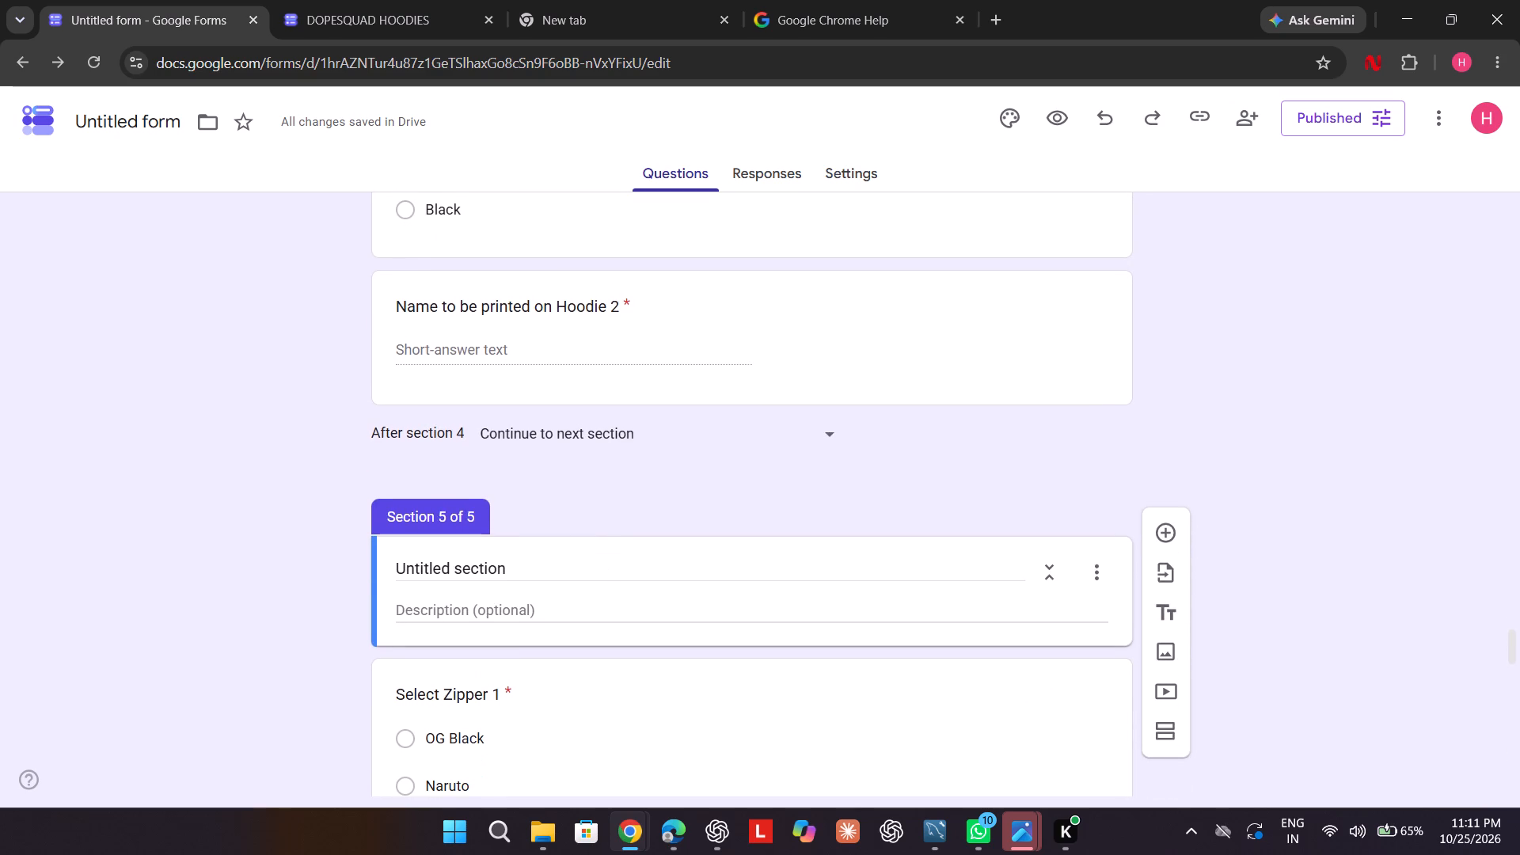
pyautogui.scroll(-11, 605, 576)
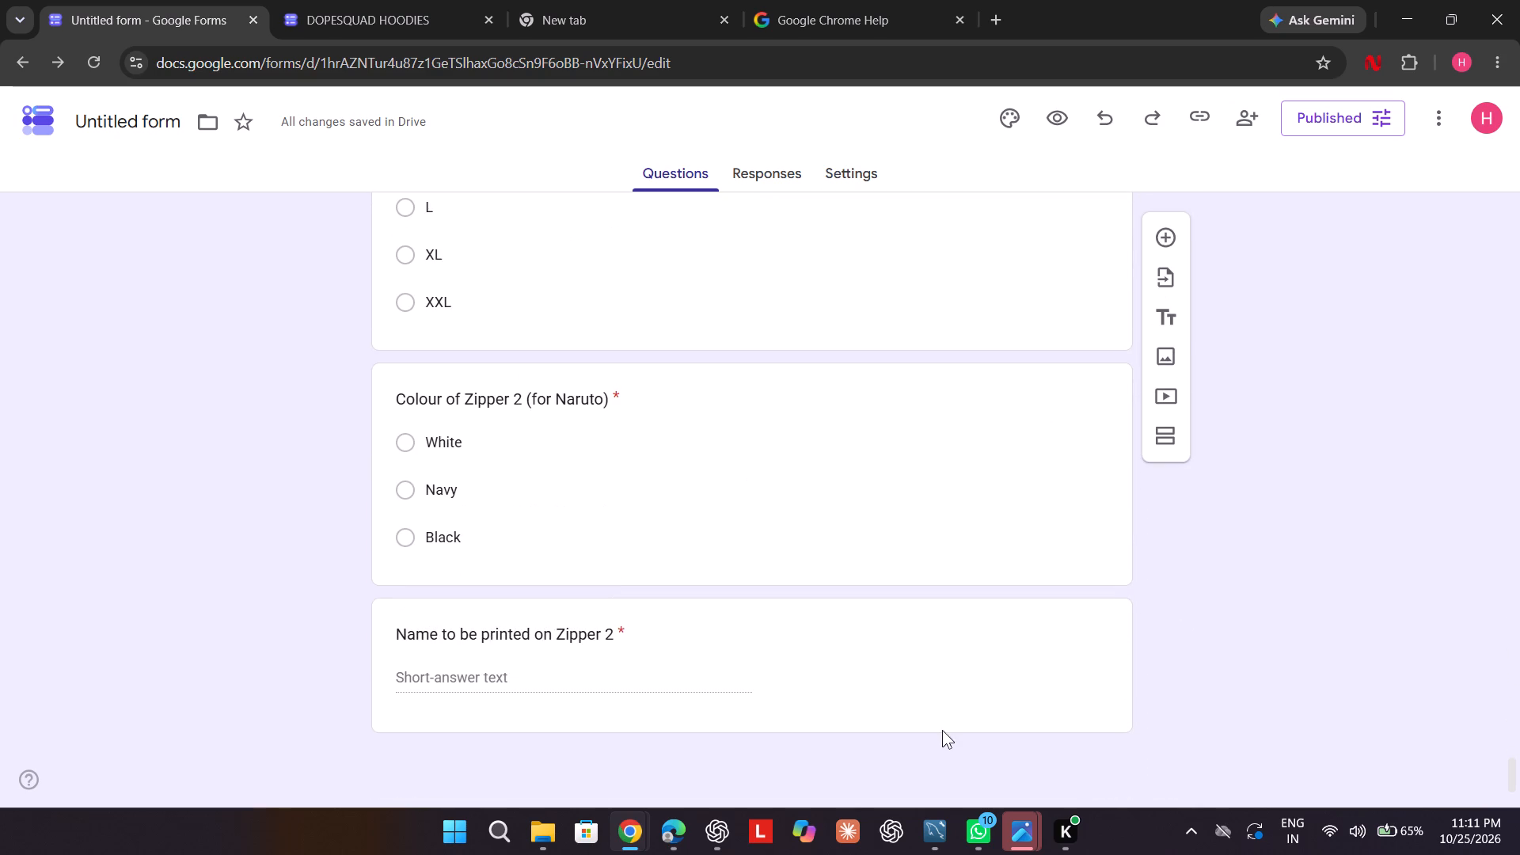
pyautogui.click(1166, 436)
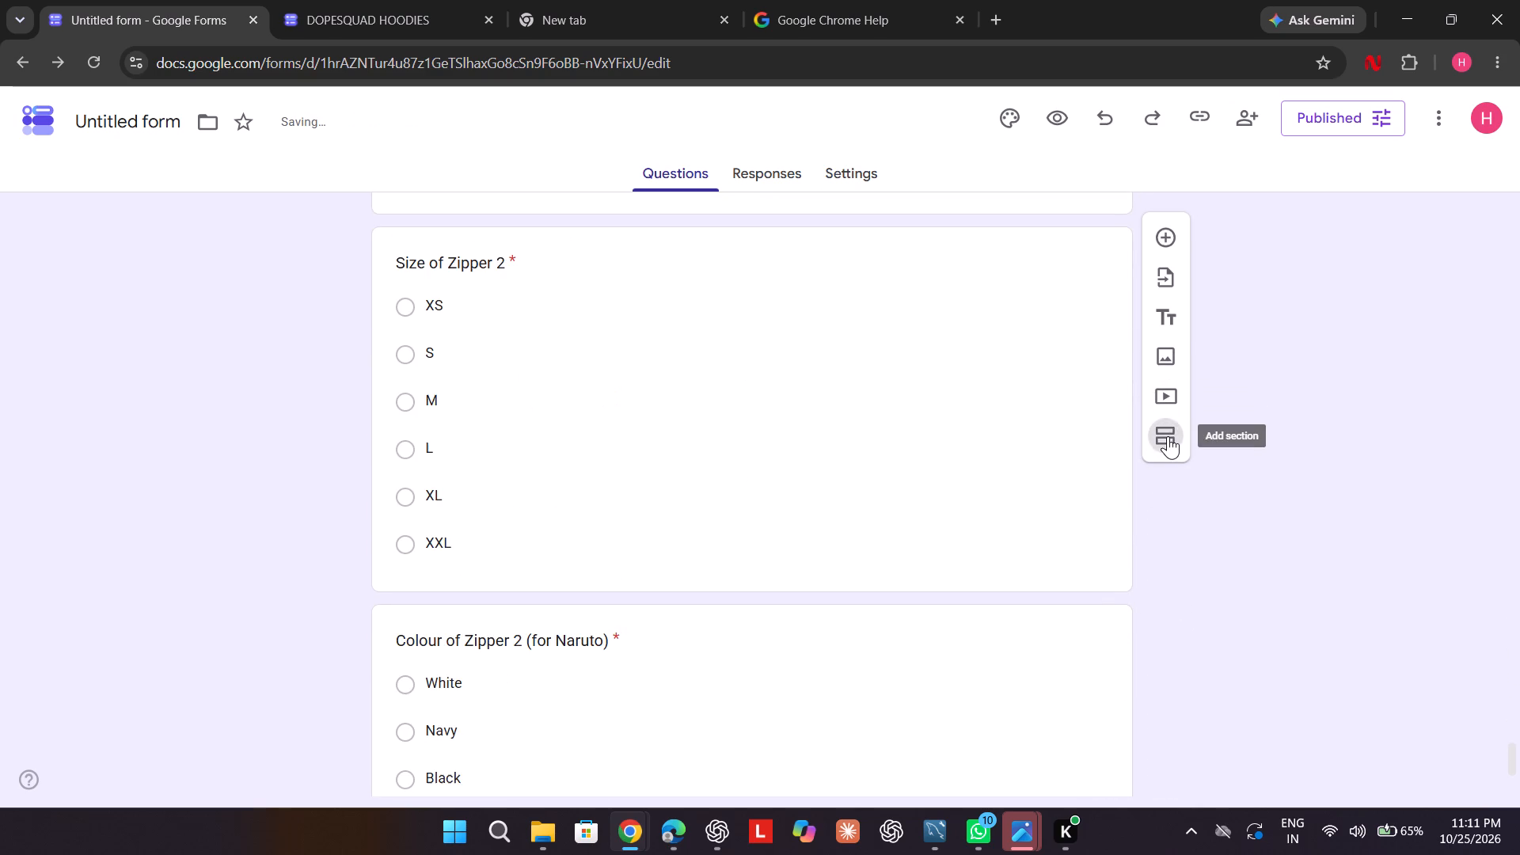
# Examine the order and contents of sections 4 to 6 around the newly added section.
pyautogui.scroll(-4, 1111, 420)
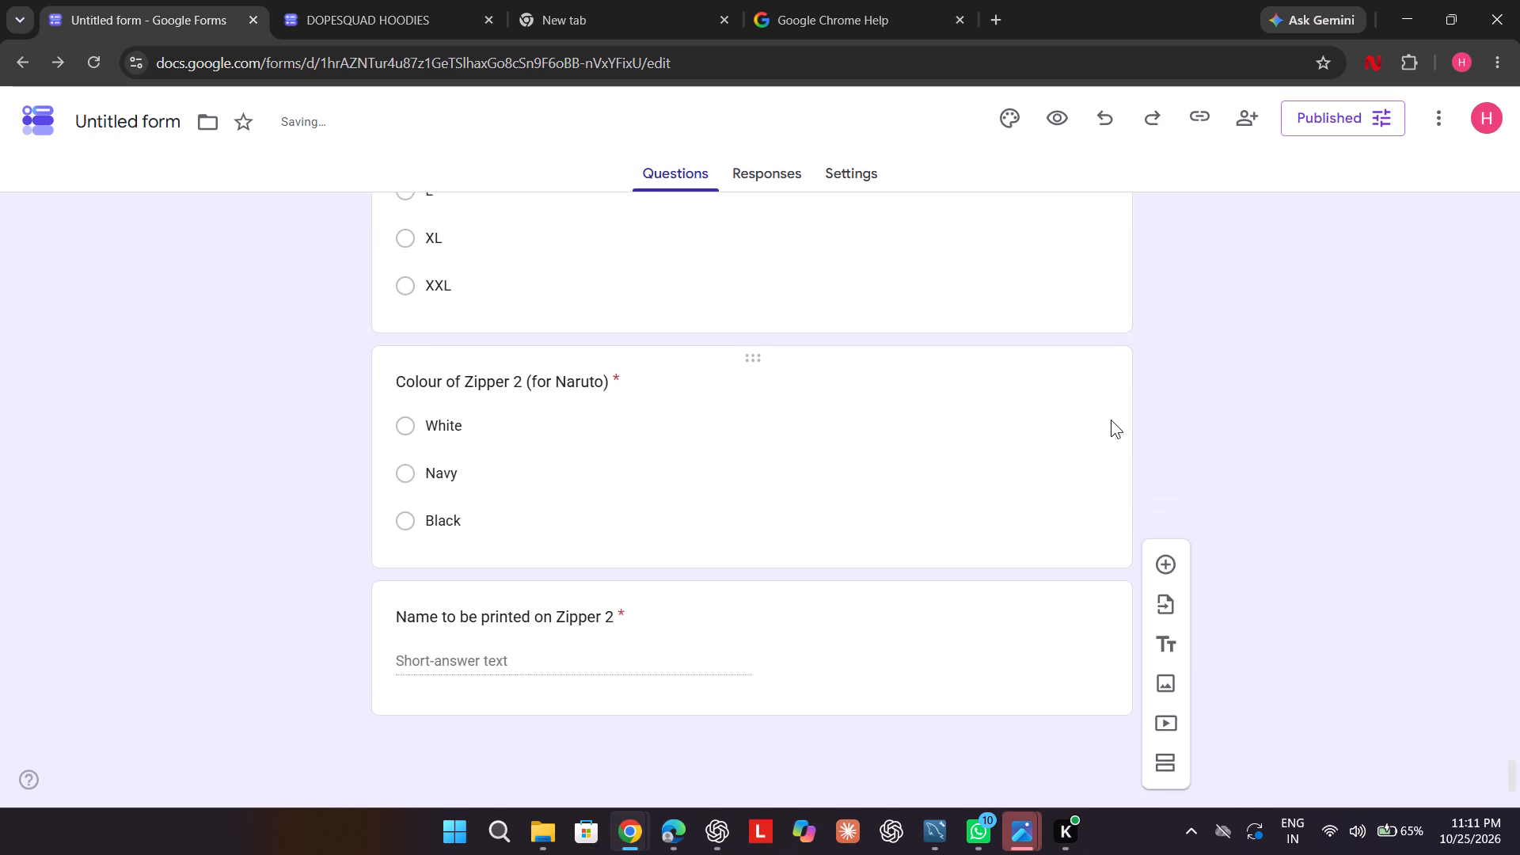
pyautogui.scroll(-1, 1111, 420)
pyautogui.scroll(9, 1111, 420)
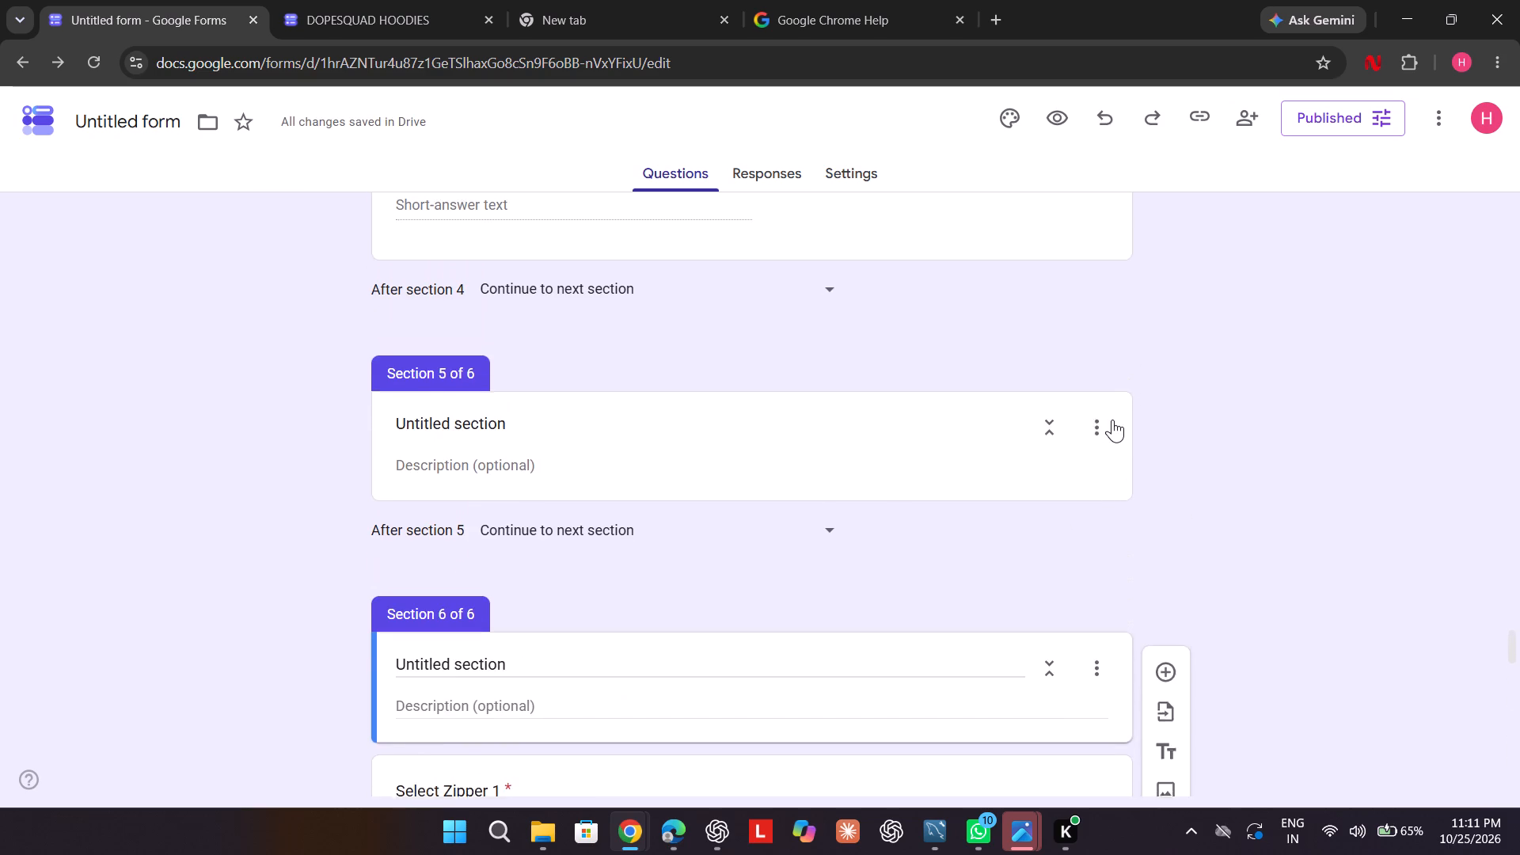
pyautogui.scroll(-1, 1111, 420)
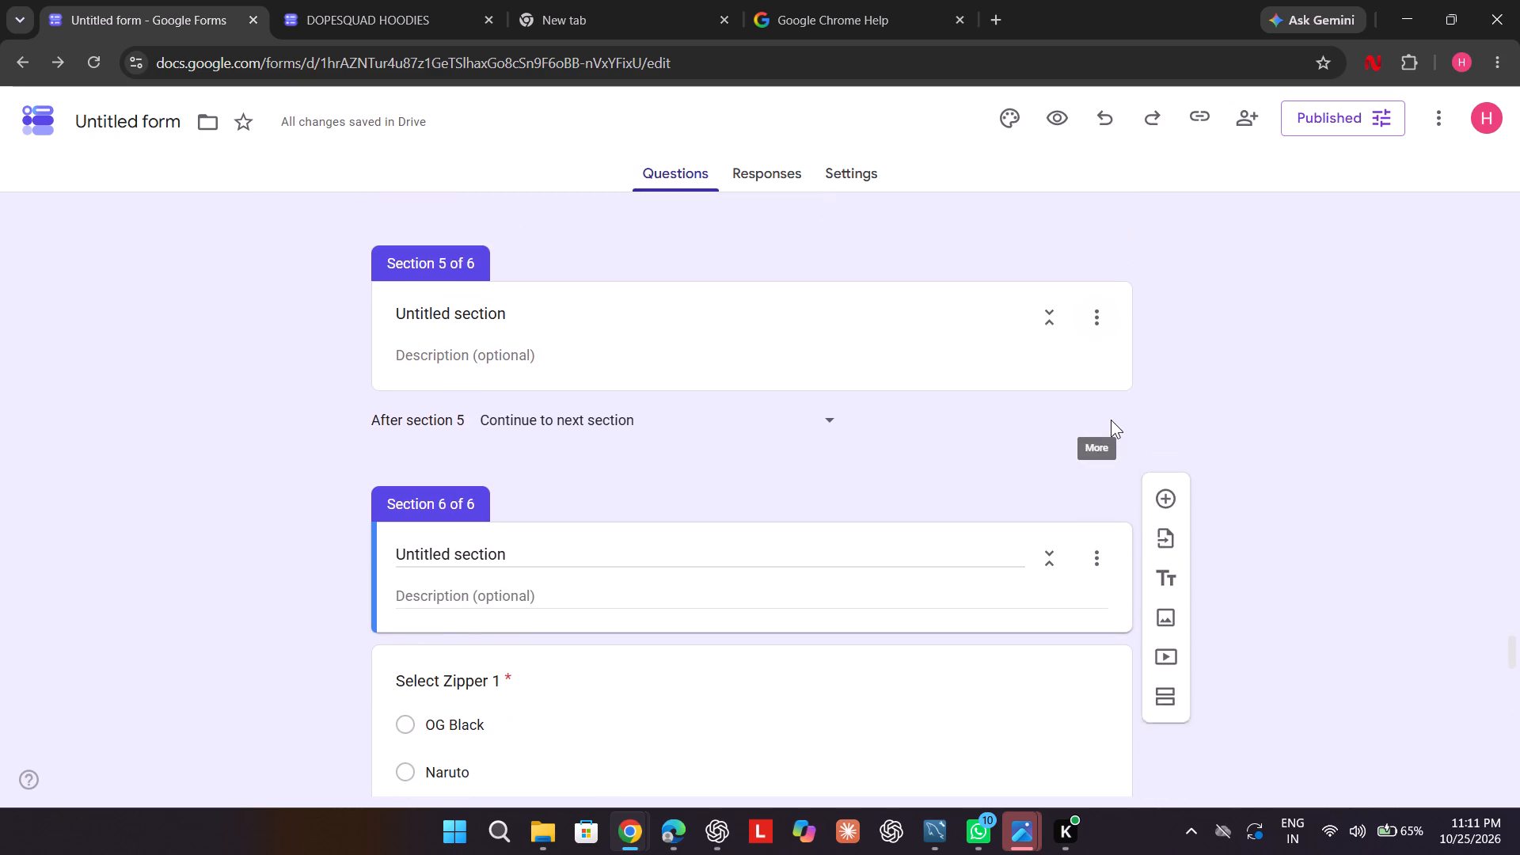
pyautogui.scroll(2, 1111, 420)
pyautogui.scroll(-1, 1111, 420)
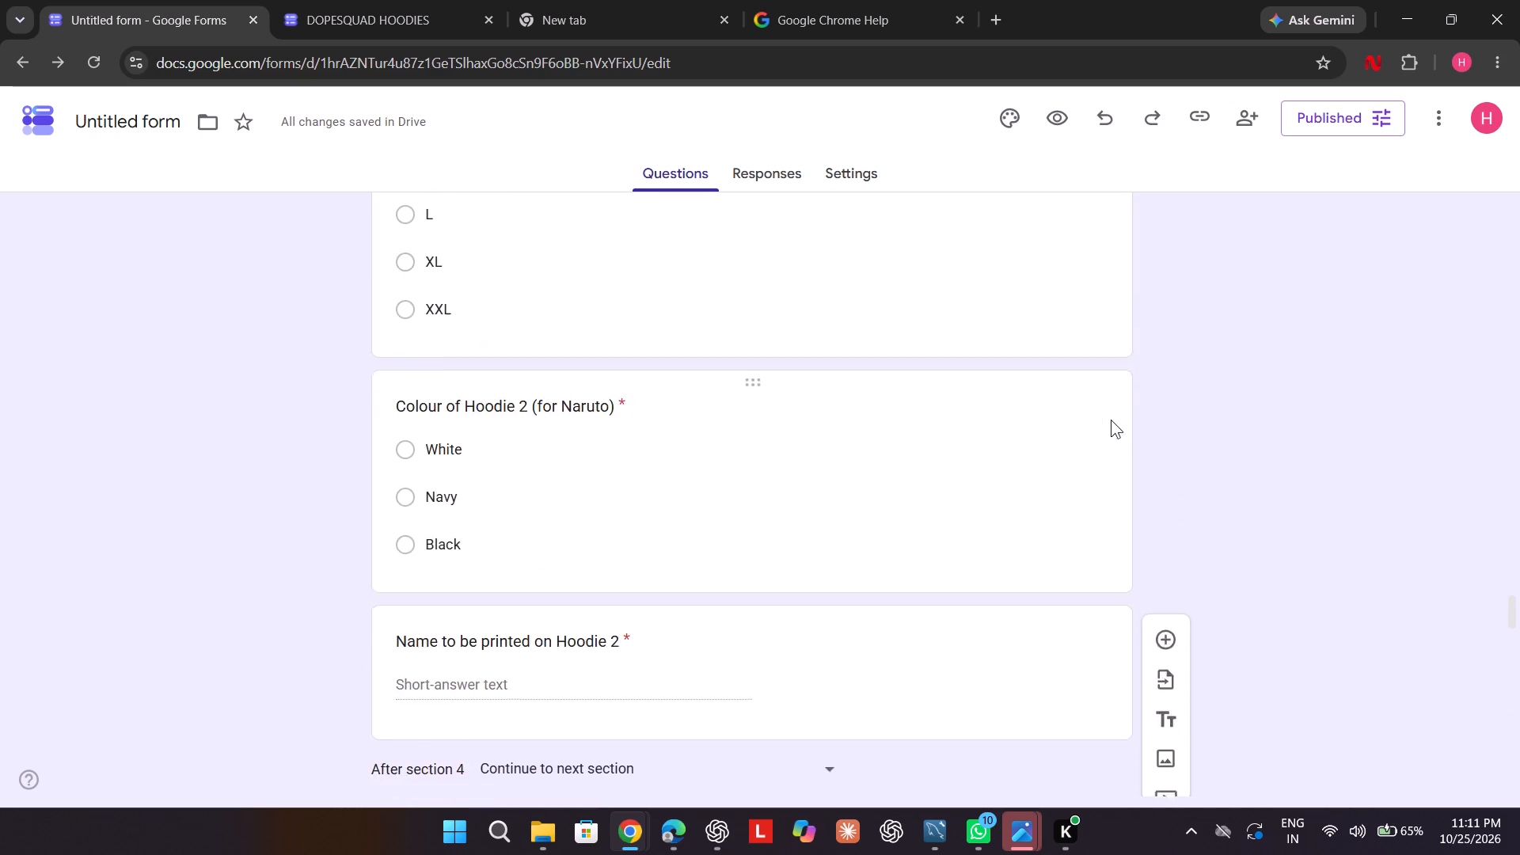
pyautogui.scroll(-1, 1111, 420)
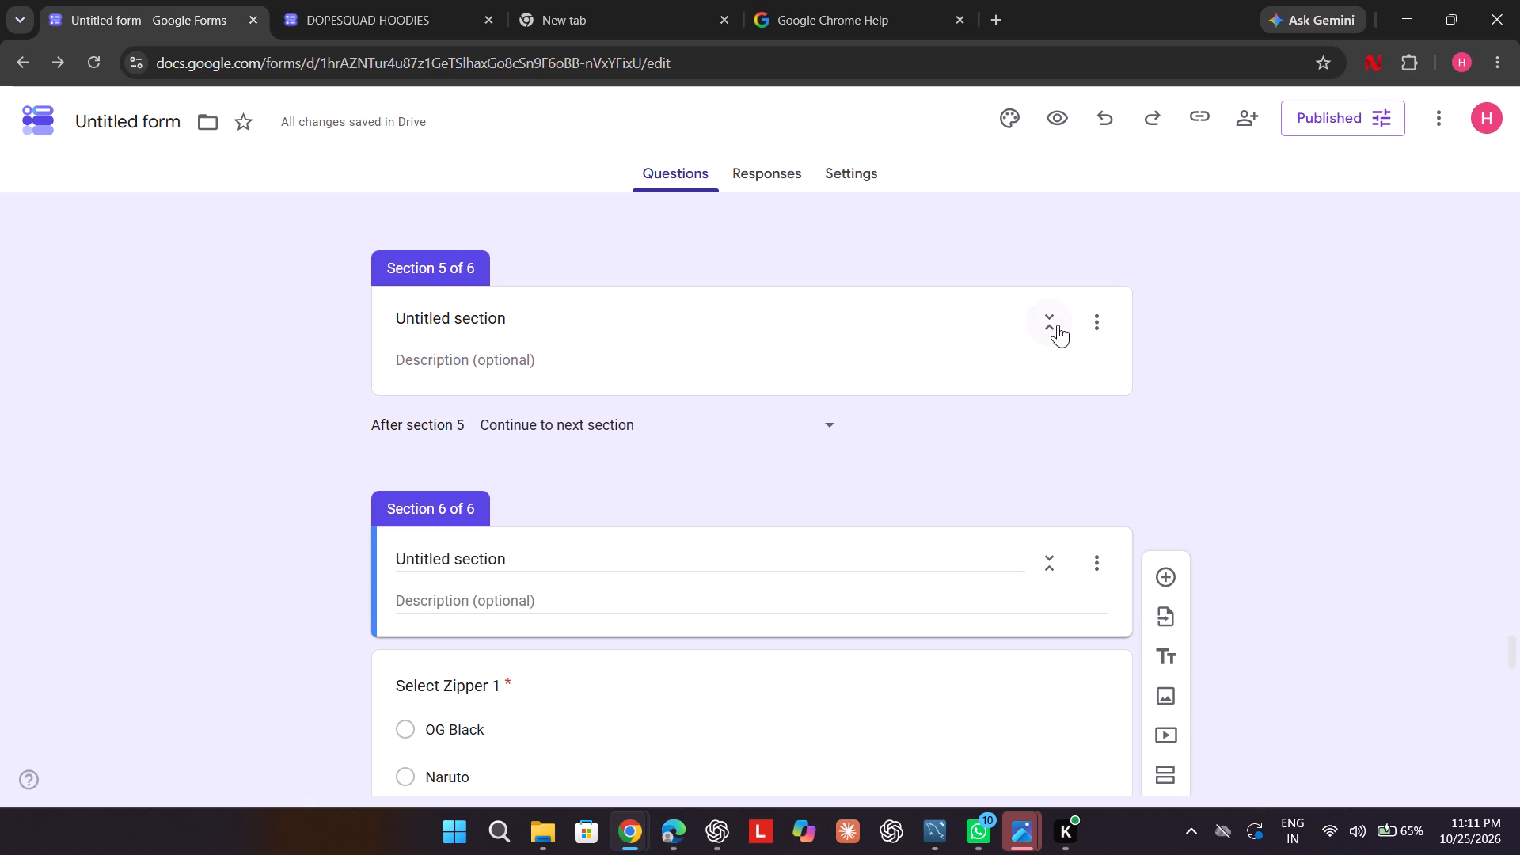
# Delete the empty untitled section 5 that sits just before the section with the zipper questions.
pyautogui.click(1086, 320)
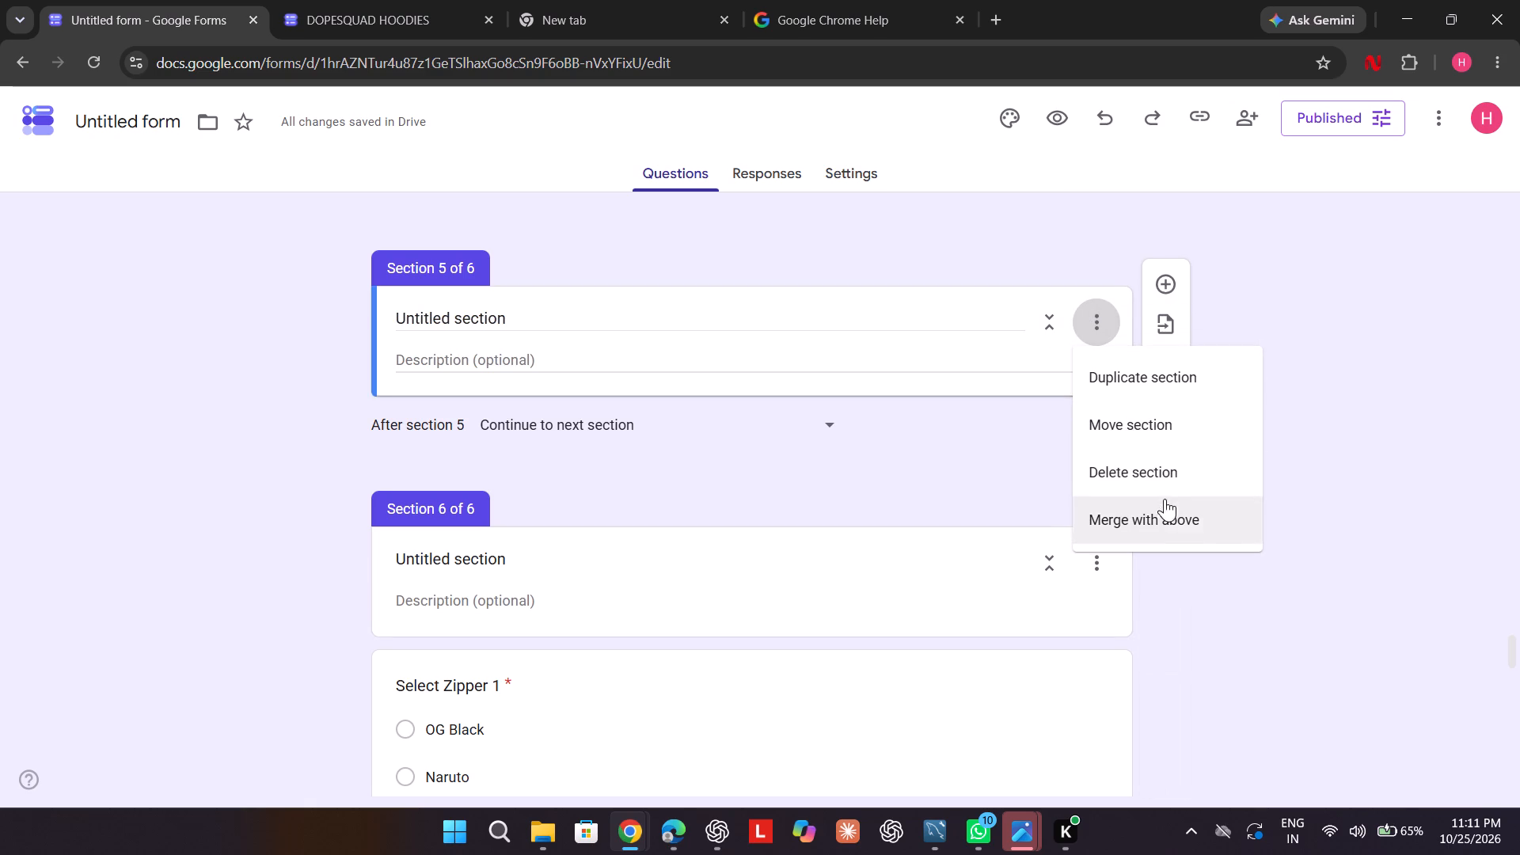
pyautogui.click(1155, 465)
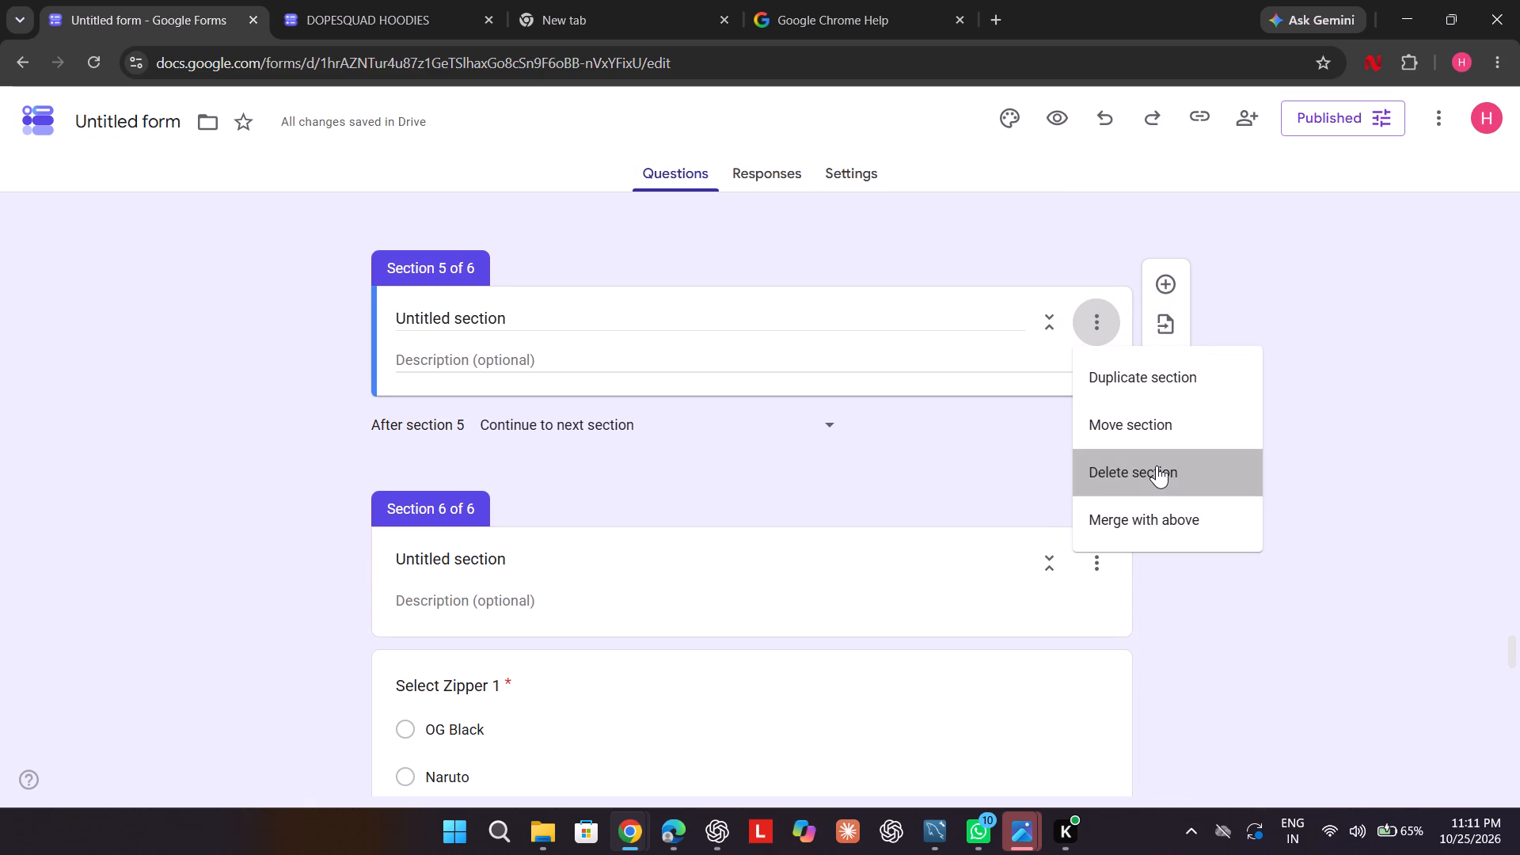
# Add a new section at the end of the form, after the "Name to be printed on Zipper 2" question.
pyautogui.scroll(-9, 1155, 465)
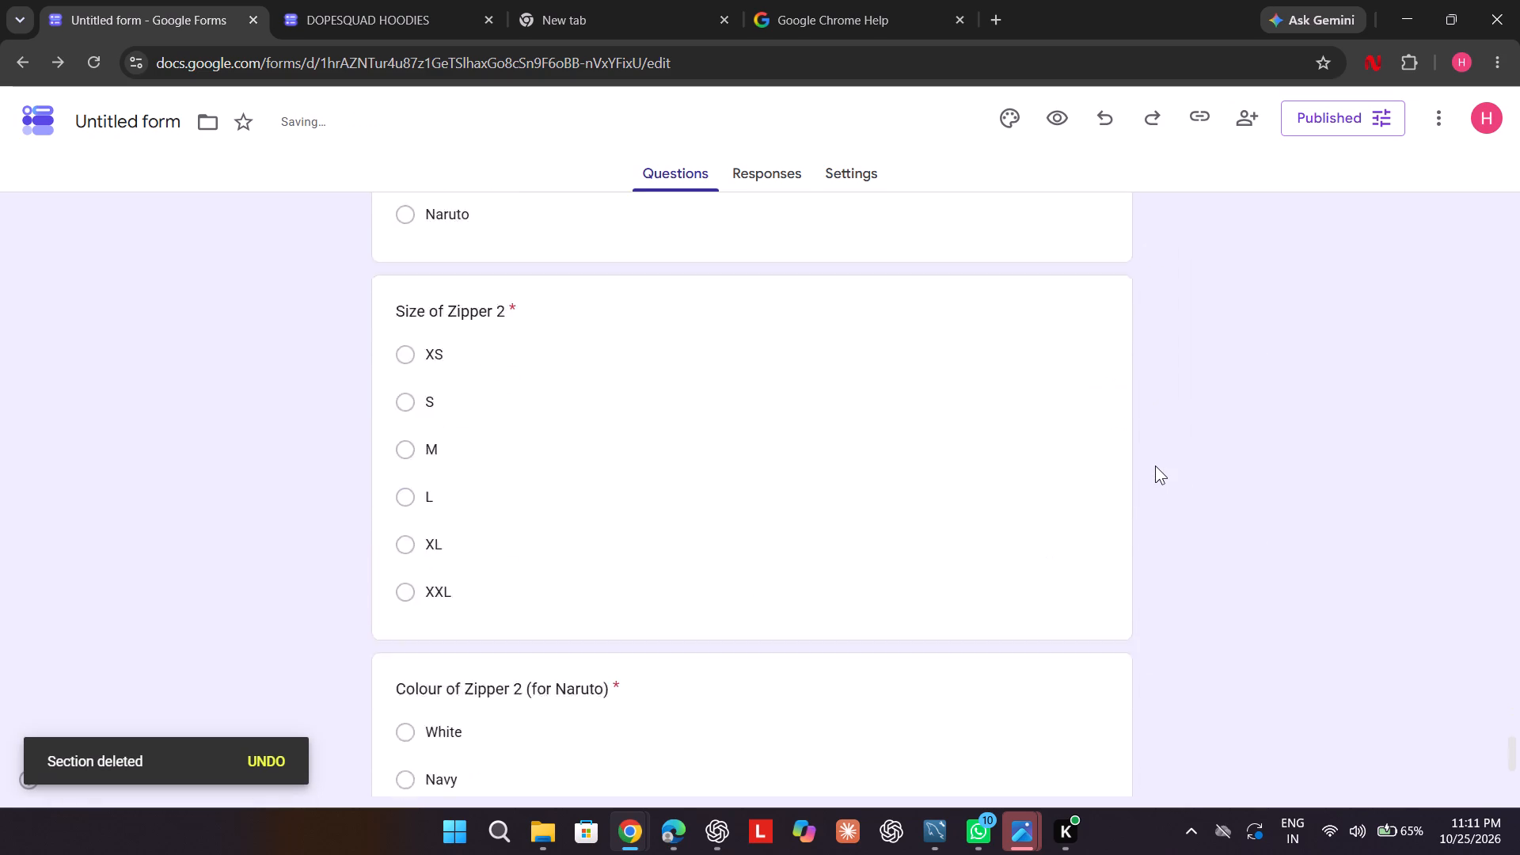
pyautogui.scroll(-3, 1155, 465)
pyautogui.click(1056, 666)
pyautogui.scroll(-2, 1255, 664)
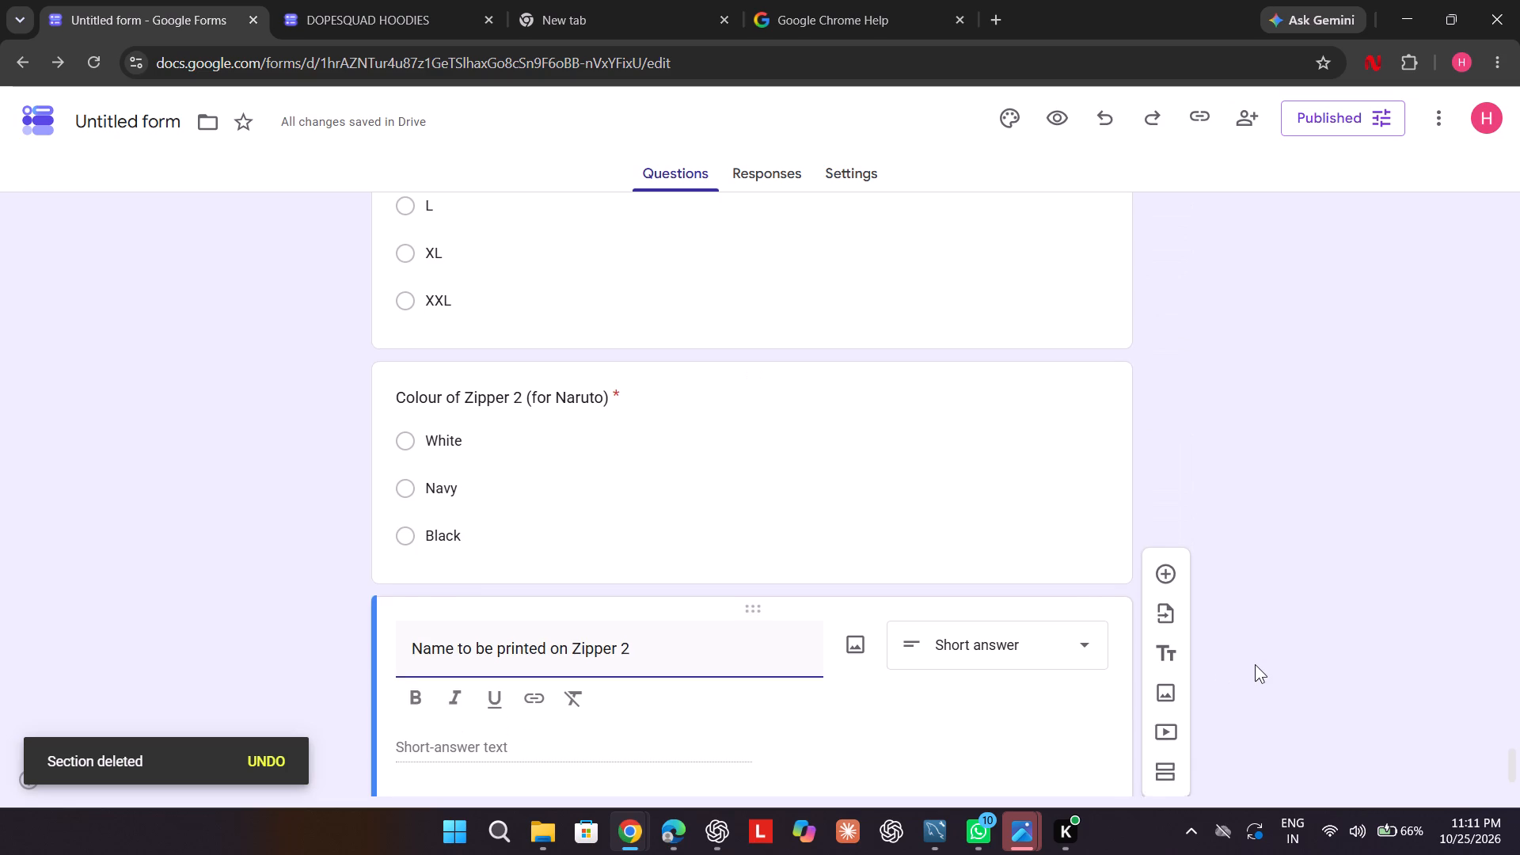
pyautogui.scroll(-1, 1255, 664)
pyautogui.click(1172, 689)
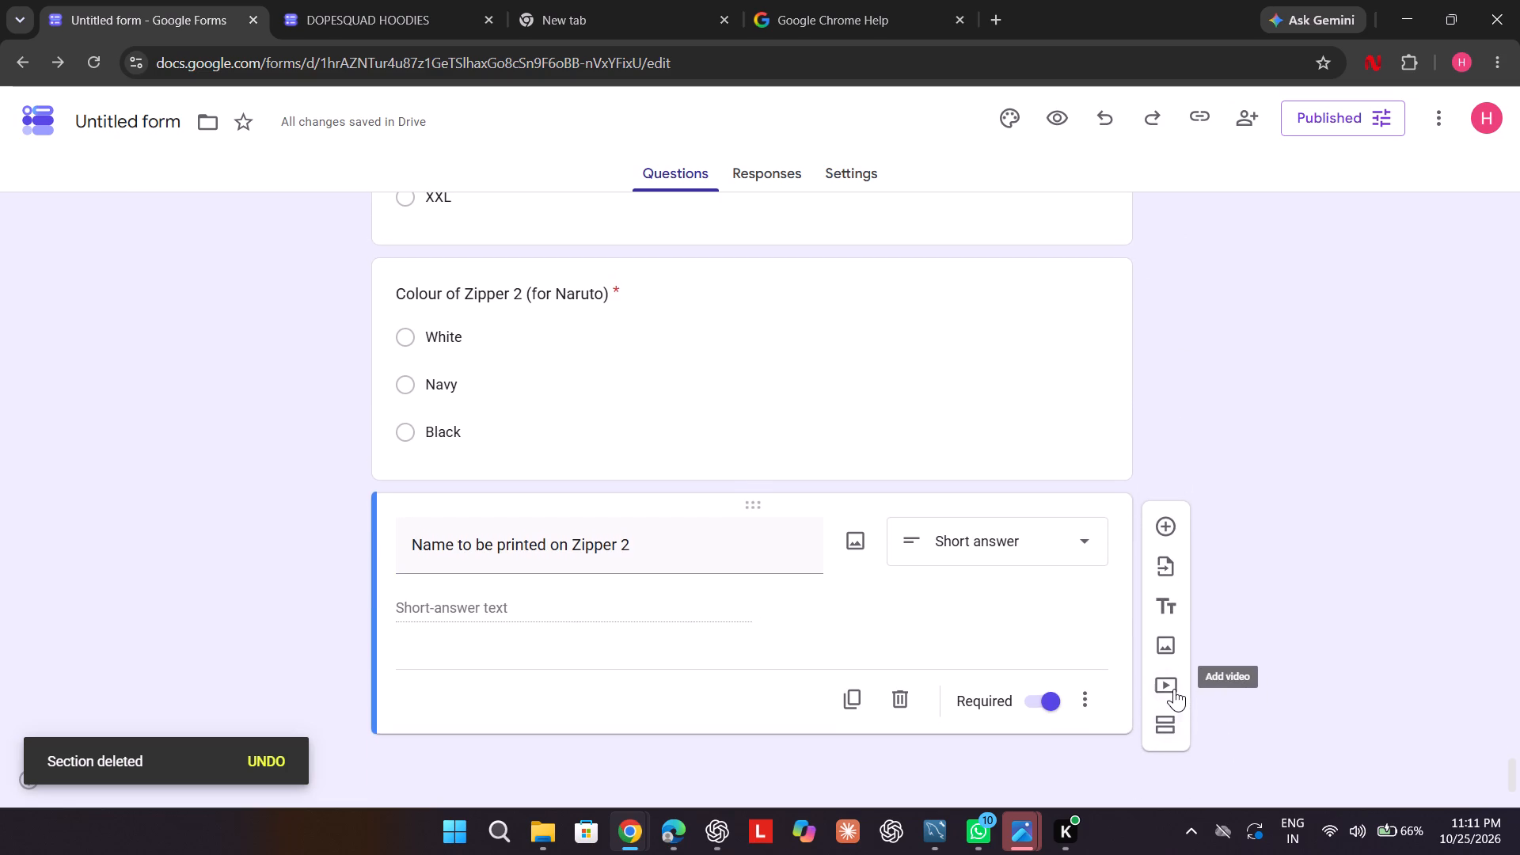
pyautogui.scroll(-3, 1168, 716)
pyautogui.scroll(1, 1168, 716)
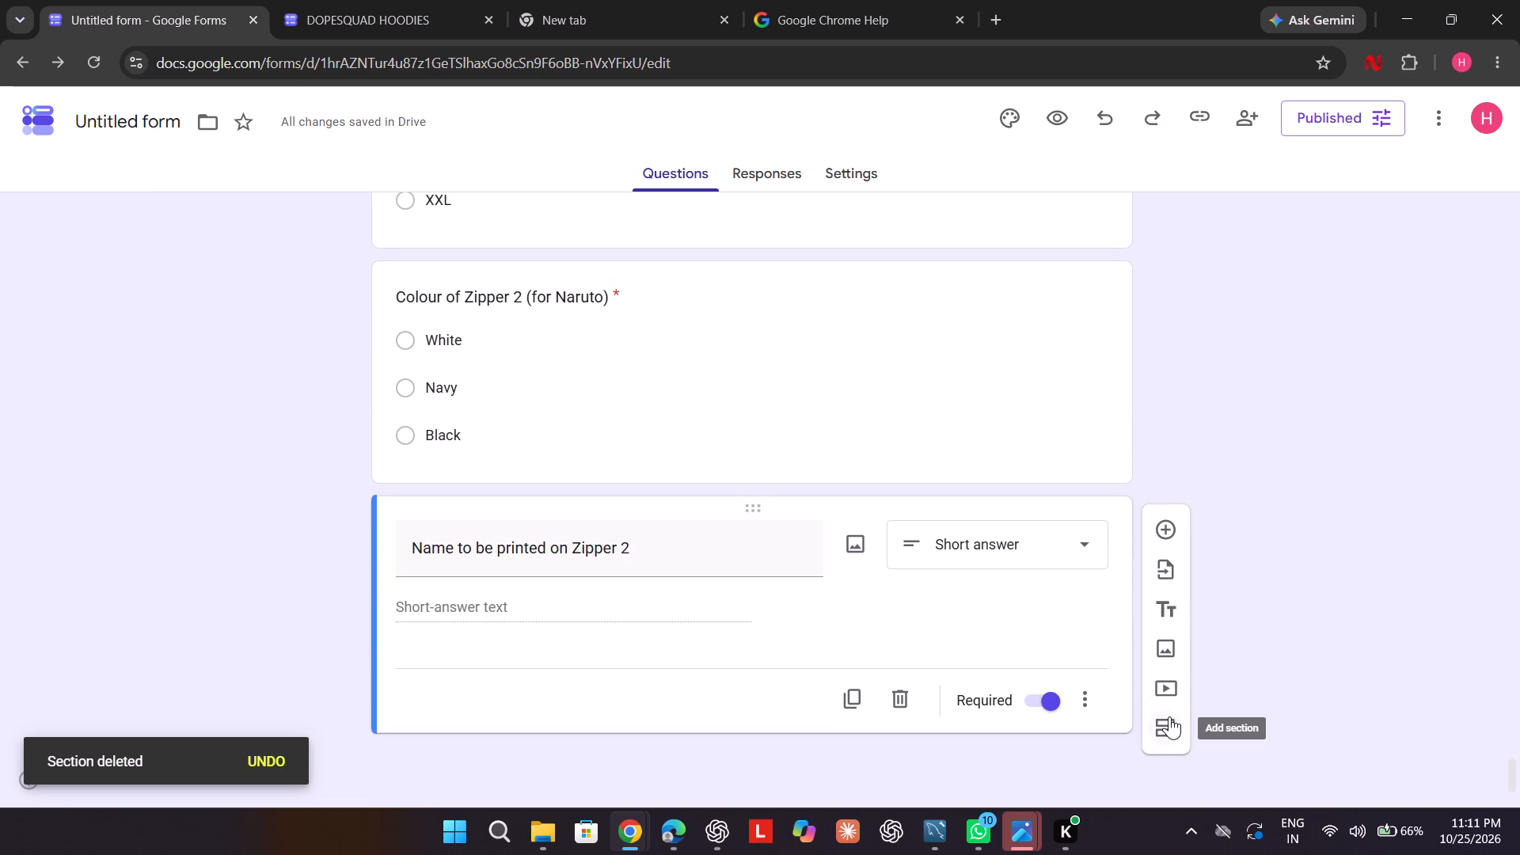
pyautogui.scroll(3, 1168, 716)
pyautogui.hscroll(1, 1168, 716)
pyautogui.scroll(-3, 1168, 716)
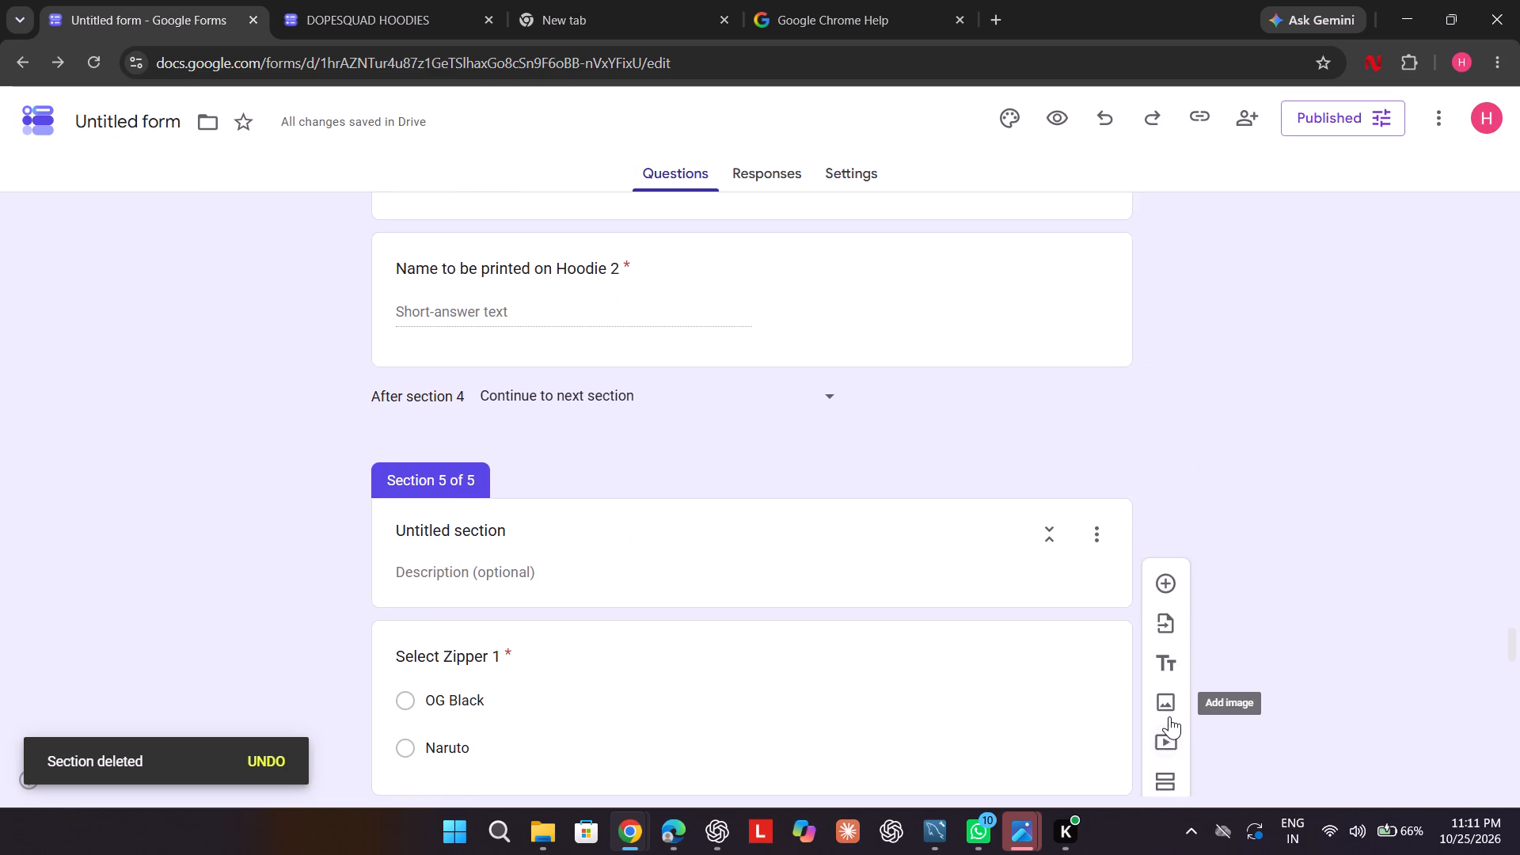
pyautogui.scroll(-8, 1168, 716)
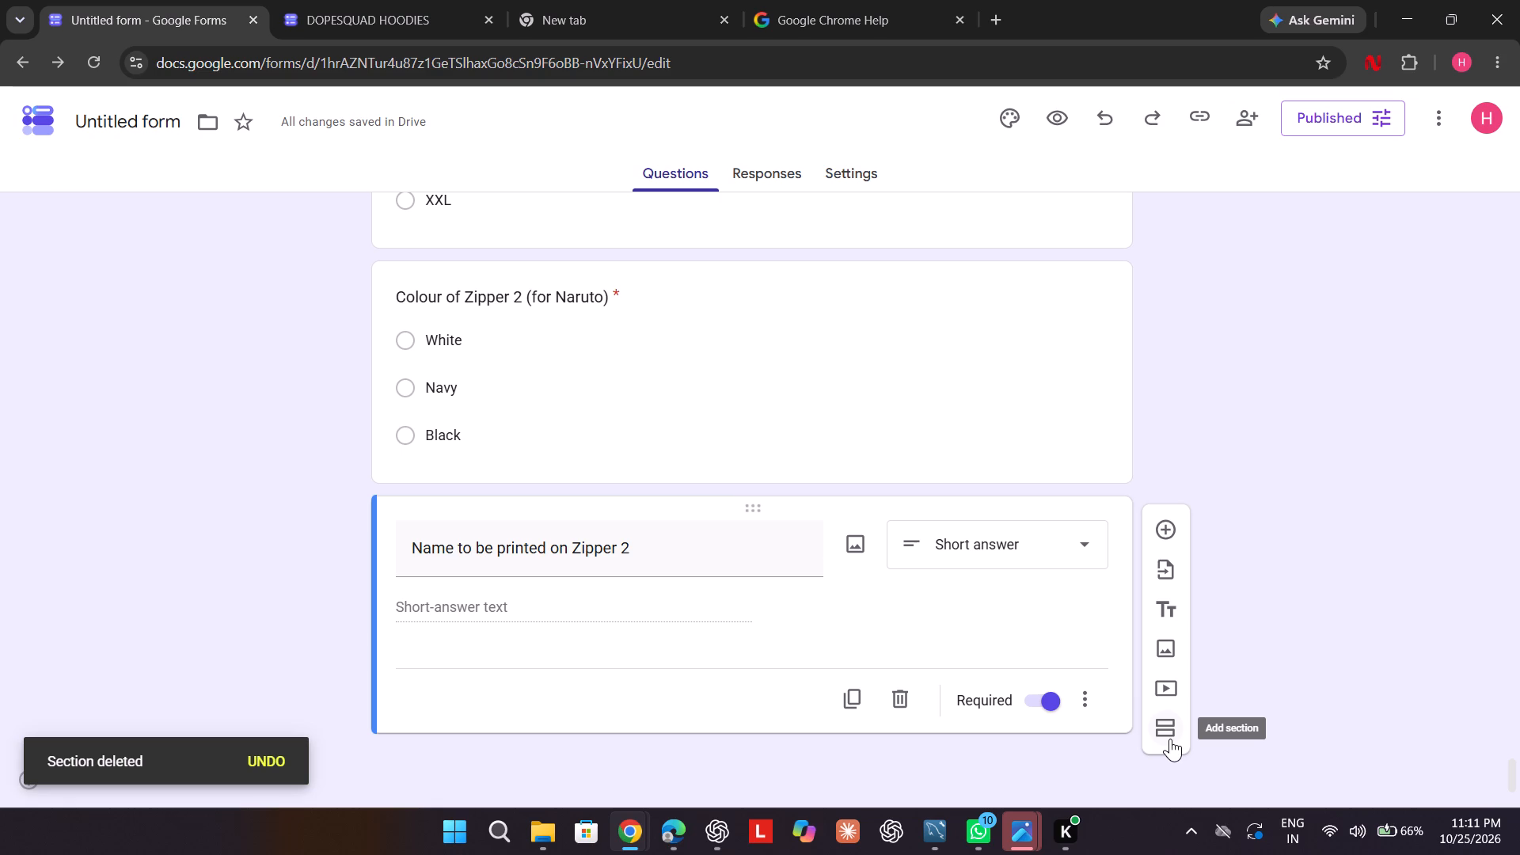
pyautogui.click(1162, 728)
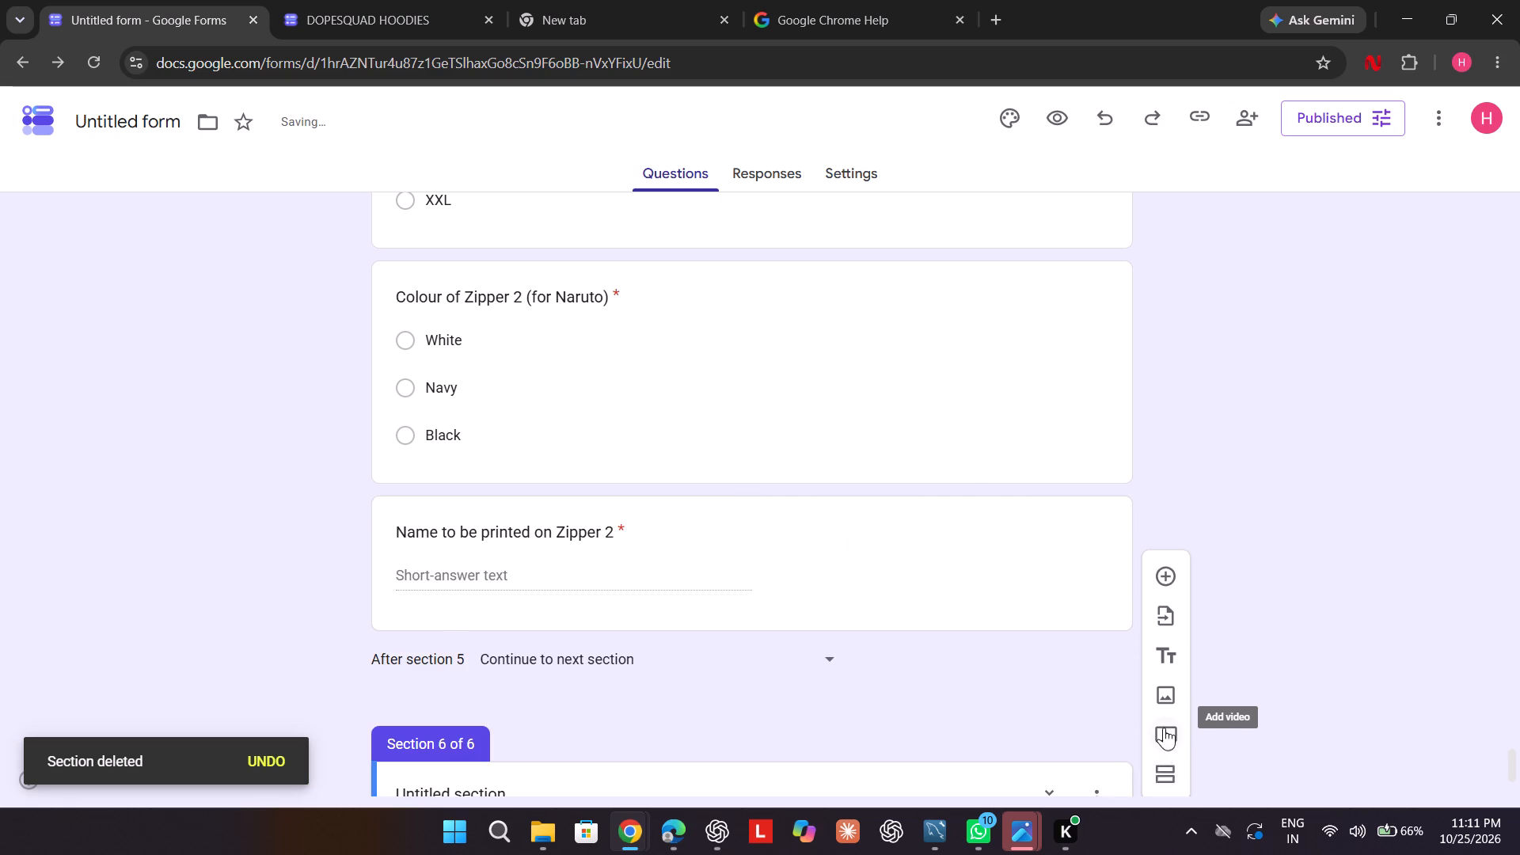
pyautogui.scroll(-3, 1162, 728)
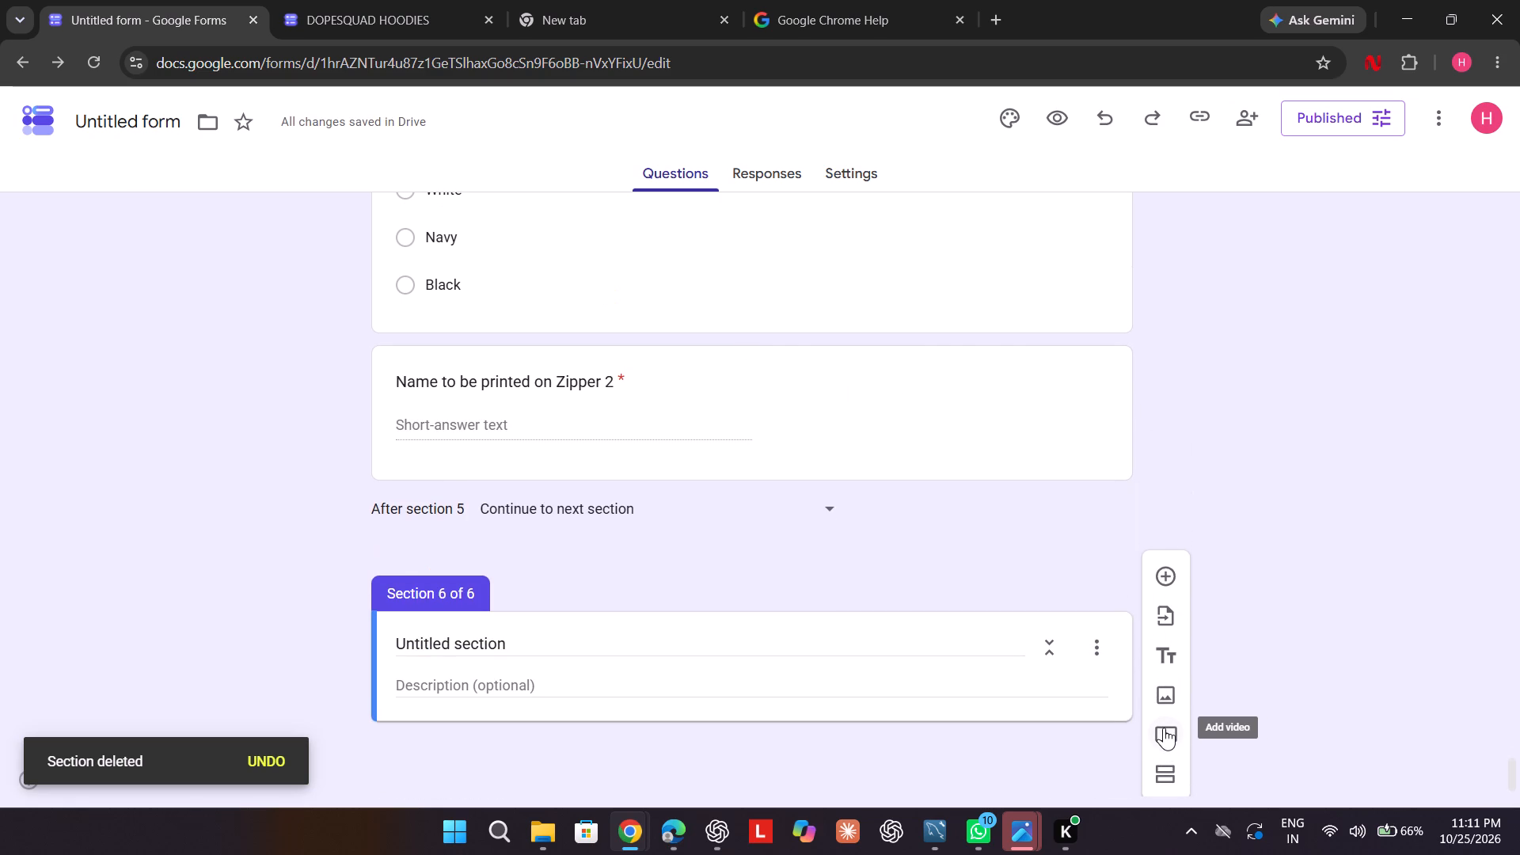
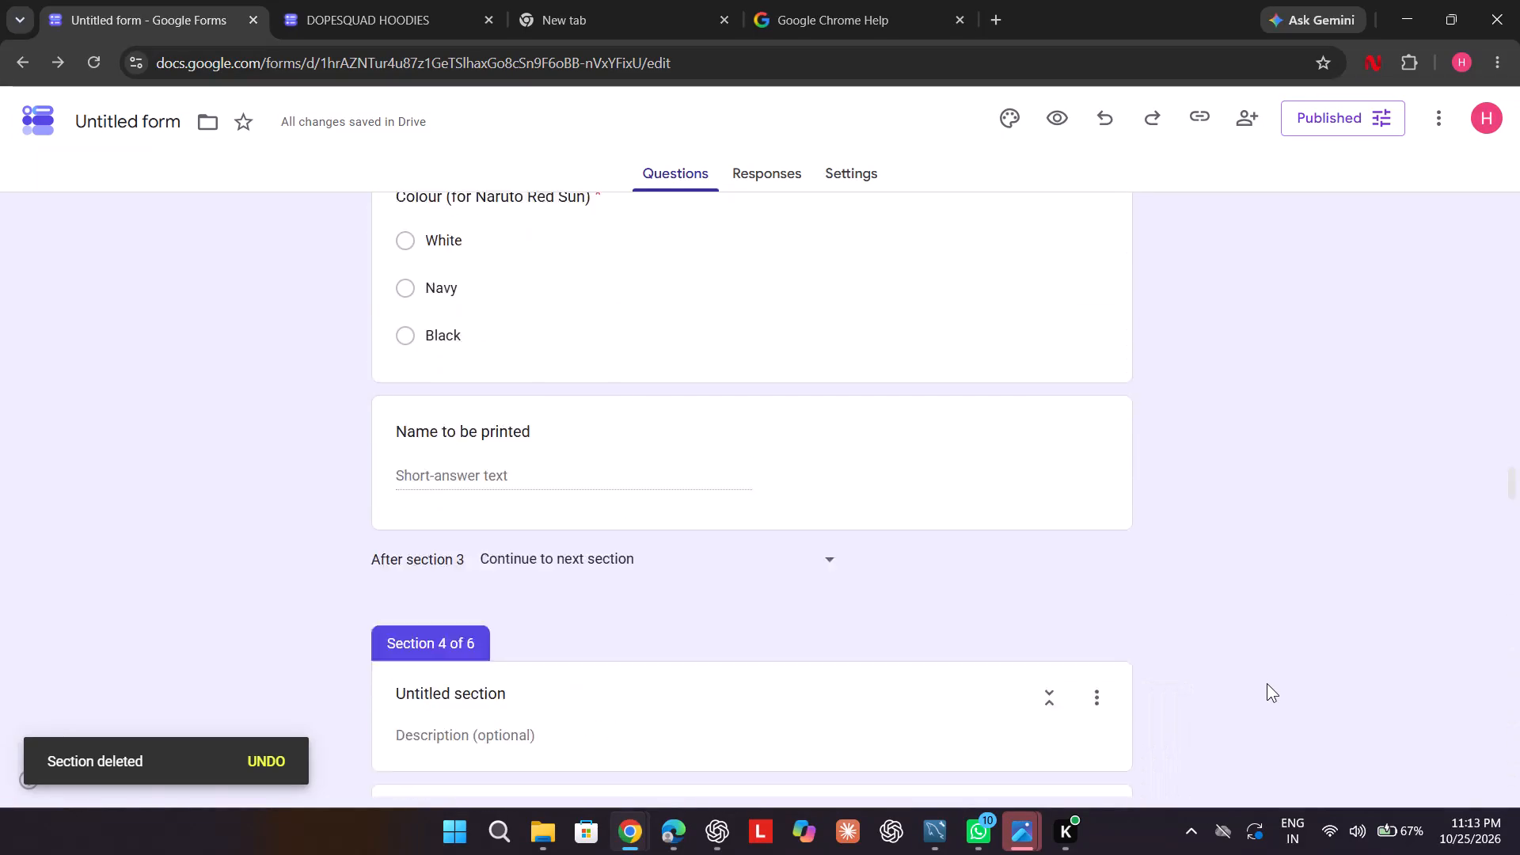
# Add a question titled "Select Hoodie" to the empty section 6 at the end of the form.
pyautogui.scroll(-3, 1267, 683)
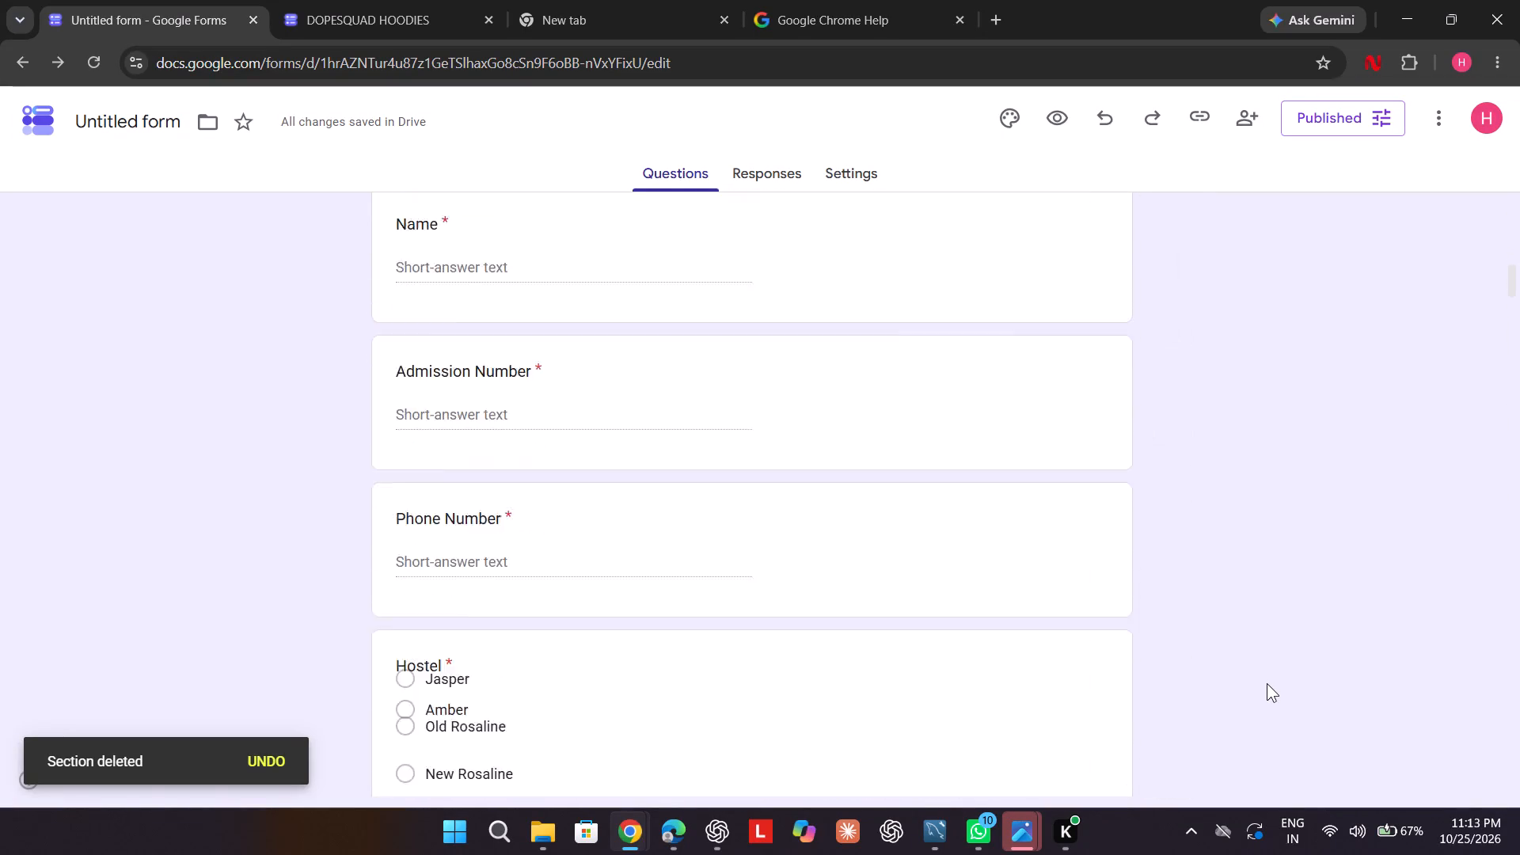
pyautogui.scroll(-5, 1267, 683)
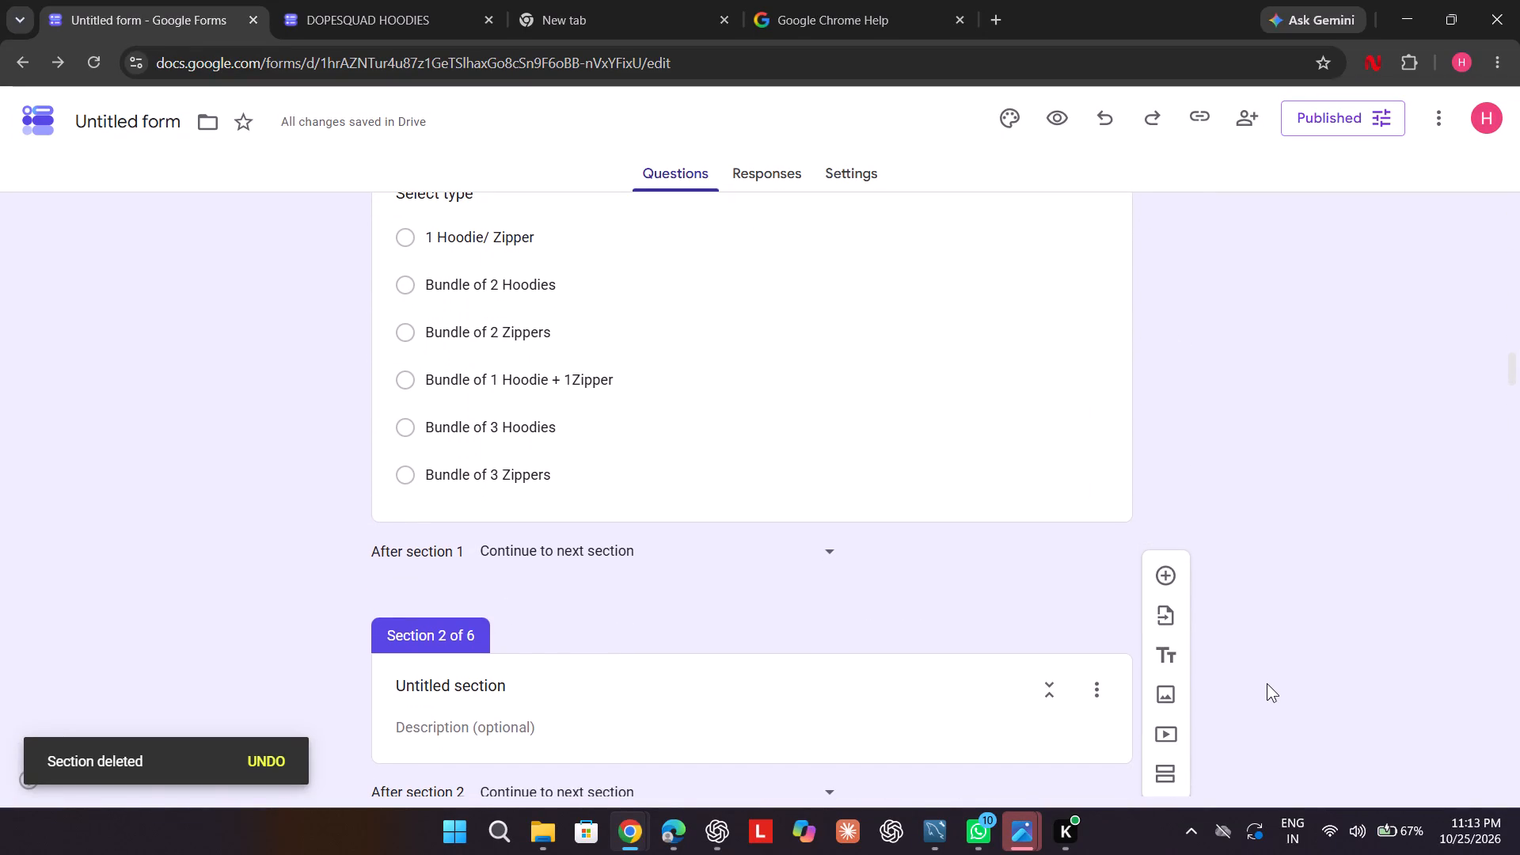
pyautogui.scroll(-17, 1371, 640)
pyautogui.scroll(-7, 1371, 640)
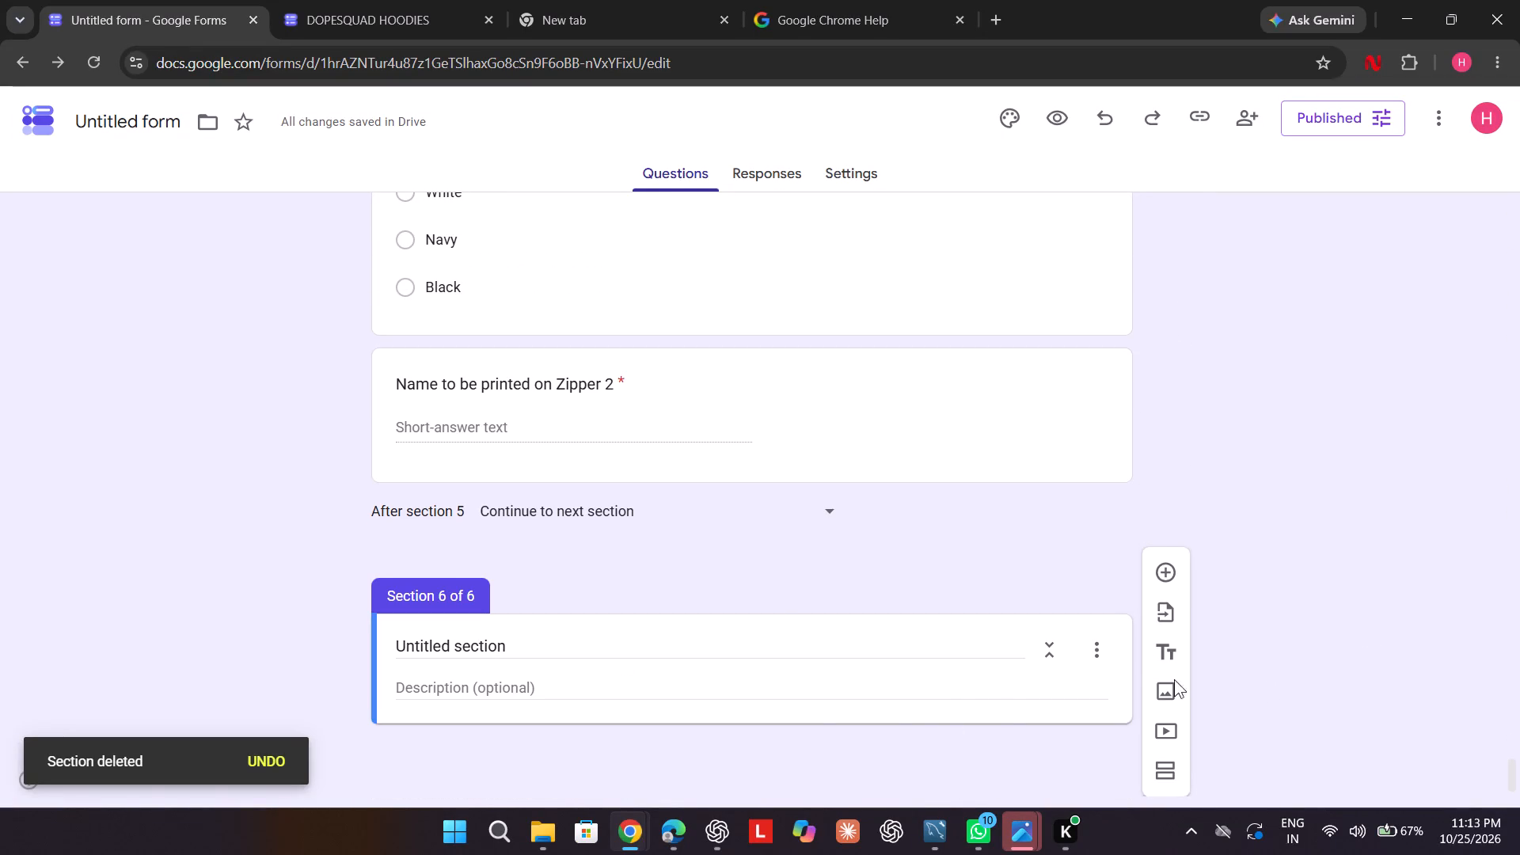
pyautogui.click(1171, 578)
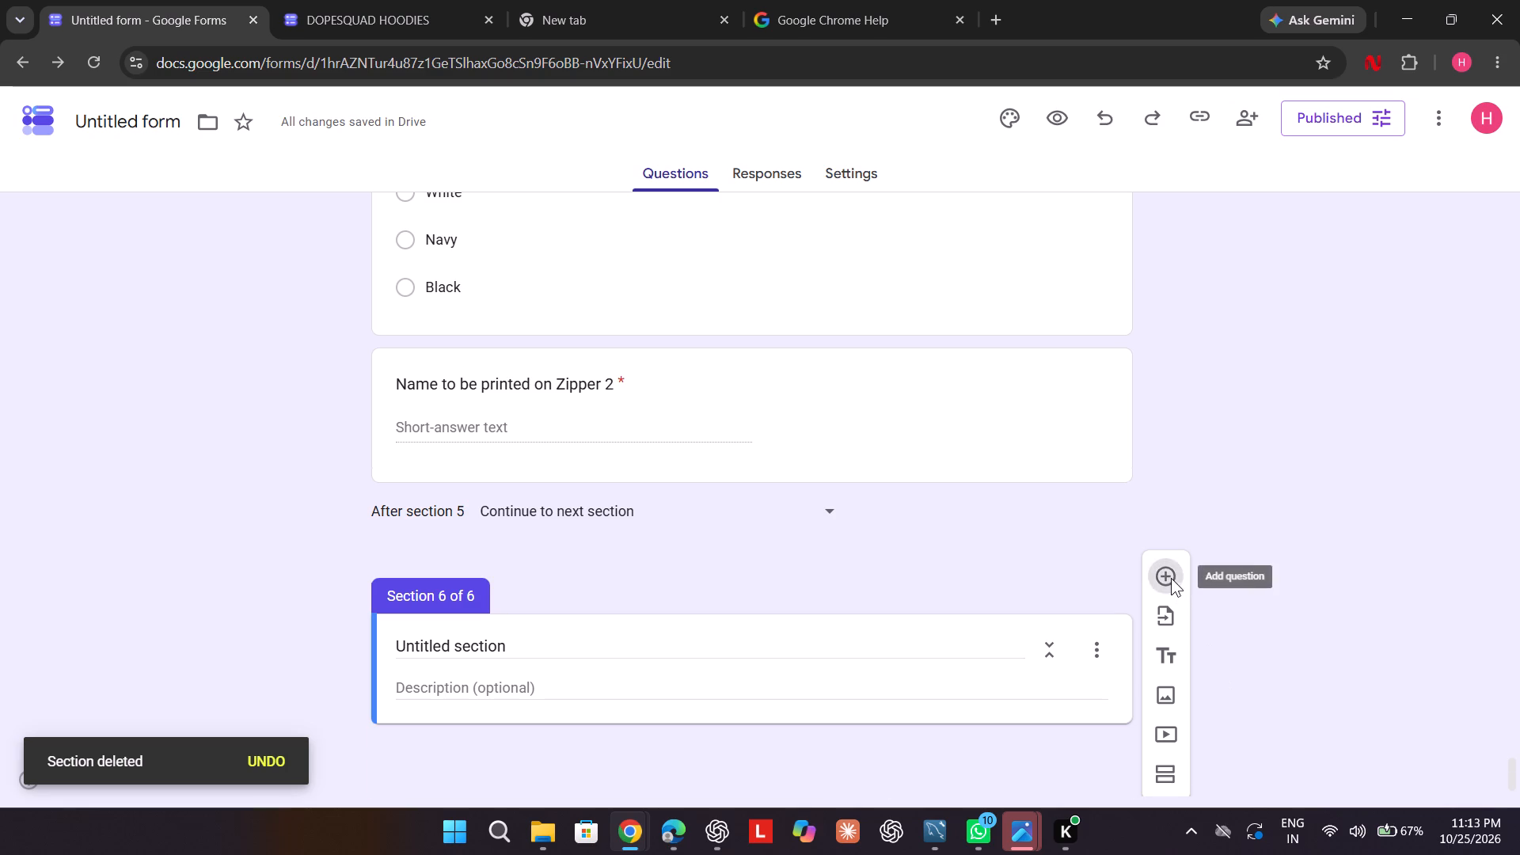
pyautogui.scroll(-3, 1171, 578)
pyautogui.press('s')
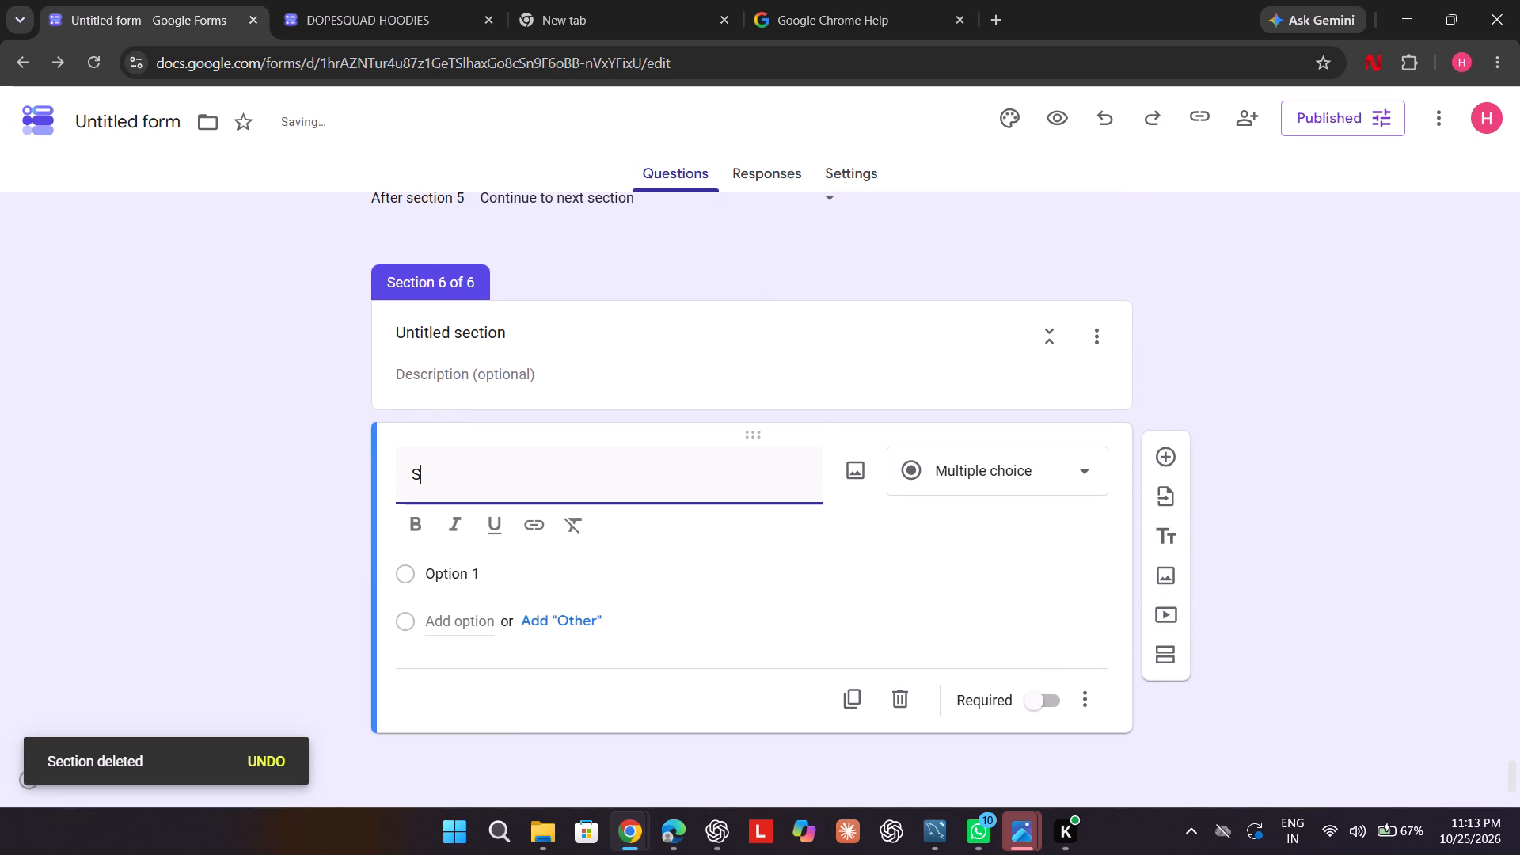
pyautogui.write('elect')
pyautogui.press('space')
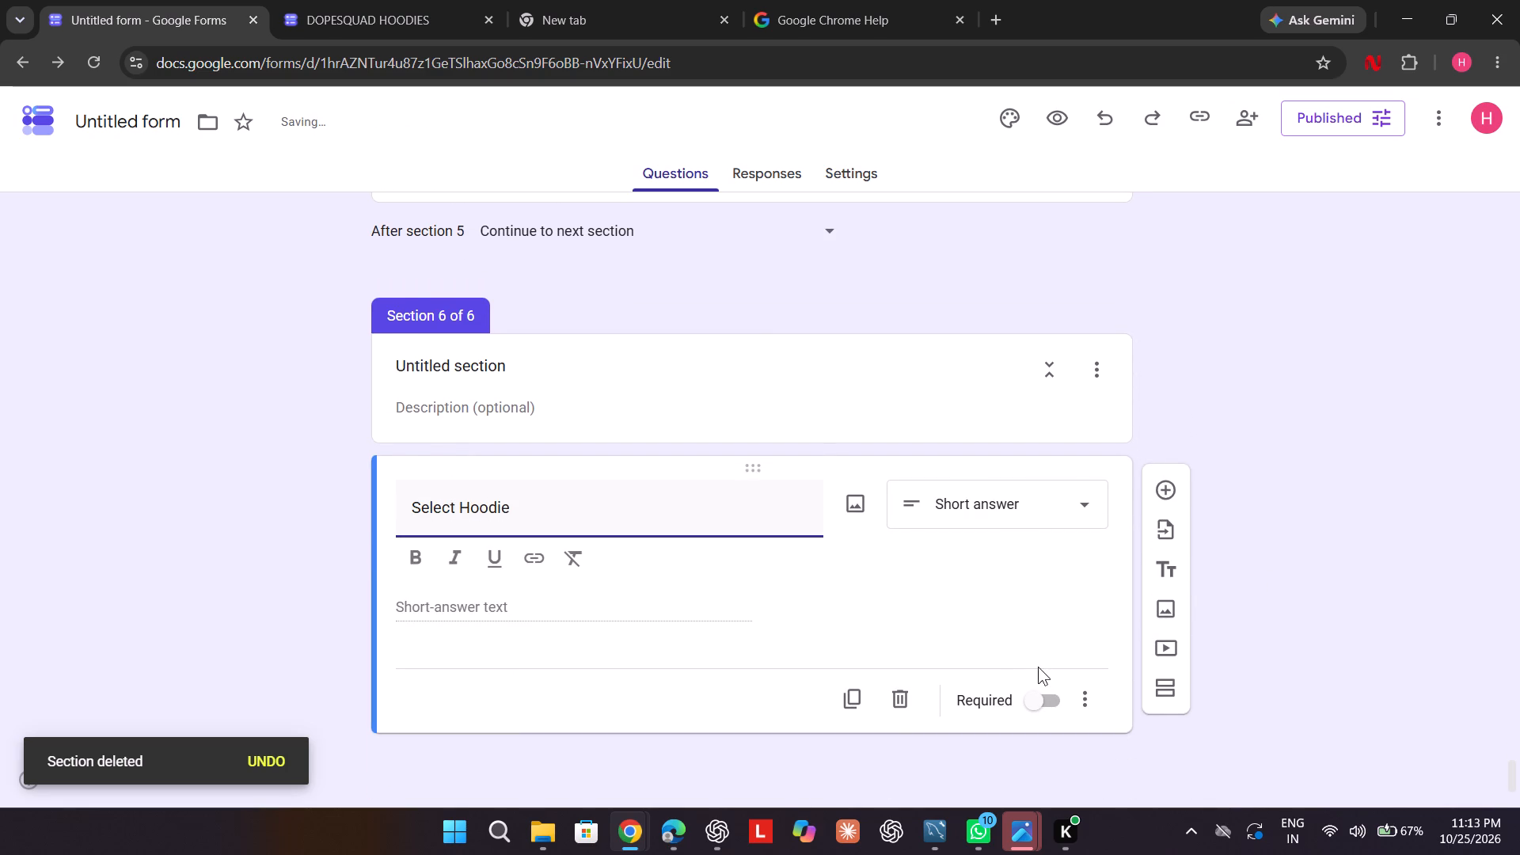
# Give the "Select Hoodie" question the choices "OG Black" and "Naruto Red Sun" and make it required.
pyautogui.click(627, 583)
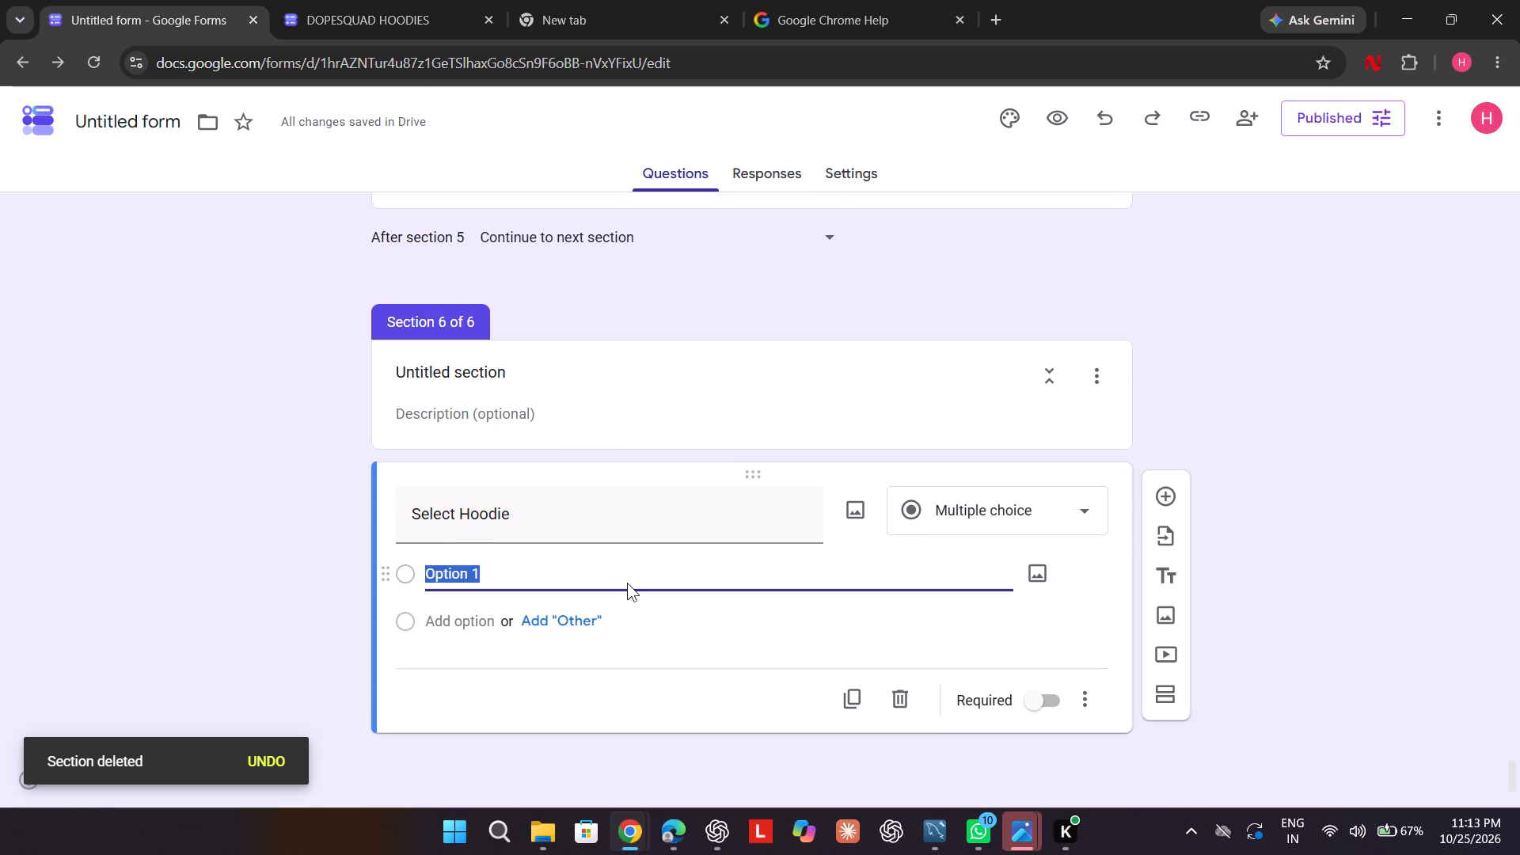
pyautogui.write('OG B')
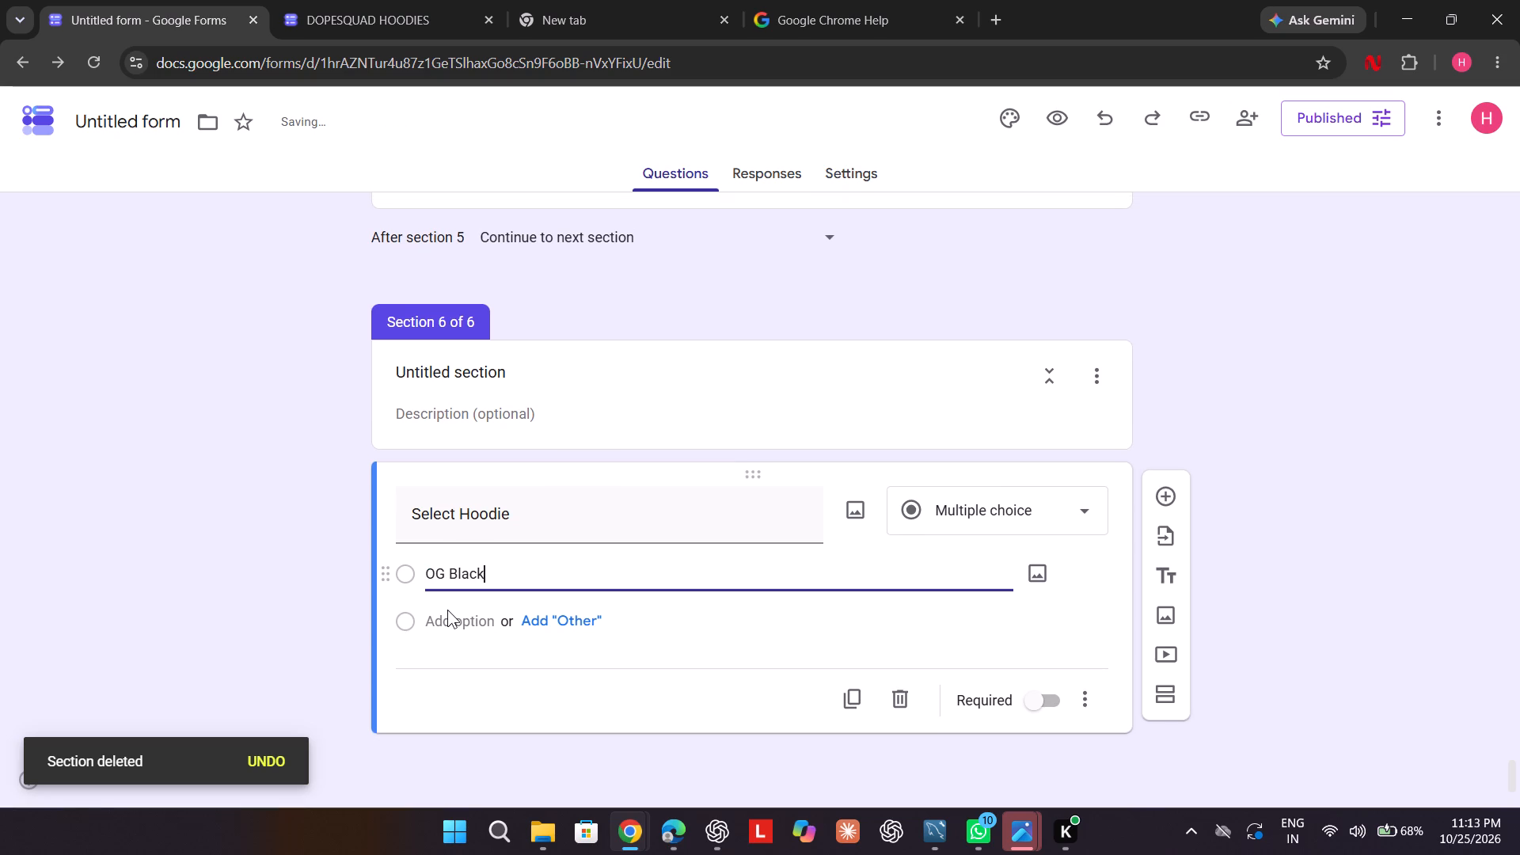
pyautogui.click(447, 610)
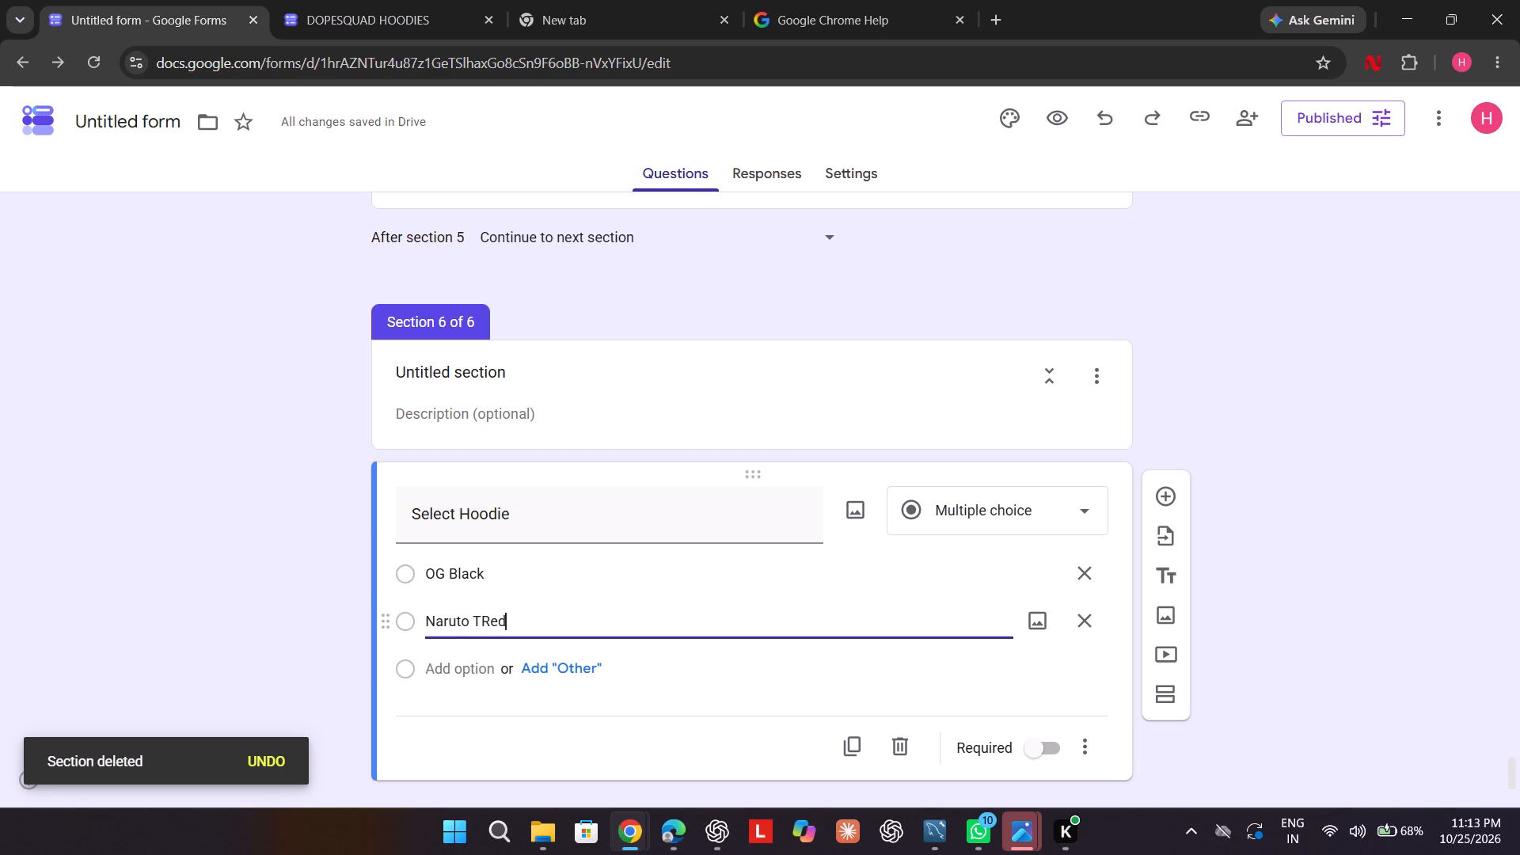
pyautogui.press('BackSpace')
pyautogui.press('BackSpace')
pyautogui.press('BackSpace')
pyautogui.press('BackSpace')
pyautogui.press('BackSpace')
pyautogui.press('BackSpace')
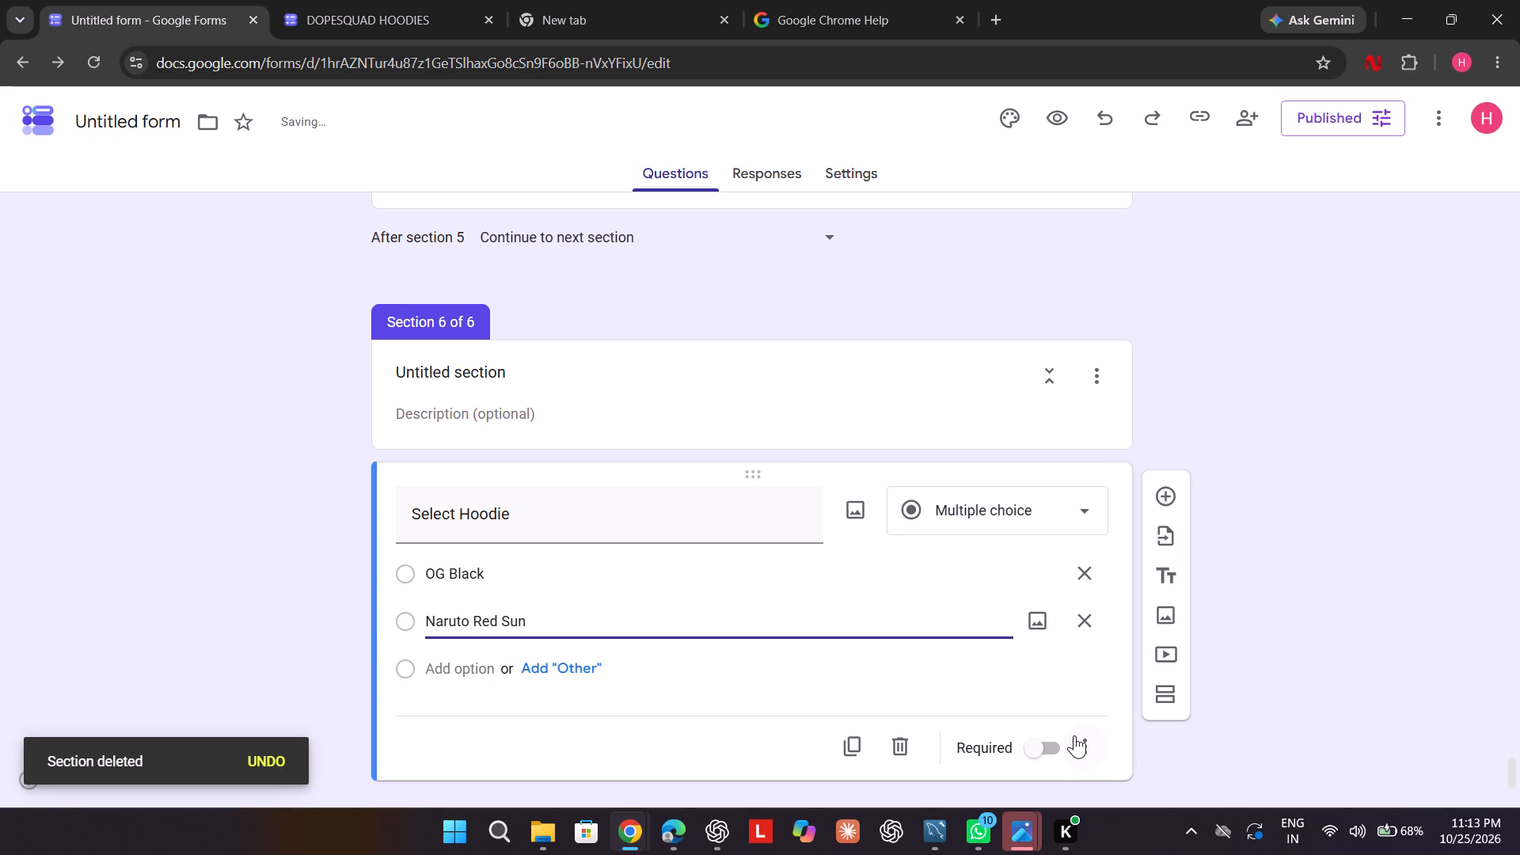
pyautogui.click(1046, 751)
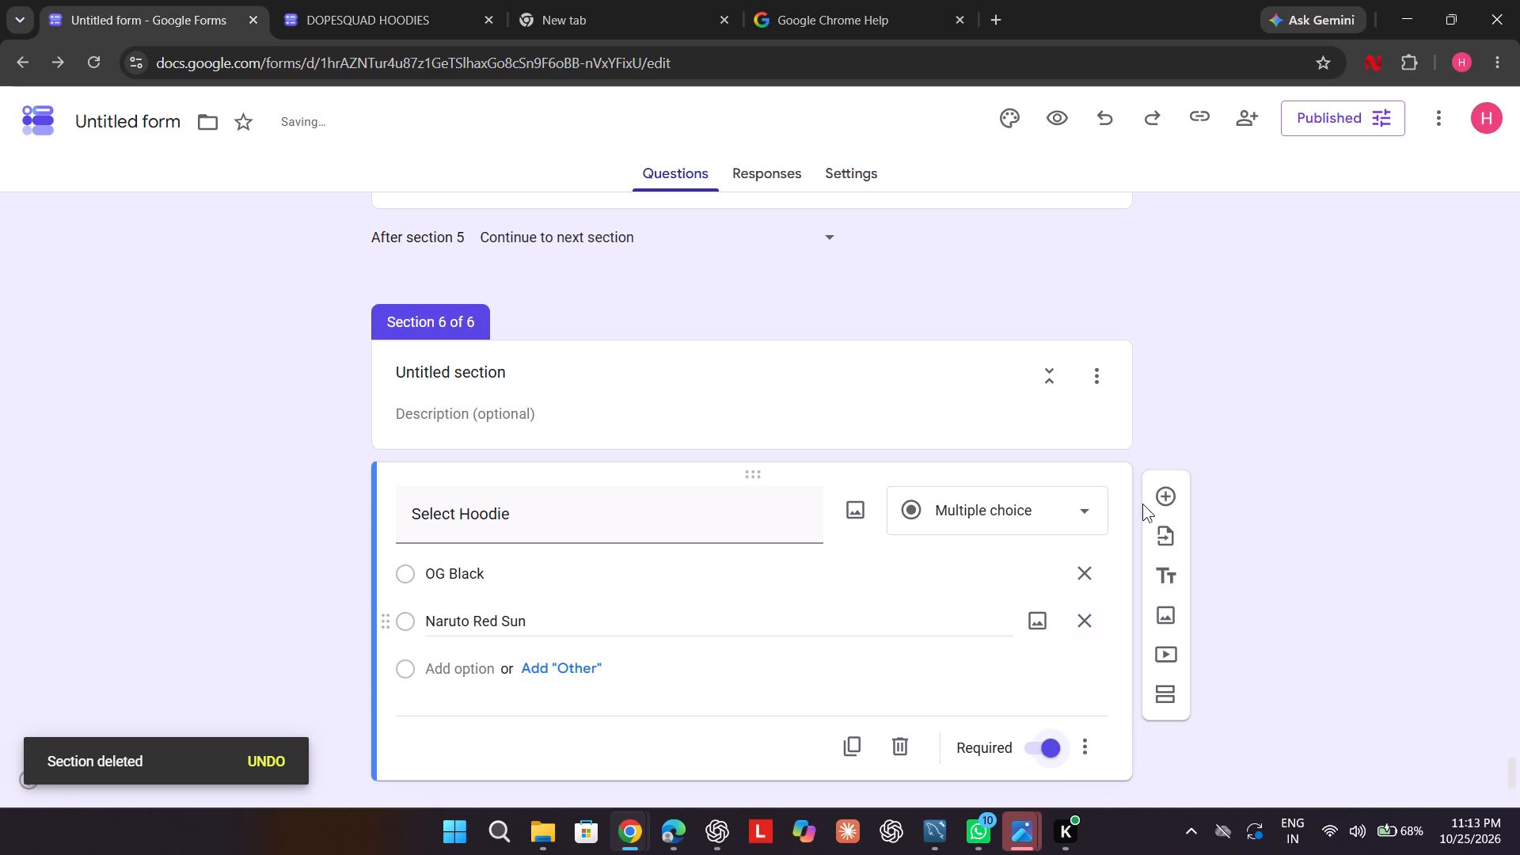
# Add a required multiple-choice question "Size" below "Select Hoodie" with all suggested sizes from XS to XXL.
pyautogui.click(1168, 490)
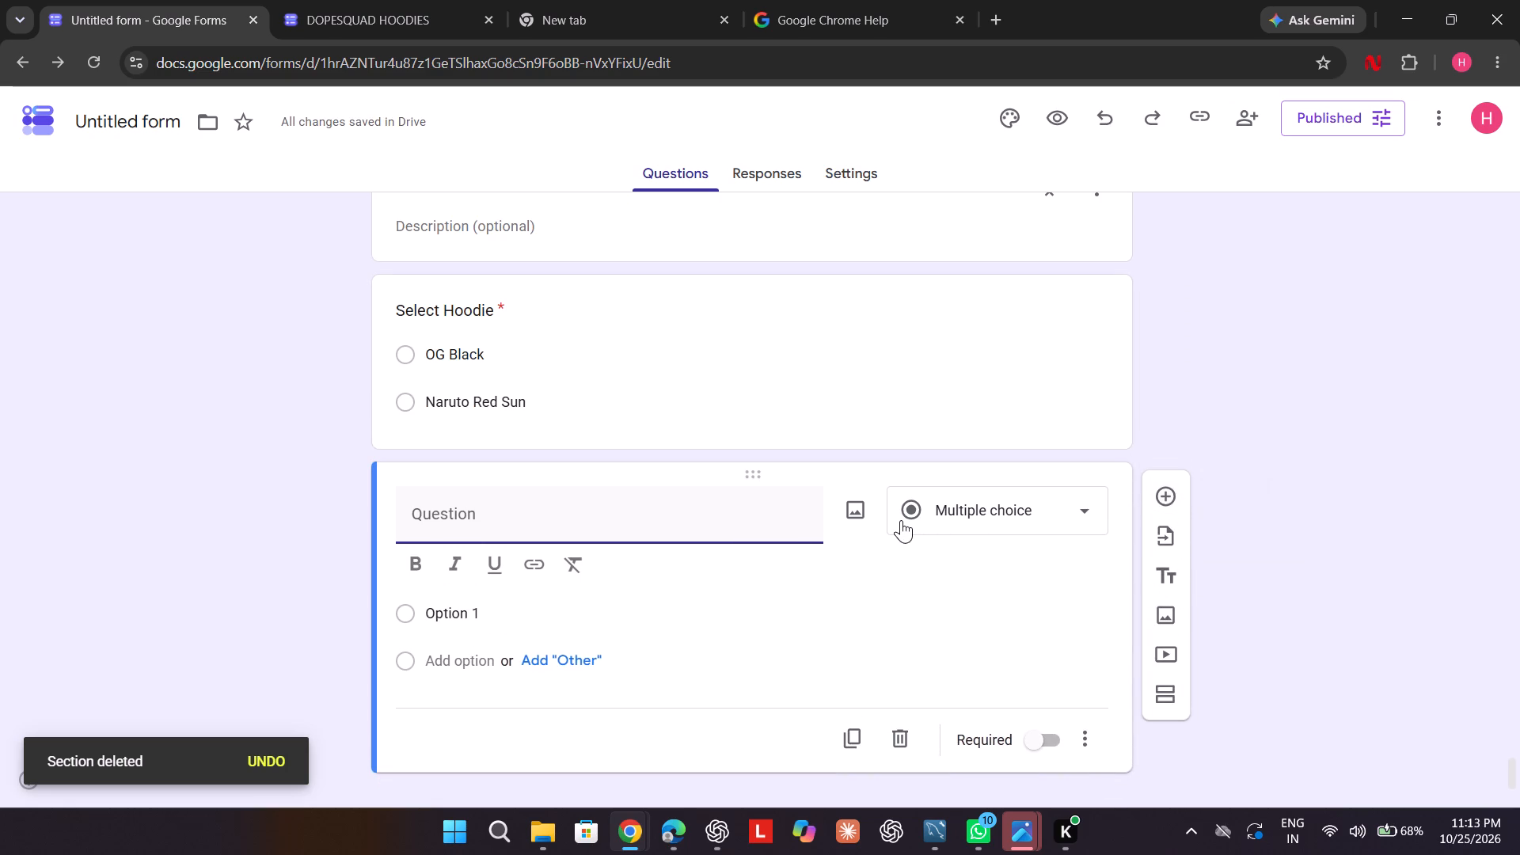
pyautogui.press('s')
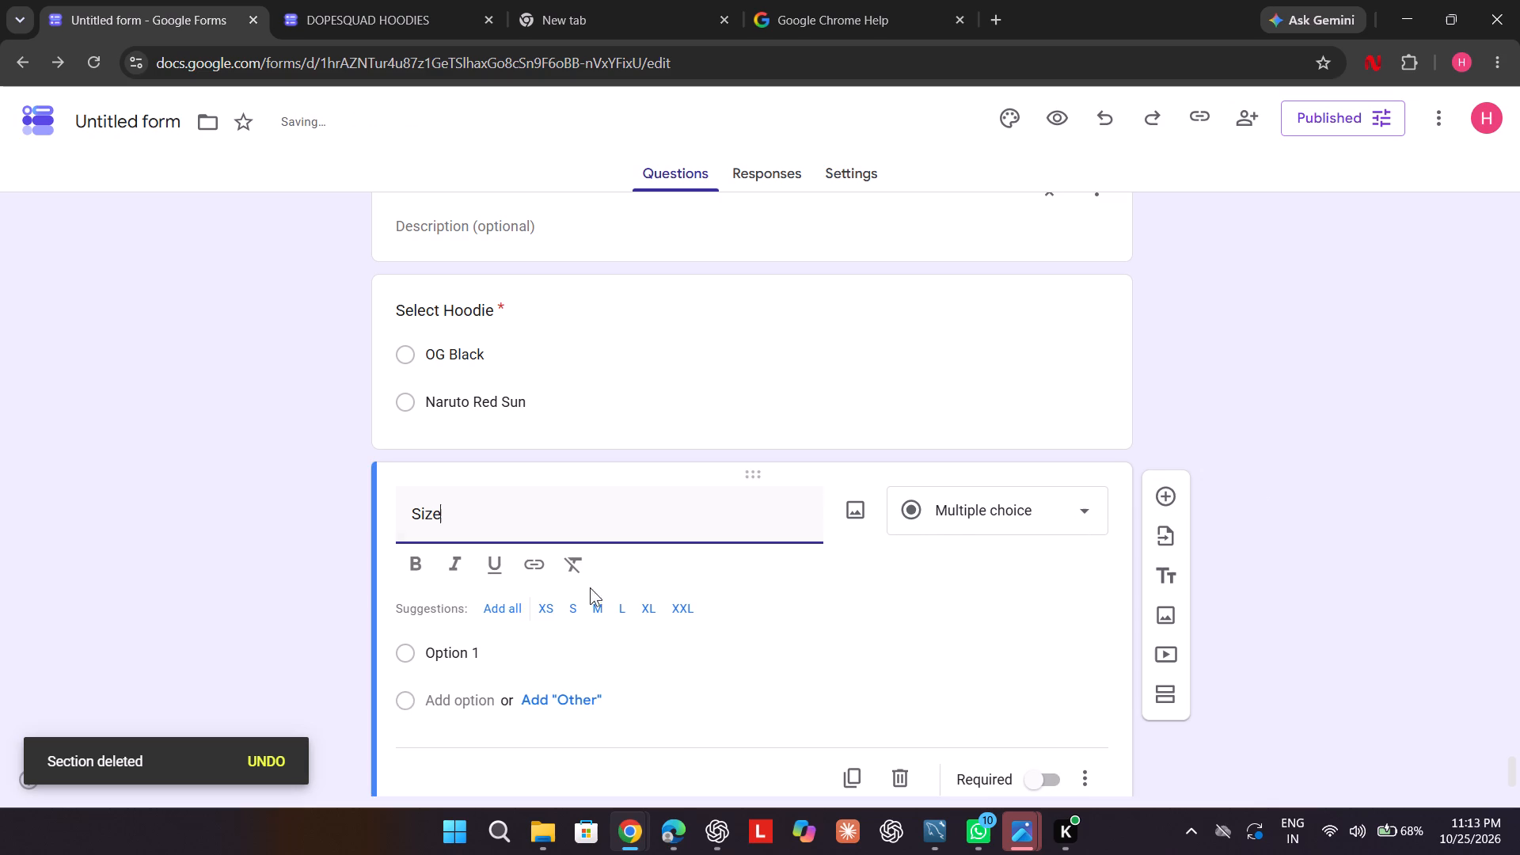
pyautogui.click(501, 607)
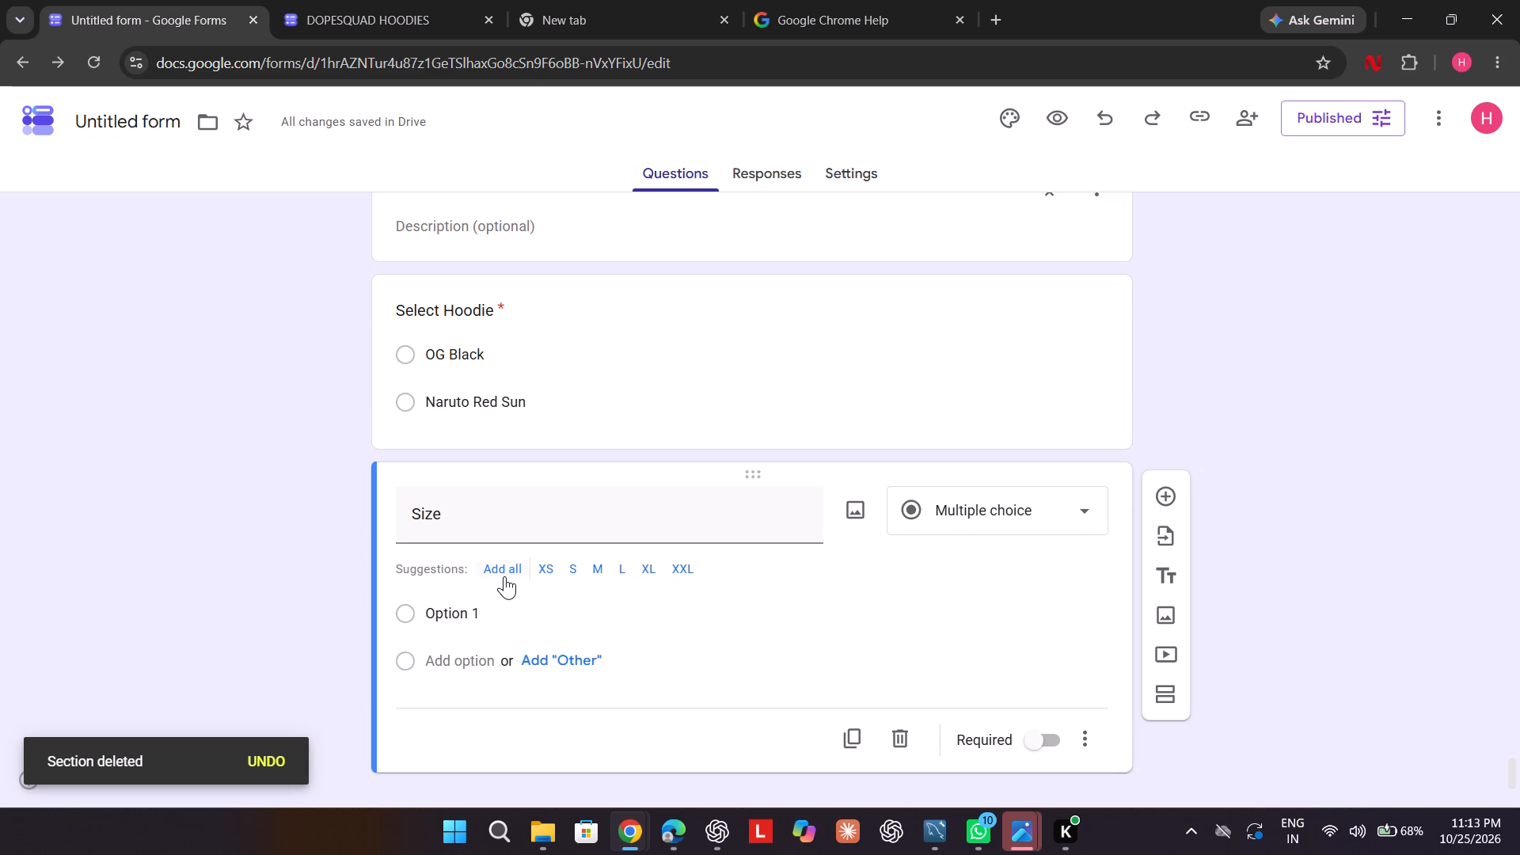
pyautogui.click(503, 570)
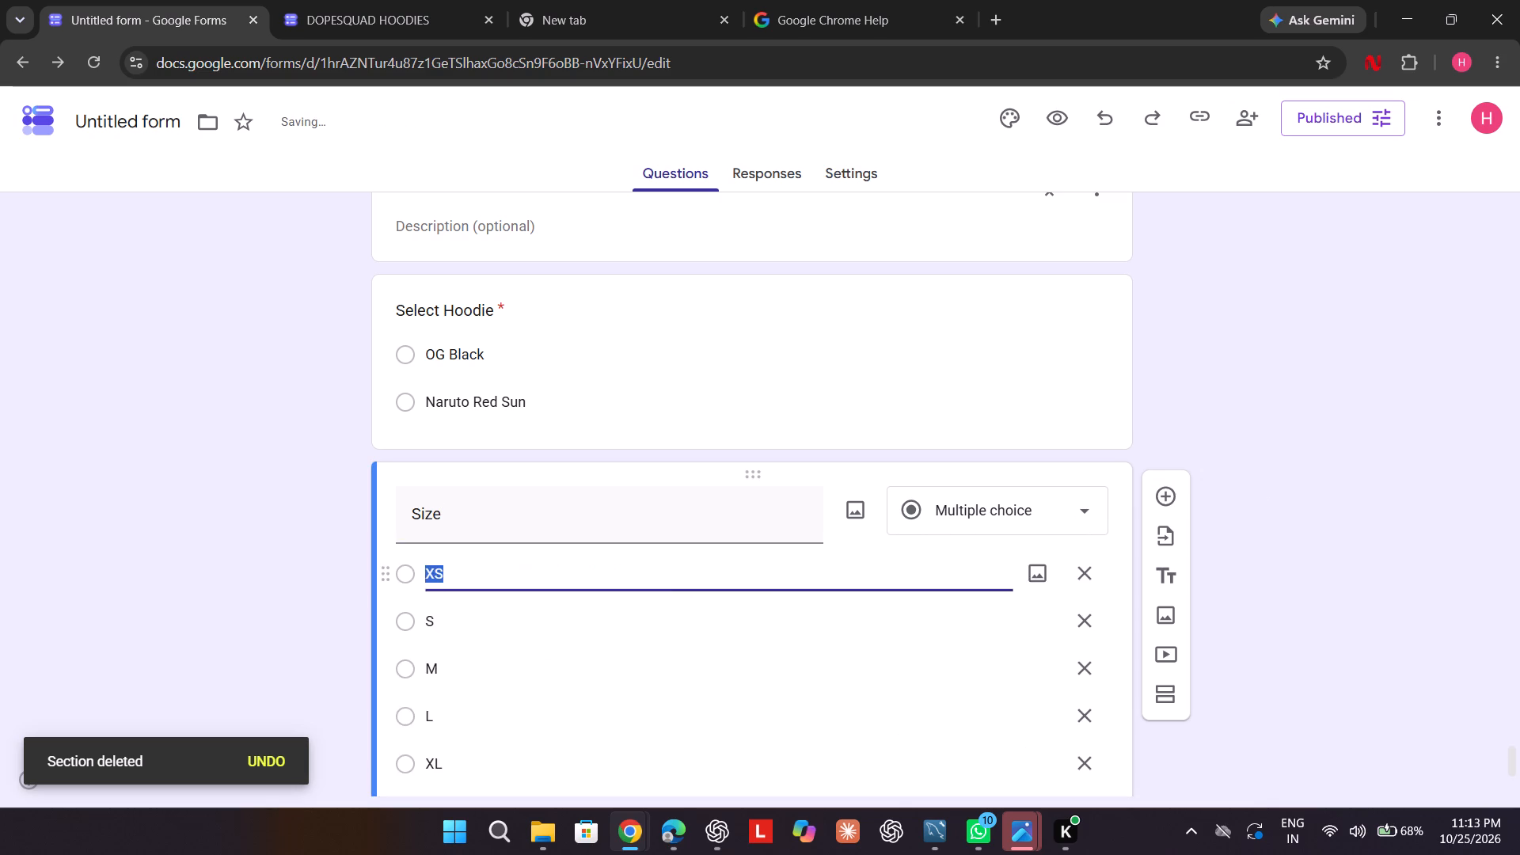
pyautogui.scroll(-5, 503, 570)
pyautogui.click(1022, 706)
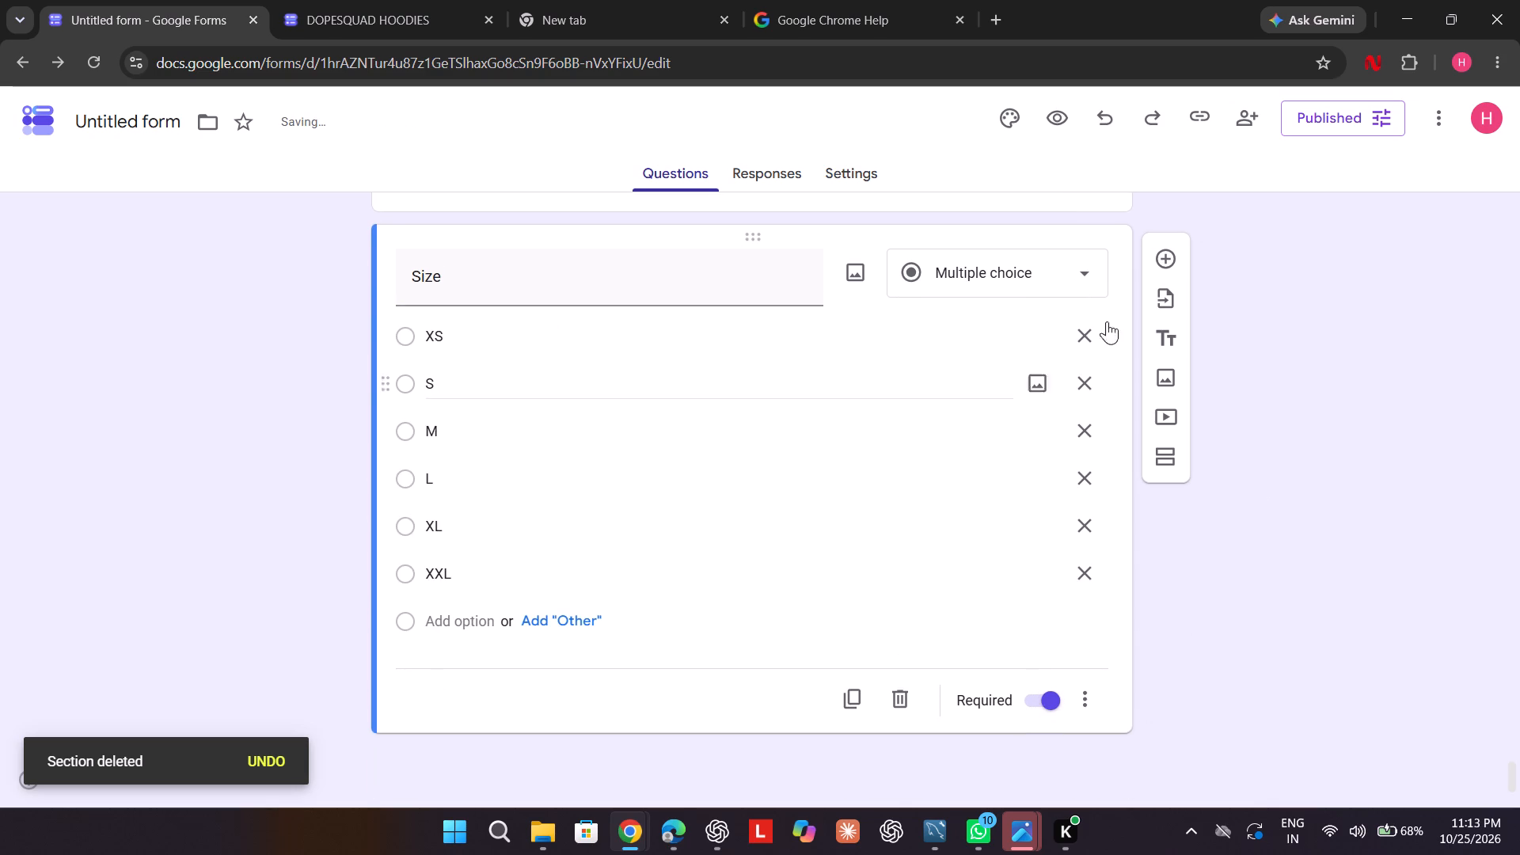
# Add a multiple-choice question titled "Colour of Hoodie" below the size question in section 6.
pyautogui.click(1169, 250)
pyautogui.scroll(-3, 1169, 250)
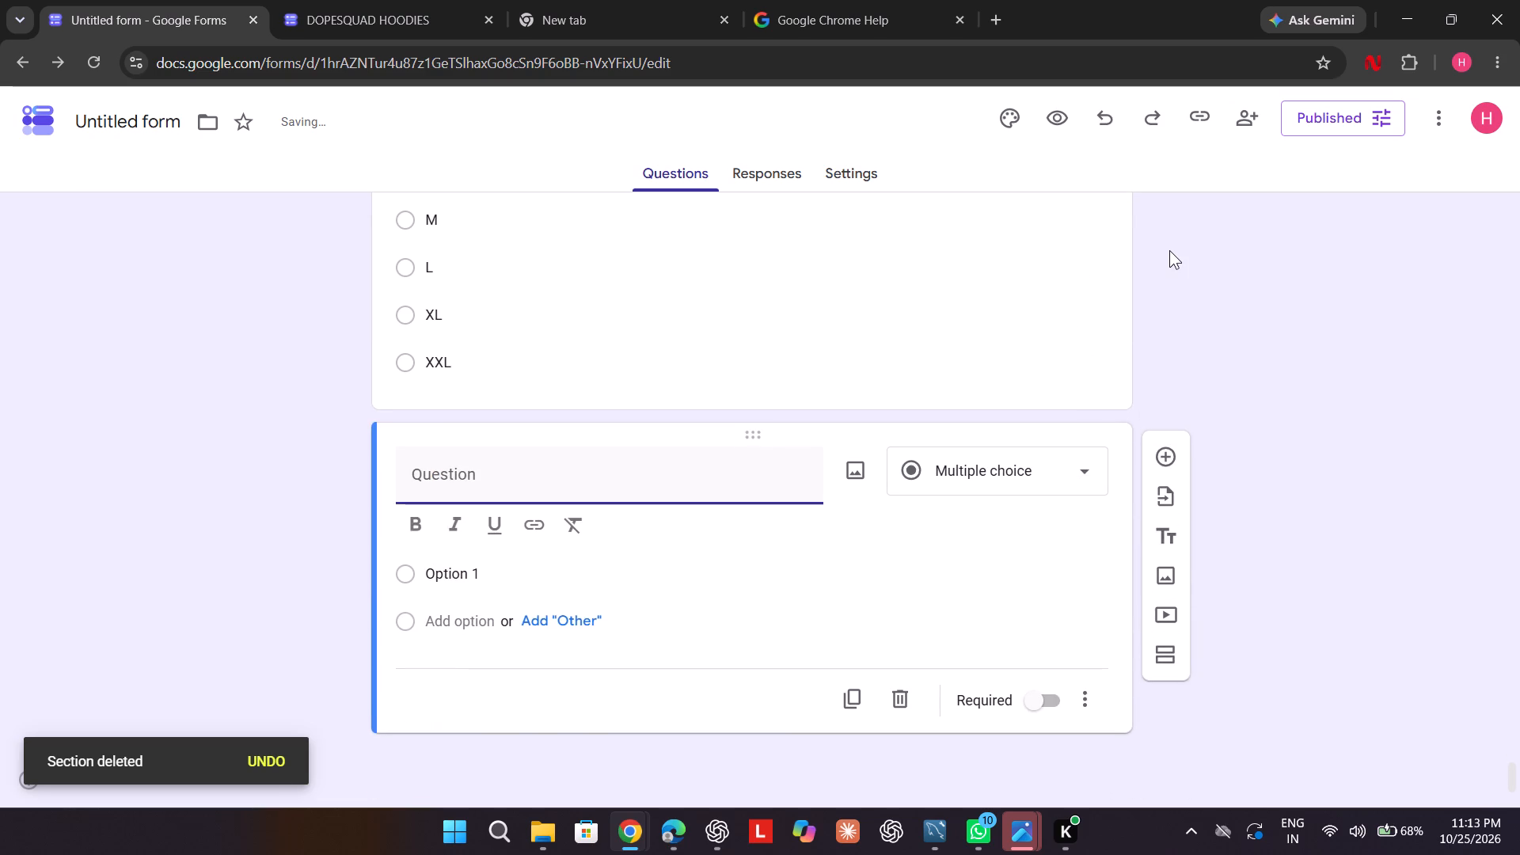
pyautogui.press('c')
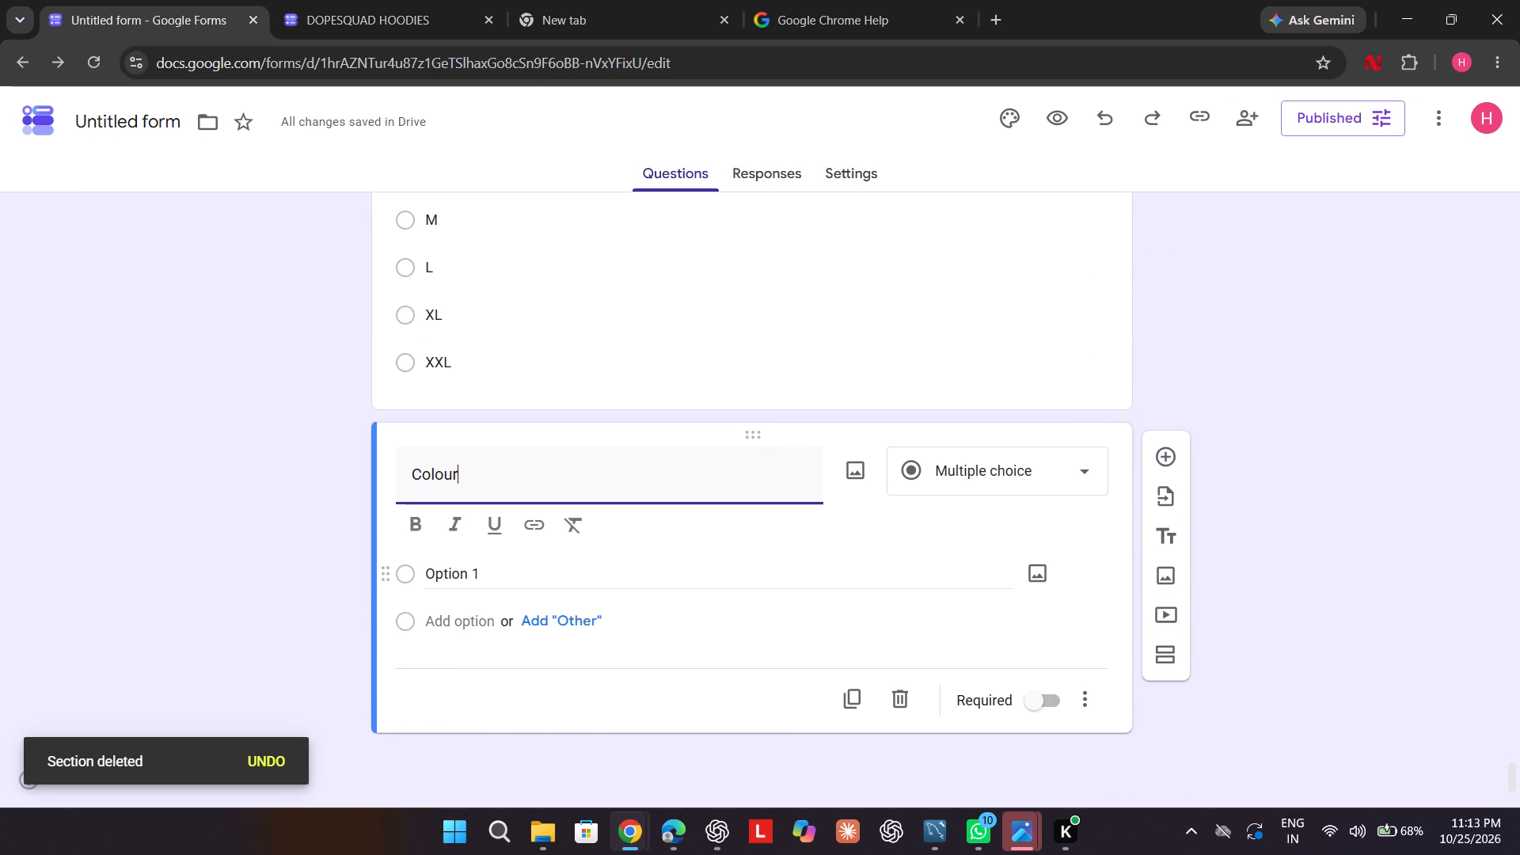
pyautogui.press('space')
pyautogui.scroll(5, 562, 459)
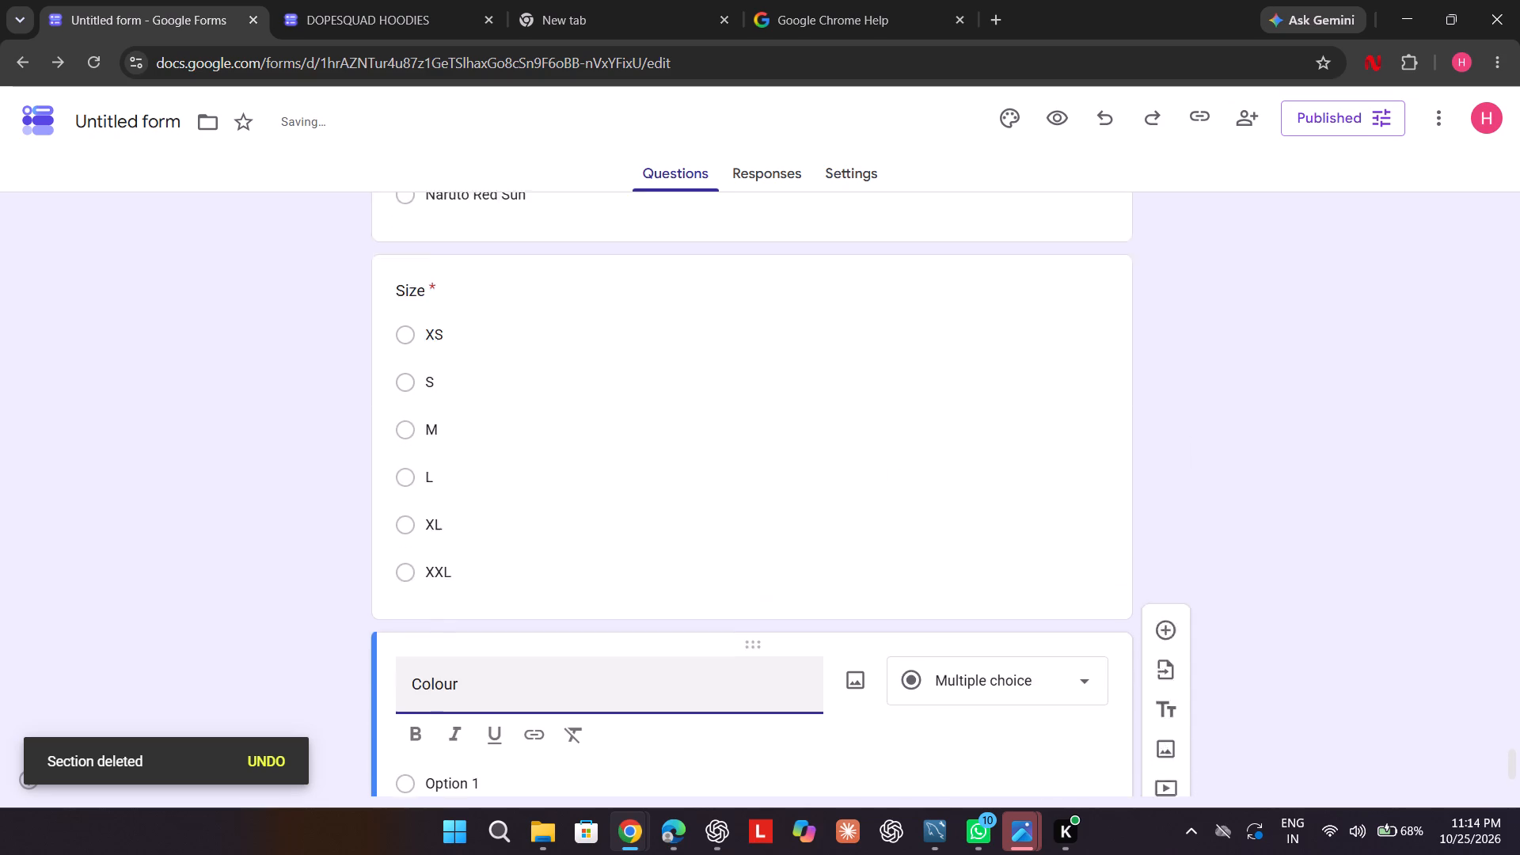
pyautogui.scroll(3, 562, 459)
pyautogui.scroll(-4, 562, 459)
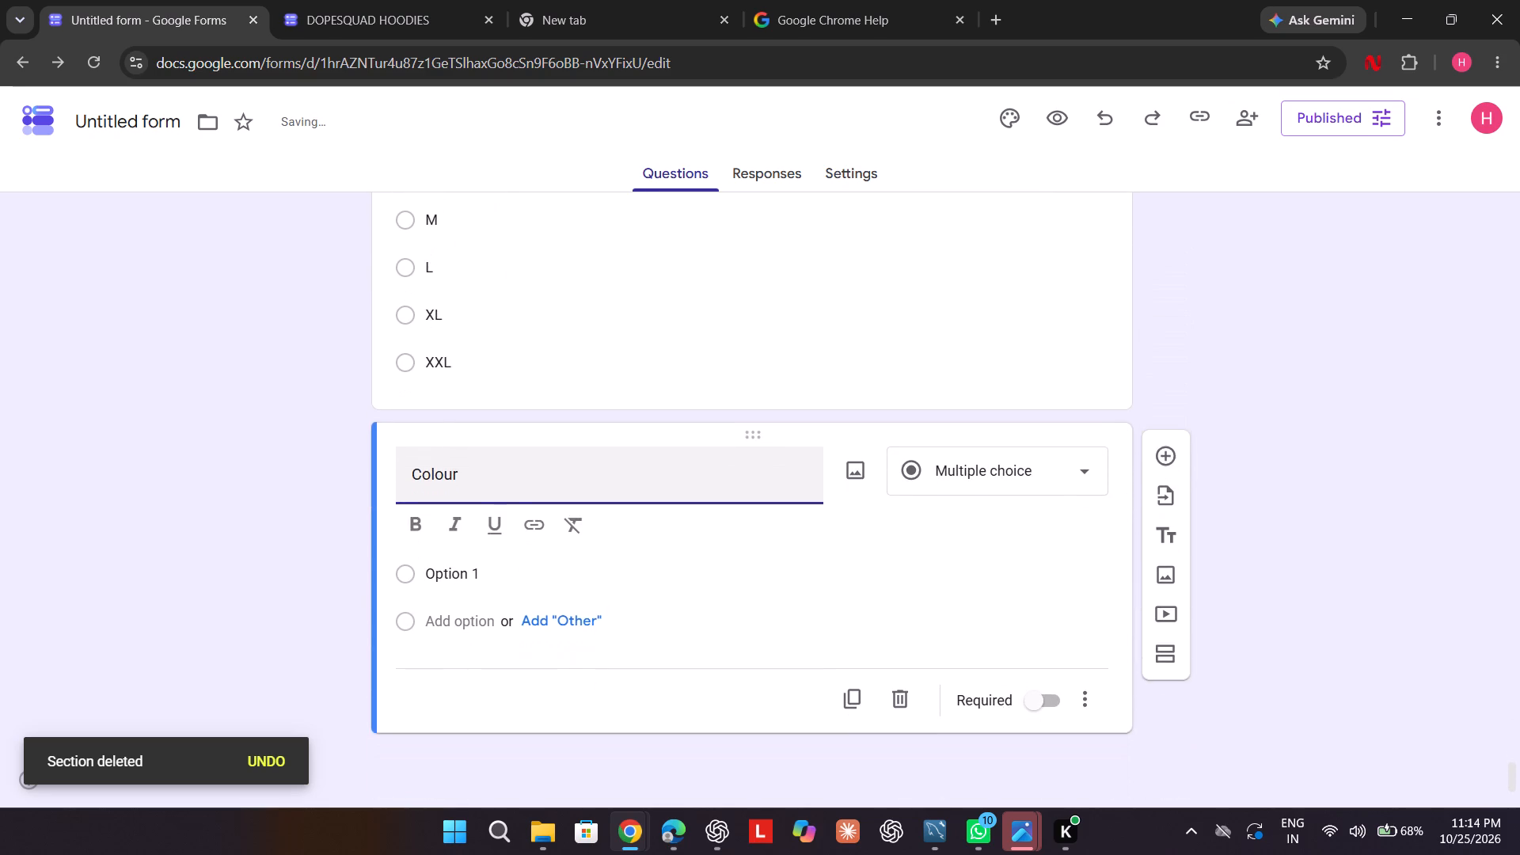
pyautogui.write('fo')
pyautogui.press('BackSpace')
pyautogui.press('BackSpace')
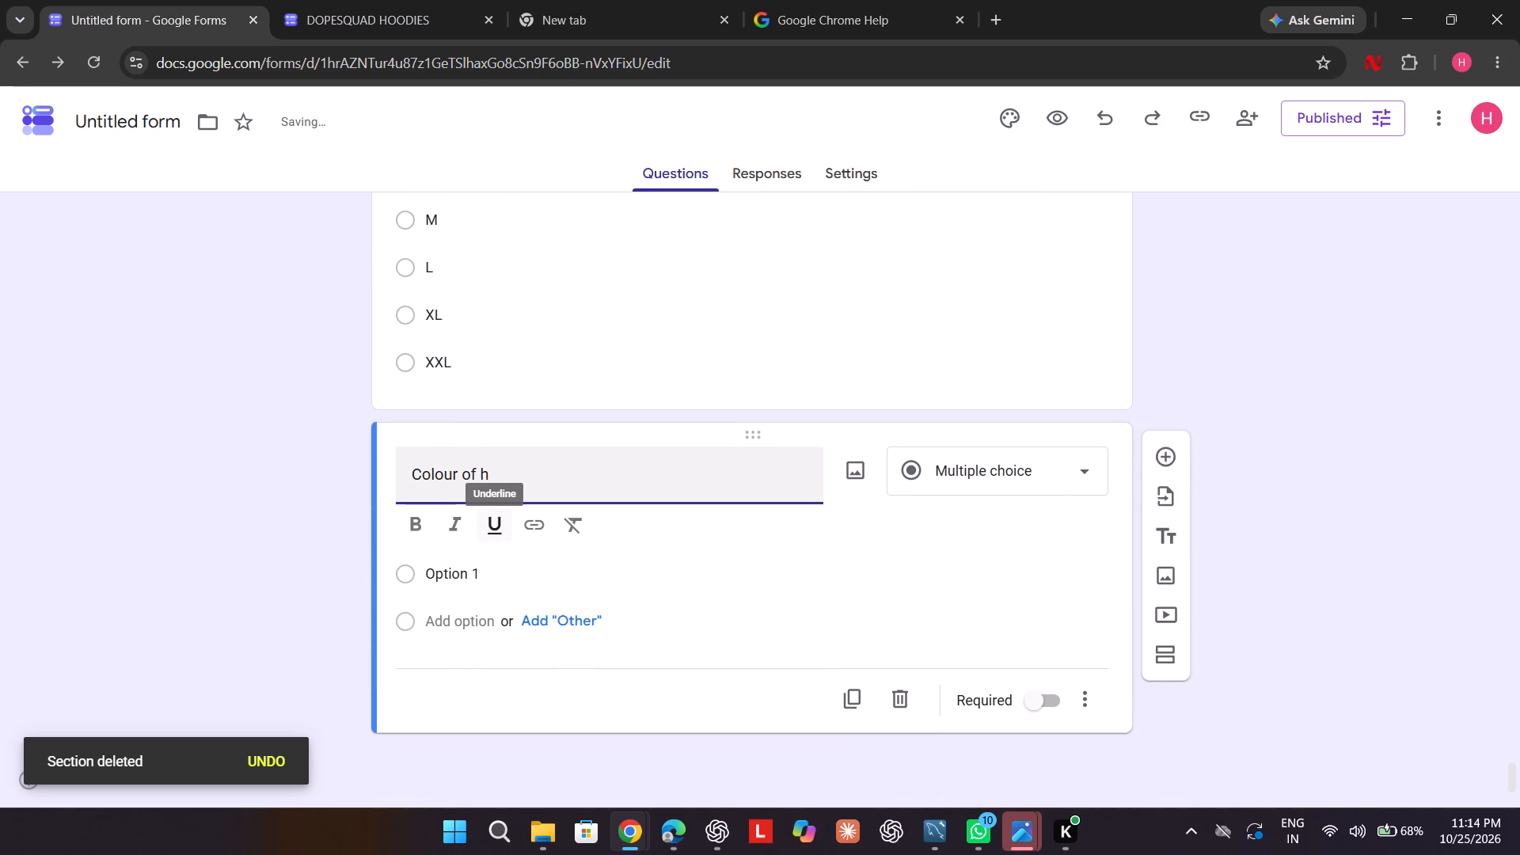
pyautogui.press('BackSpace')
pyautogui.press('BackSpace')
pyautogui.write('oodie')
# Rename section 6's "Size" question as "Size of Hoodie".
pyautogui.scroll(2, 480, 524)
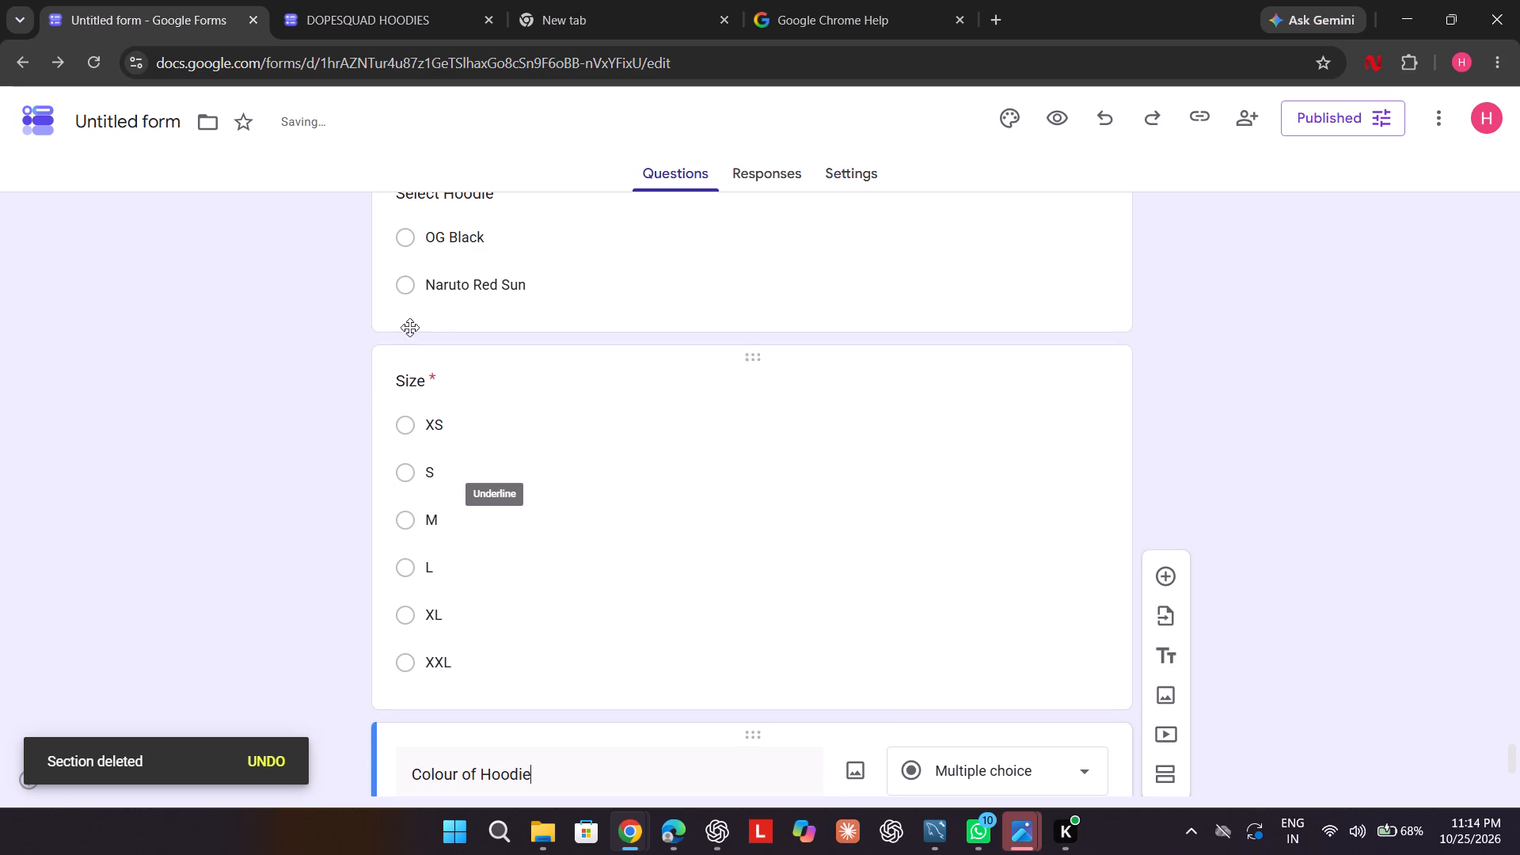
pyautogui.click(464, 380)
pyautogui.click(471, 391)
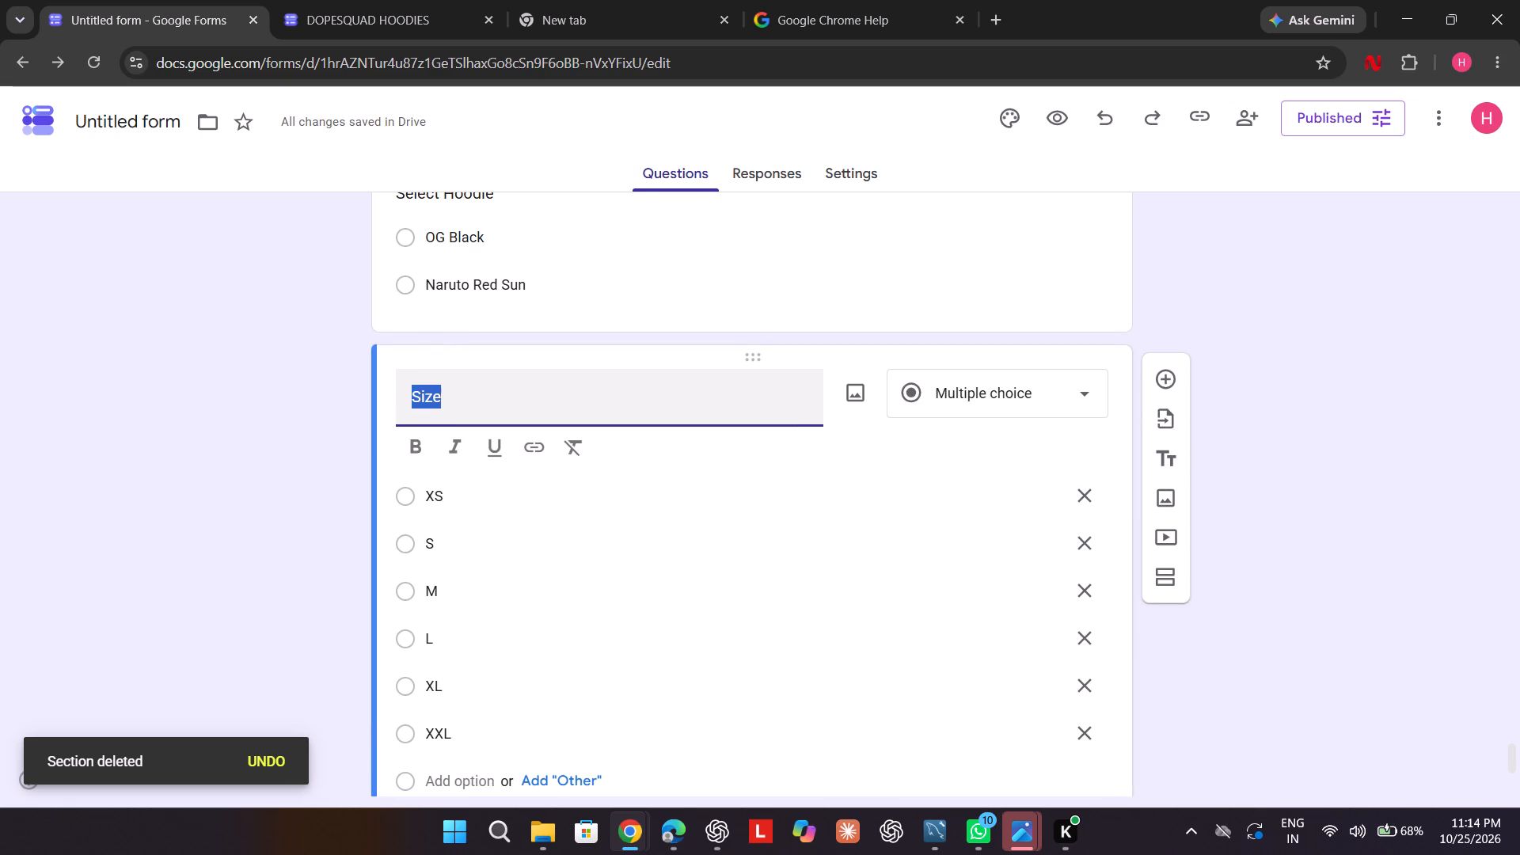
pyautogui.press('space')
pyautogui.write('p')
pyautogui.press('BackSpace')
pyautogui.write('if')
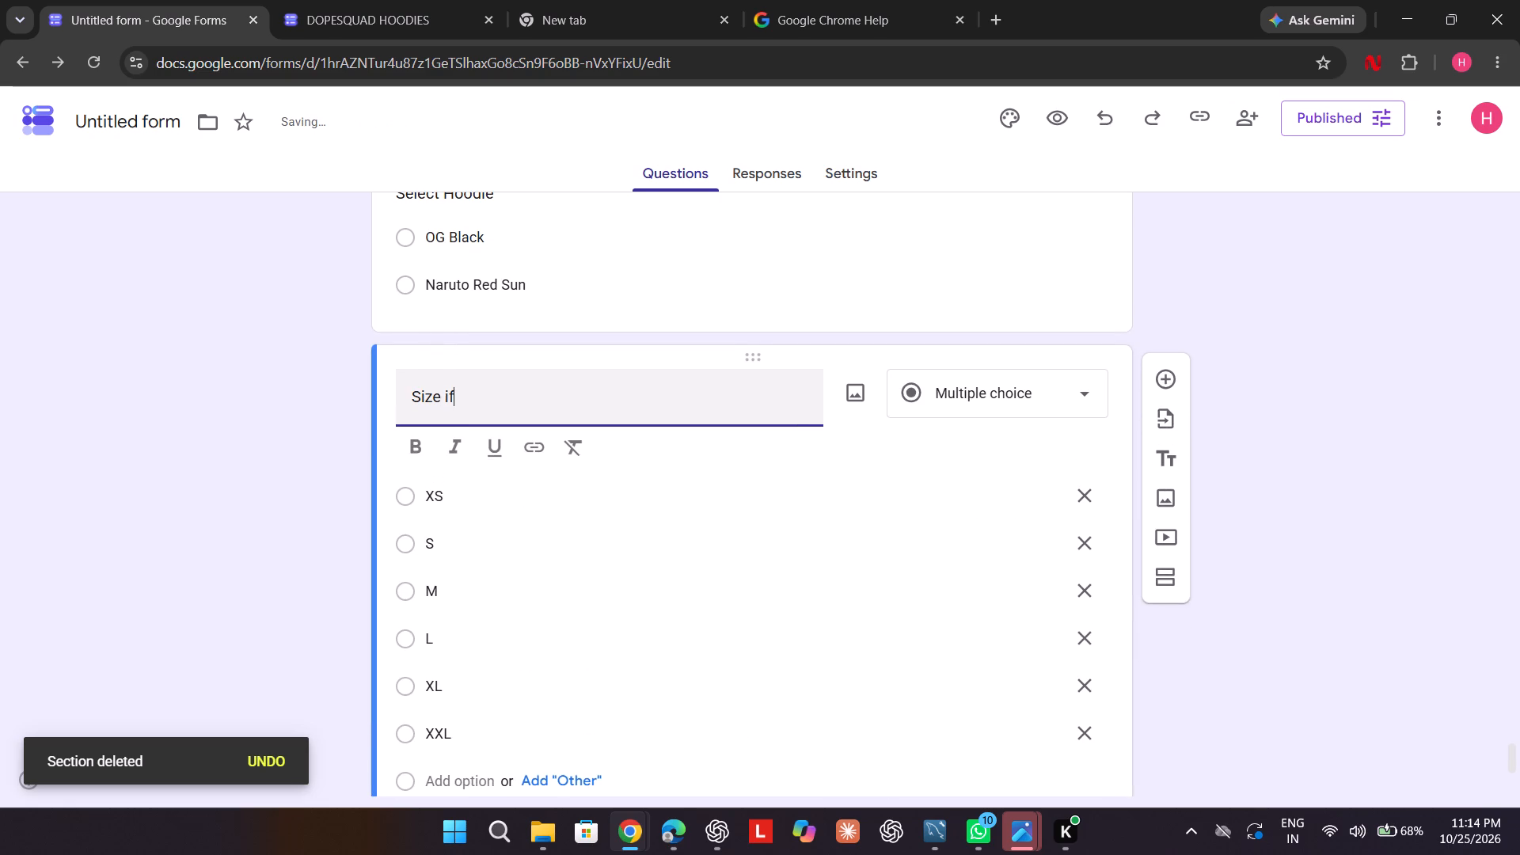
pyautogui.press('space')
pyautogui.press('BackSpace')
pyautogui.press('BackSpace')
pyautogui.press('BackSpace')
pyautogui.write('HO')
pyautogui.press('BackSpace')
pyautogui.press('o')
pyautogui.press('BackSpace')
pyautogui.press('BackSpace')
pyautogui.write('oodie')
# Extend the colour question's title to "Colour of Hoodie (for Naruto Red Sun)".
pyautogui.scroll(-2, 471, 391)
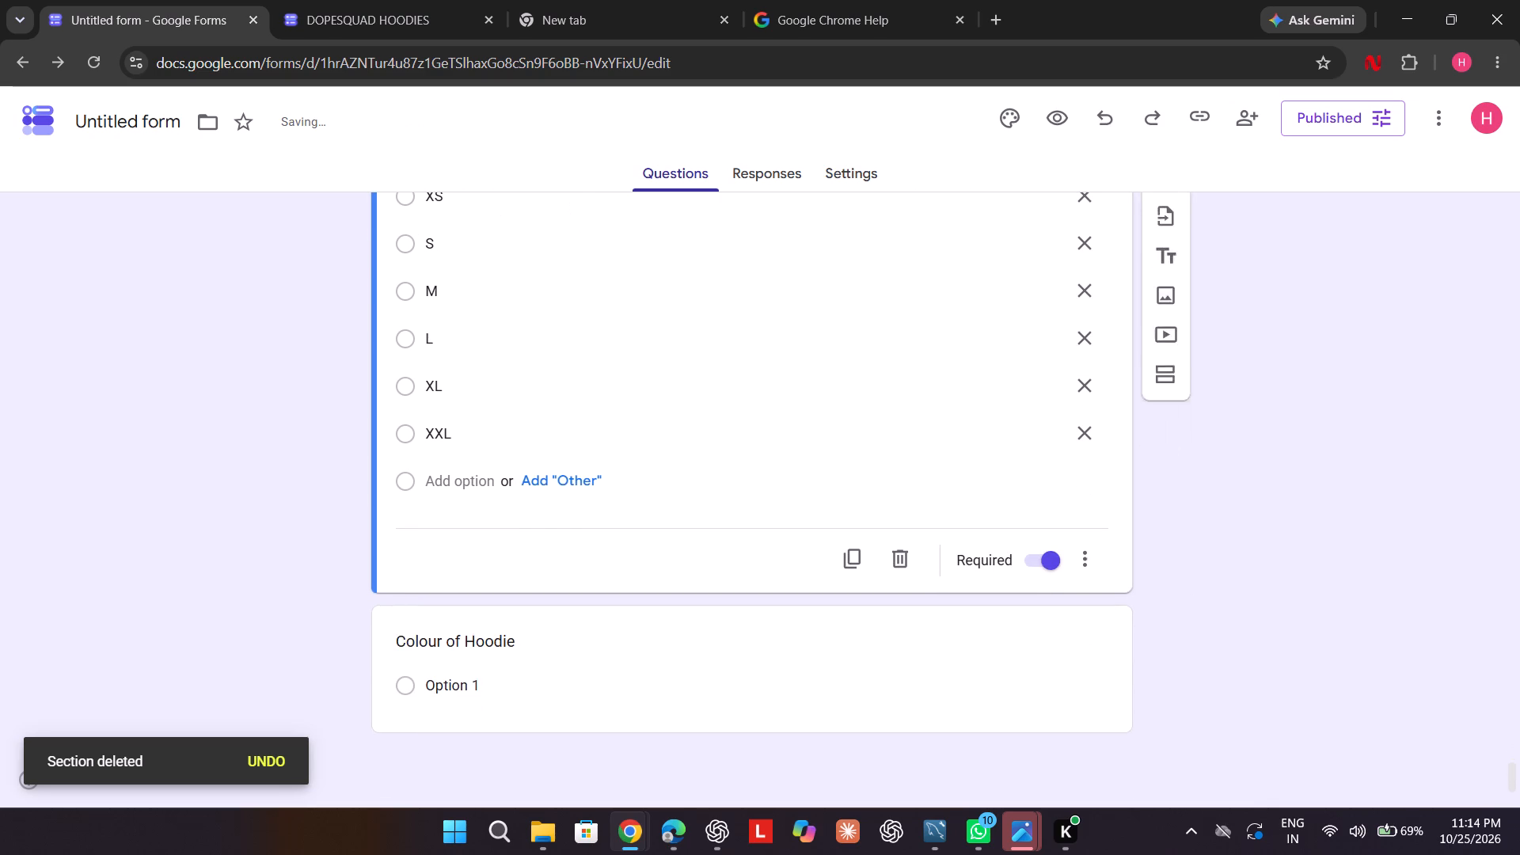
pyautogui.scroll(-2, 471, 391)
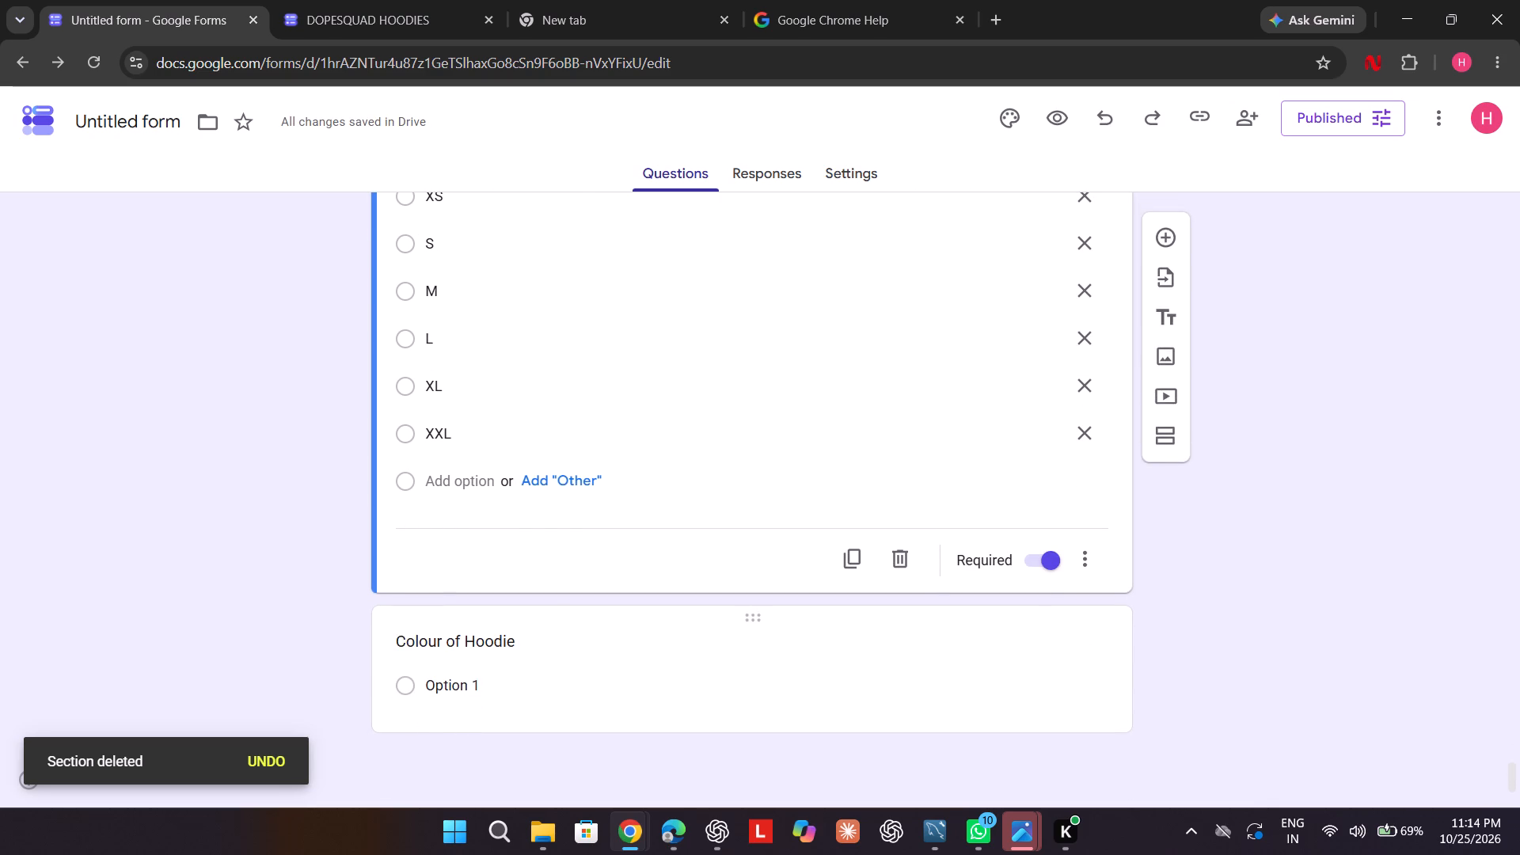
pyautogui.click(466, 686)
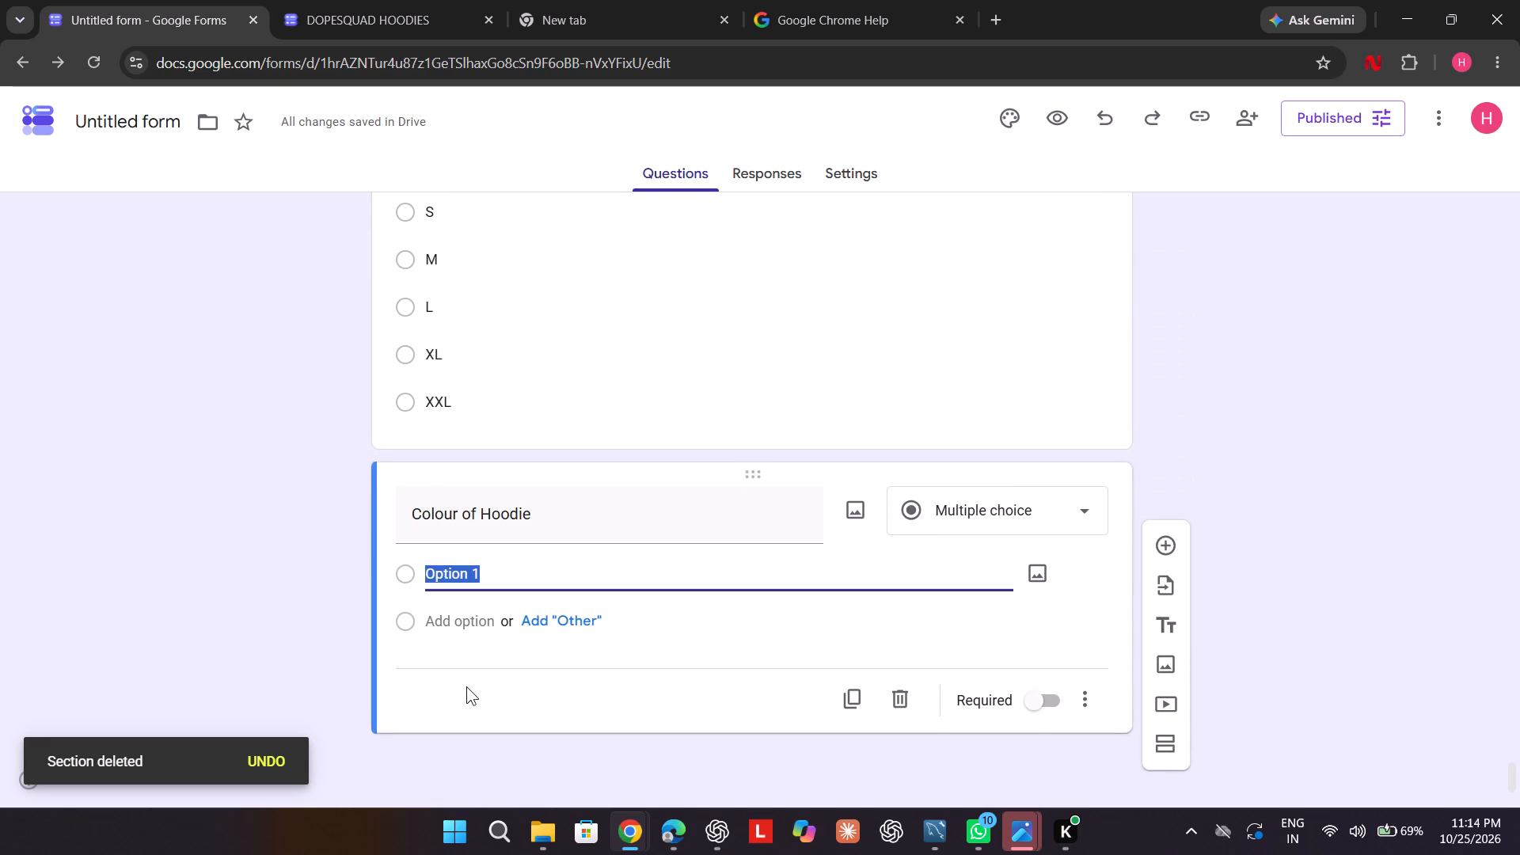
pyautogui.click(599, 527)
pyautogui.click(599, 527)
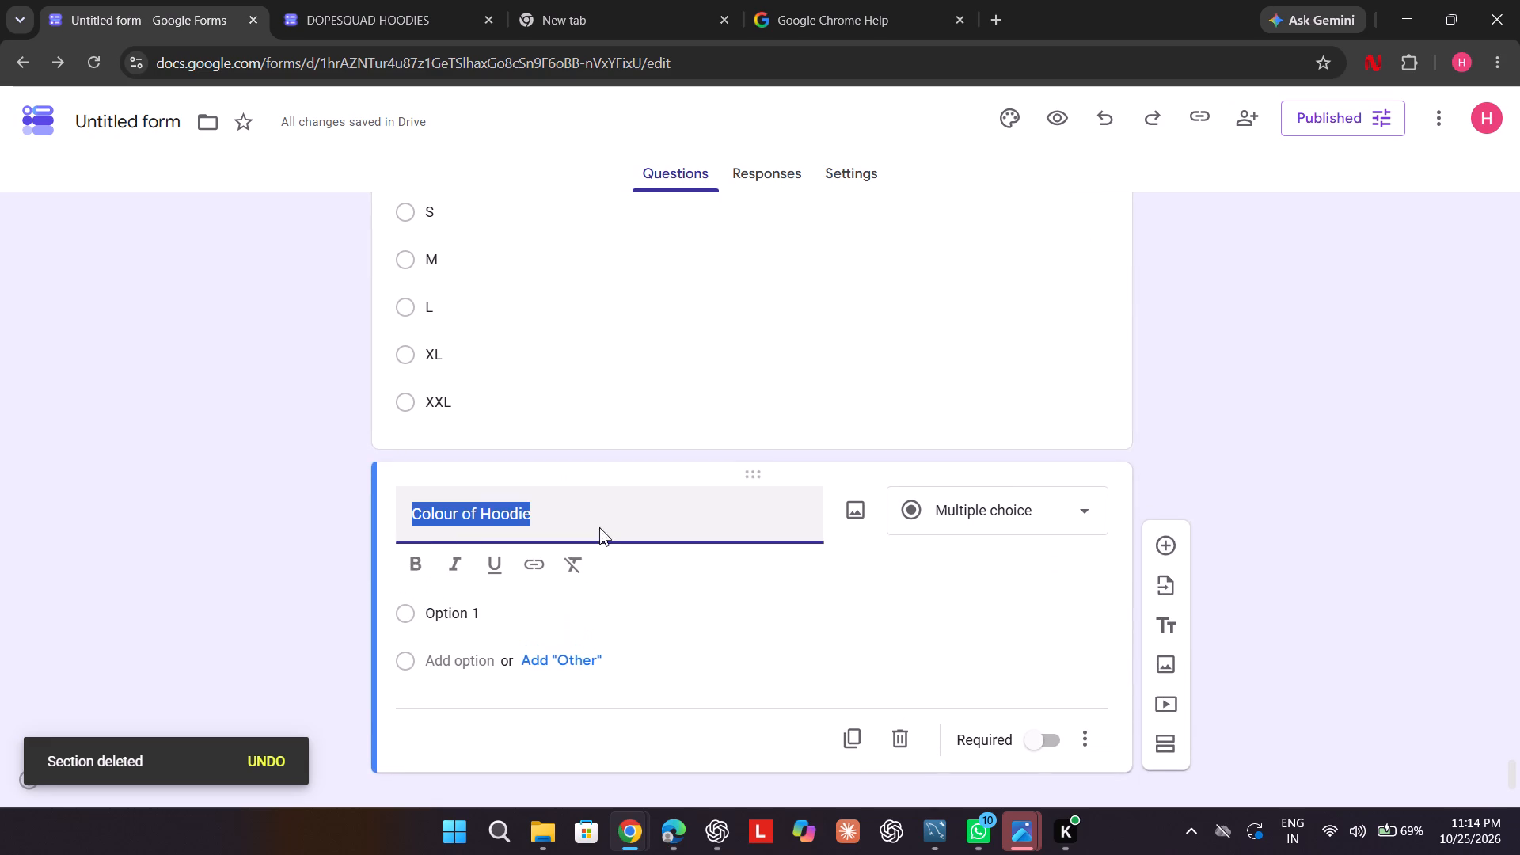
pyautogui.press('space')
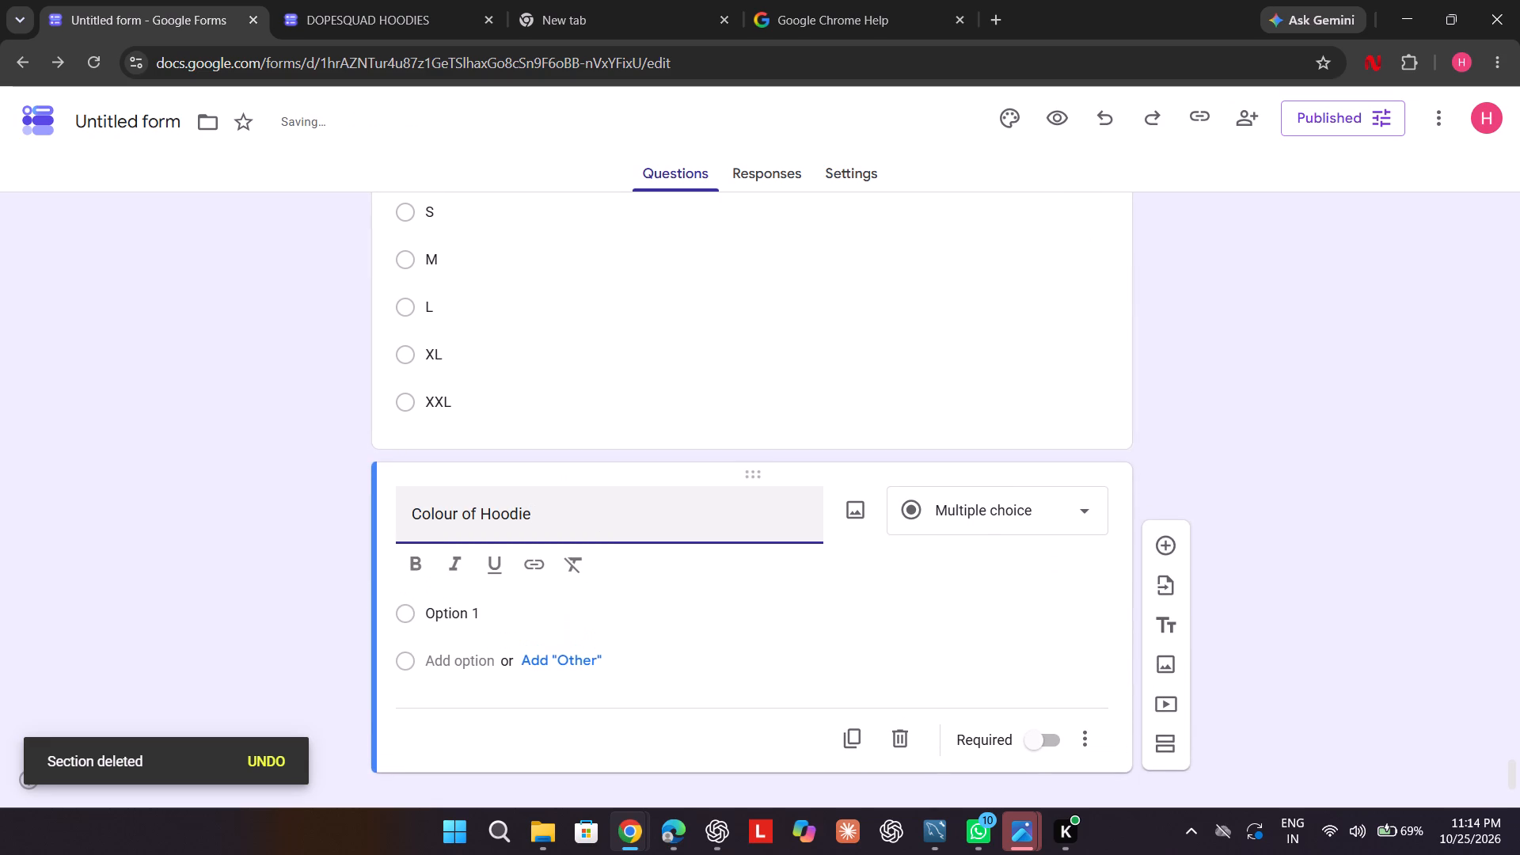
pyautogui.write('(for')
pyautogui.press('space')
pyautogui.press('BackSpace')
pyautogui.press('BackSpace')
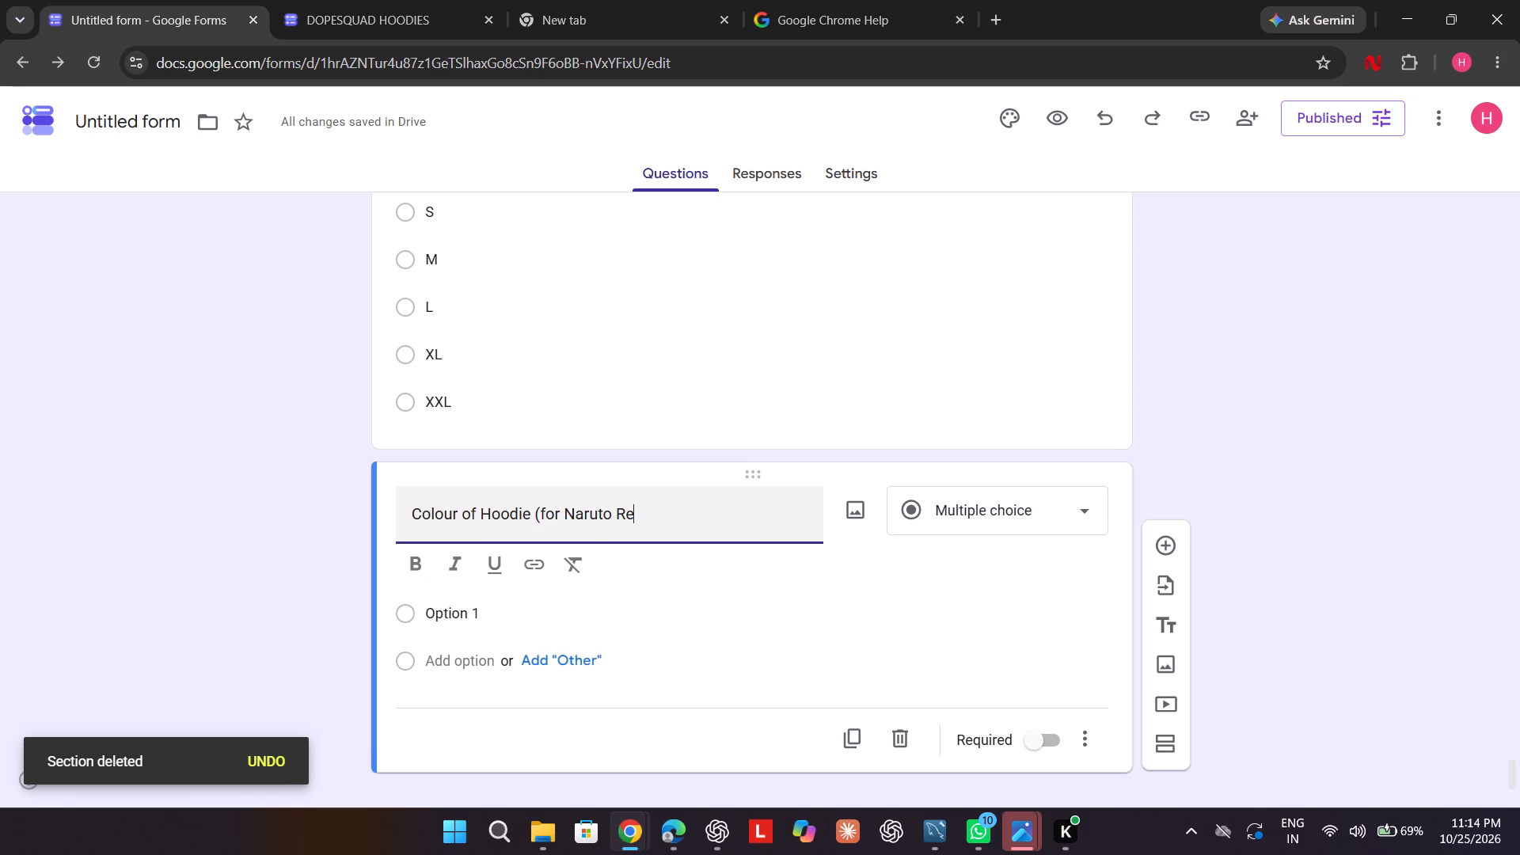
pyautogui.write('un')
pyautogui.hotkey('shift', ')')
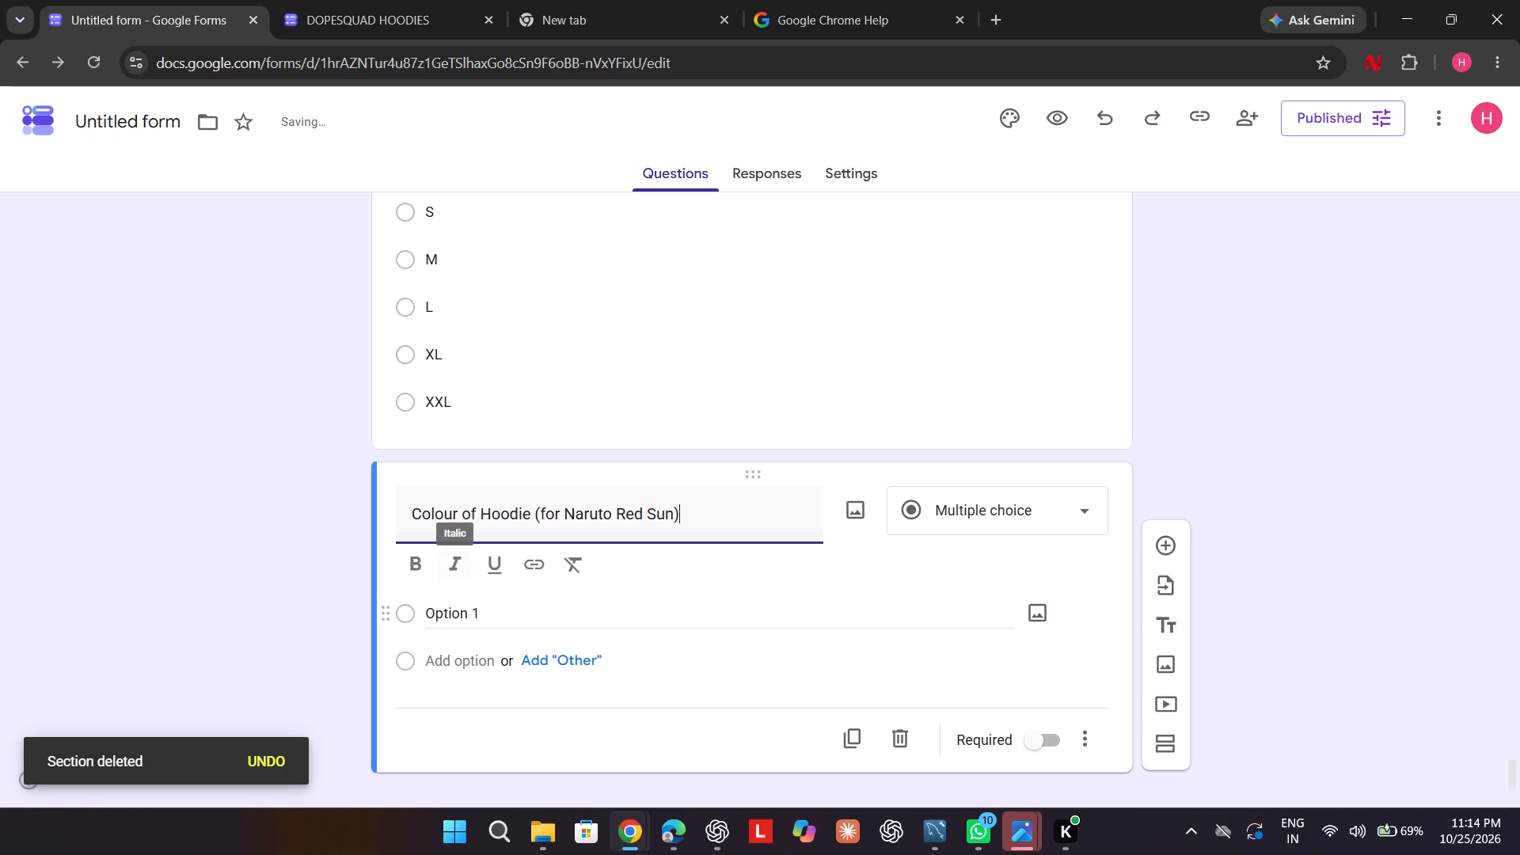
# Give the question "Colour of Hoodie (for Naruto Red Sun)" the options White, Navy and Black, and make it required.
pyautogui.click(450, 607)
pyautogui.press('w')
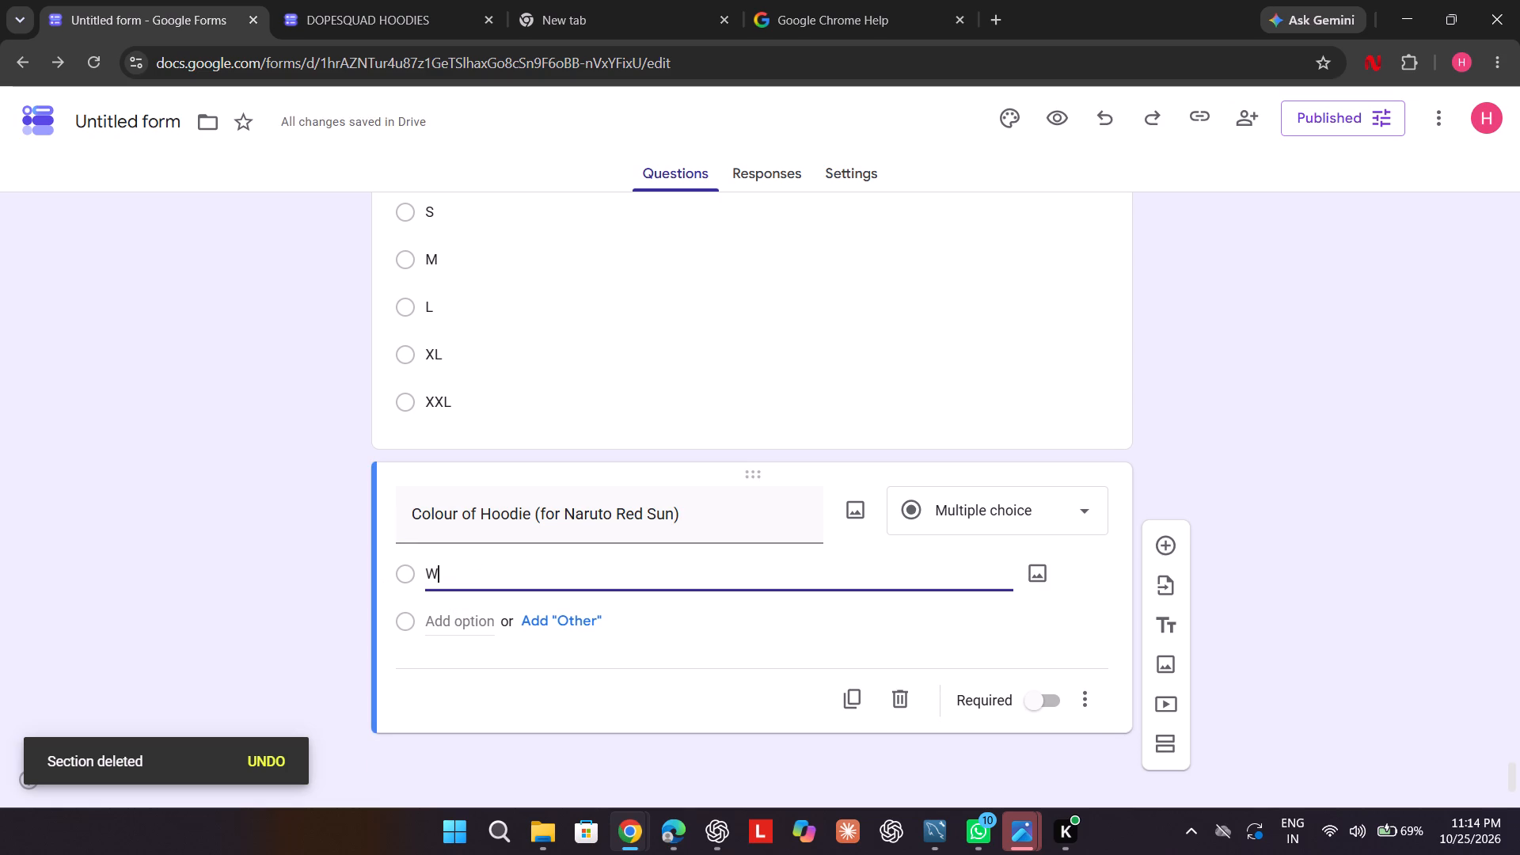
pyautogui.write('hite')
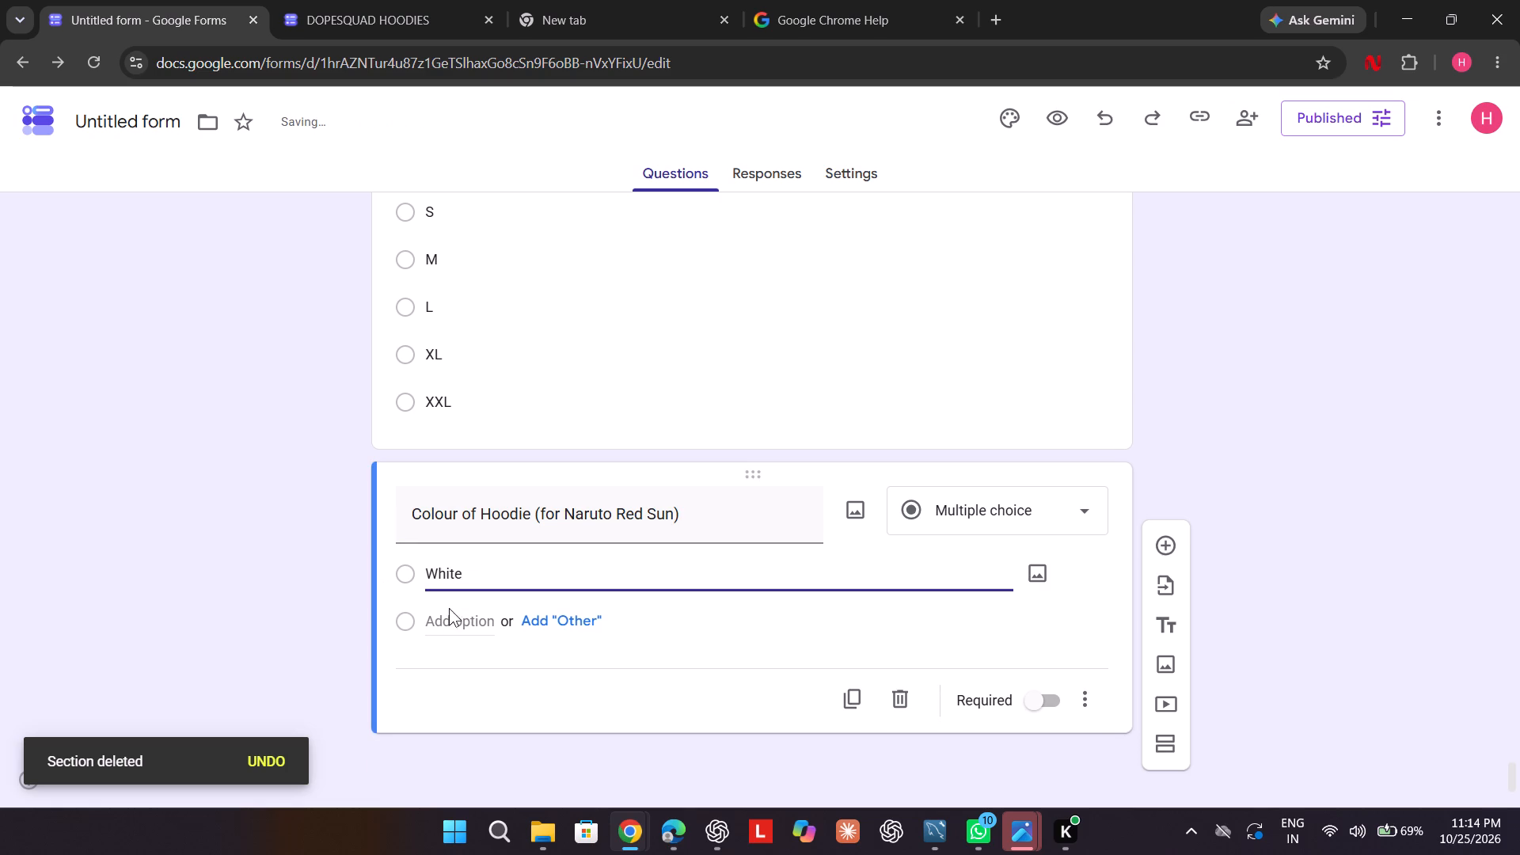
pyautogui.click(440, 614)
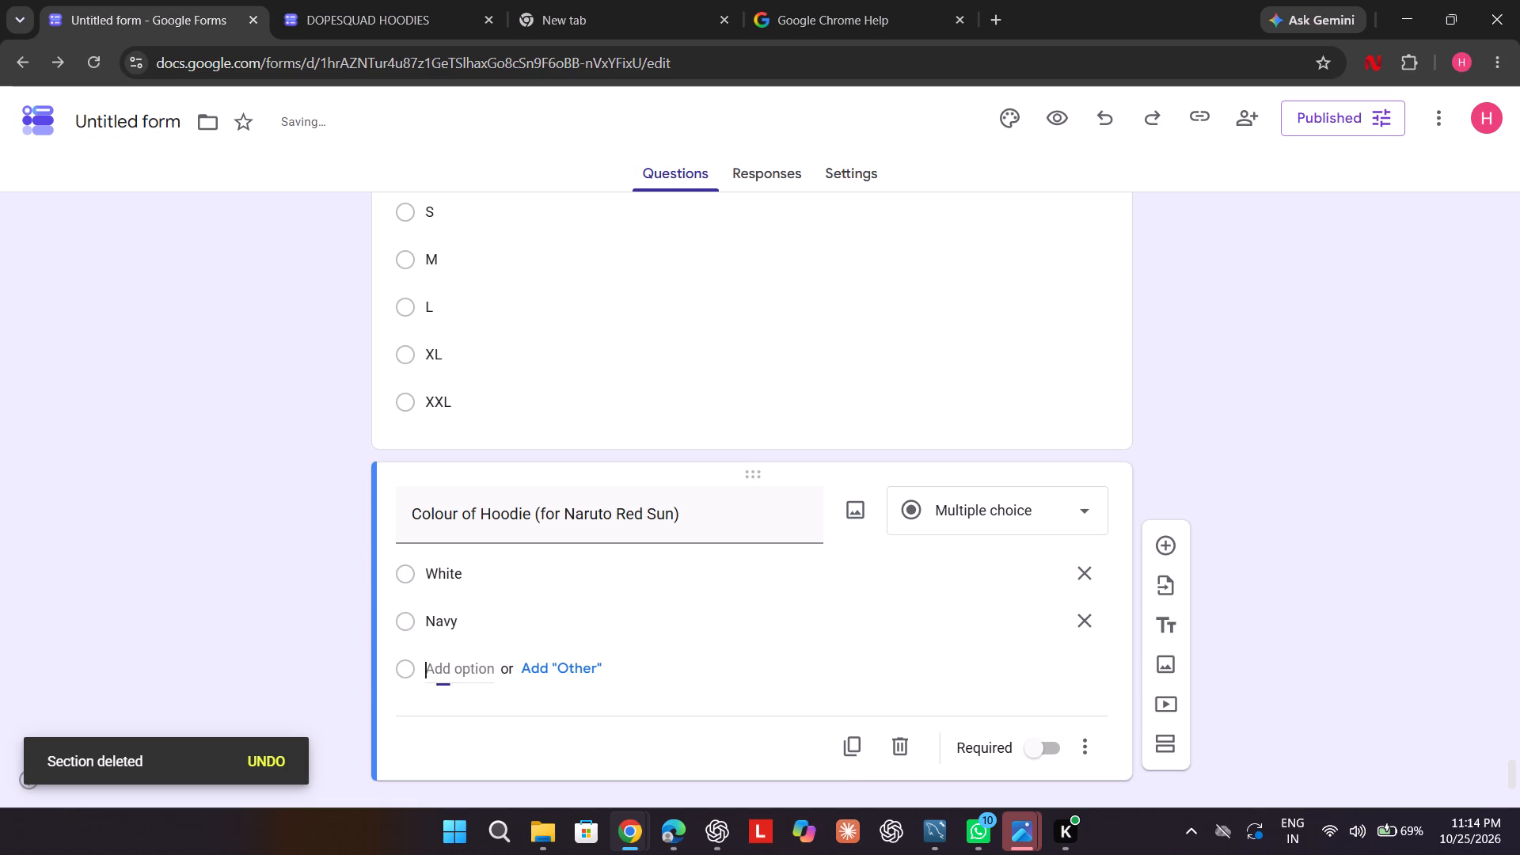
pyautogui.write('lack')
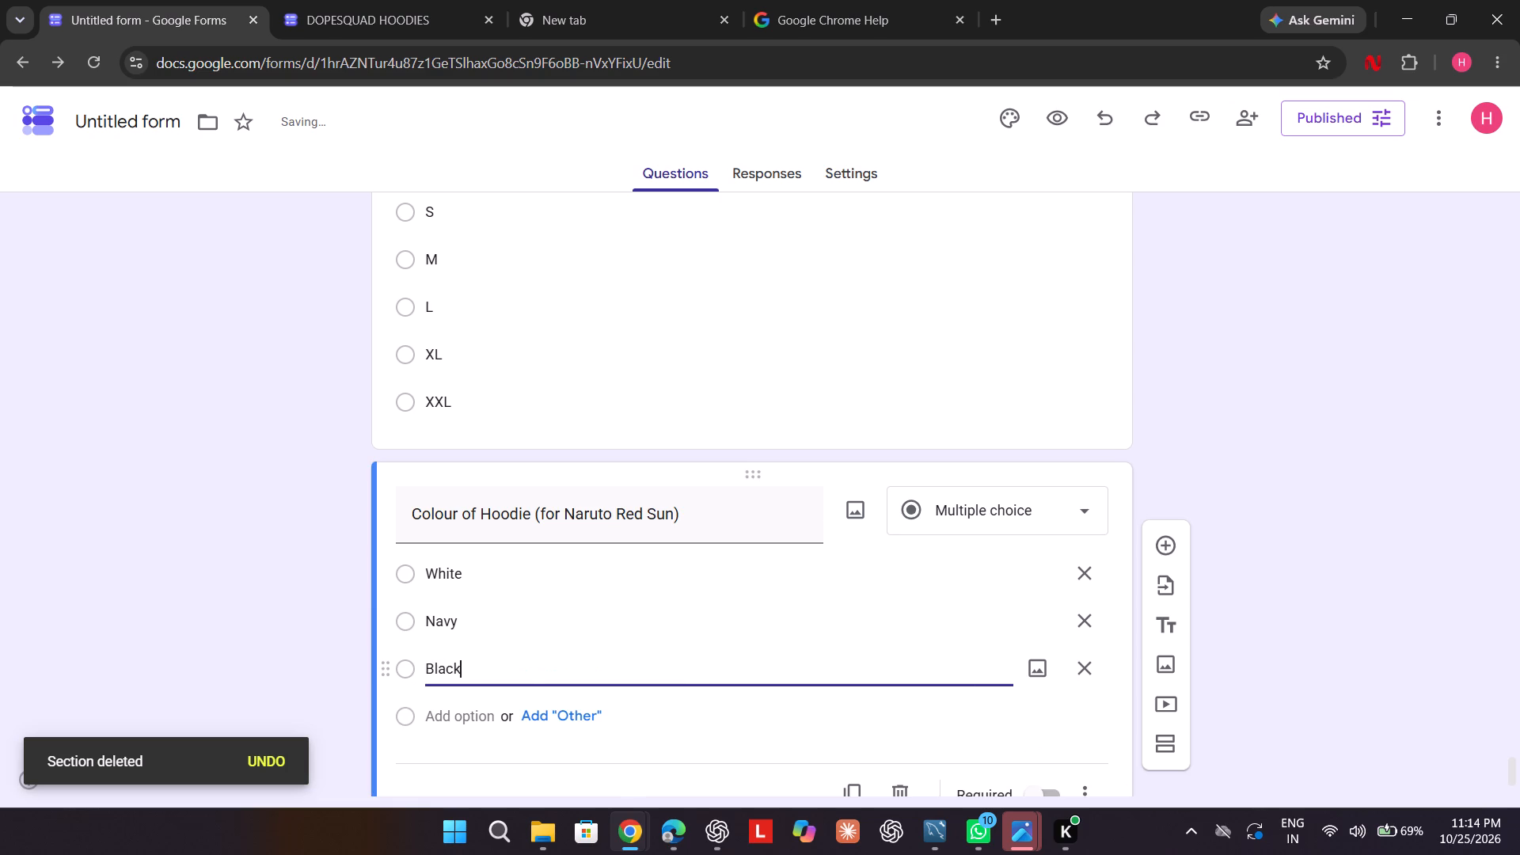
pyautogui.scroll(-2, 444, 666)
pyautogui.click(1048, 707)
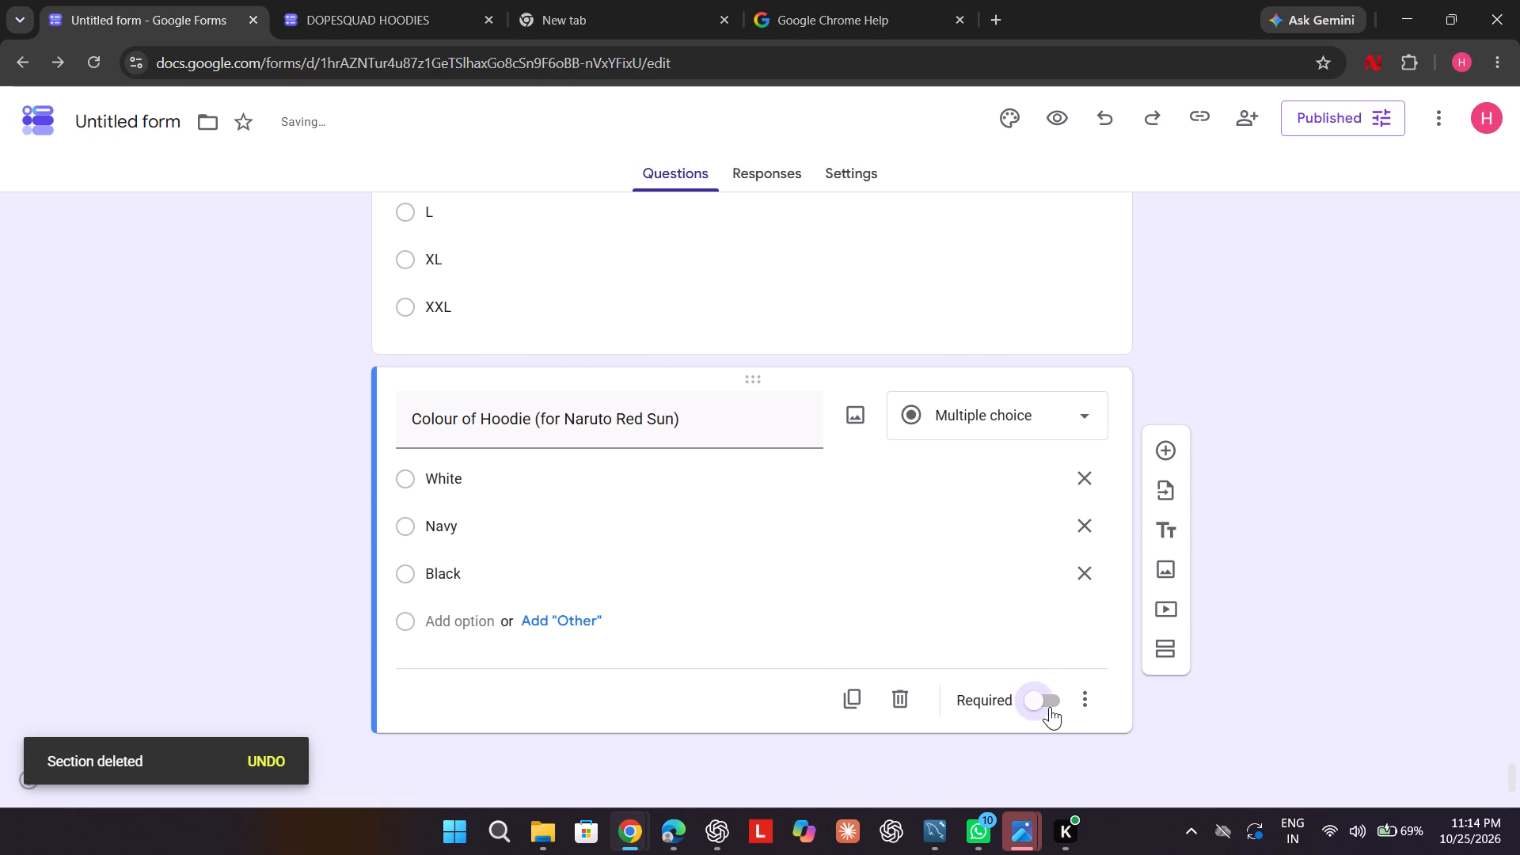
# Make section 6's "Size of Hoodie" question required.
pyautogui.click(986, 331)
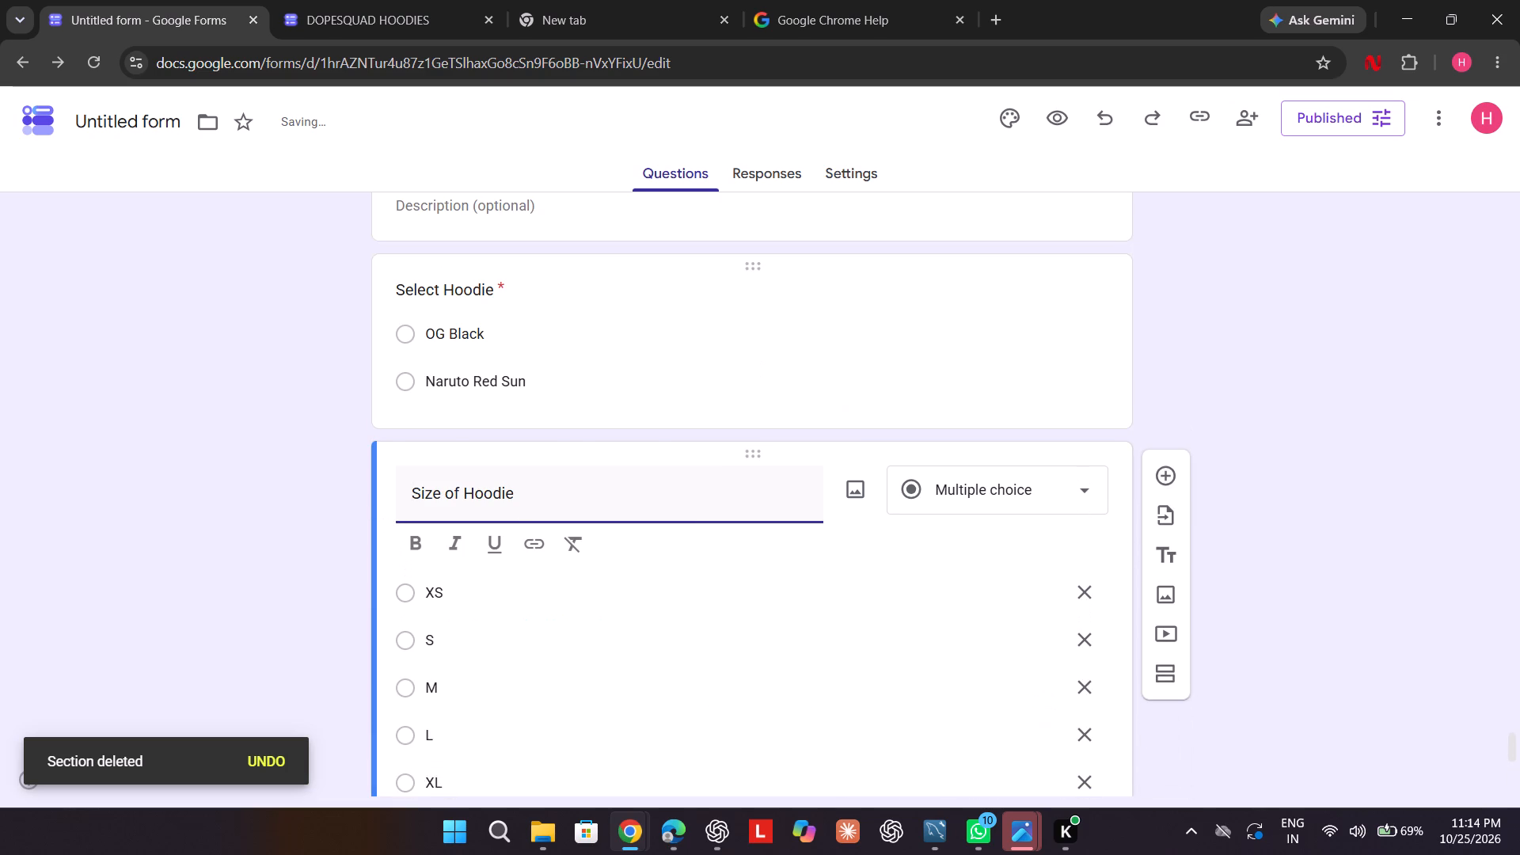
pyautogui.click(991, 333)
pyautogui.click(1035, 647)
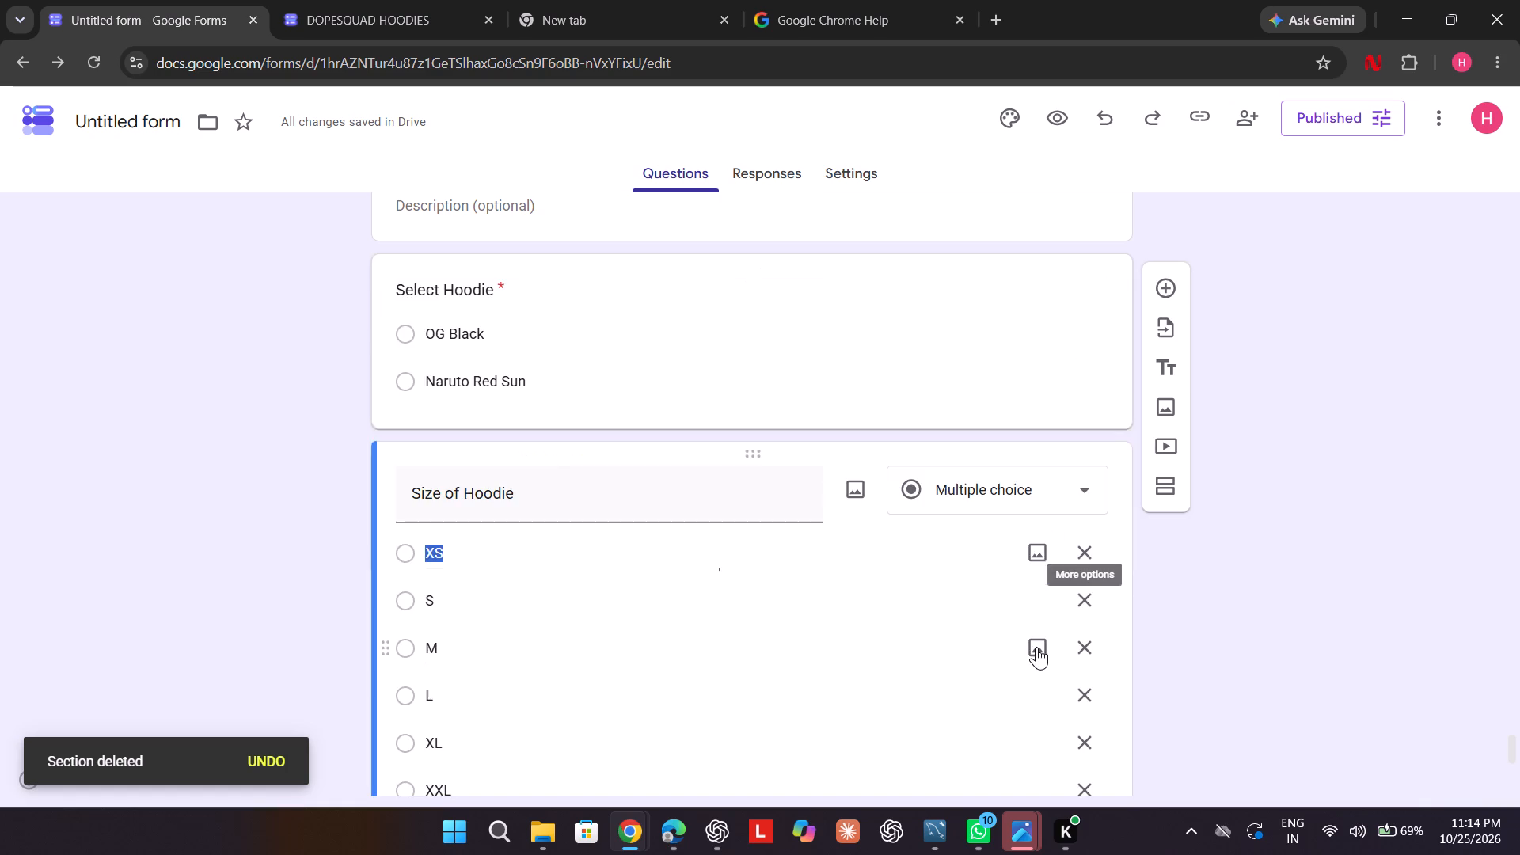
pyautogui.scroll(-4, 1035, 647)
pyautogui.click(1039, 631)
# Add a required short-answer question "Name to be printed on Hoodie" below the hoodie colour question.
pyautogui.scroll(-5, 1039, 631)
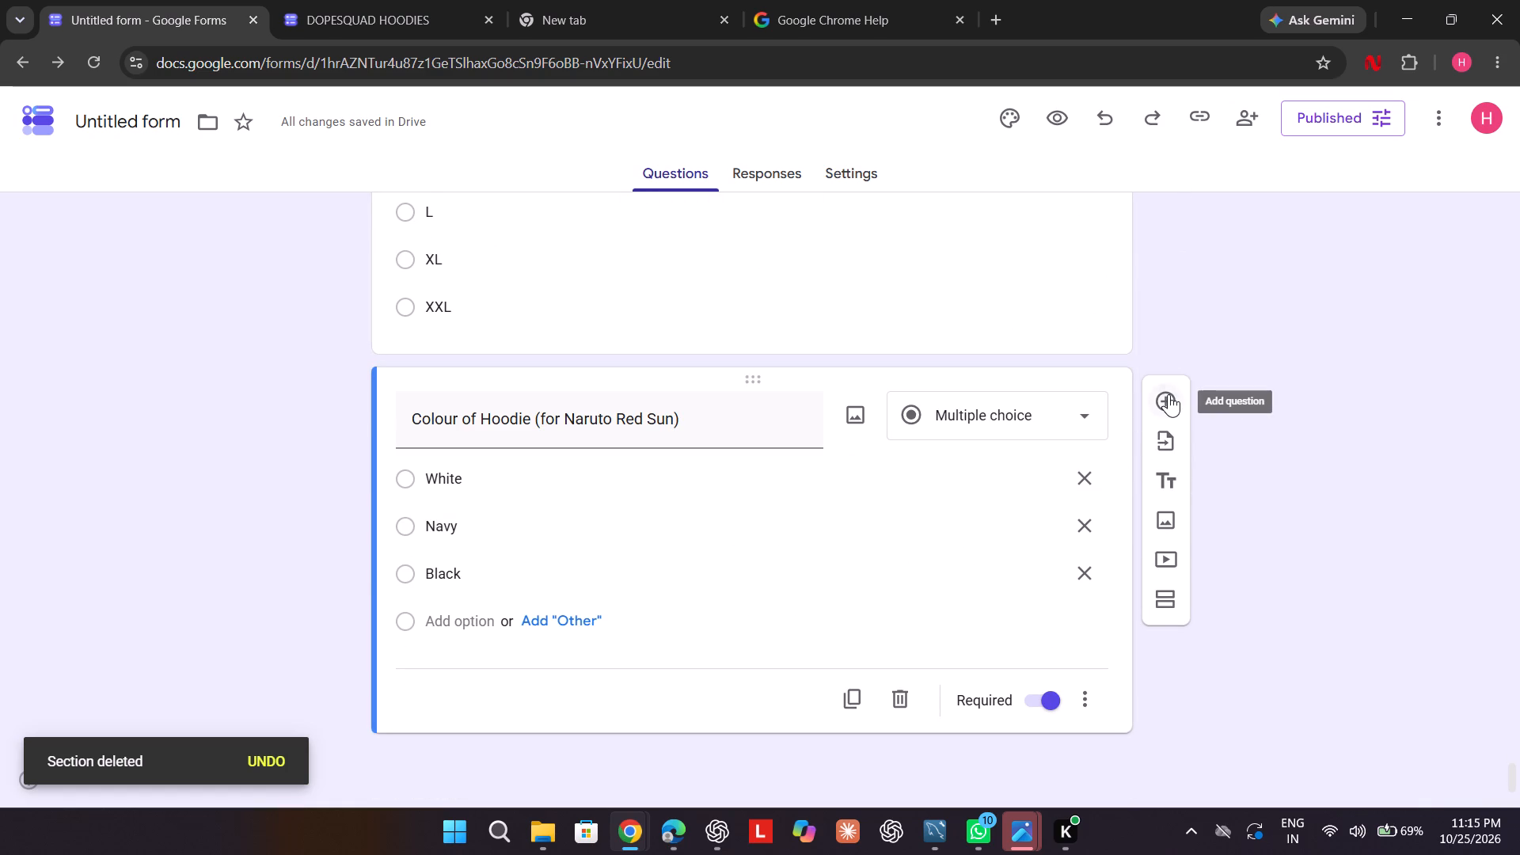
pyautogui.click(1167, 394)
pyautogui.scroll(-3, 1167, 394)
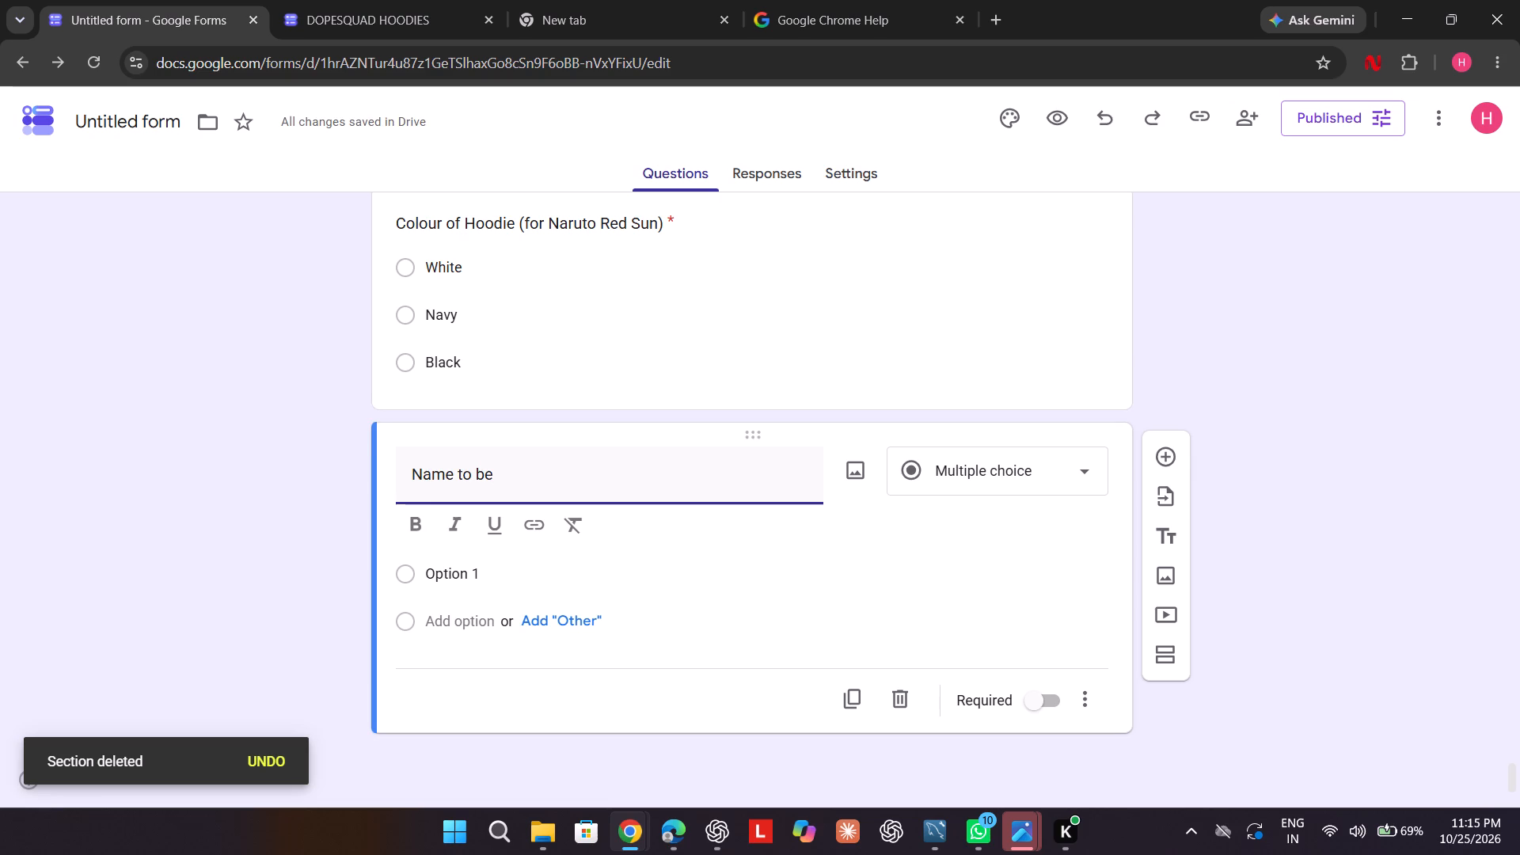
pyautogui.press('BackSpace')
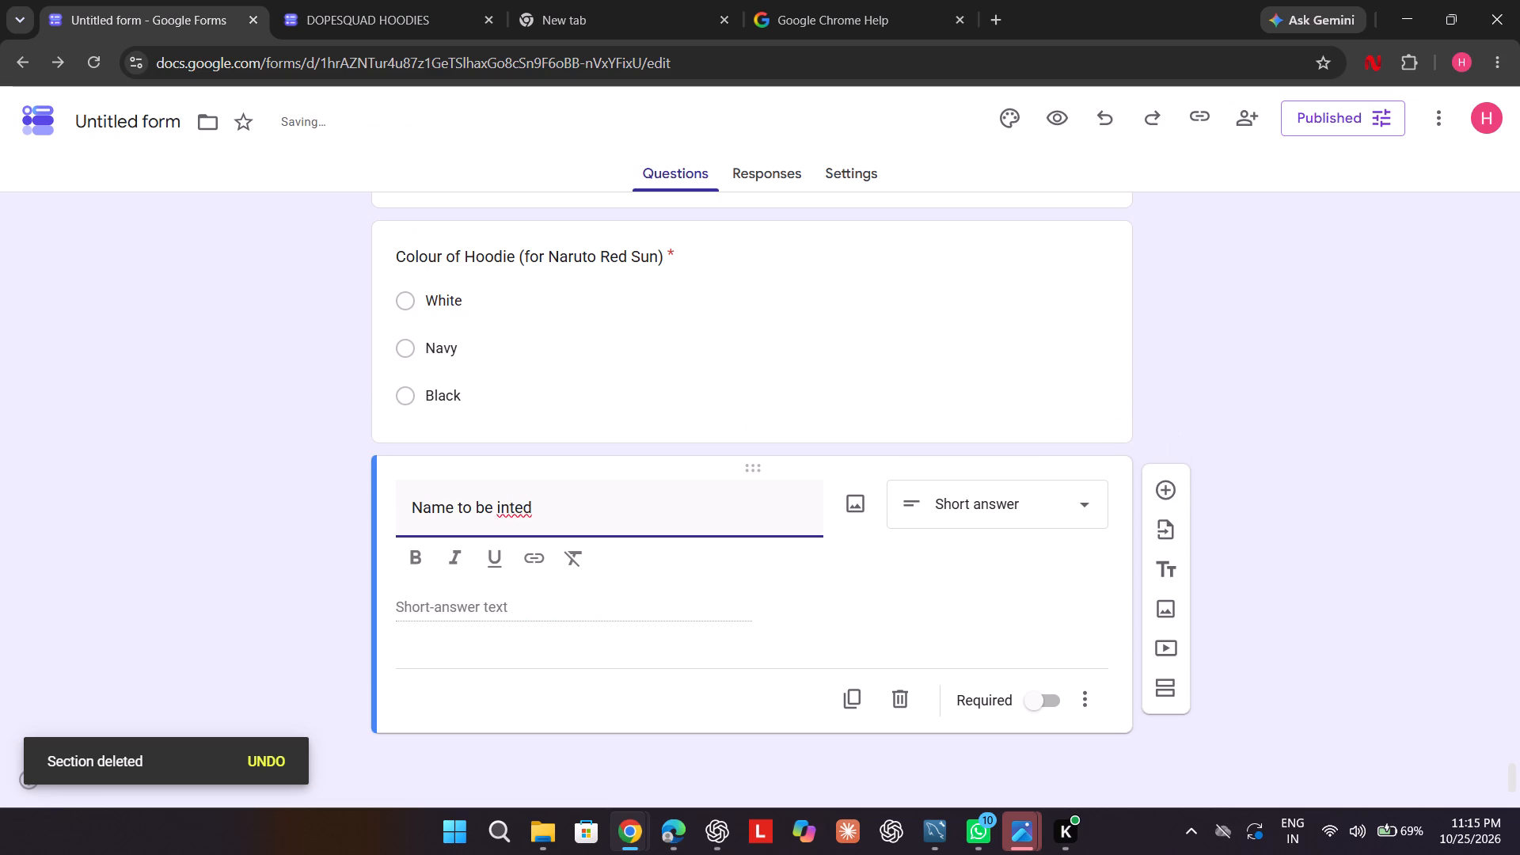
pyautogui.press('BackSpace')
pyautogui.press('BackSpace')
pyautogui.press('BackSpace')
pyautogui.press('BackSpace')
pyautogui.press('BackSpace')
pyautogui.write('printed i=')
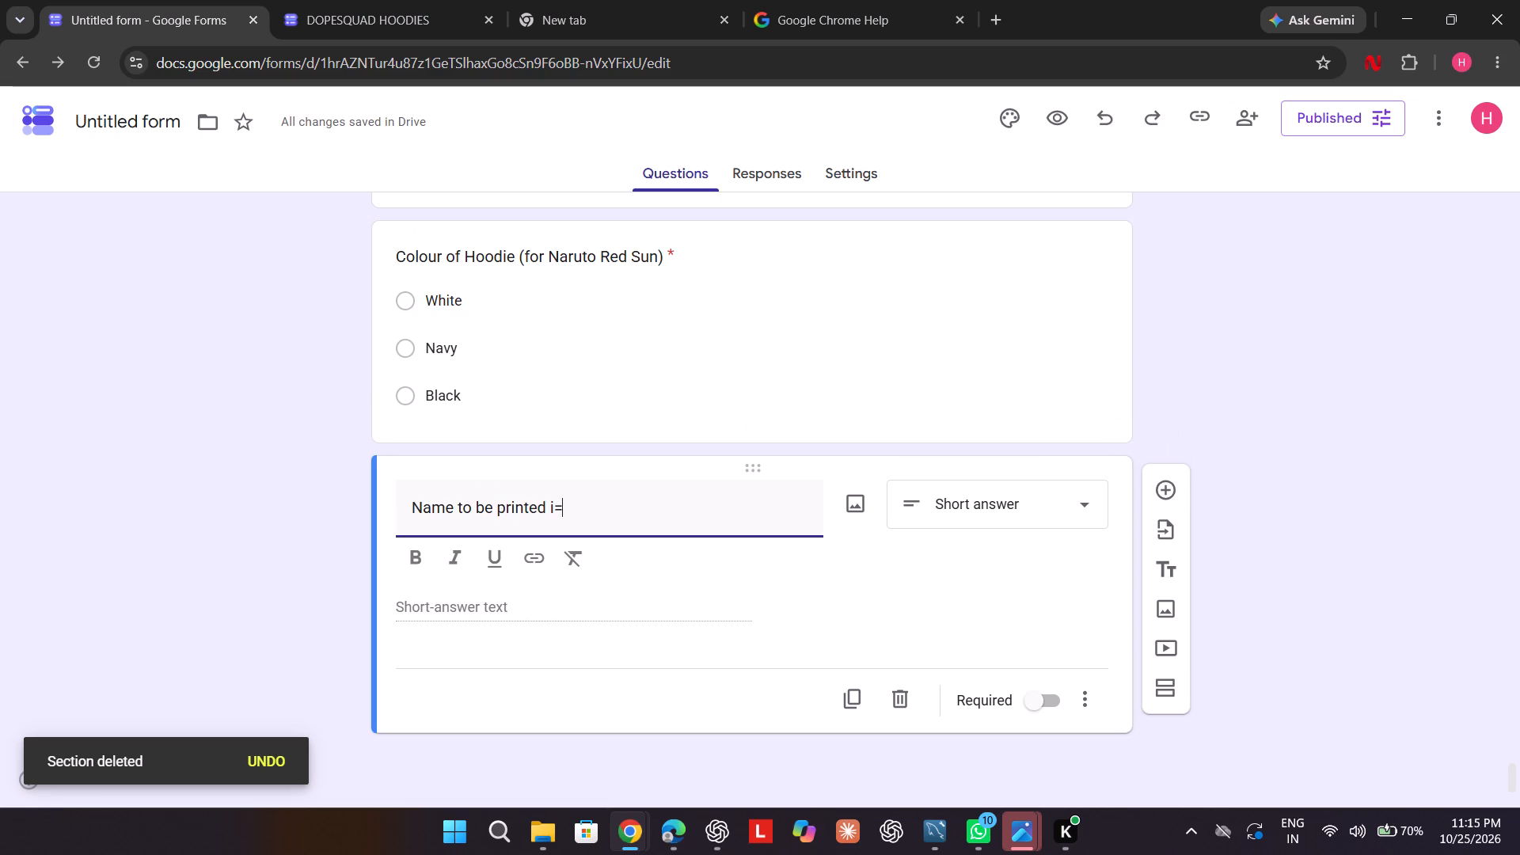
pyautogui.press('BackSpace')
pyautogui.press('BackSpace')
pyautogui.press('BackSpace')
pyautogui.press('BackSpace')
pyautogui.write('ie')
pyautogui.click(1043, 704)
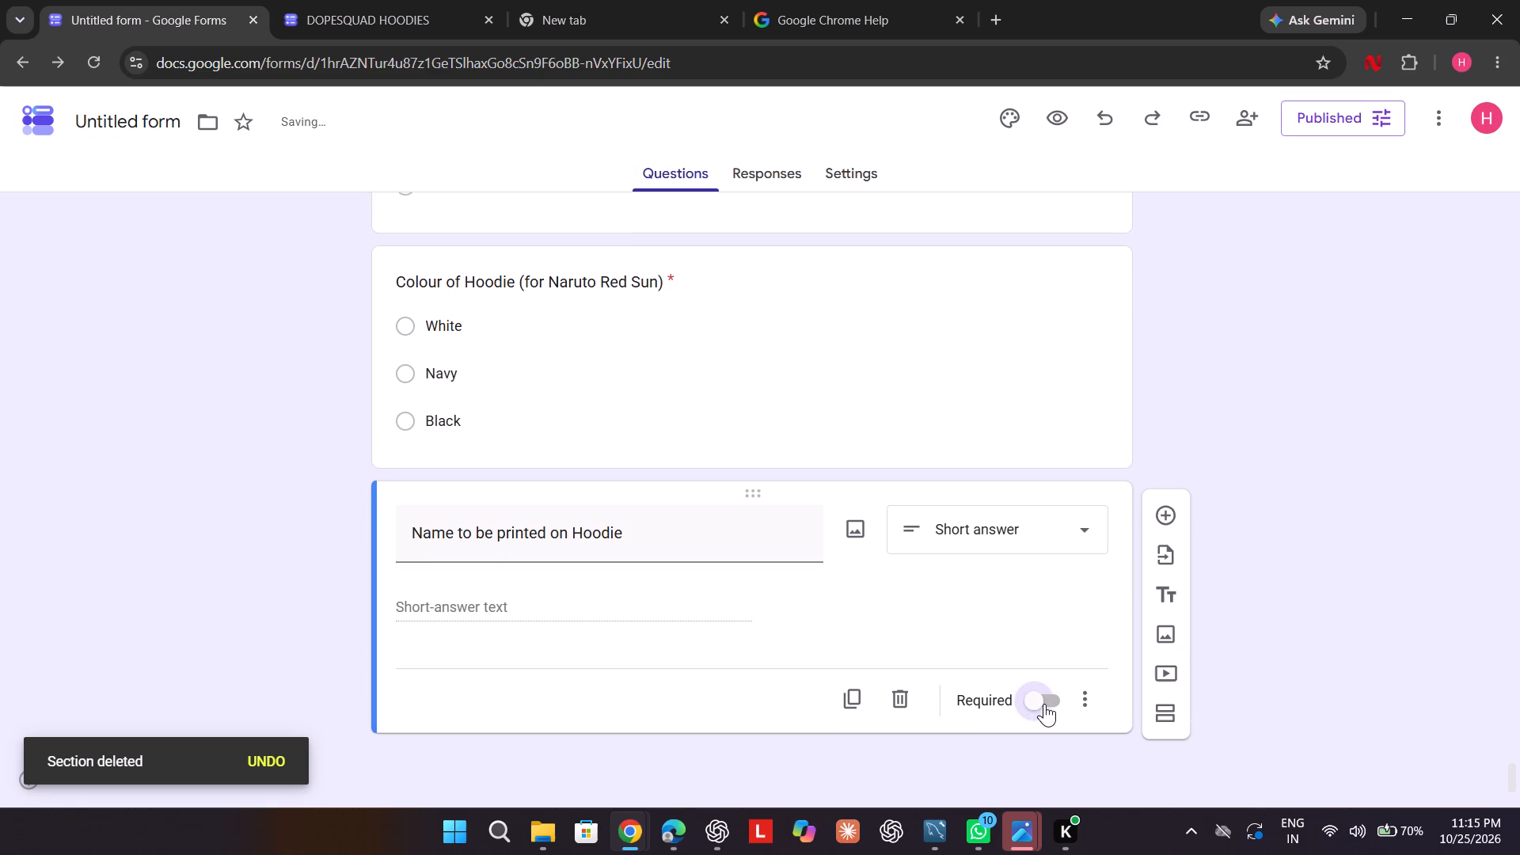
# Add a question titled "Select Zipper" below the hoodie name question in section 6.
pyautogui.click(1171, 524)
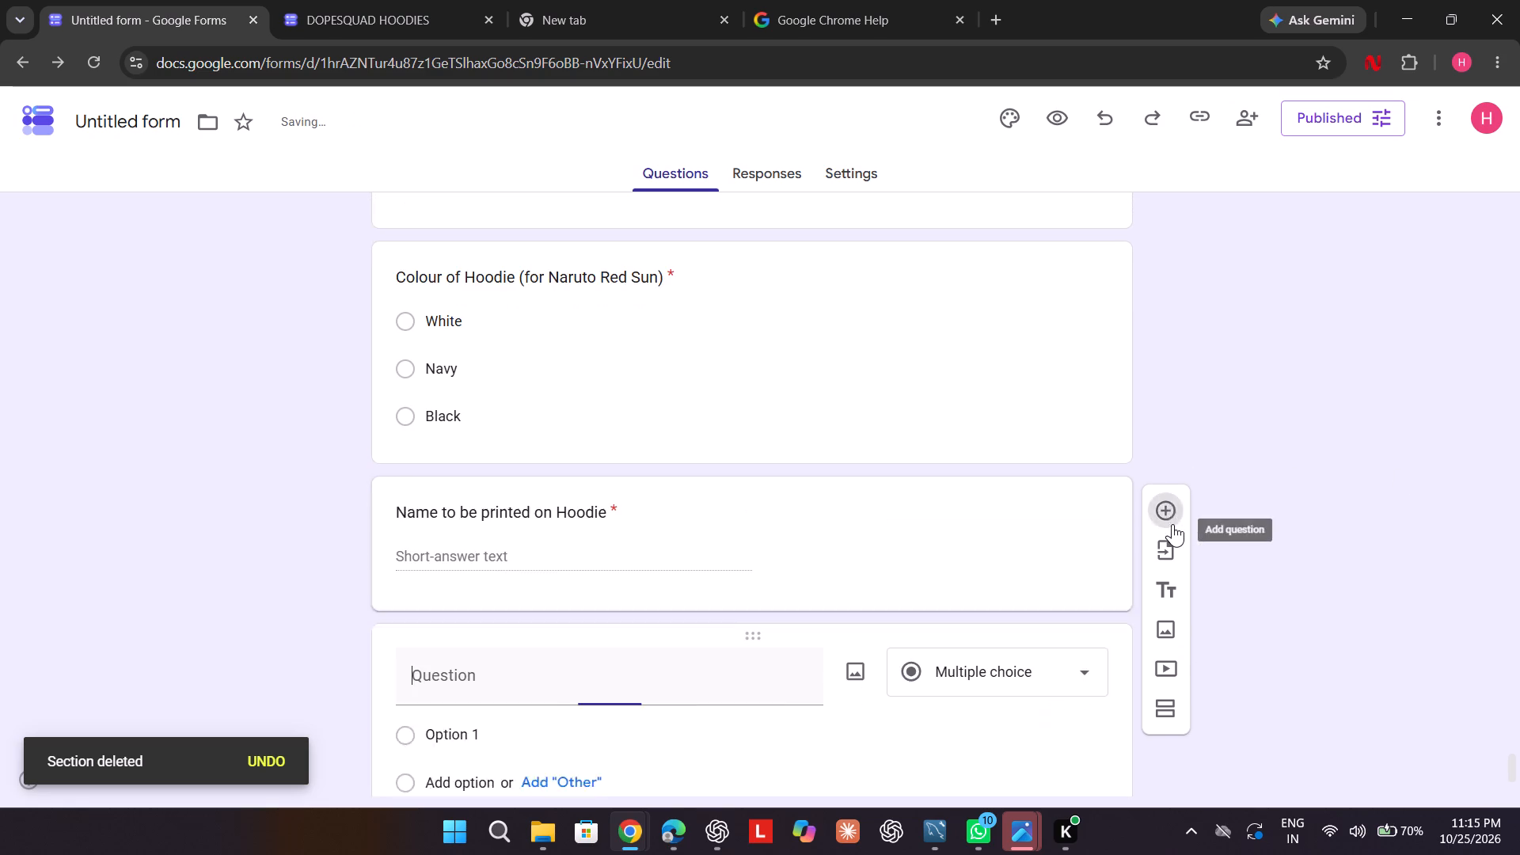
pyautogui.scroll(-1, 1171, 524)
pyautogui.scroll(1, 1171, 524)
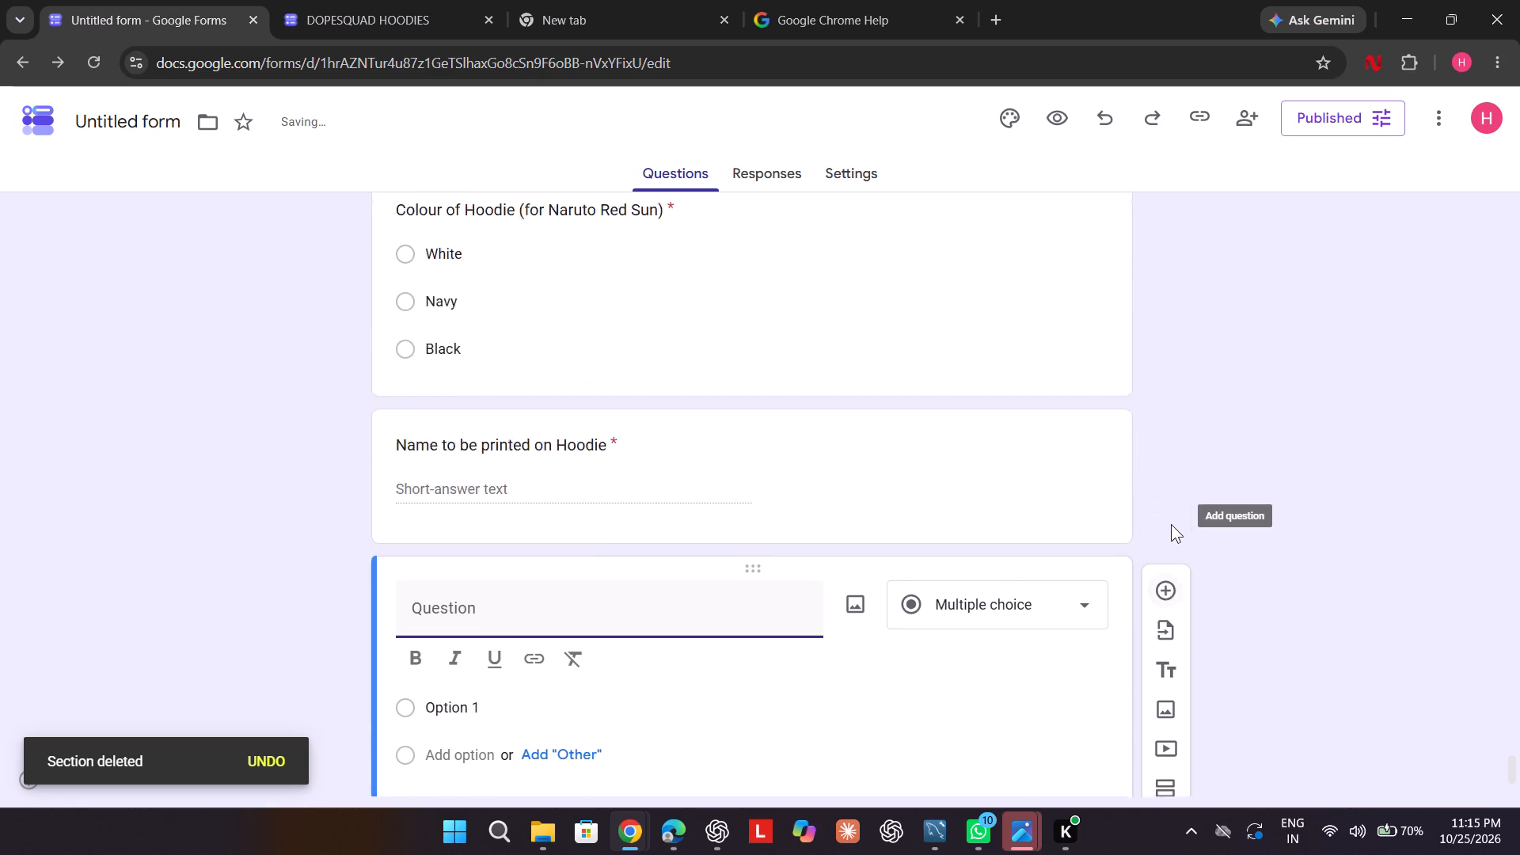
pyautogui.scroll(5, 1171, 524)
pyautogui.scroll(-3, 1171, 524)
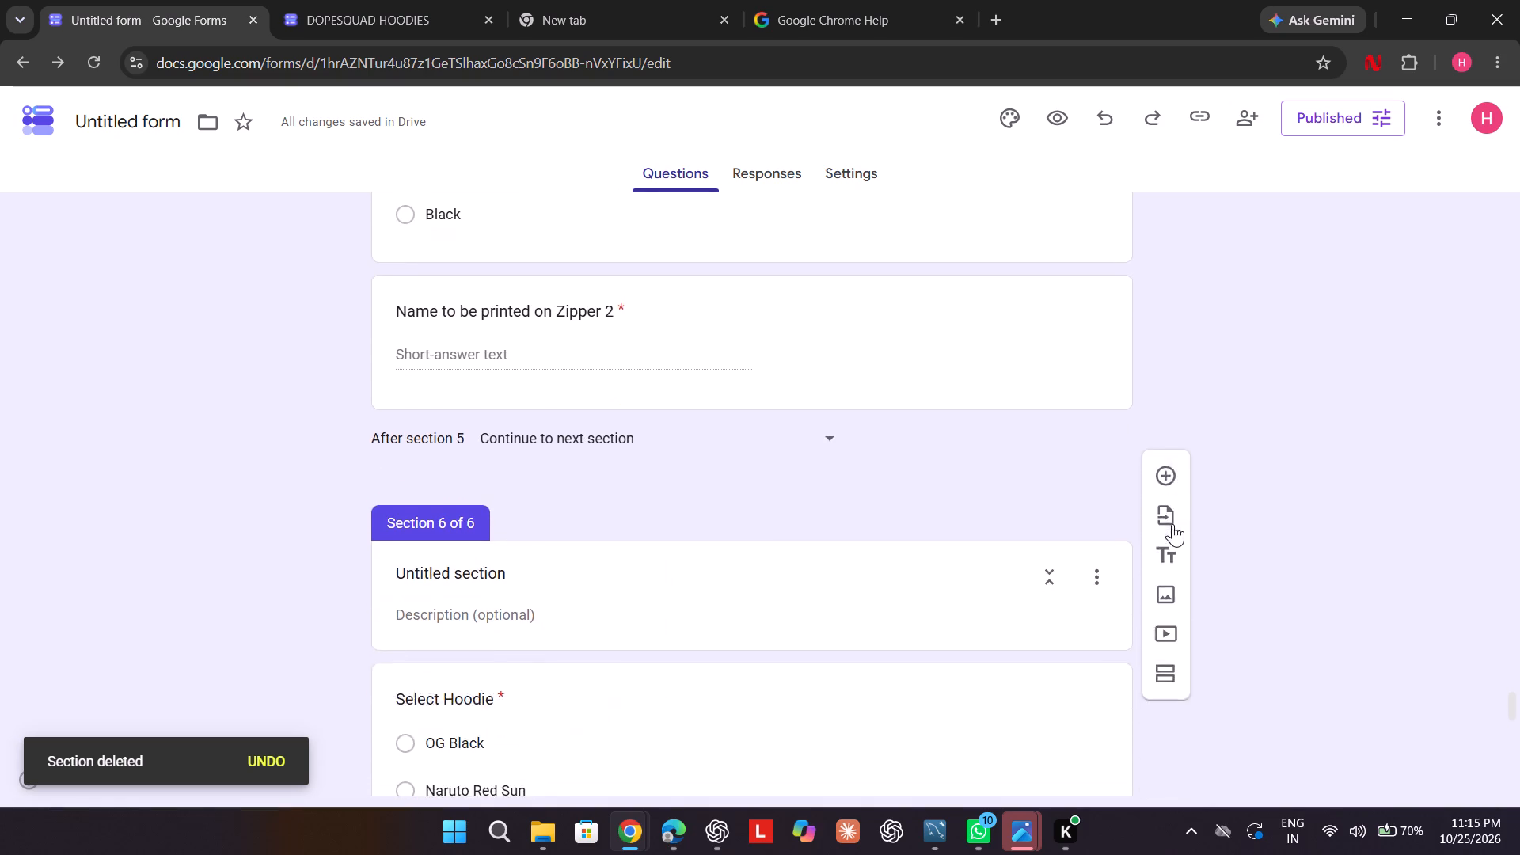
pyautogui.scroll(-8, 1171, 524)
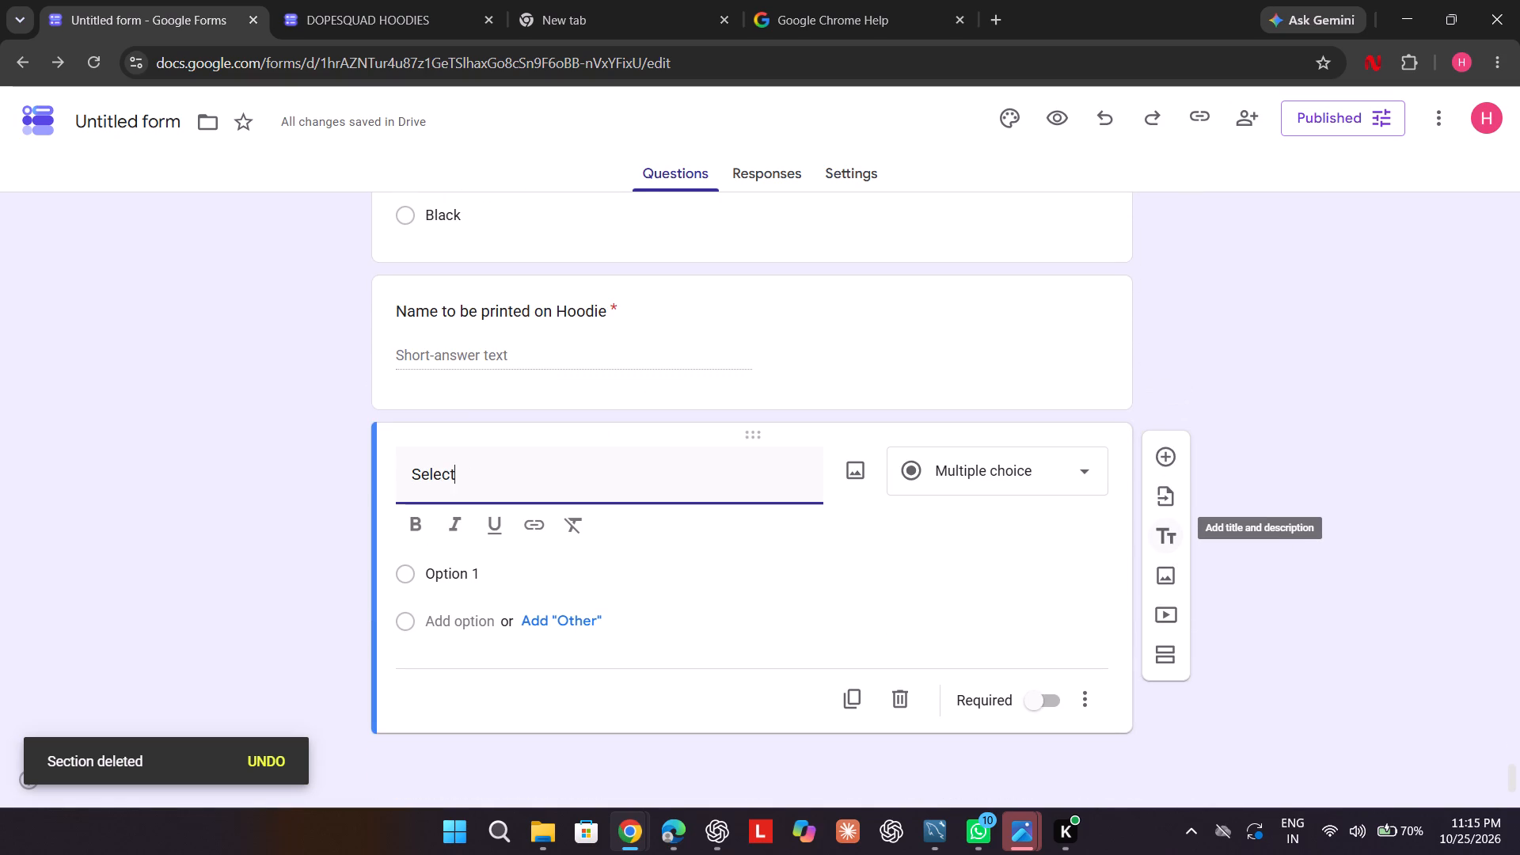
pyautogui.write('ipper')
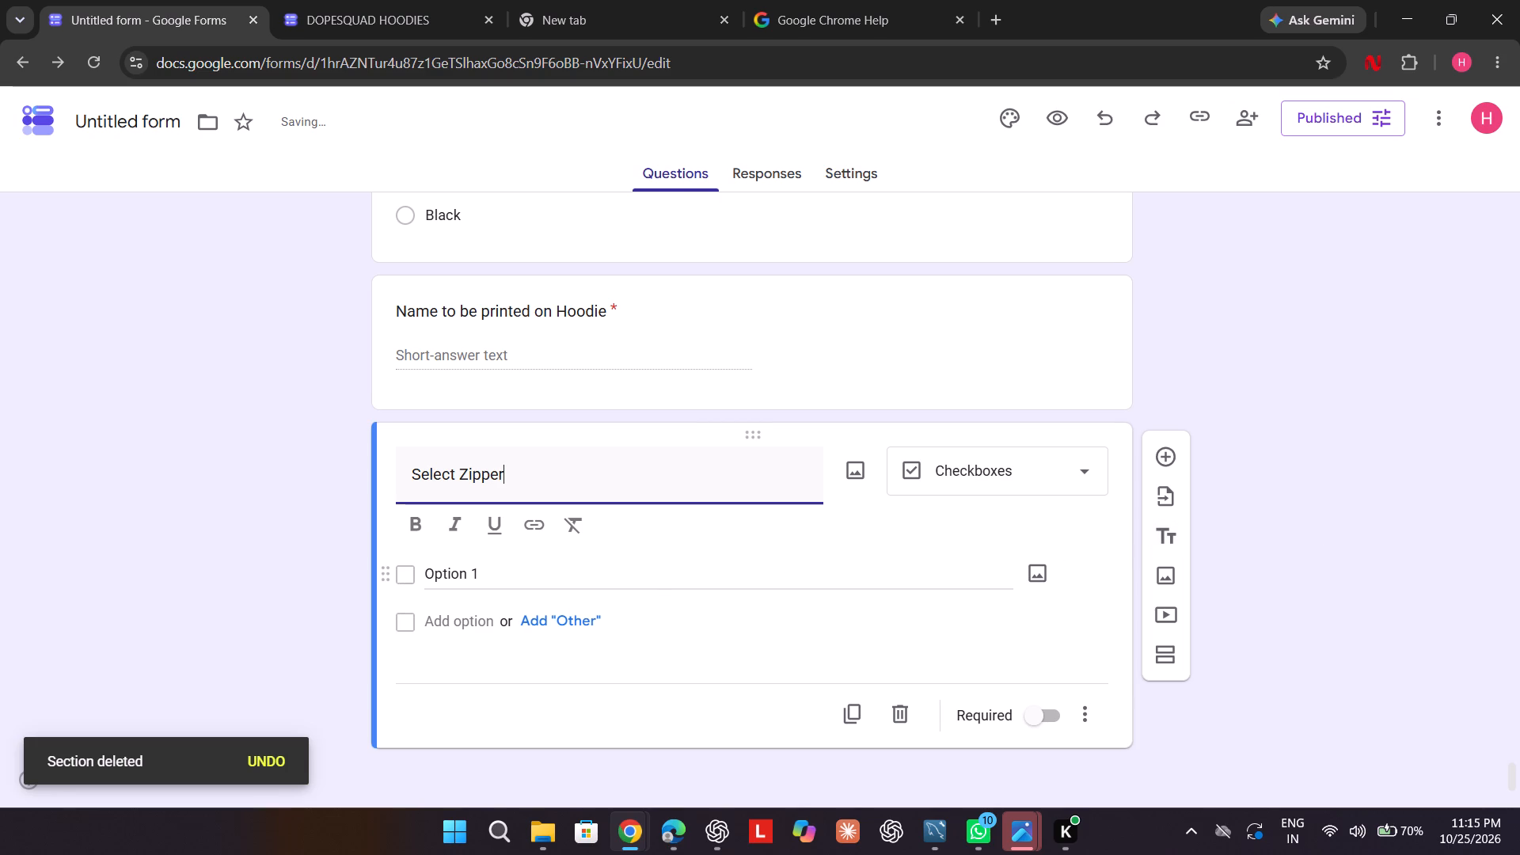
# Enter OG Black and Naruto Red Sun as the options of "Select Zipper".
pyautogui.click(727, 569)
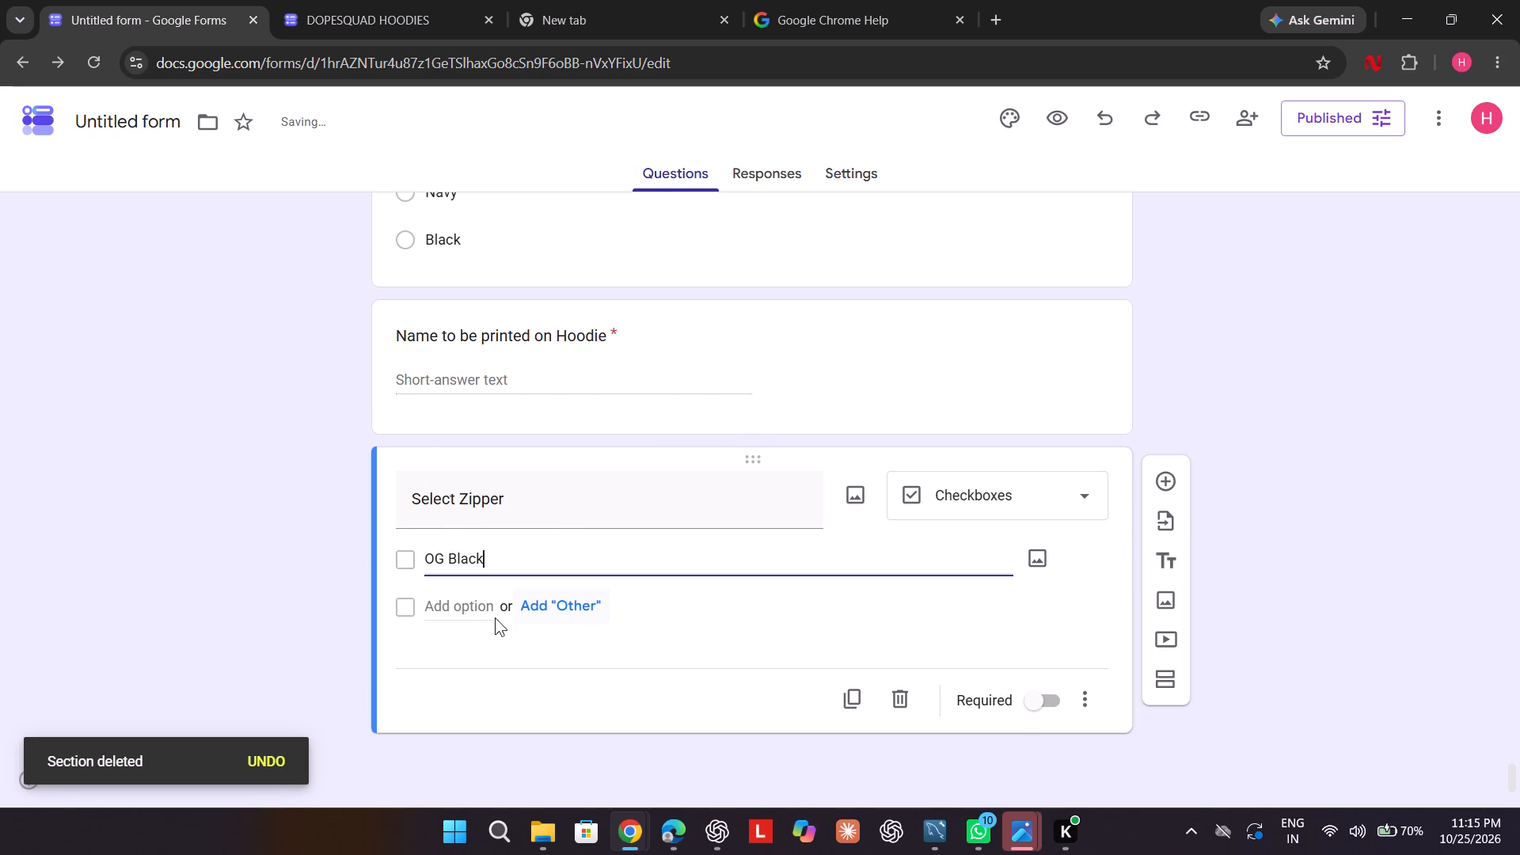
pyautogui.click(495, 617)
pyautogui.click(480, 614)
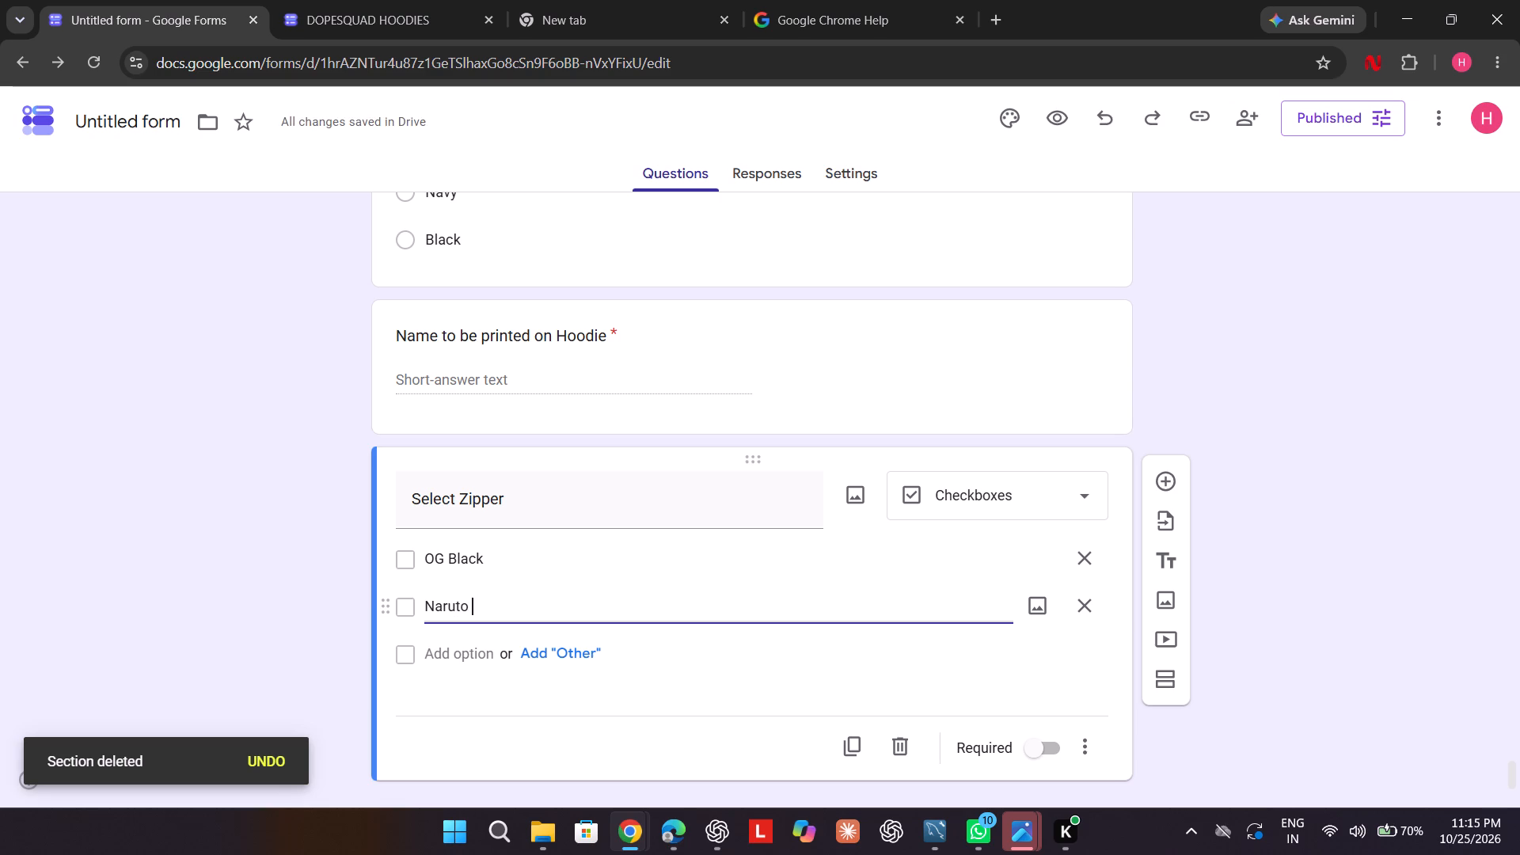
pyautogui.scroll(5, 480, 614)
pyautogui.scroll(-1, 480, 614)
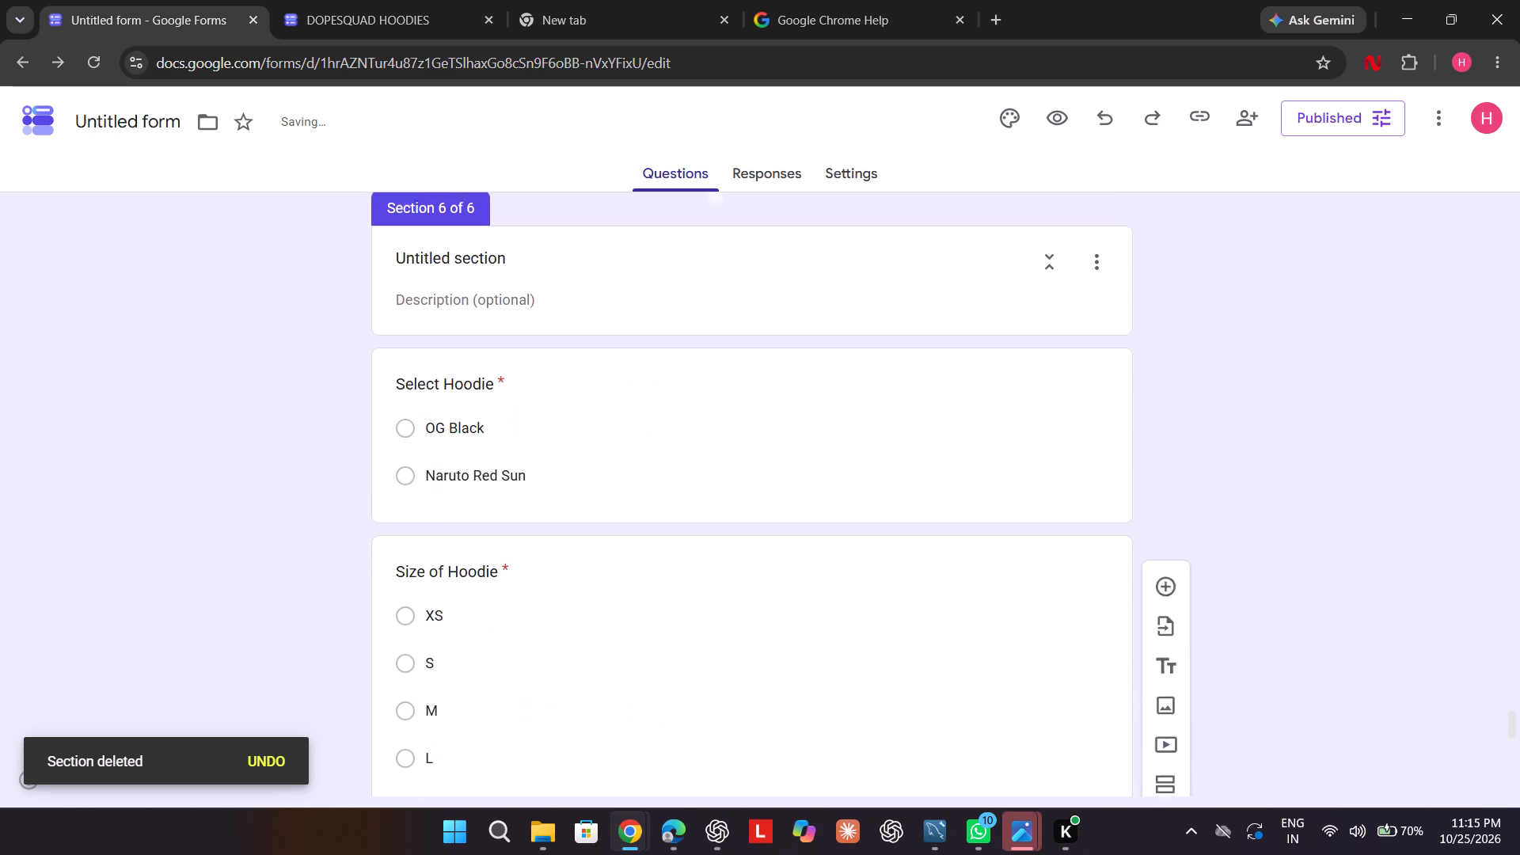
pyautogui.scroll(-1, 480, 614)
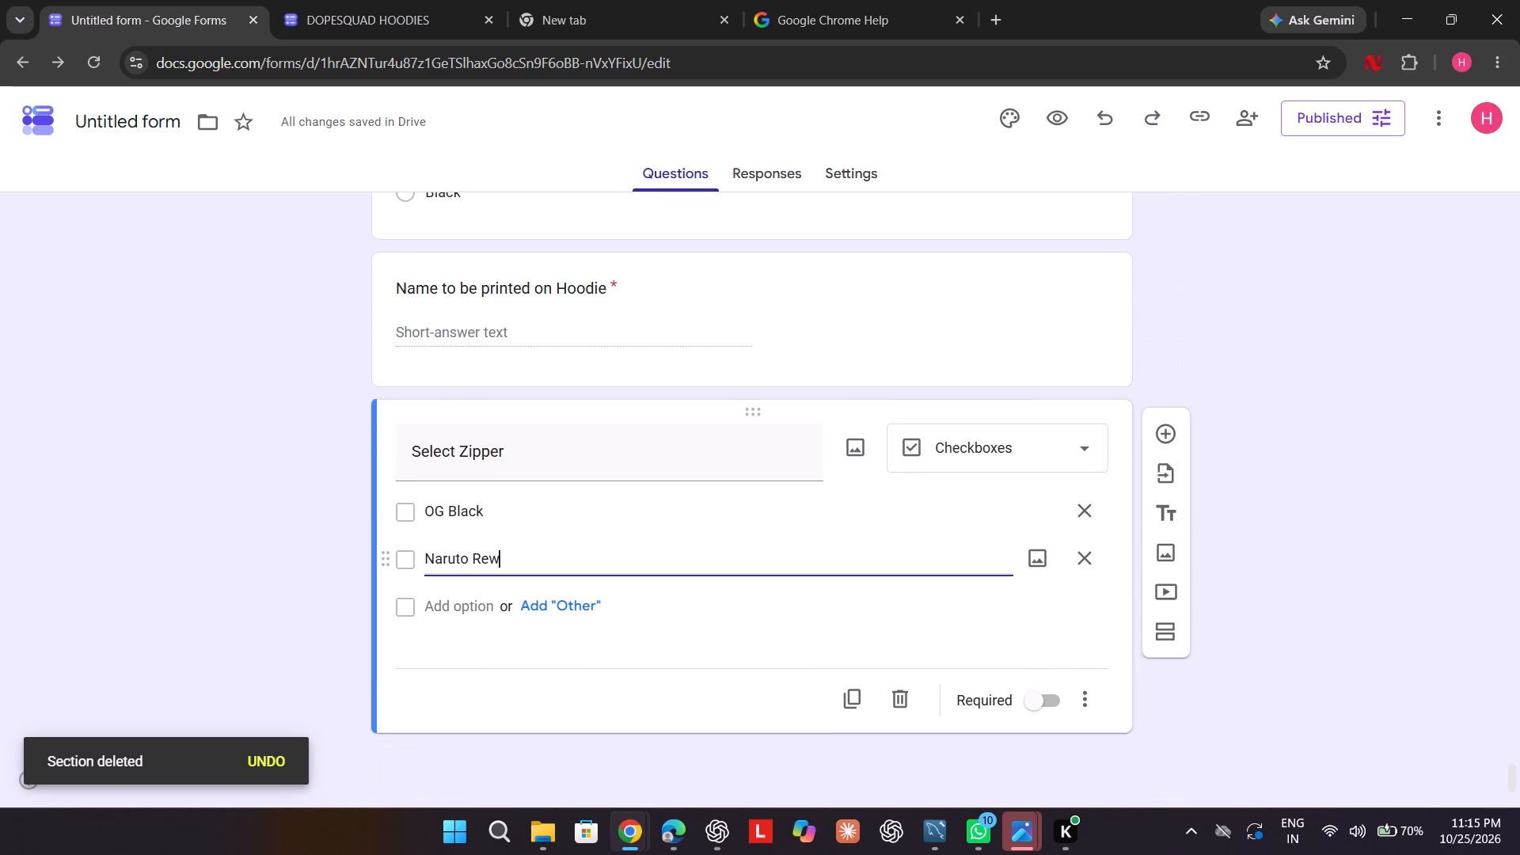
pyautogui.press('BackSpace')
pyautogui.write('d')
pyautogui.press('space')
pyautogui.press('s')
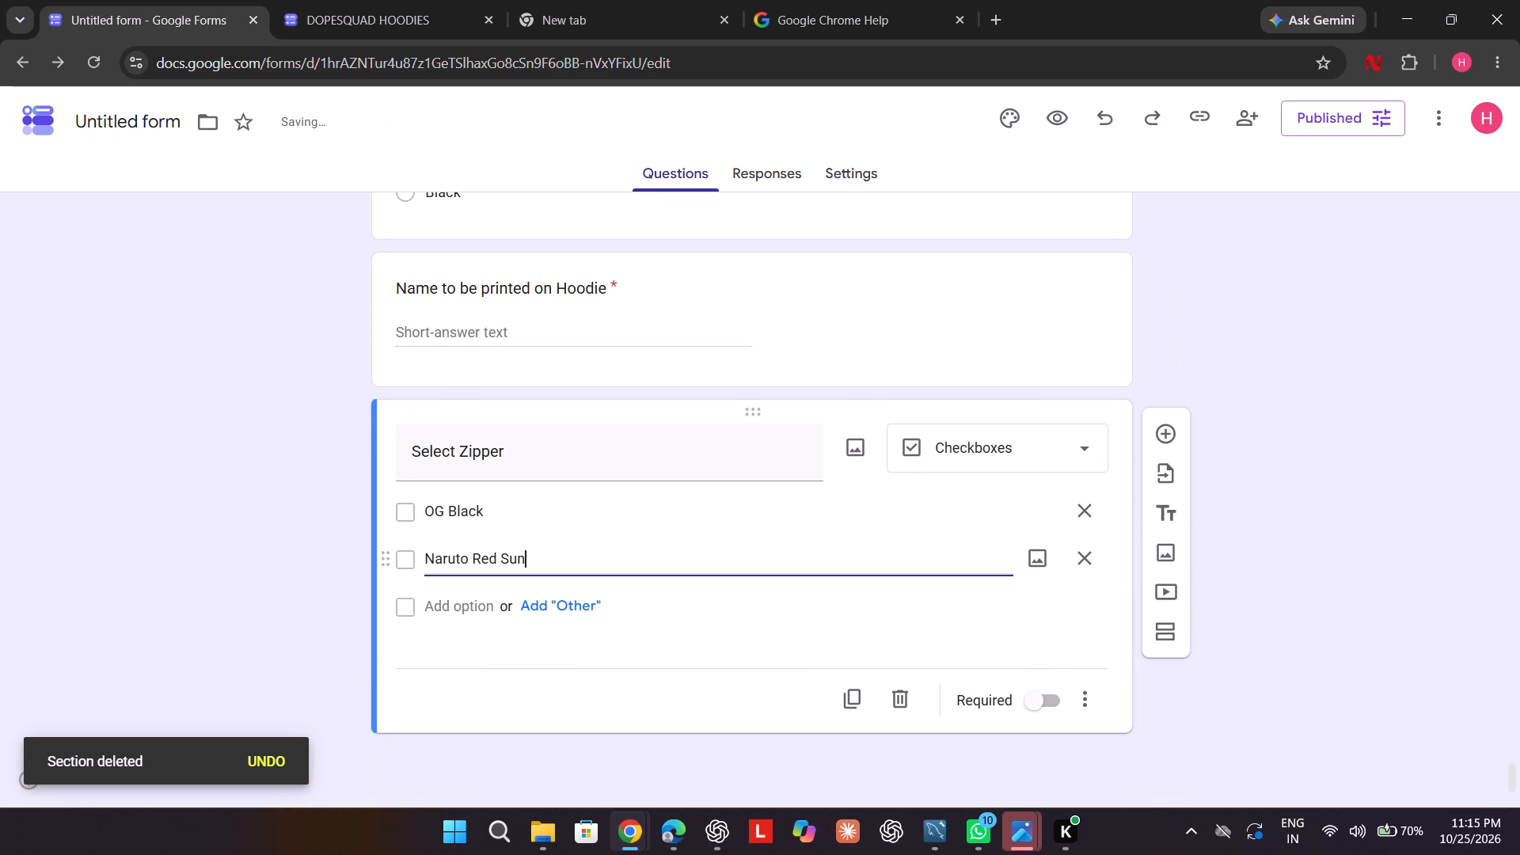
# Make "Select Zipper" a required multiple-choice question.
pyautogui.click(1035, 699)
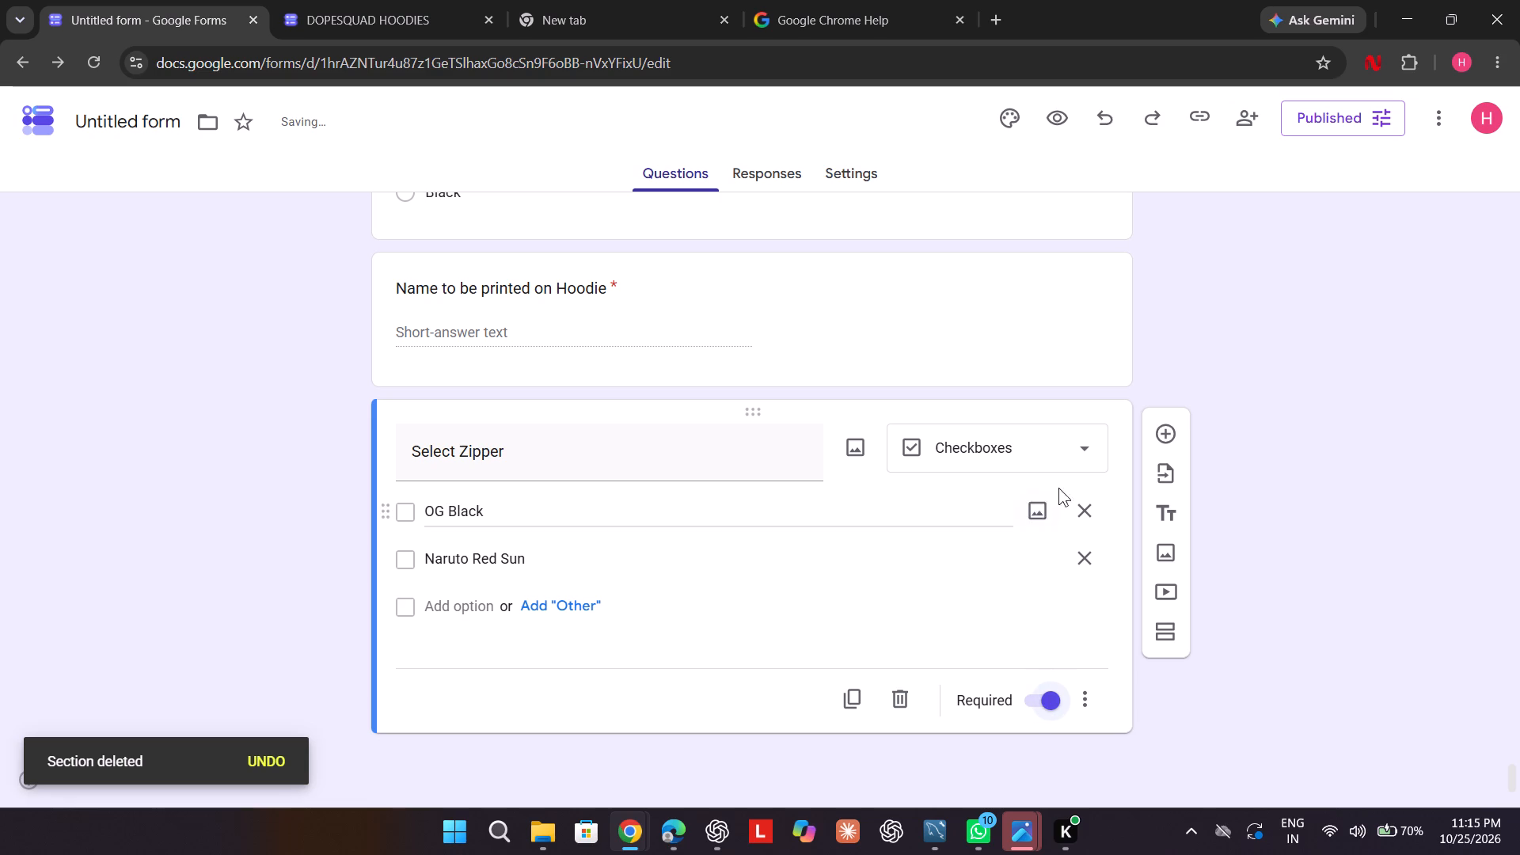
pyautogui.click(1058, 458)
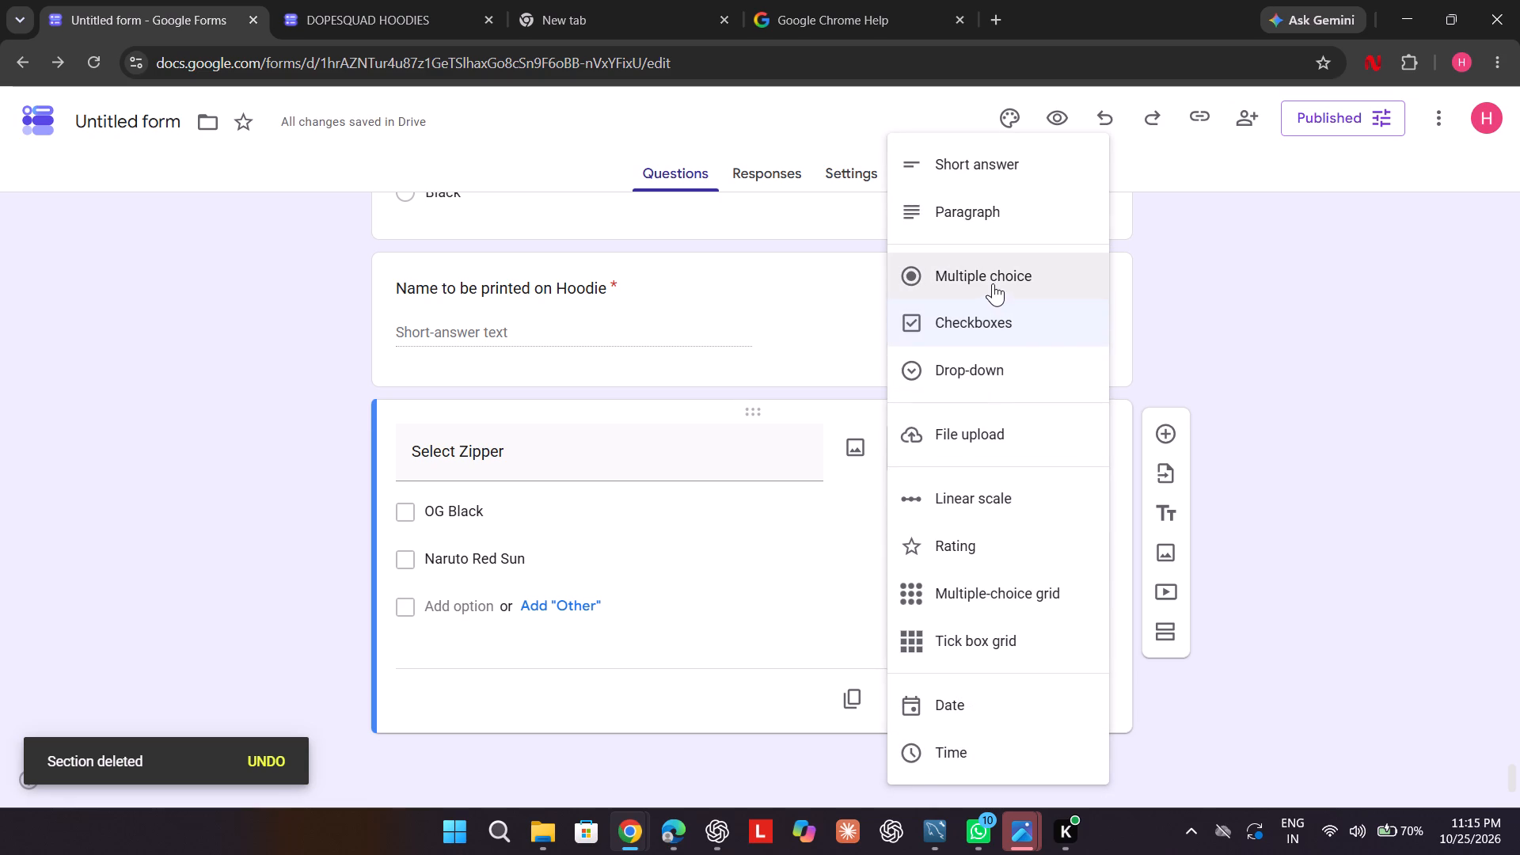
pyautogui.click(991, 283)
# Review section 6's existing hoodie and zipper questions.
pyautogui.scroll(3, 1186, 377)
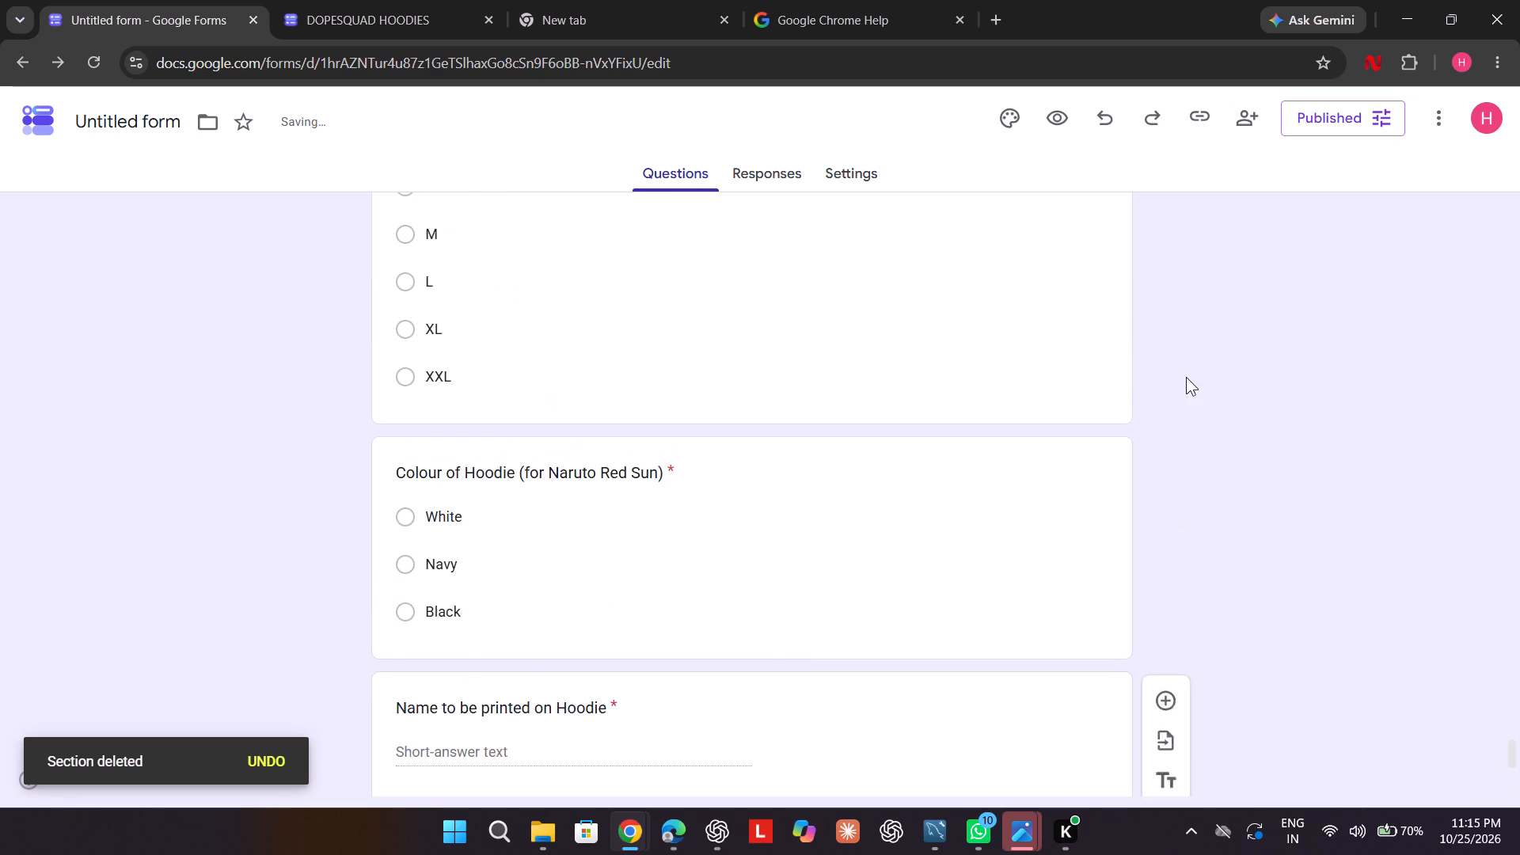
pyautogui.scroll(2, 1186, 377)
pyautogui.scroll(-1, 1186, 377)
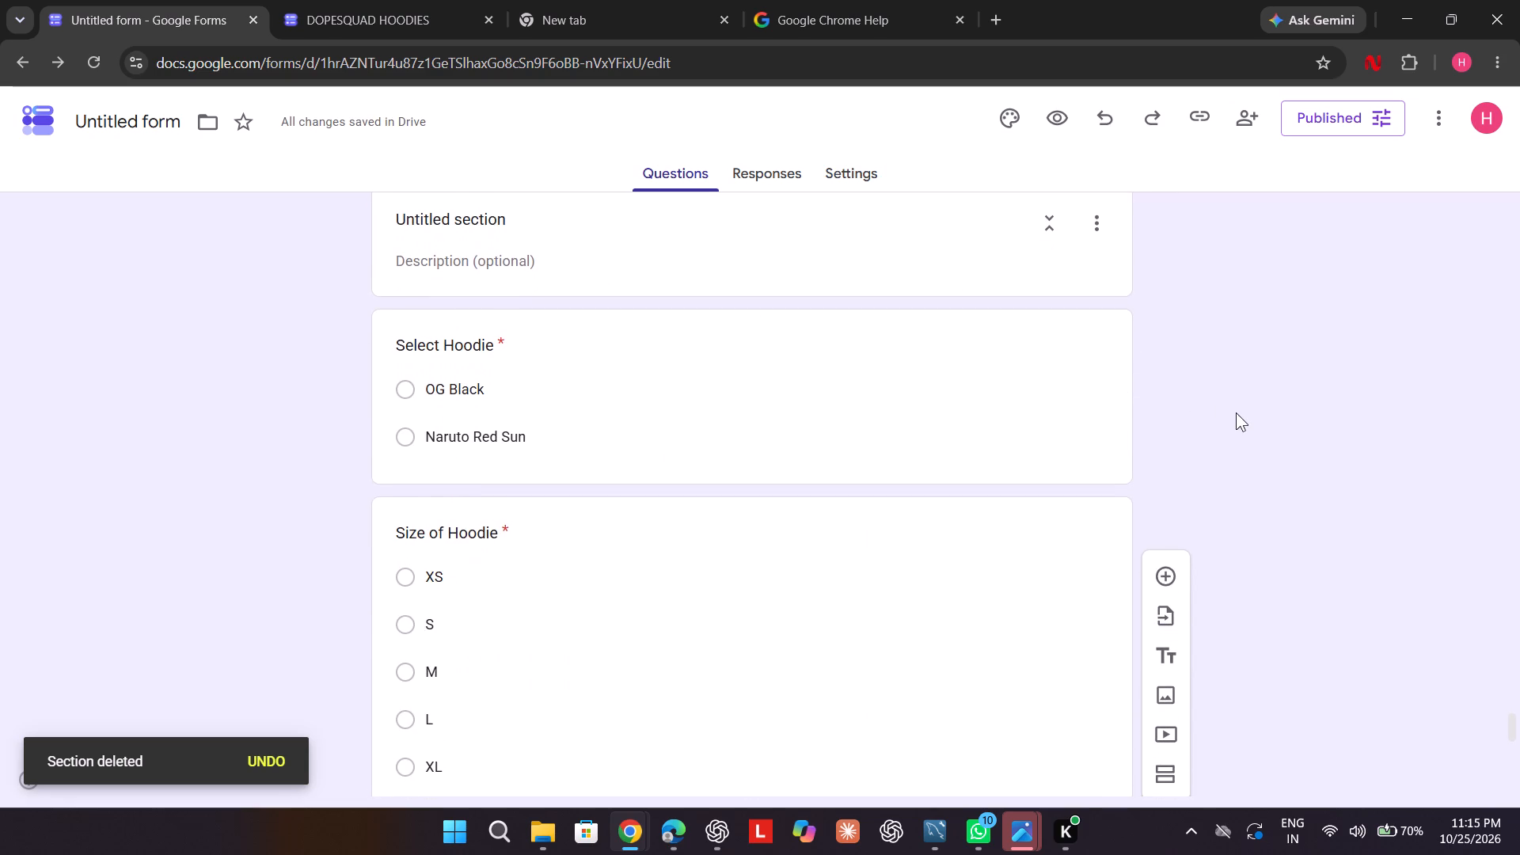
pyautogui.scroll(-5, 1236, 412)
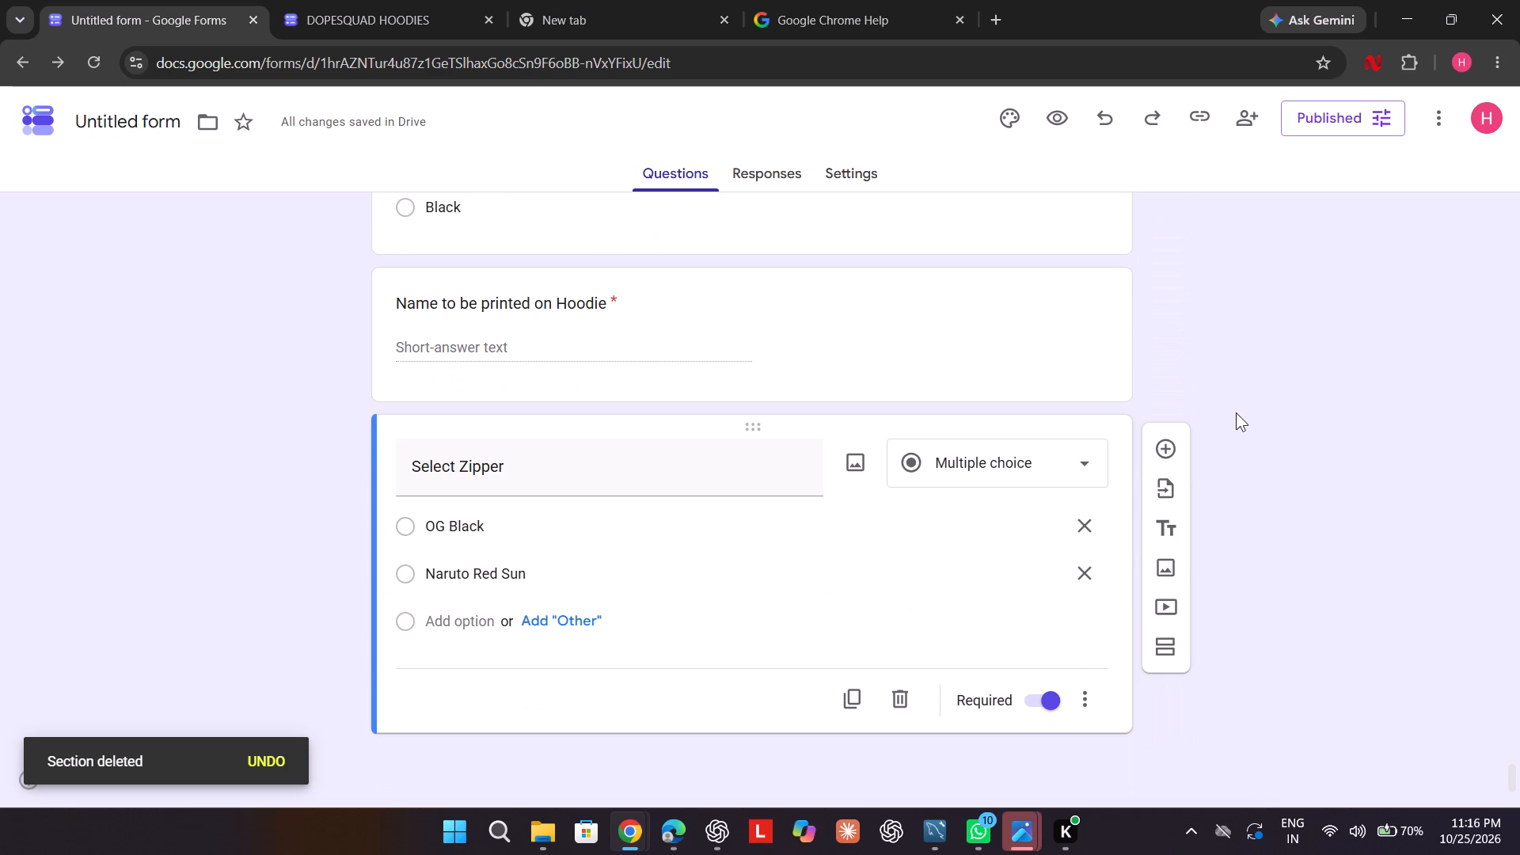
pyautogui.scroll(4, 1119, 486)
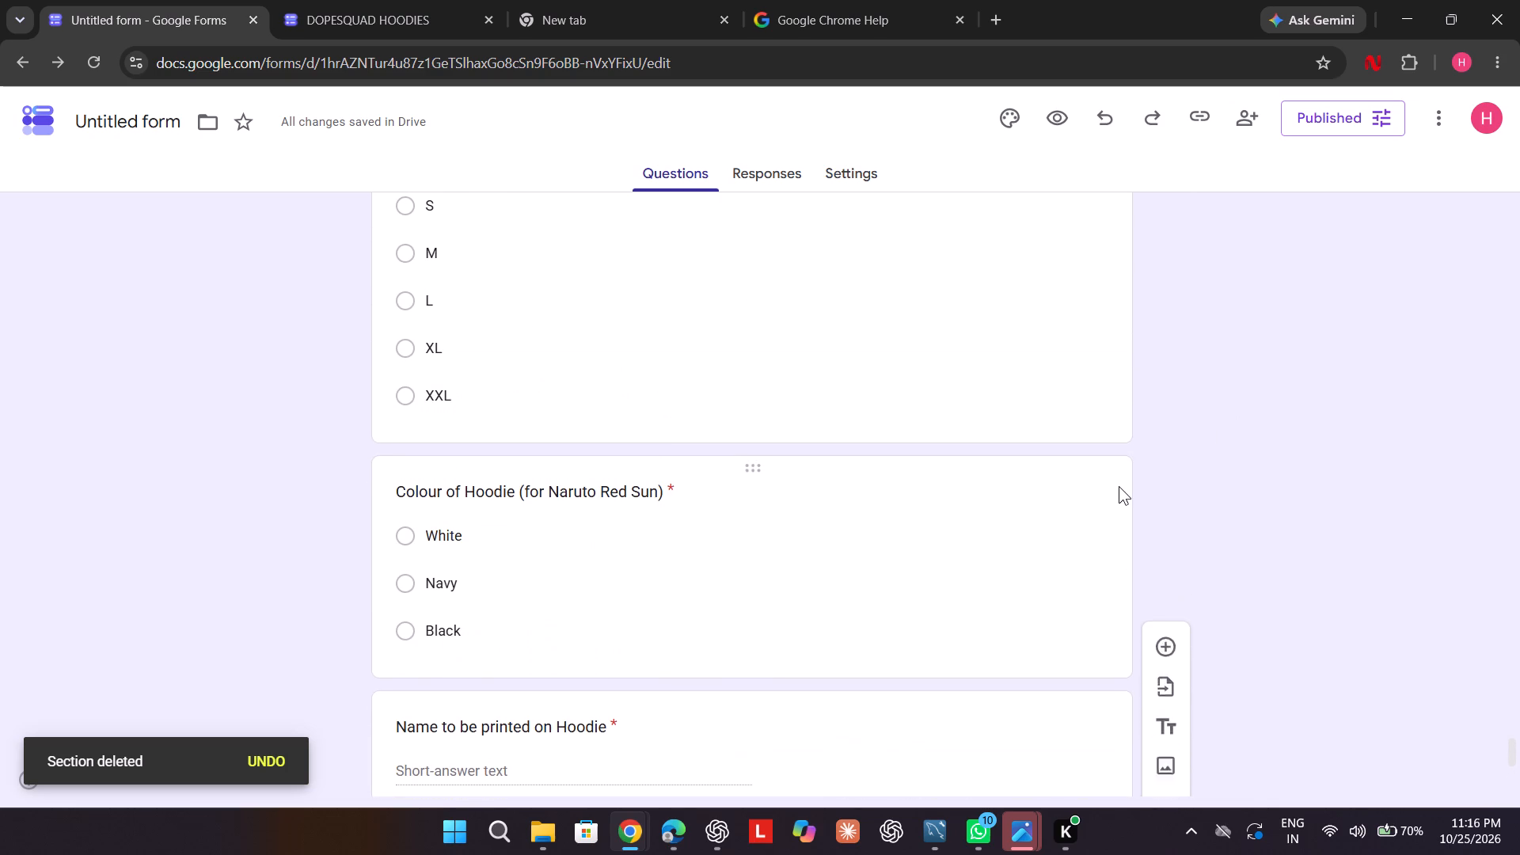
pyautogui.scroll(2, 1119, 486)
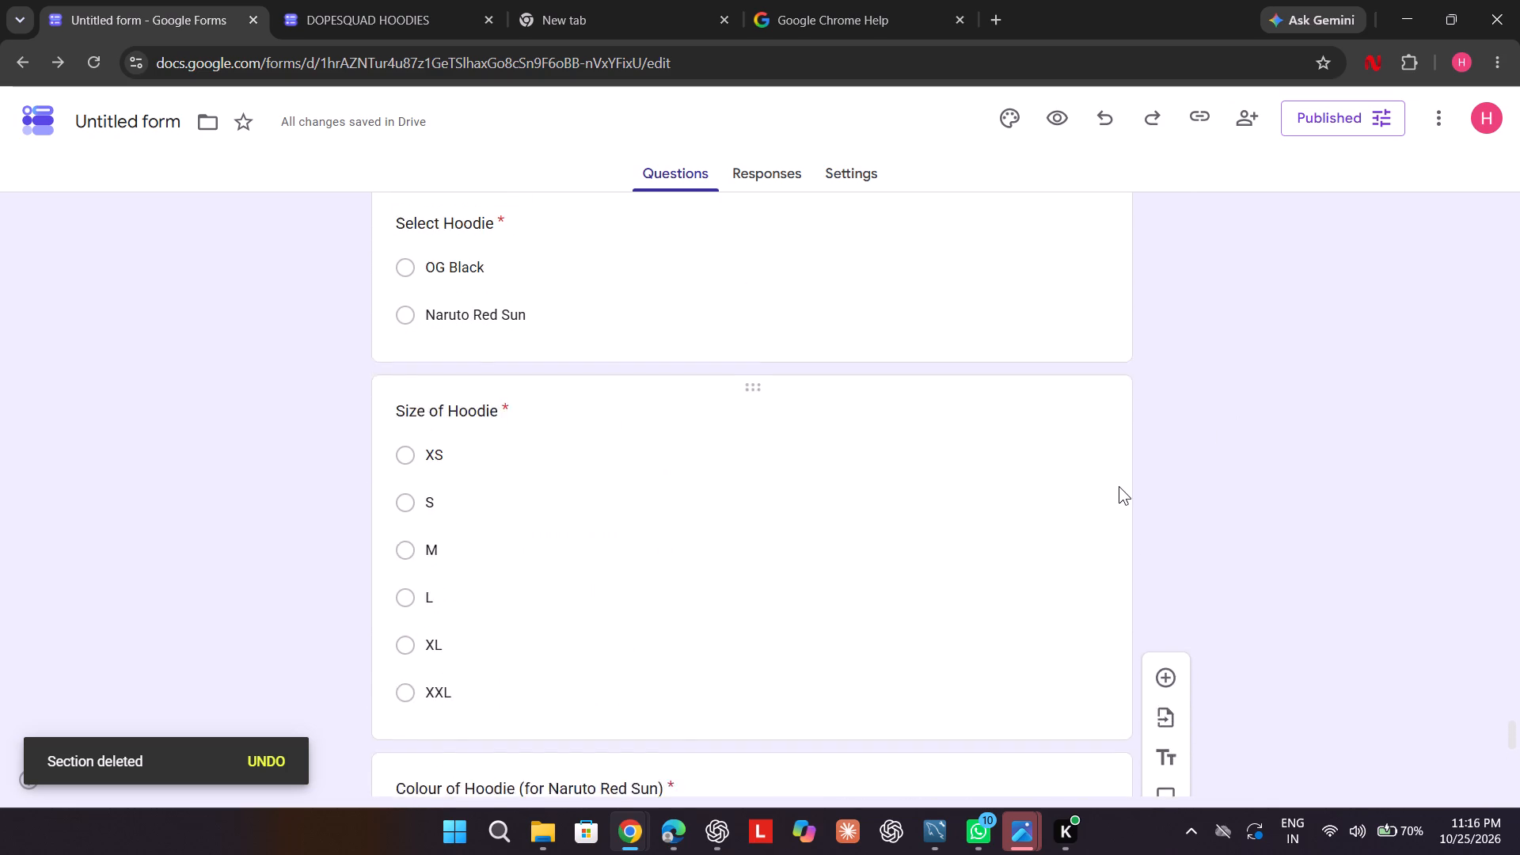
pyautogui.scroll(1, 1119, 486)
pyautogui.hscroll(1, 1119, 486)
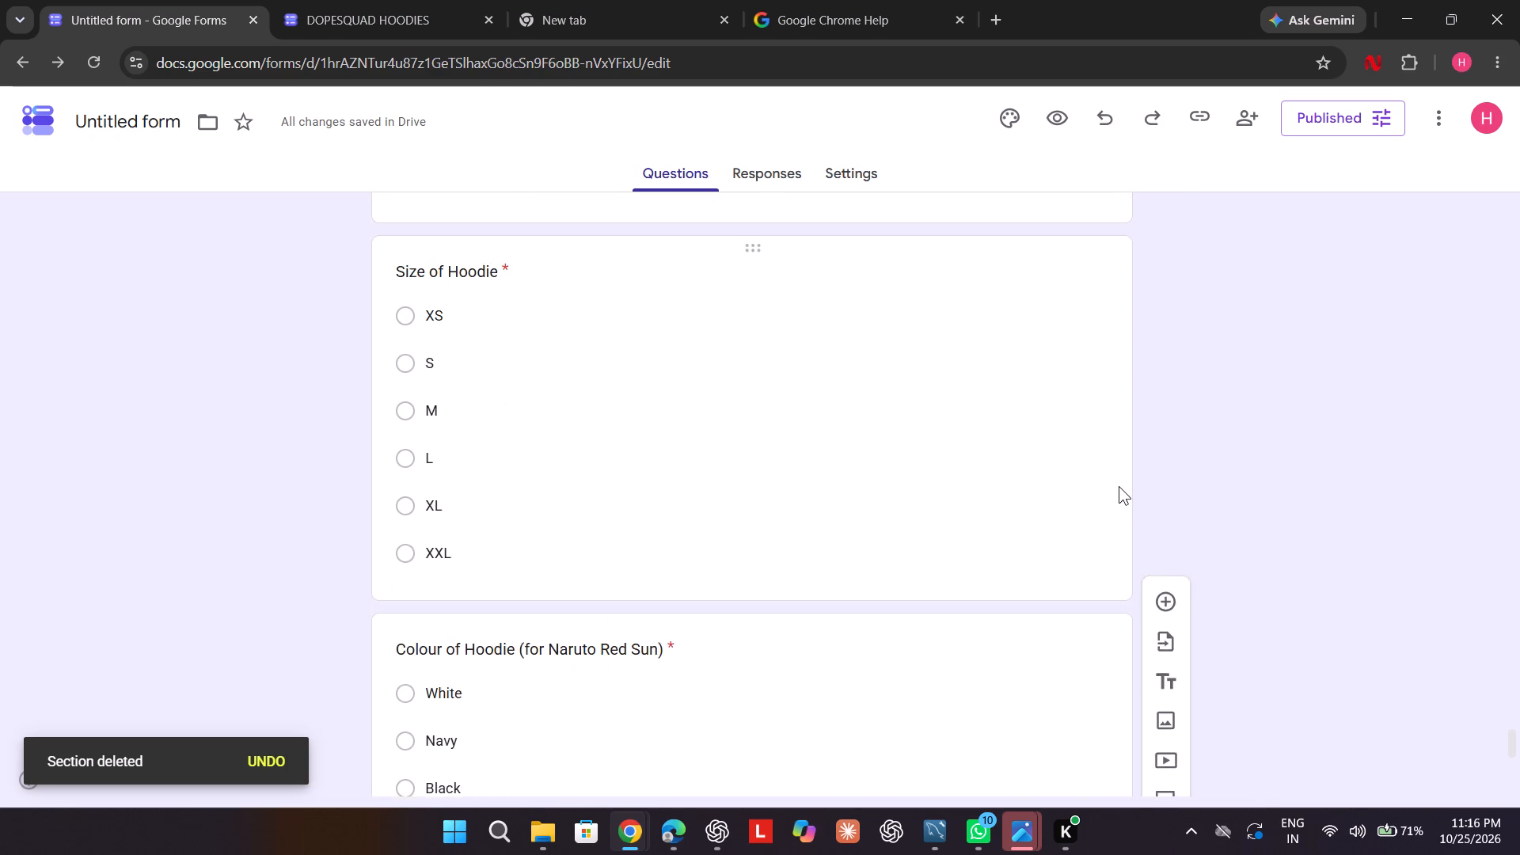
# Add a multiple-choice question titled "Size" below "Select Zipper" in section 6.
pyautogui.scroll(-6, 1119, 486)
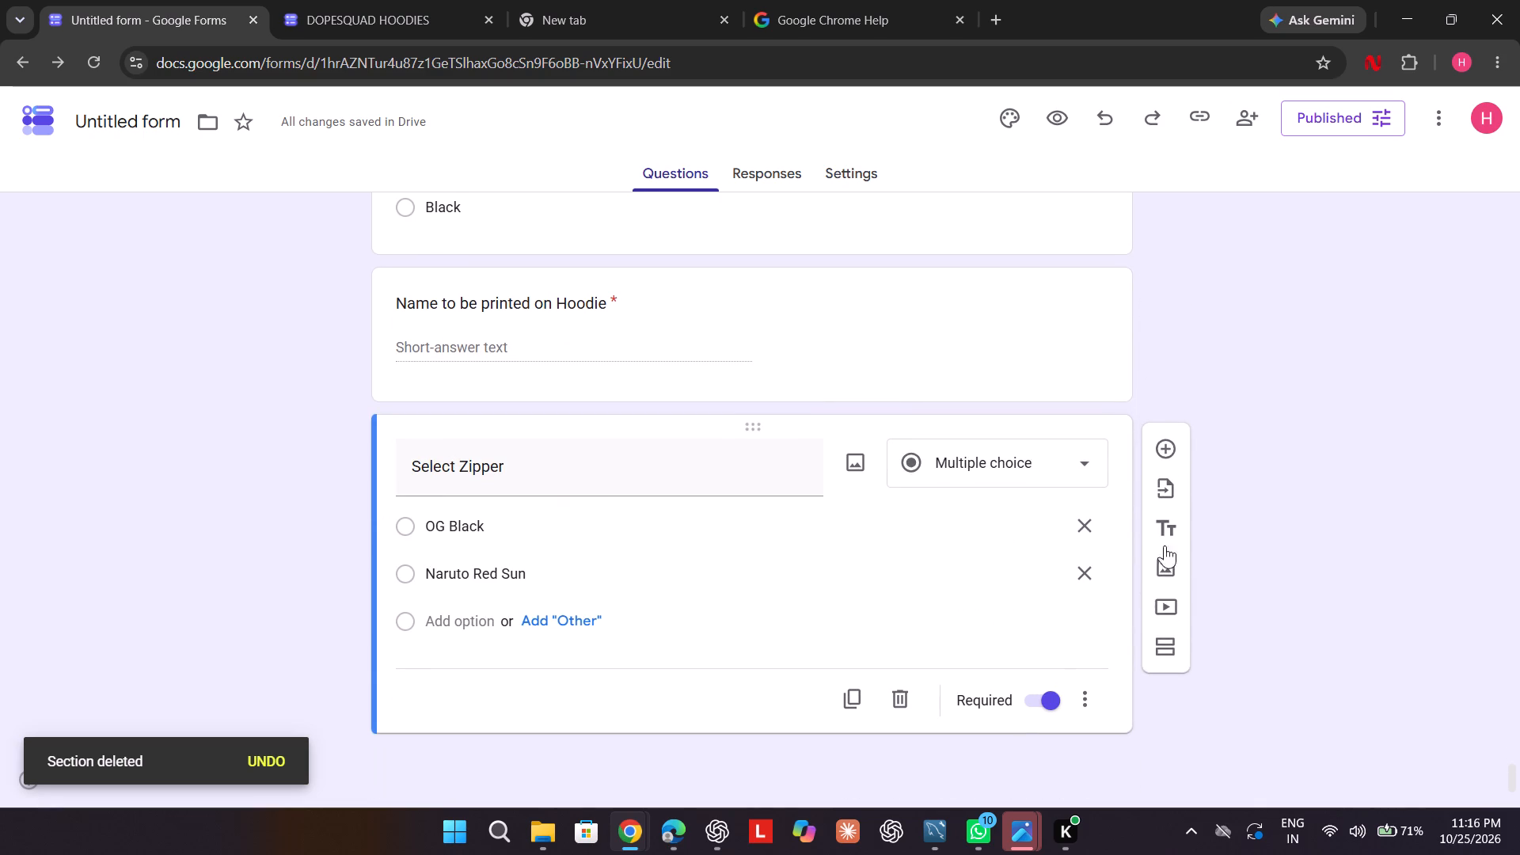
pyautogui.click(1170, 439)
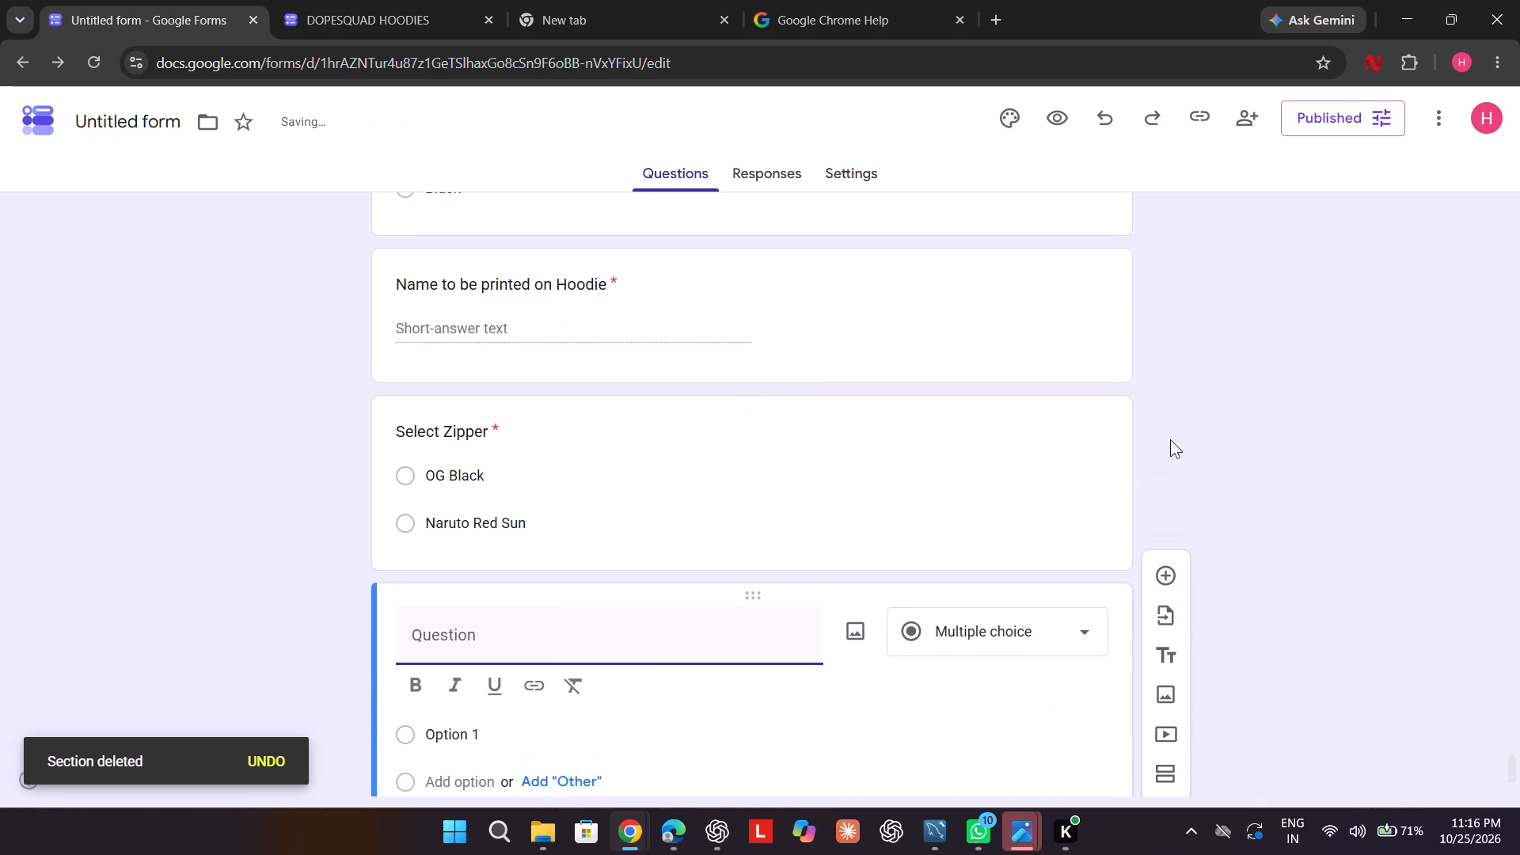
pyautogui.press('a')
pyautogui.write('ize')
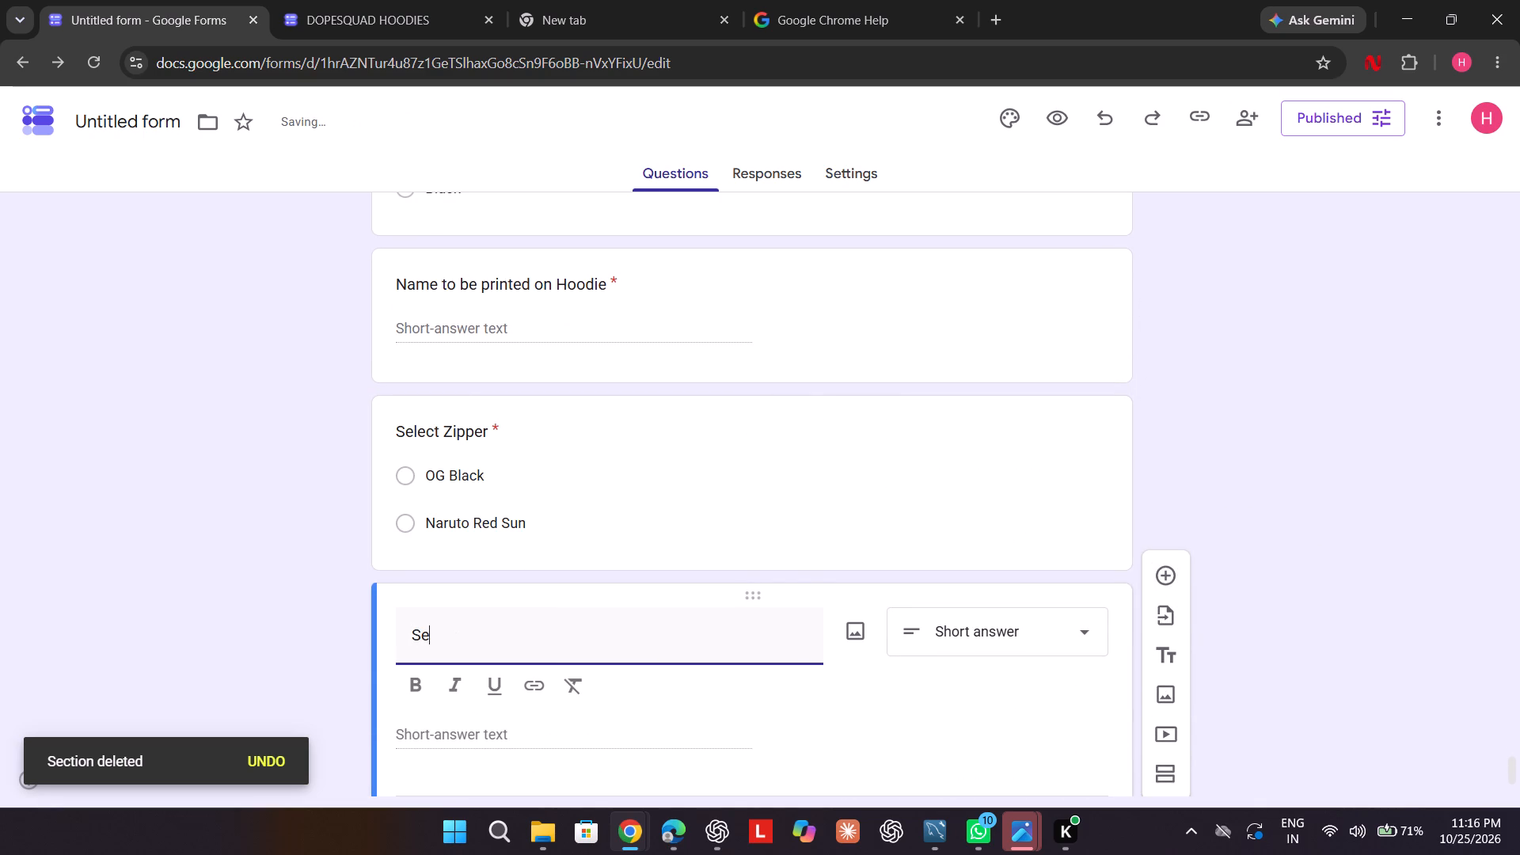
pyautogui.press('BackSpace')
pyautogui.write('ize')
pyautogui.scroll(-1, 640, 707)
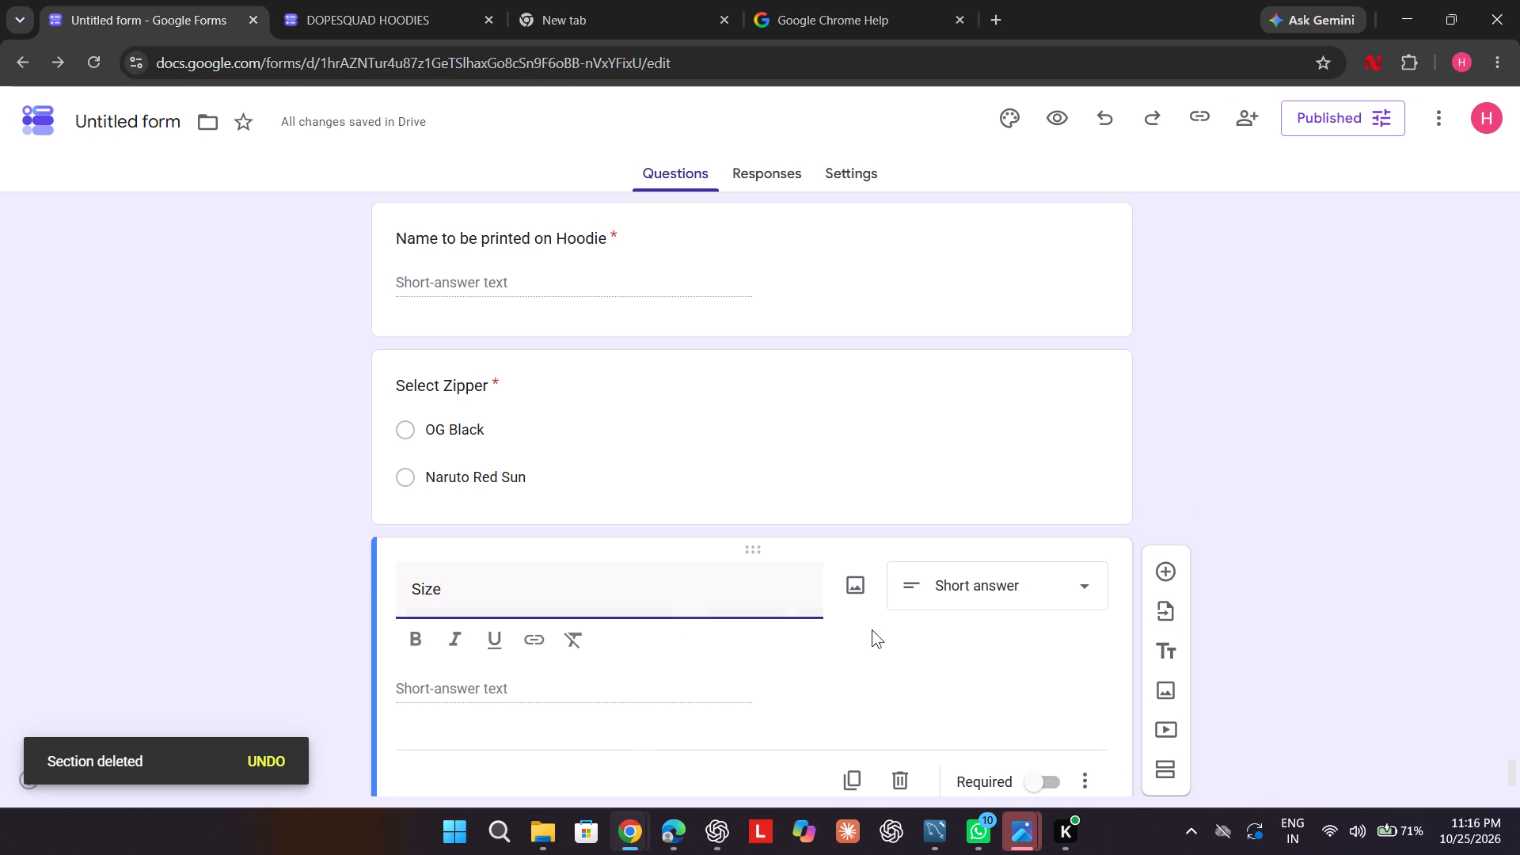
pyautogui.click(977, 599)
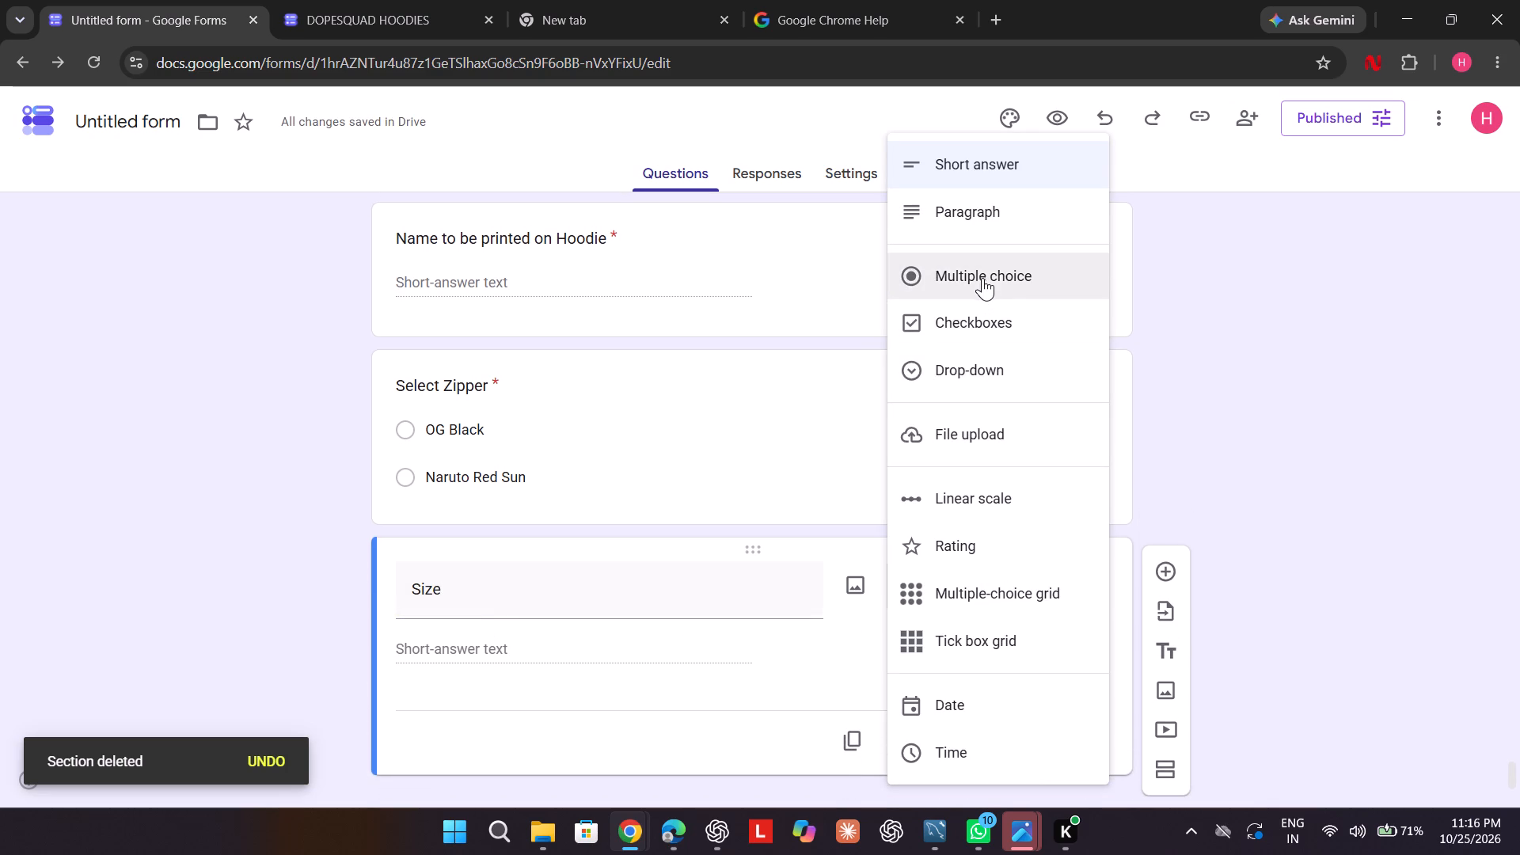
pyautogui.click(982, 277)
pyautogui.click(591, 579)
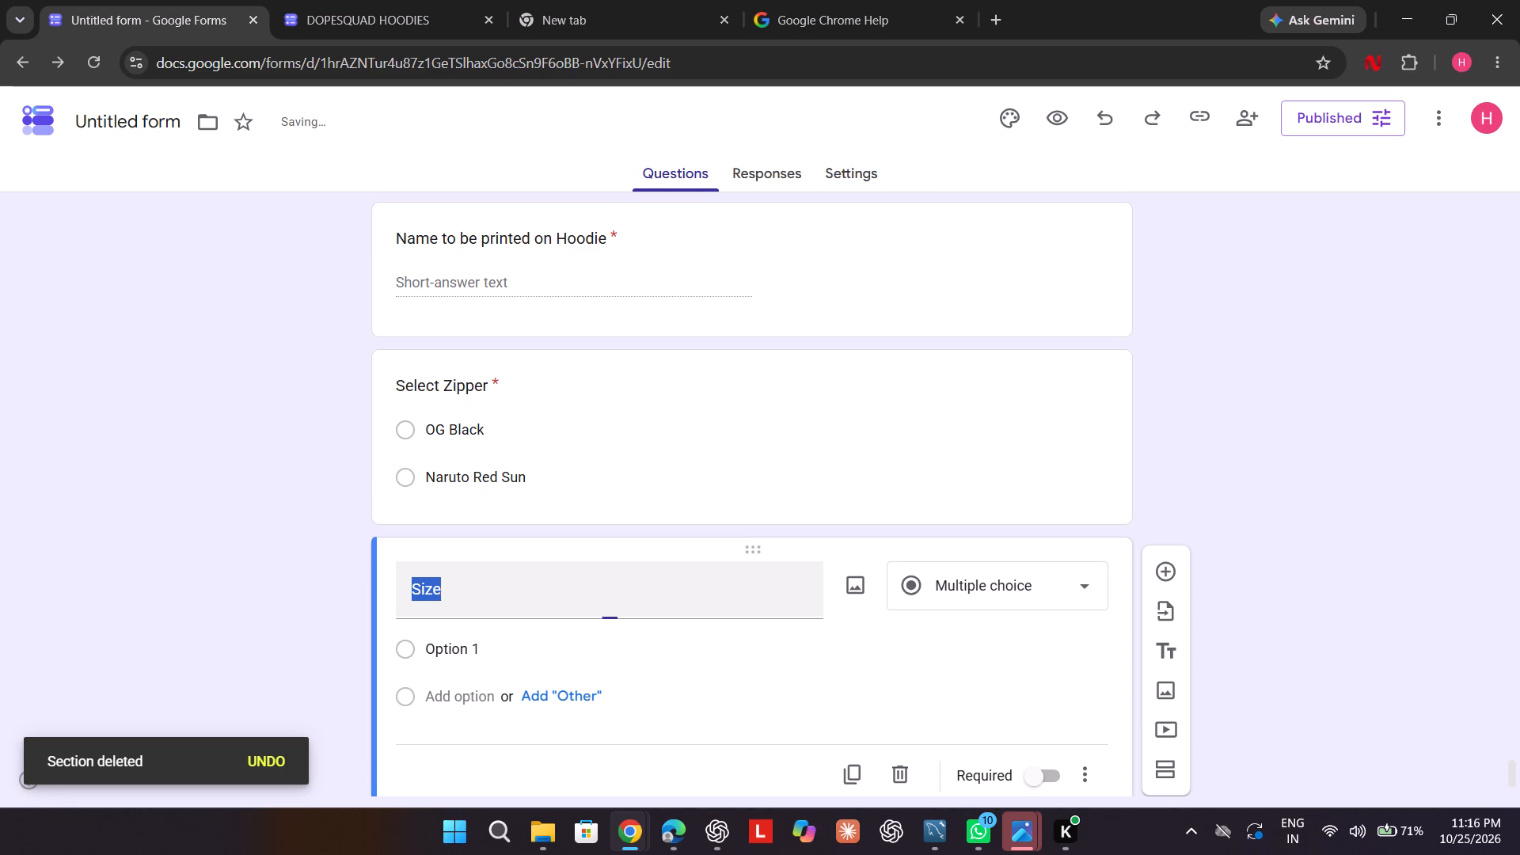
pyautogui.press('BackSpace')
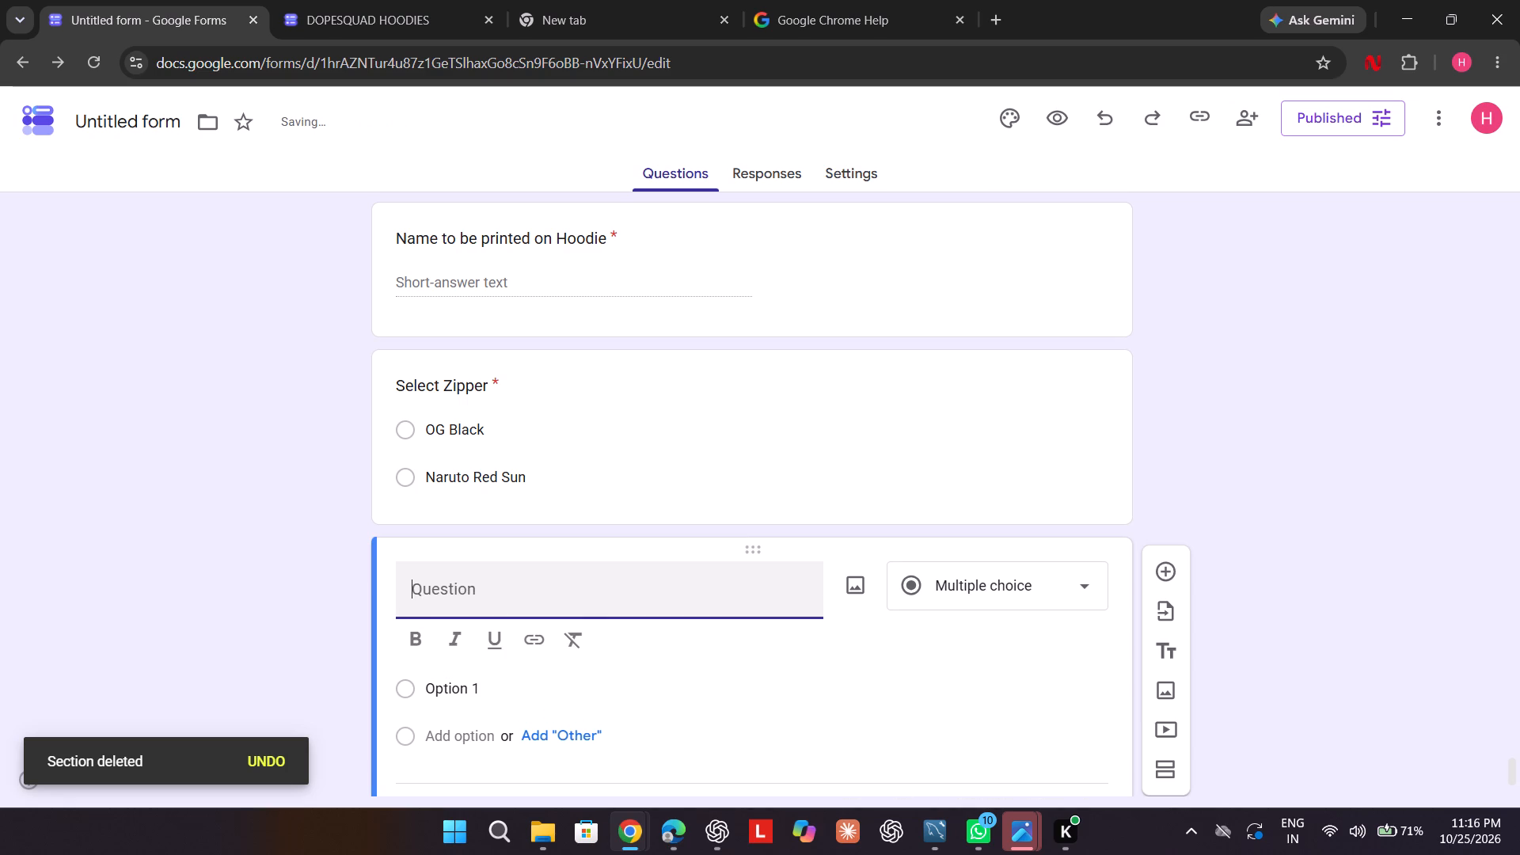
pyautogui.write('ize')
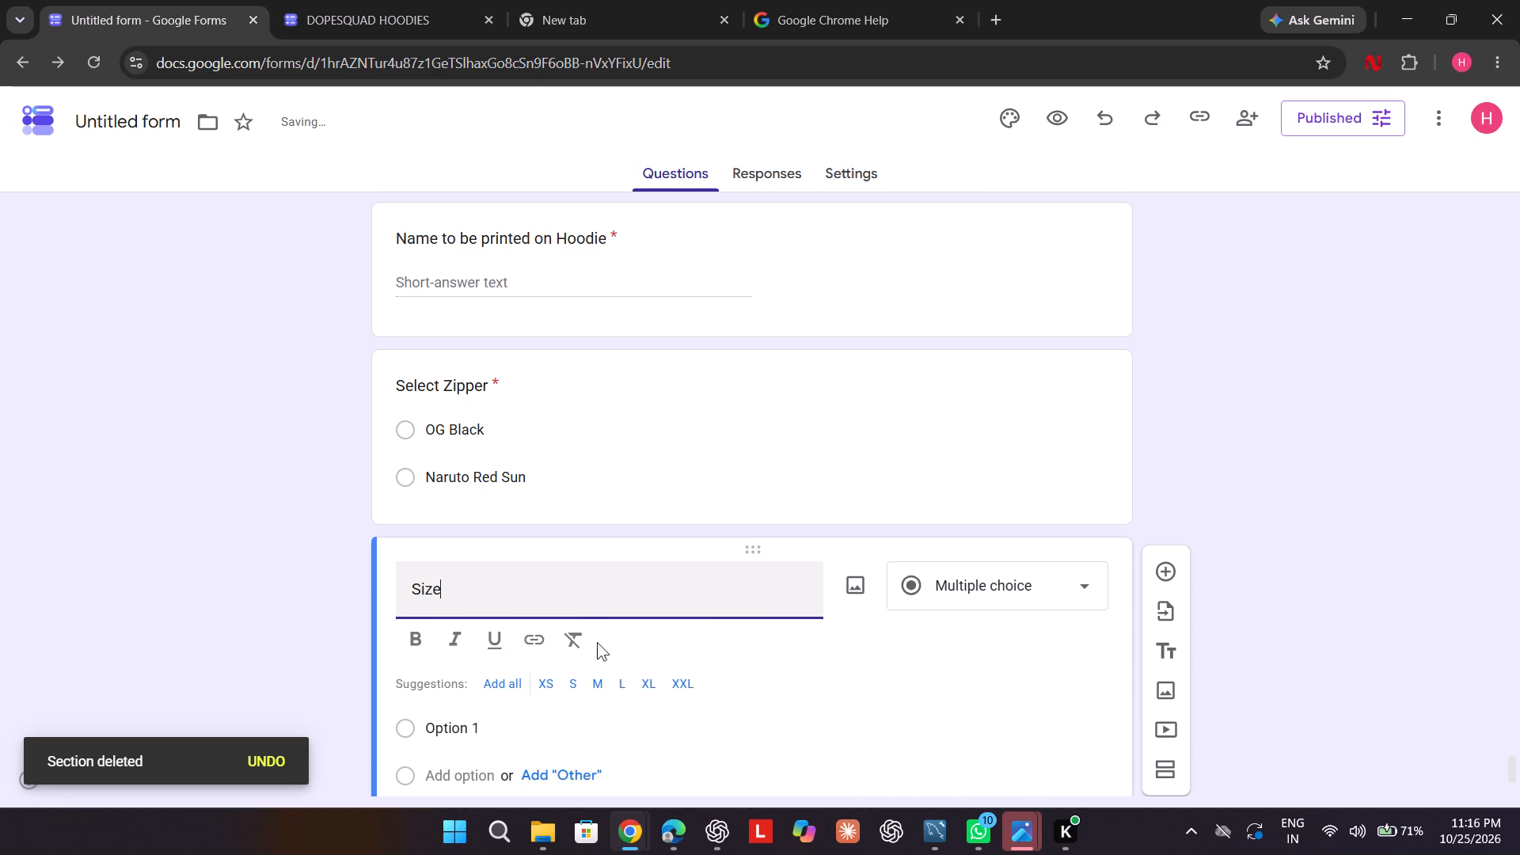
# Add all suggested sizes, XS, S, M, L, XL and XXL, as options of "Size" and make the question required.
pyautogui.click(493, 690)
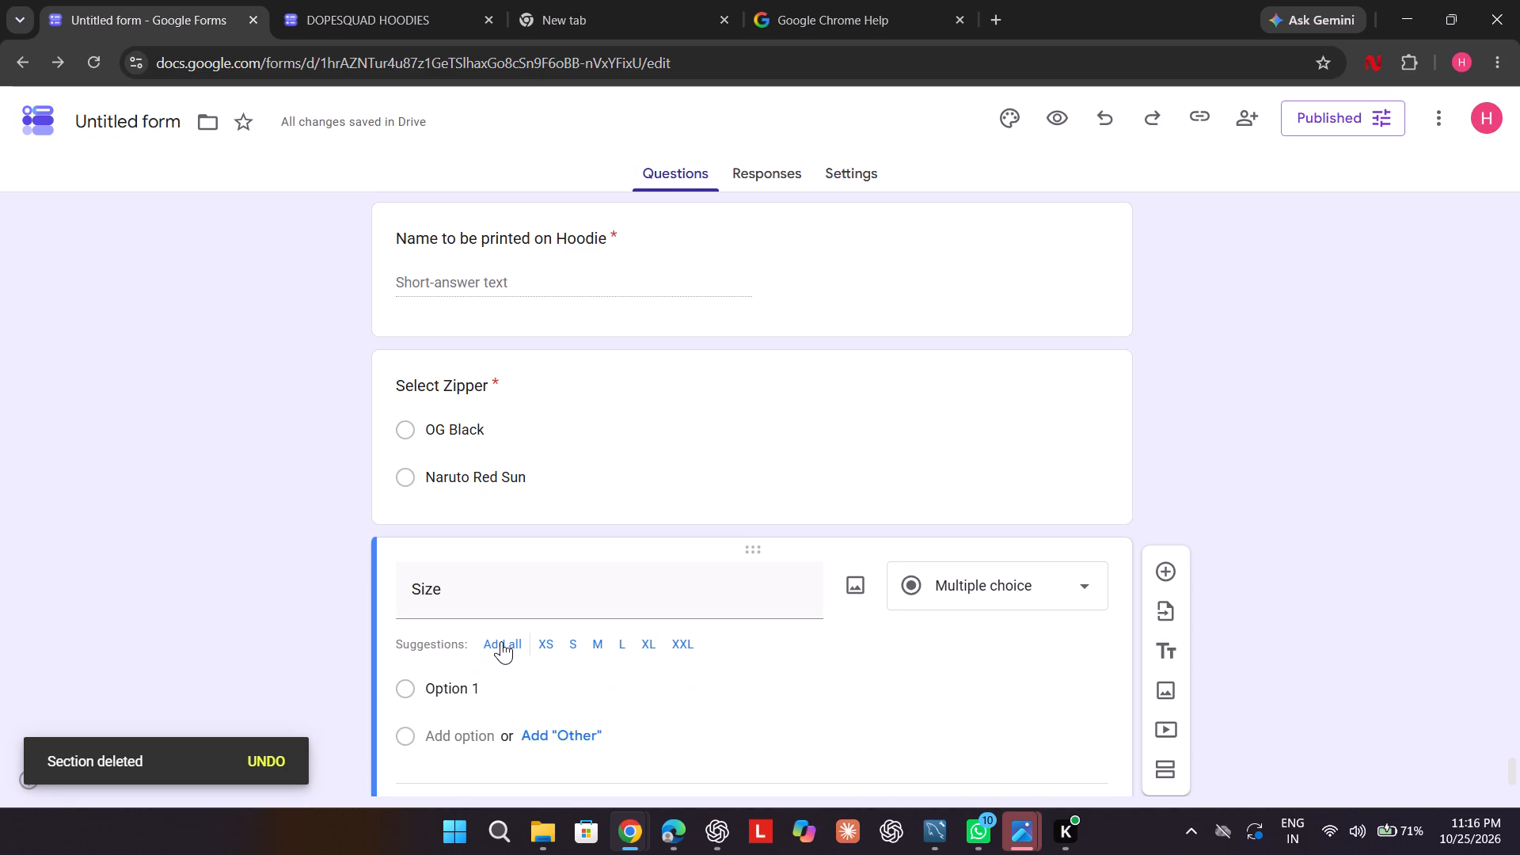
pyautogui.click(500, 641)
pyautogui.scroll(-5, 500, 641)
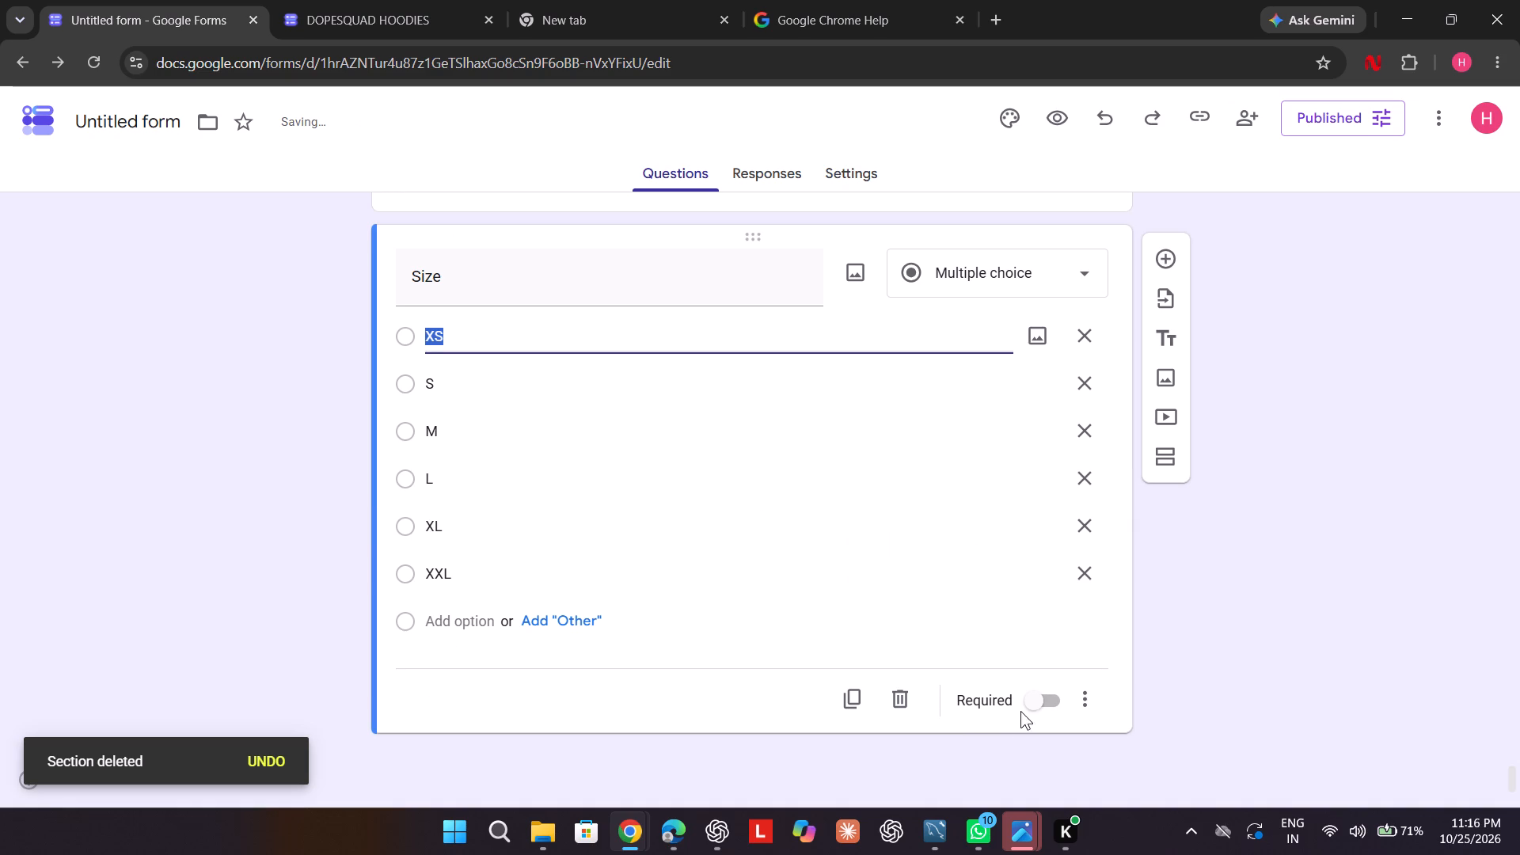
pyautogui.click(1023, 706)
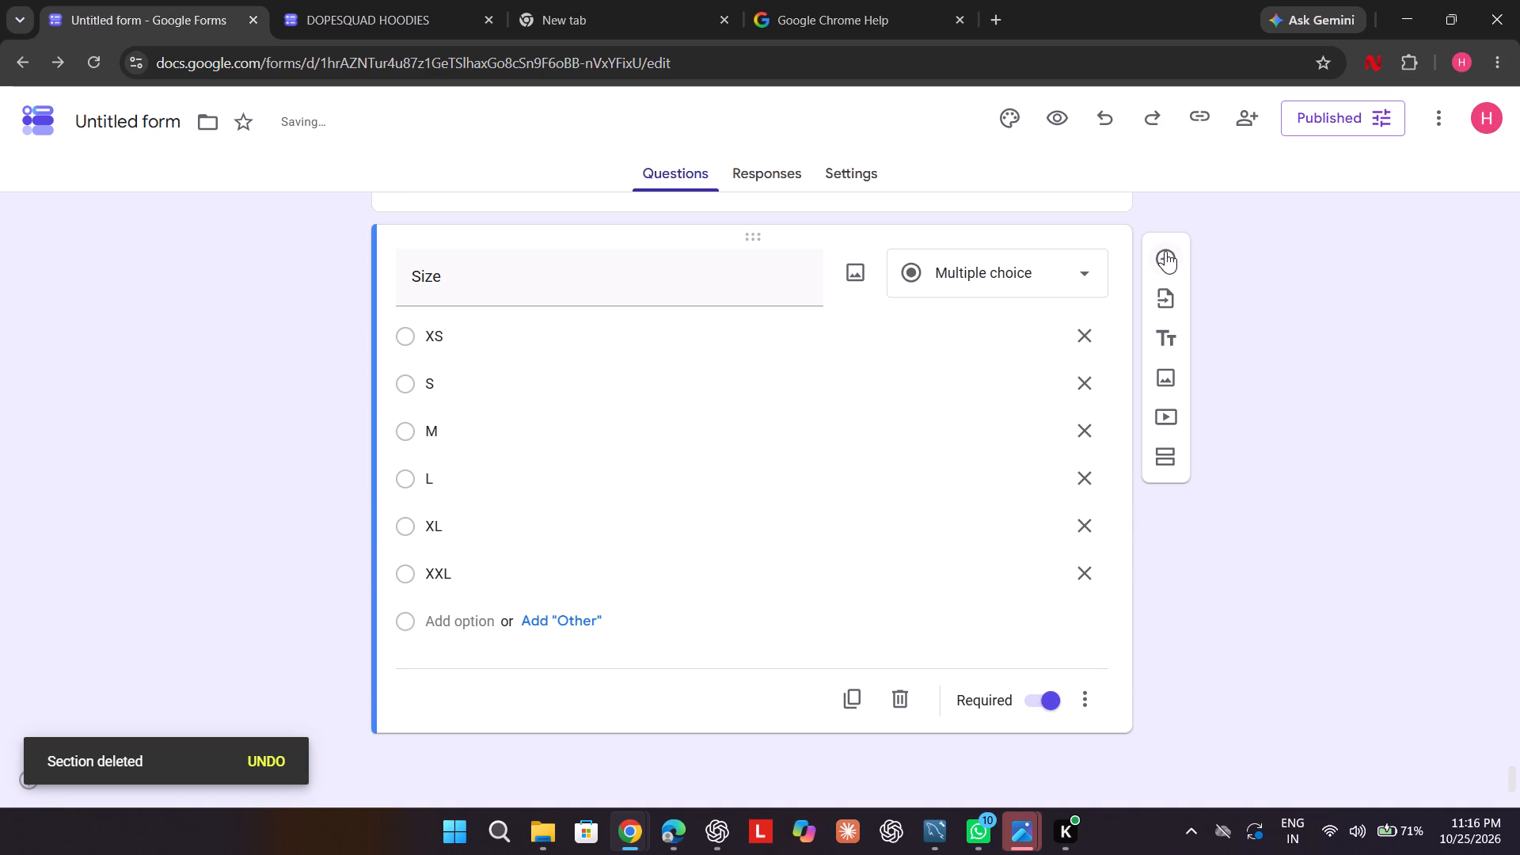
# Add a question titled "Colour of Zipper ( for Naruto)" below the zipper's "Size" question.
pyautogui.click(1164, 251)
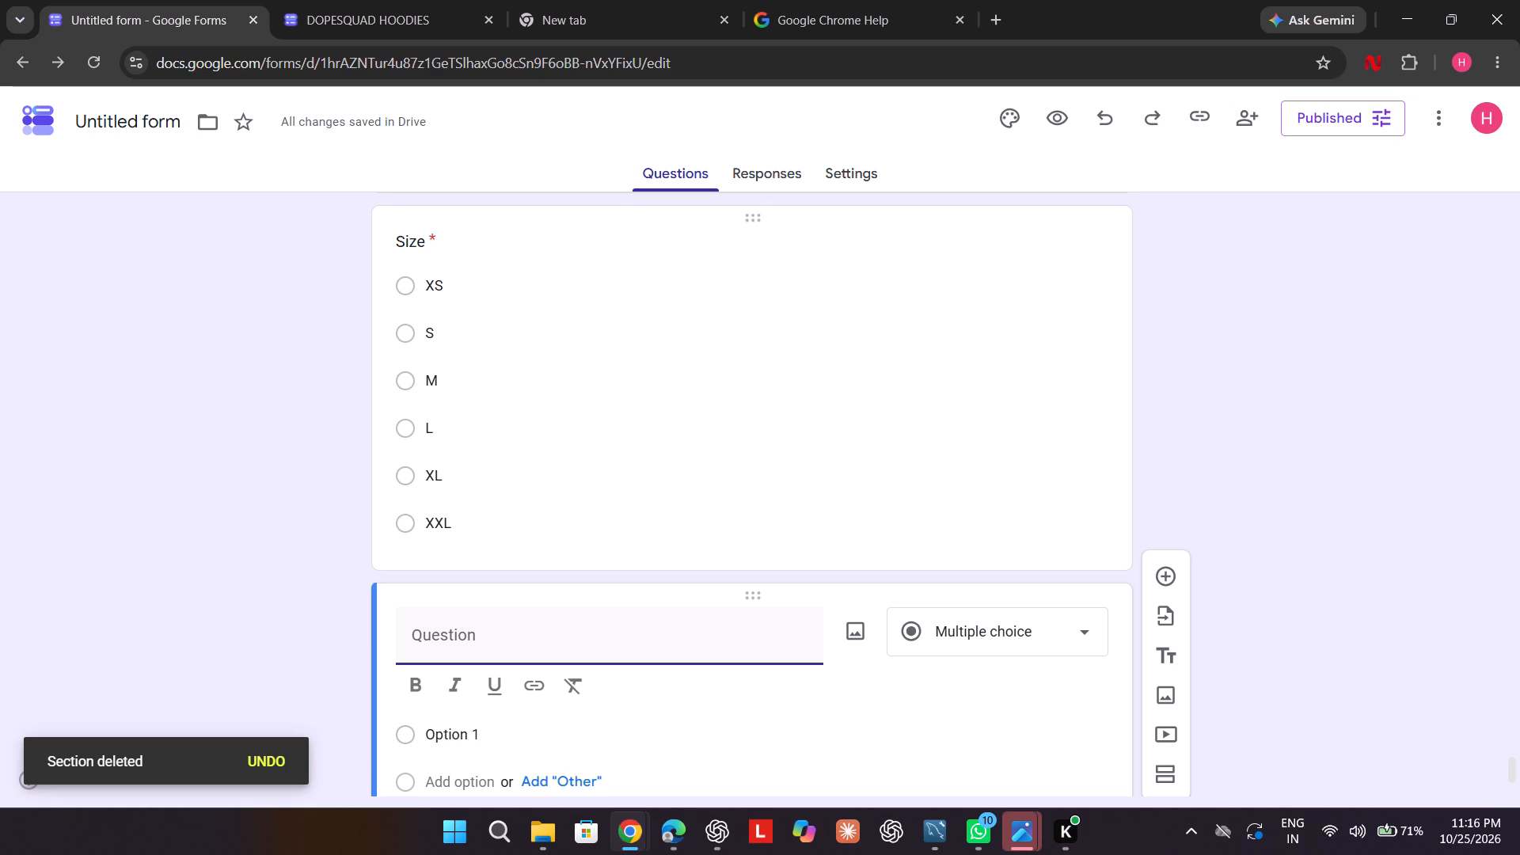
pyautogui.press('c')
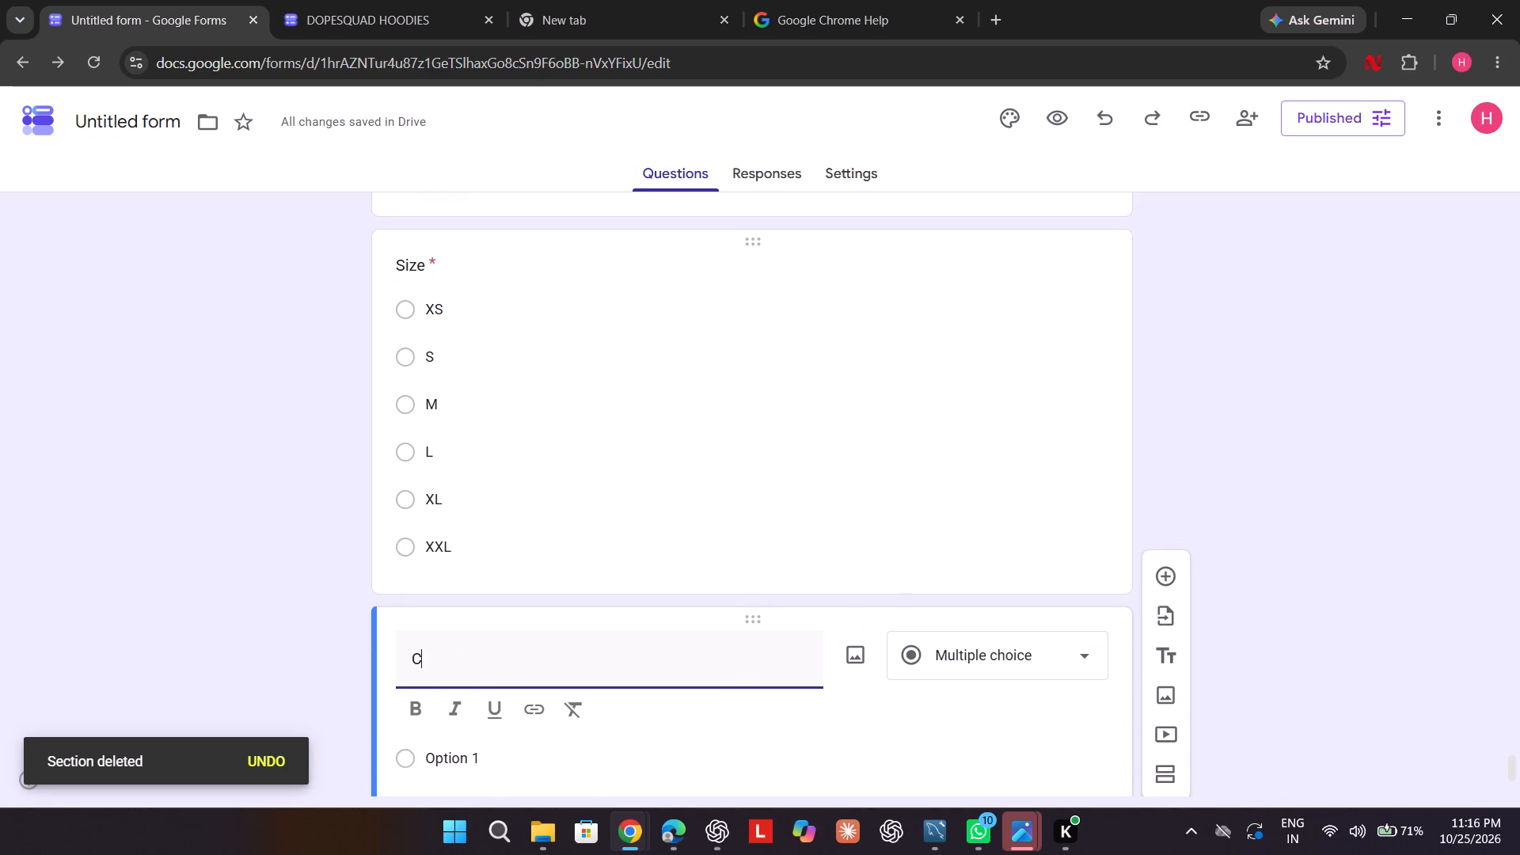
pyautogui.write('olour of')
pyautogui.press('space')
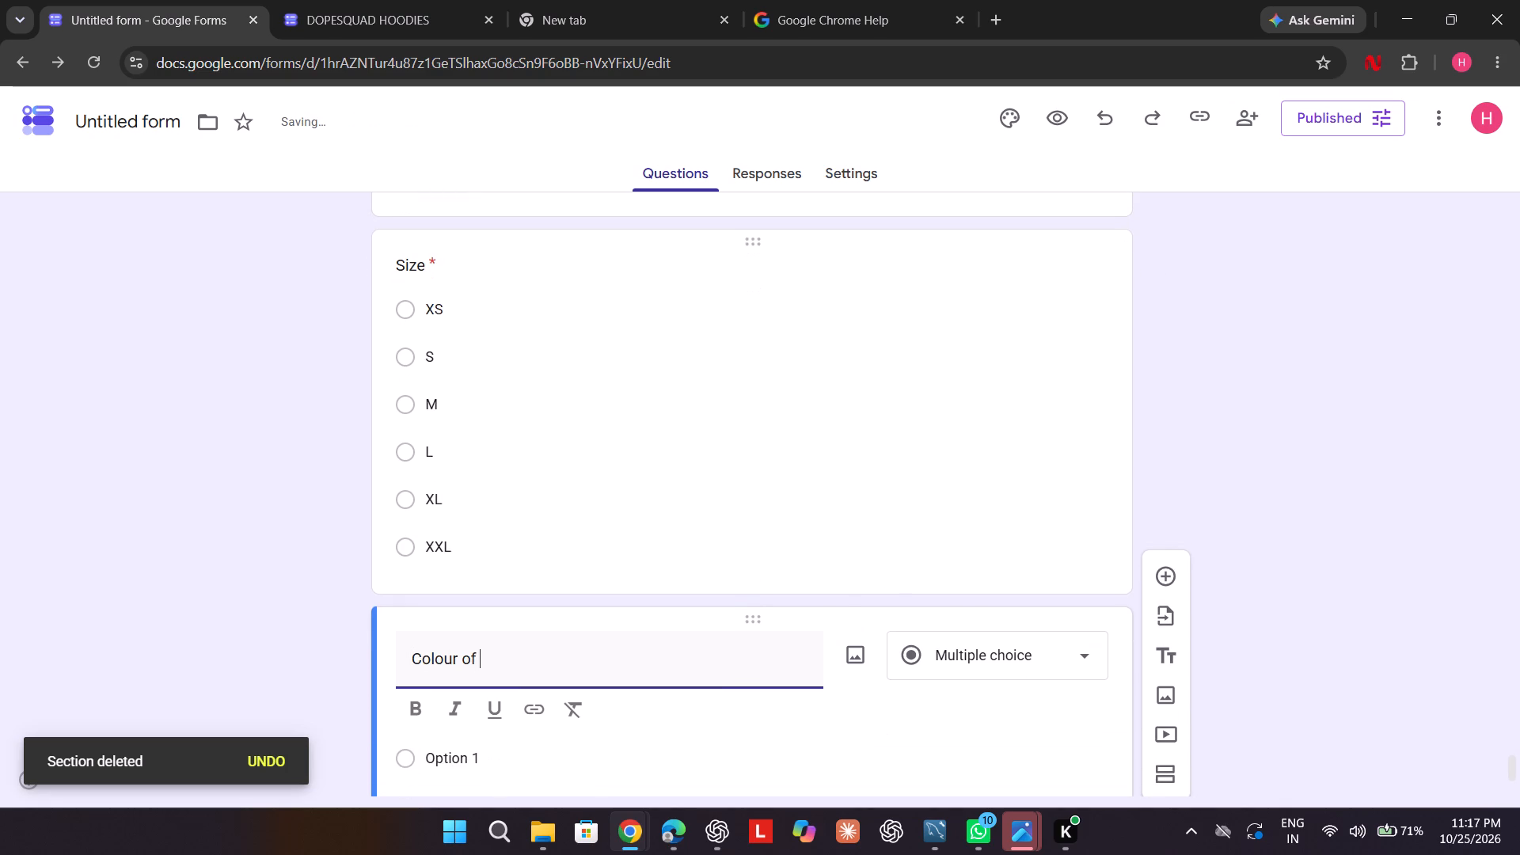
pyautogui.press('BackSpace')
pyautogui.press('space')
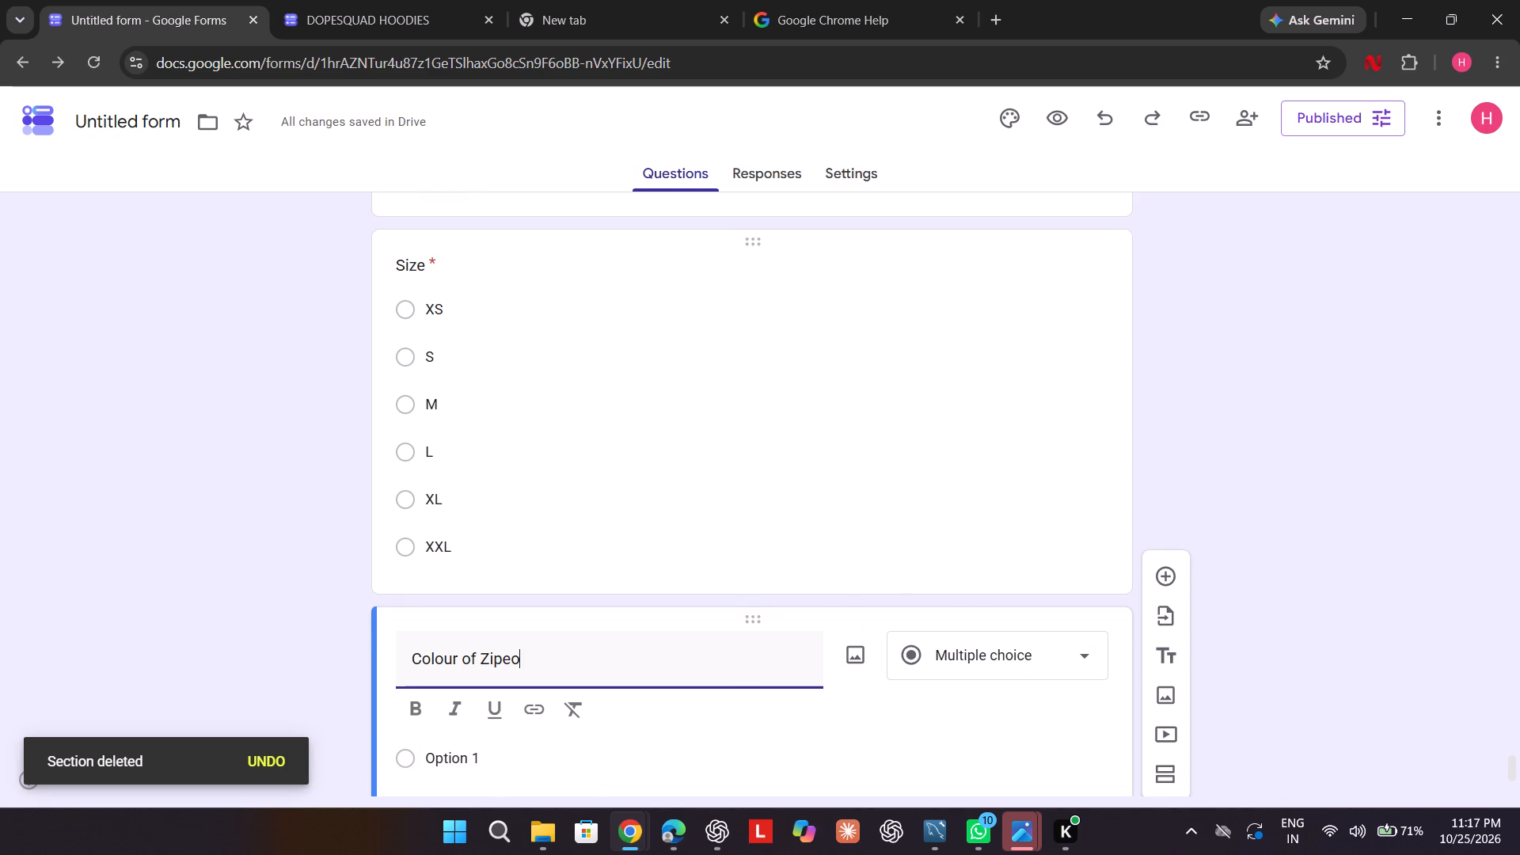
pyautogui.press('BackSpace')
pyautogui.press('BackSpace')
pyautogui.write('per')
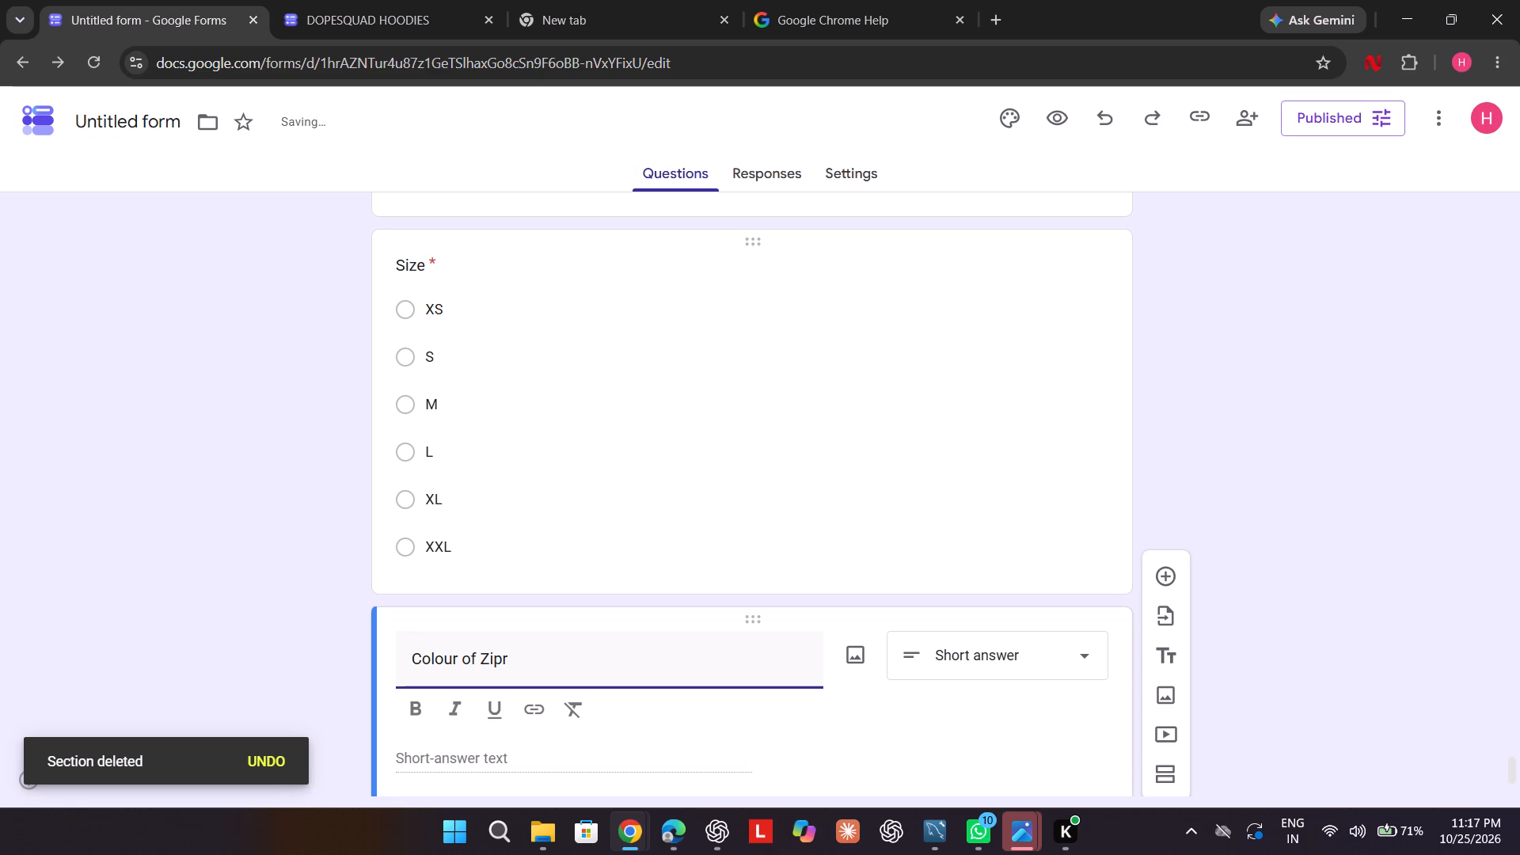
pyautogui.press('BackSpace')
pyautogui.press('BackSpace')
pyautogui.press('BackSpace')
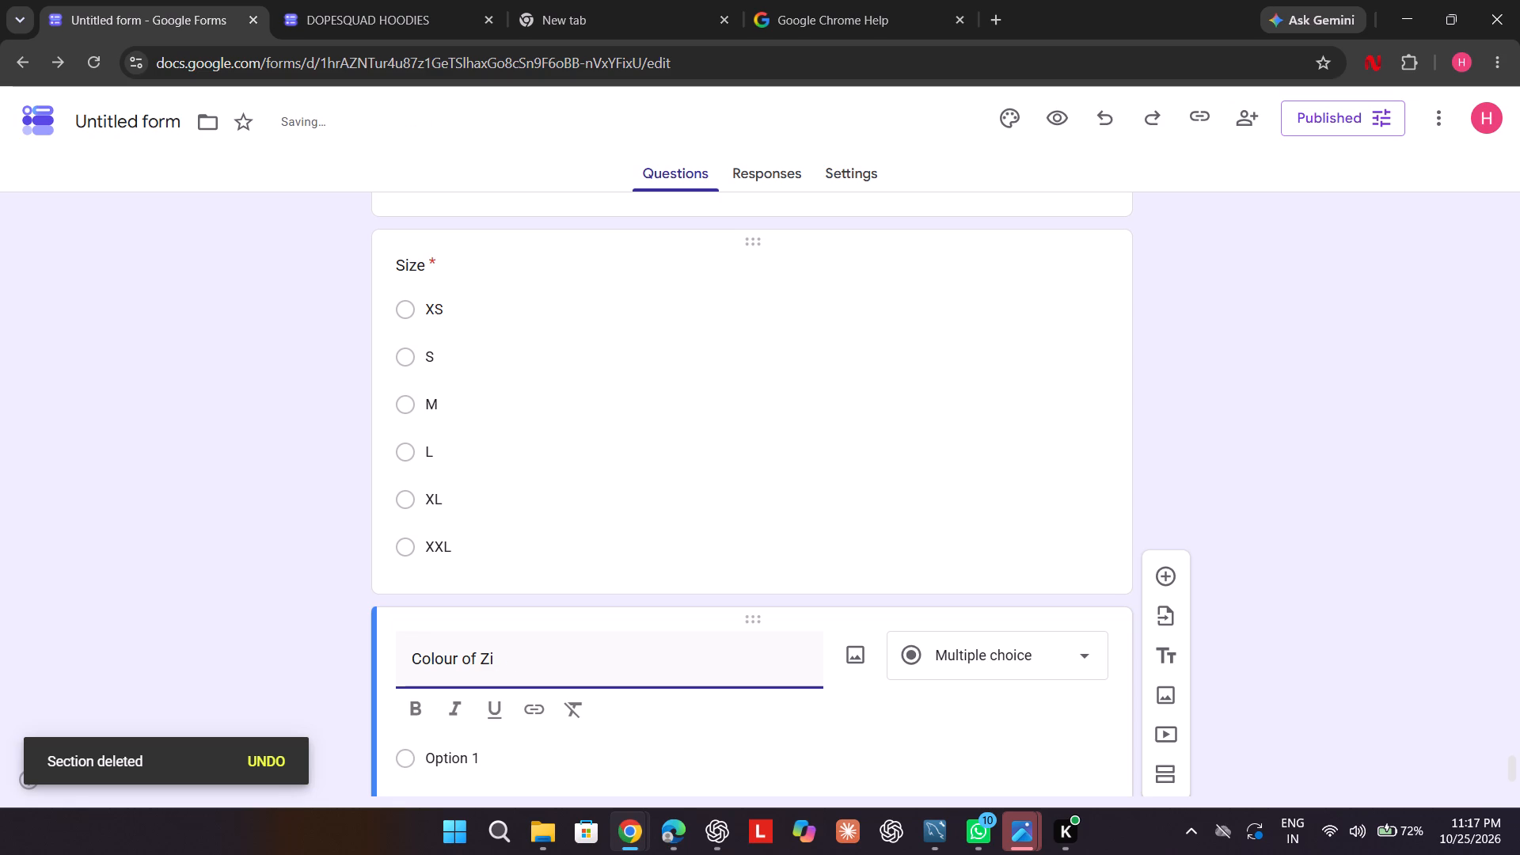
pyautogui.write('pper')
pyautogui.scroll(-1, 1016, 426)
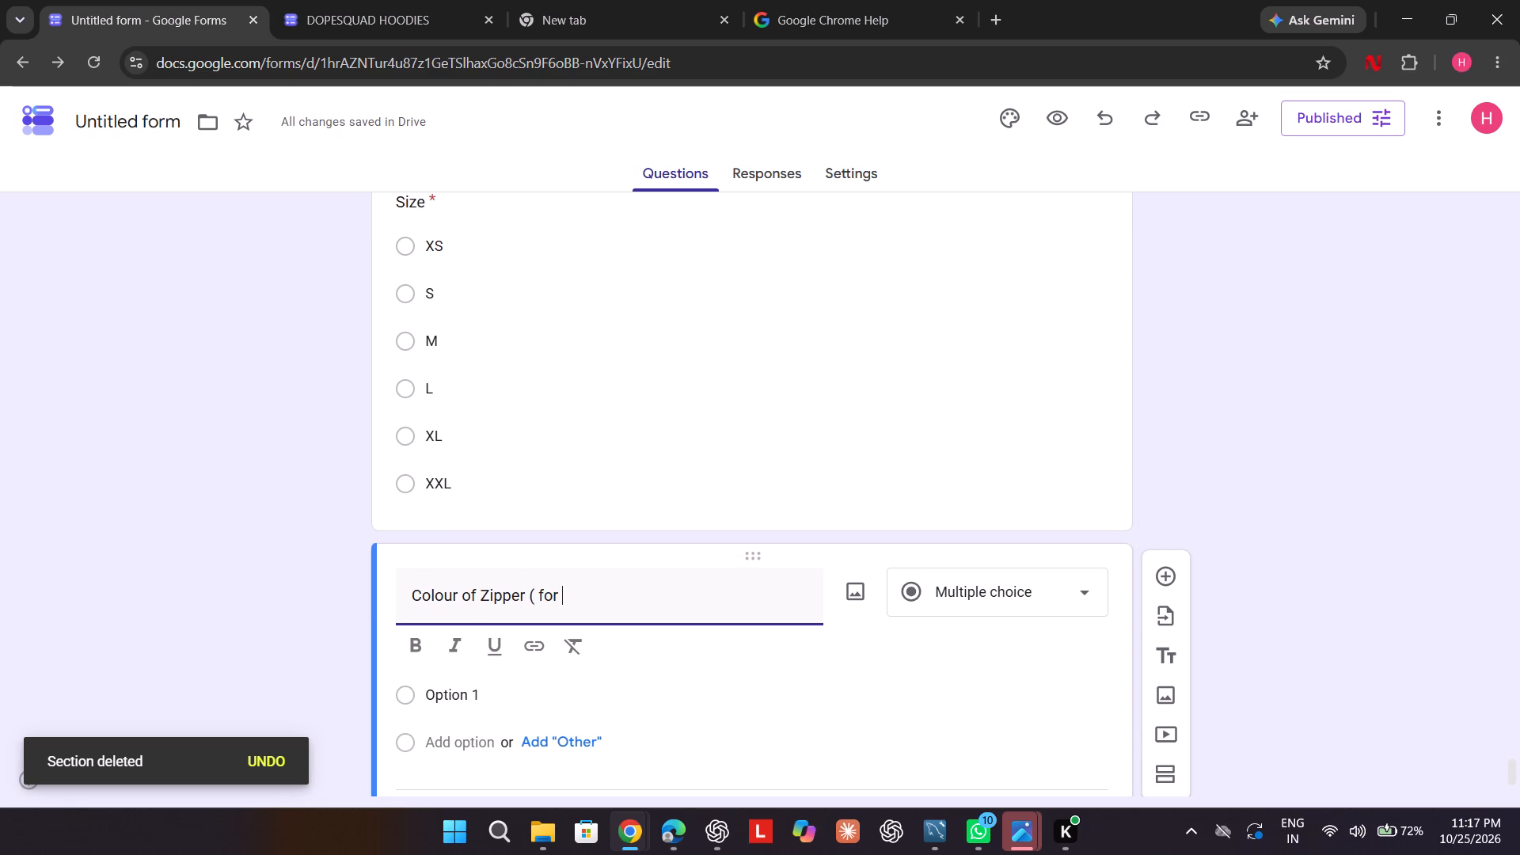
pyautogui.press('BackSpace')
pyautogui.press('BackSpace')
pyautogui.press('BackSpace')
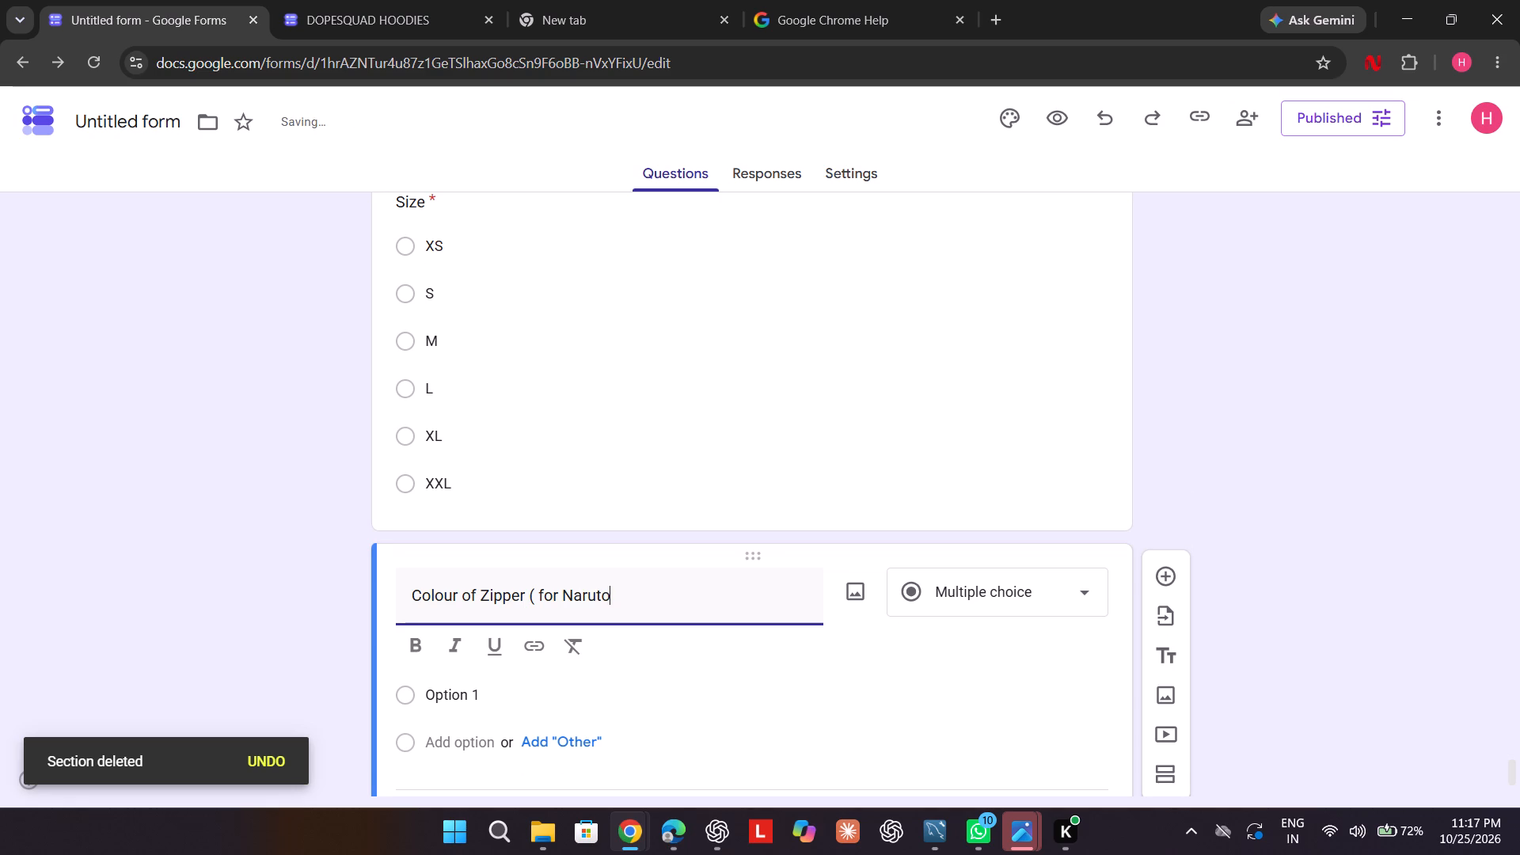
pyautogui.hotkey('shift', ')')
# Enter White, Navy and Black as the zipper colour options and make the question required.
pyautogui.scroll(-1, 1016, 426)
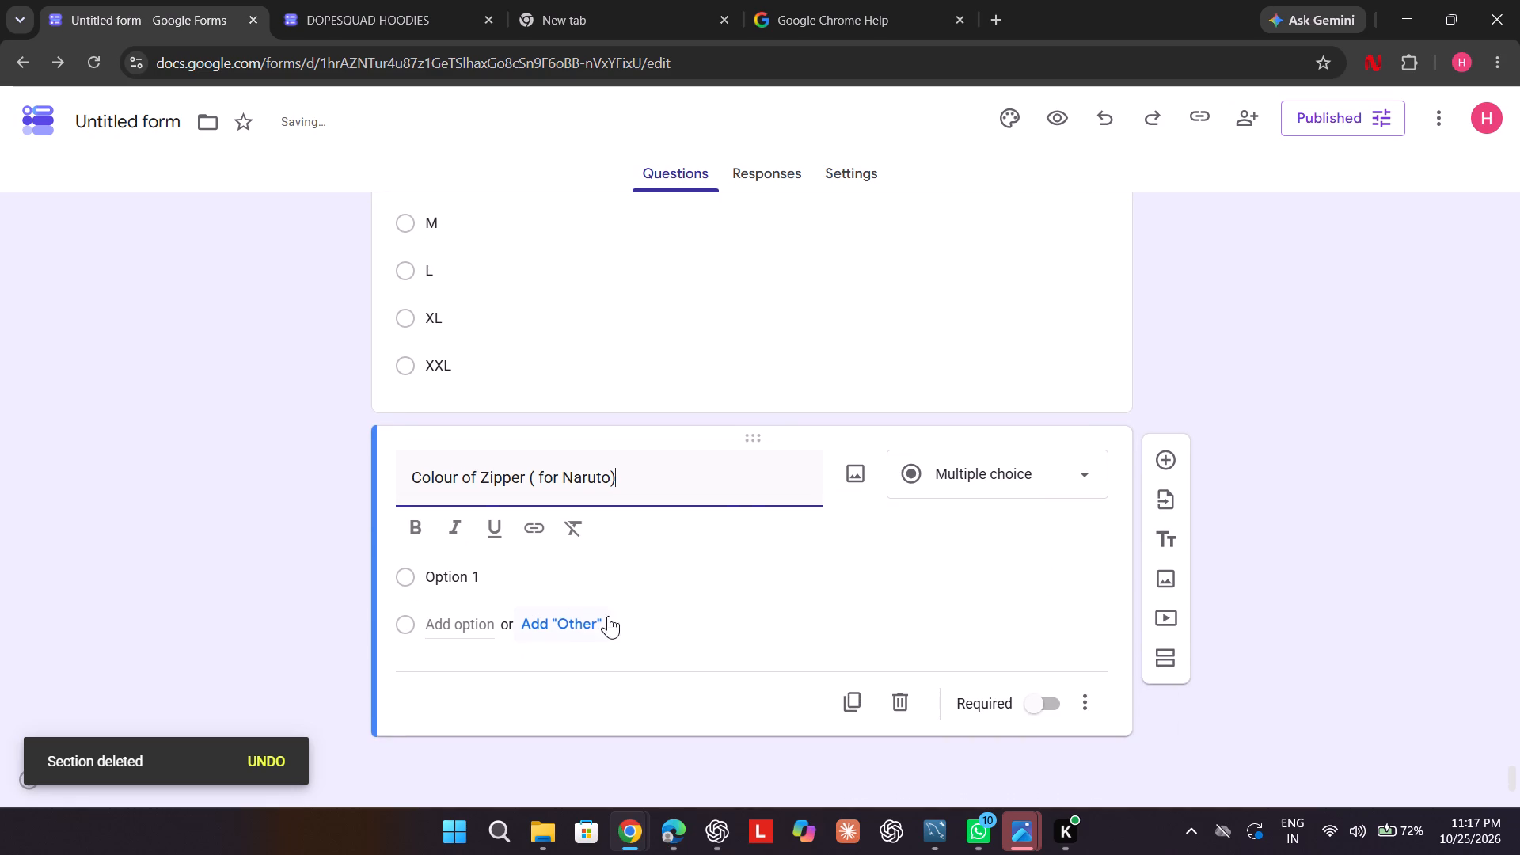
pyautogui.click(552, 577)
pyautogui.press('w')
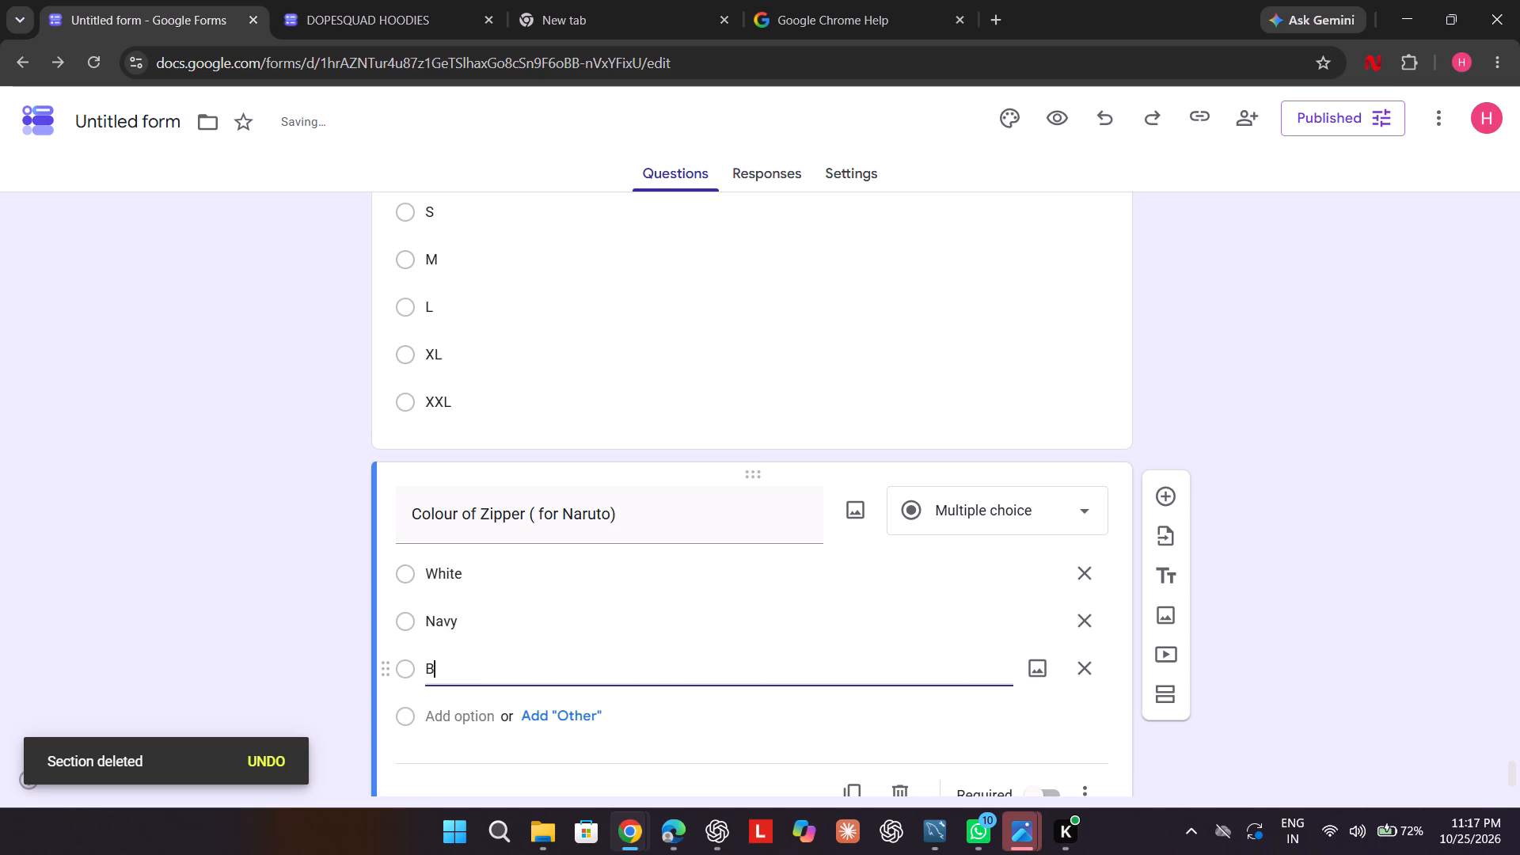
pyautogui.write('lacj')
pyautogui.press('BackSpace')
pyautogui.press('k')
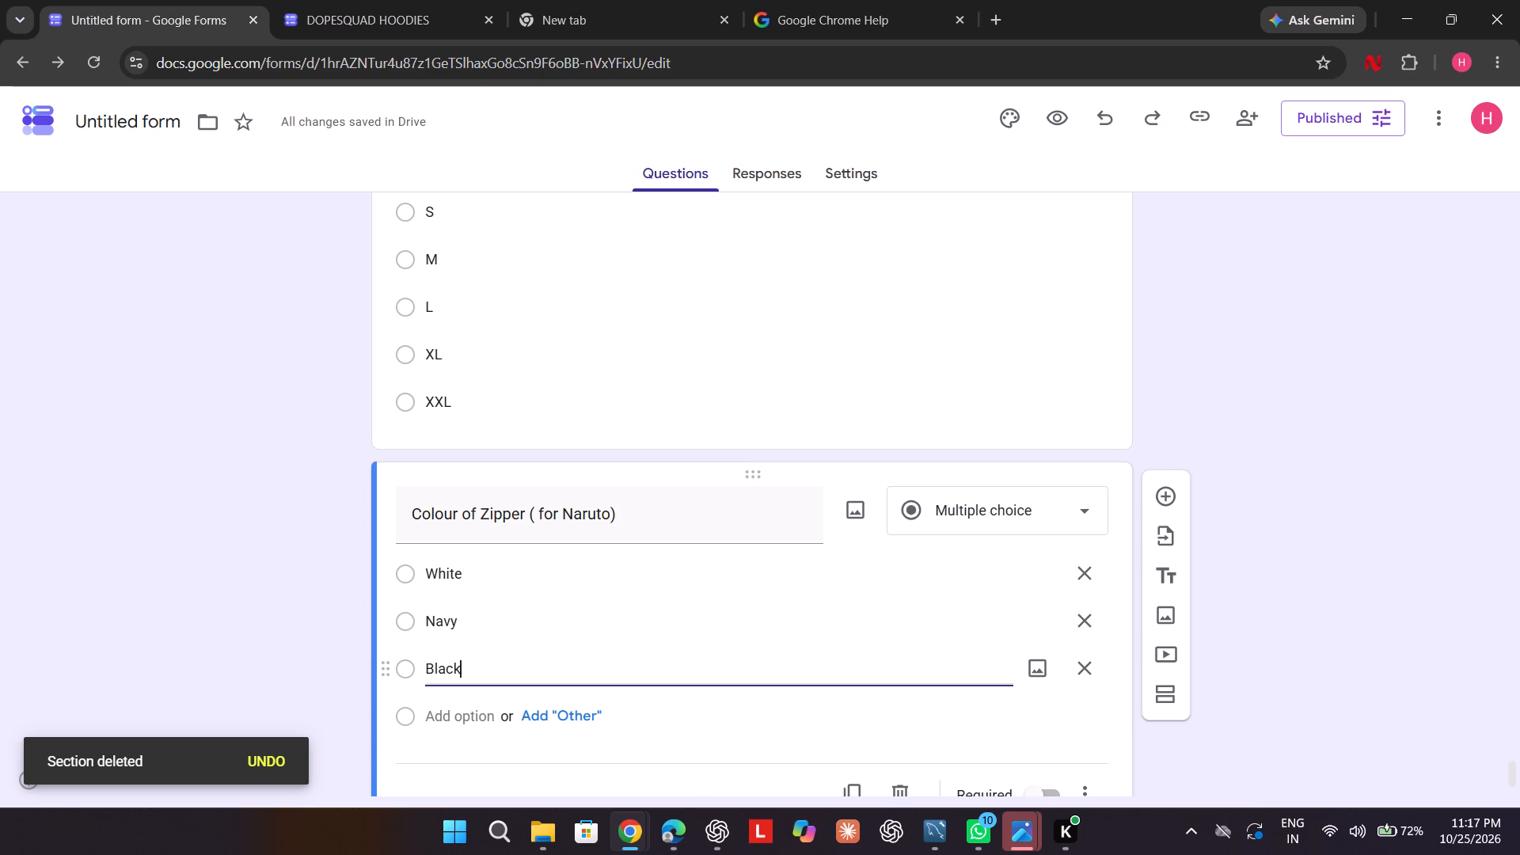
pyautogui.scroll(-2, 450, 658)
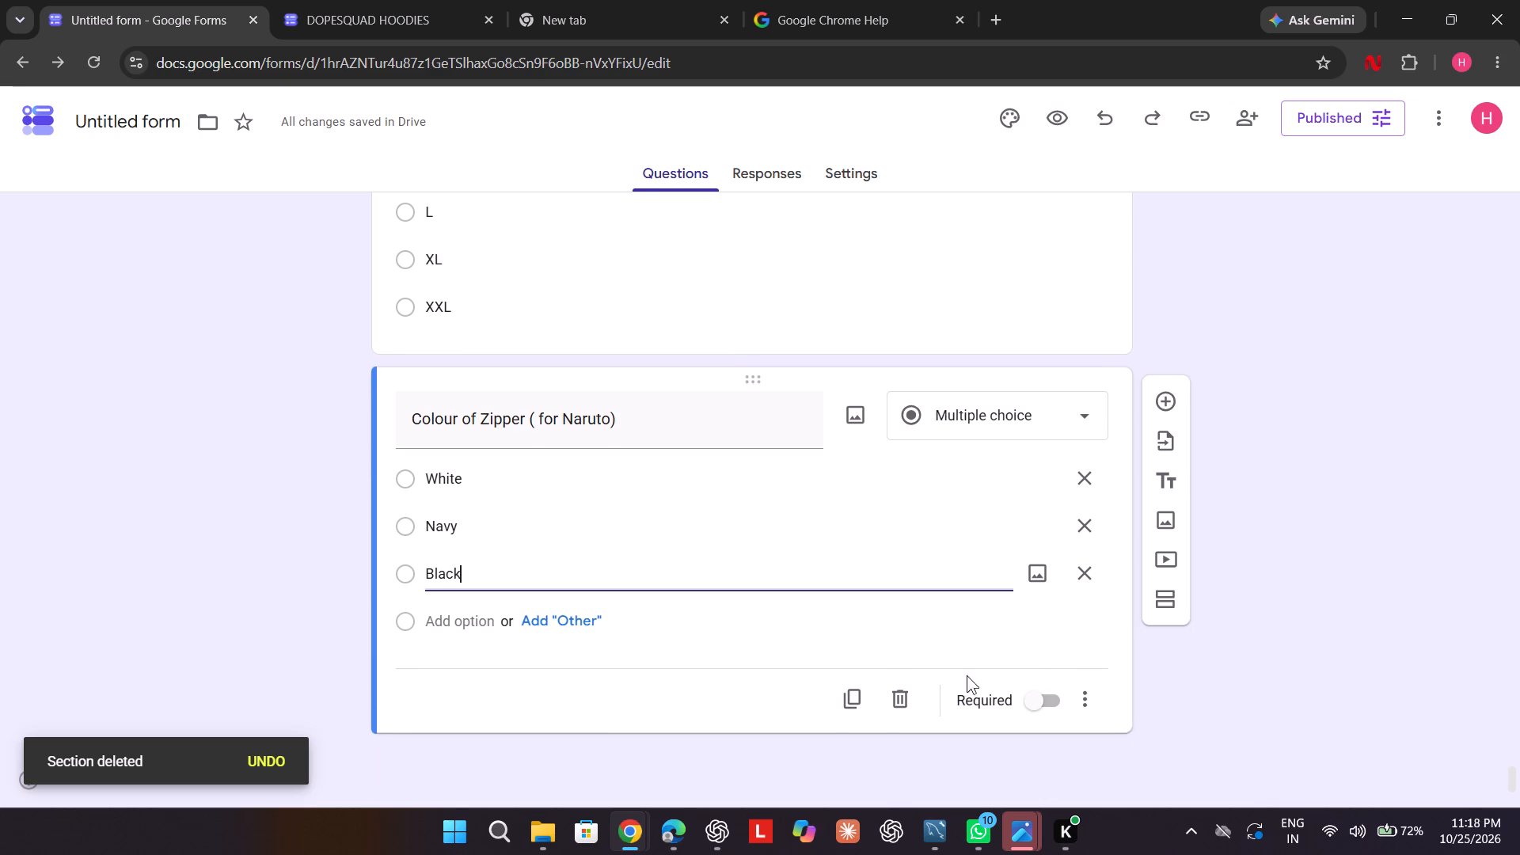
pyautogui.click(1046, 705)
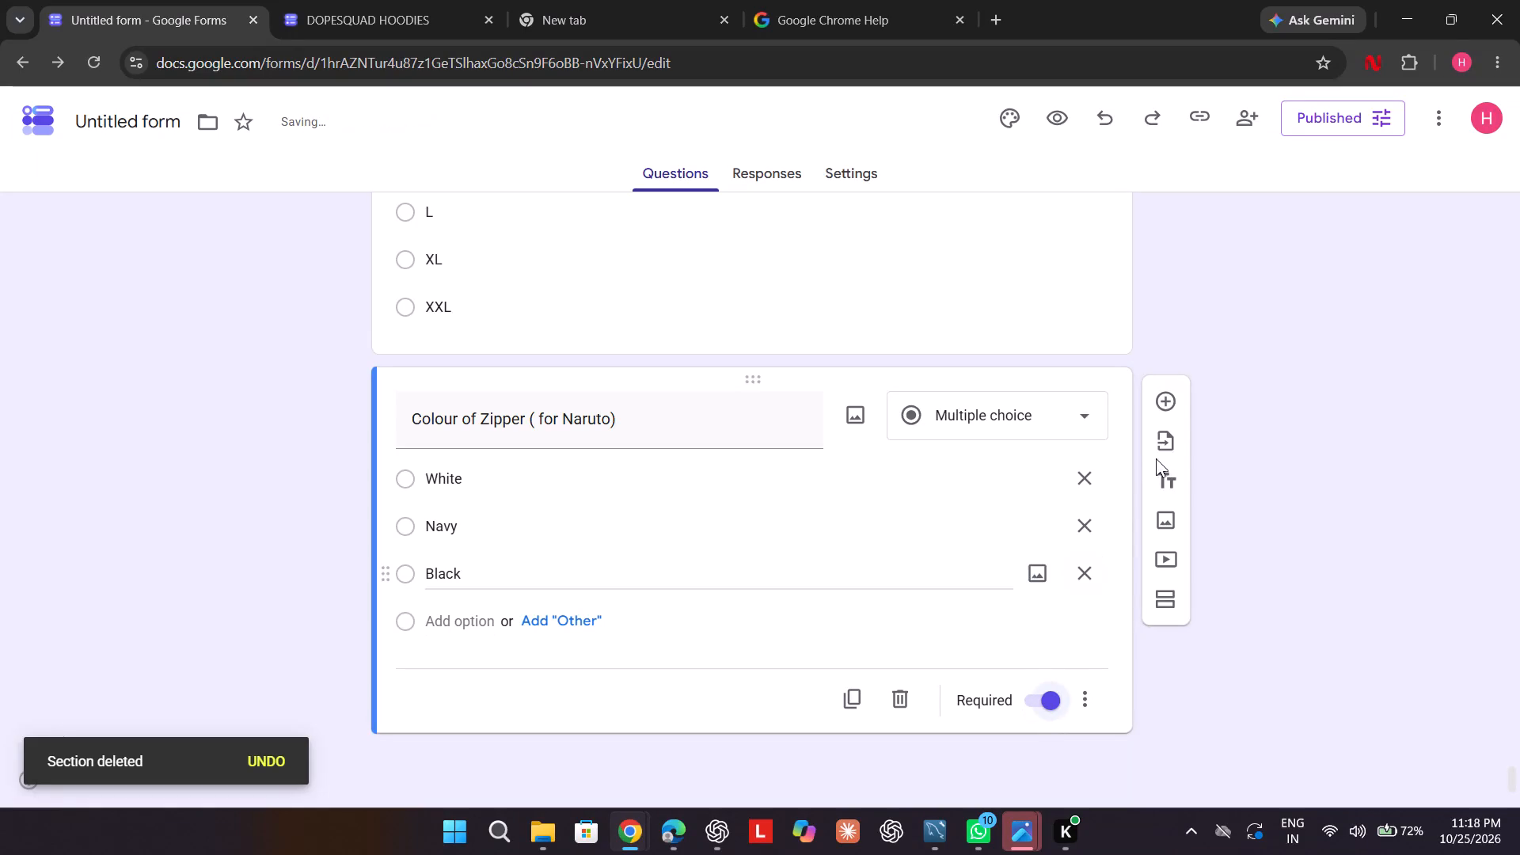
# Add a required short-answer question titled "Name to be printed on Zipper" below the zipper colour question.
pyautogui.click(1172, 409)
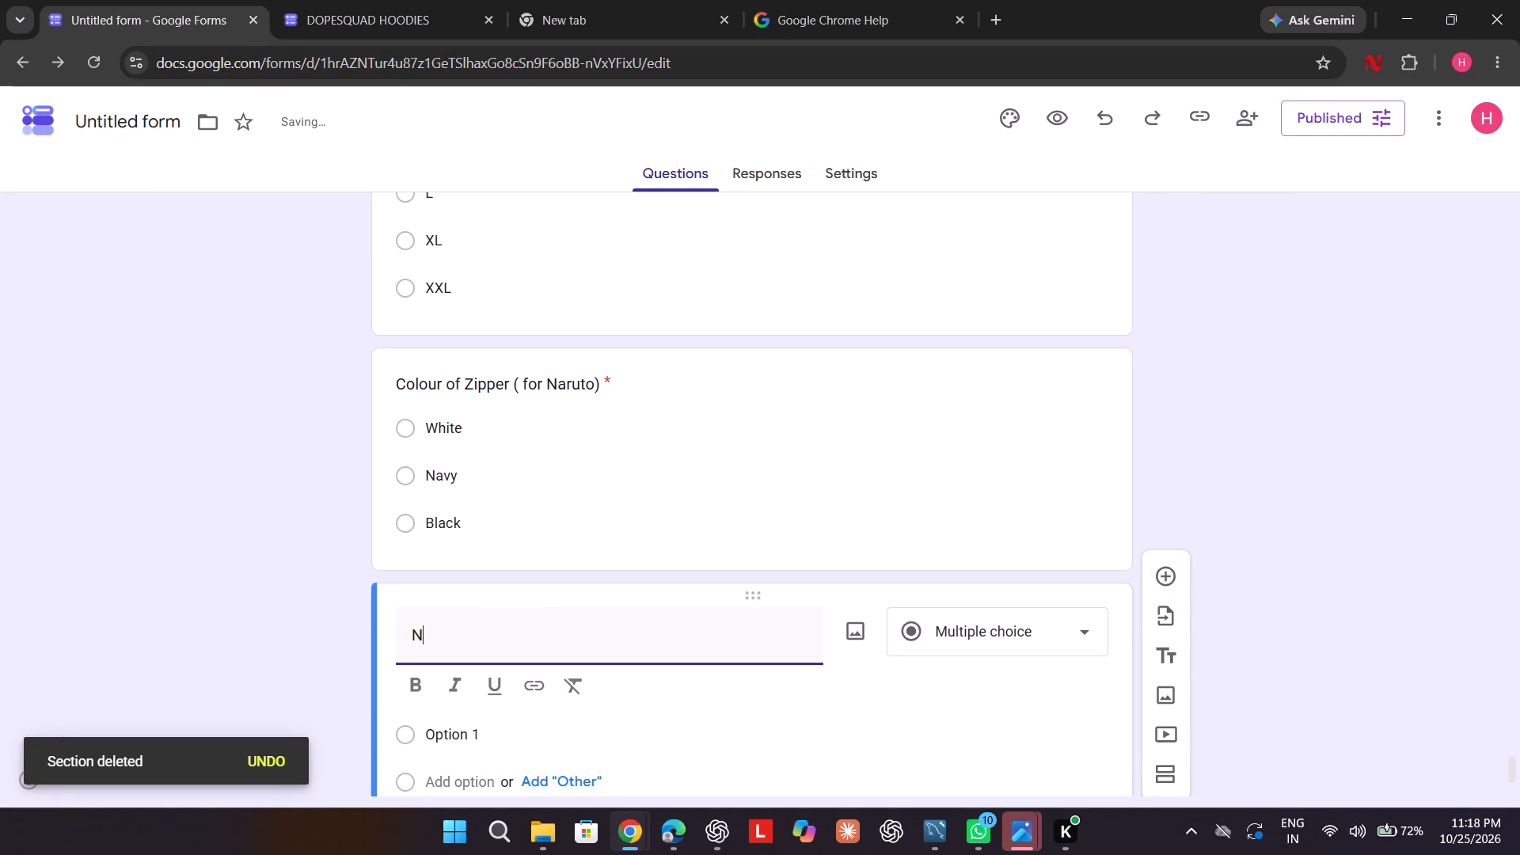
pyautogui.write('ame')
pyautogui.press('space')
pyautogui.press('BackSpace')
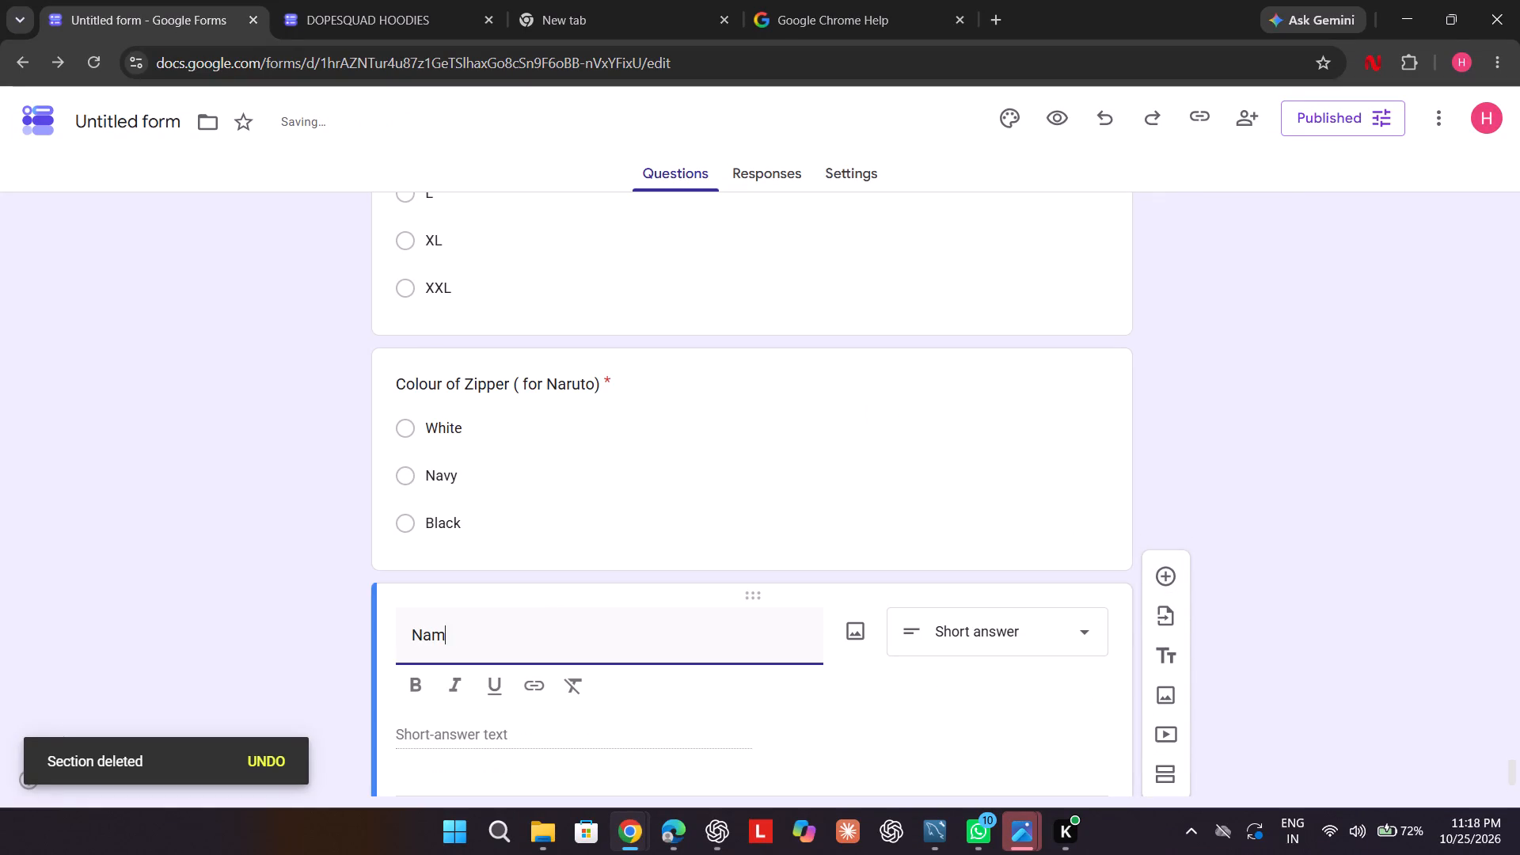
pyautogui.write('e ti')
pyautogui.press('space')
pyautogui.press('BackSpace')
pyautogui.press('BackSpace')
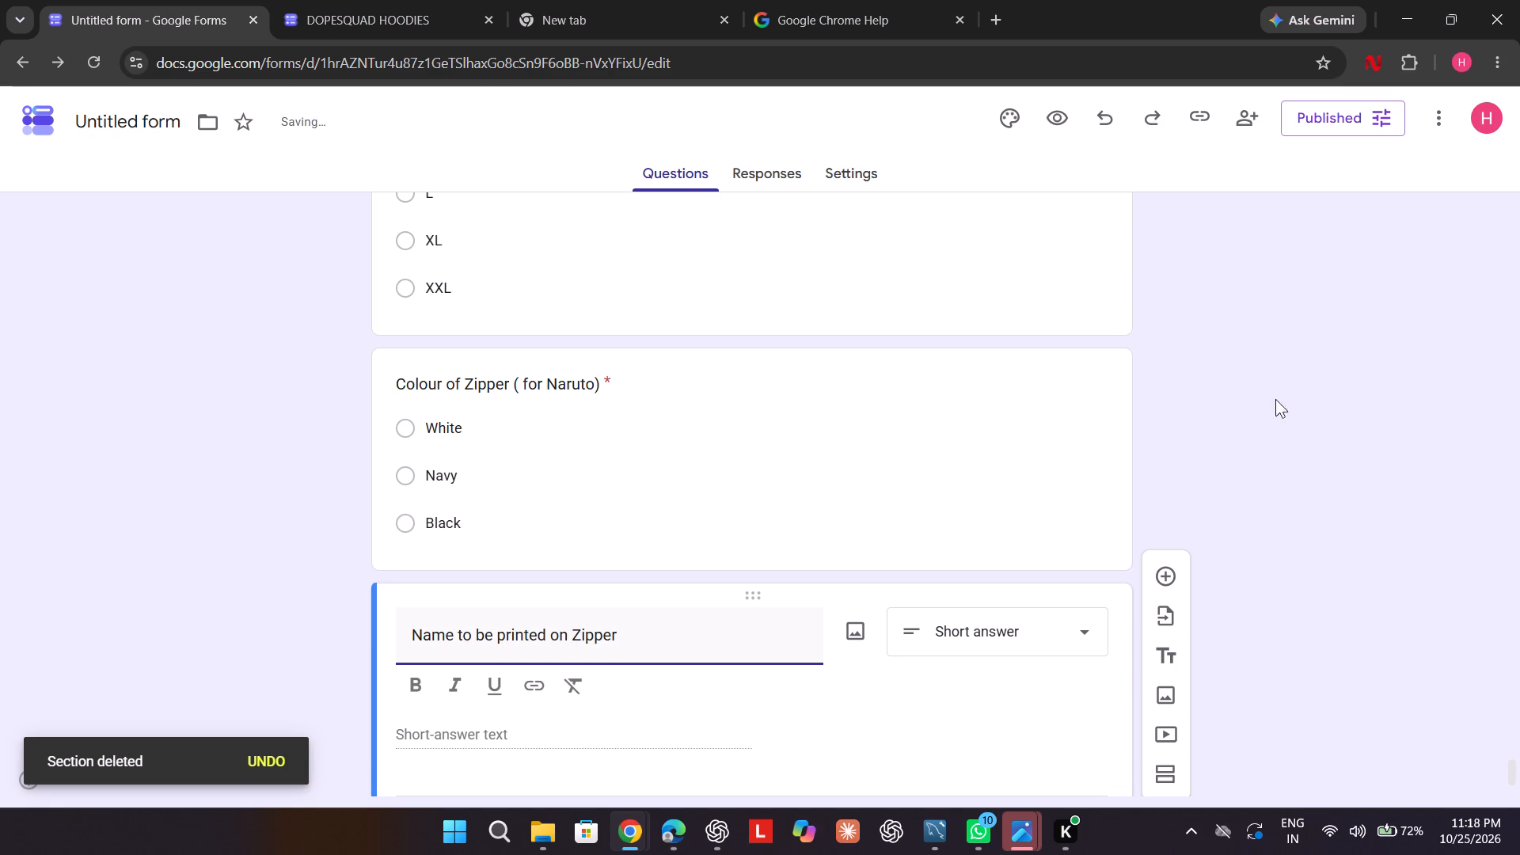
pyautogui.scroll(-3, 1208, 427)
pyautogui.click(1038, 696)
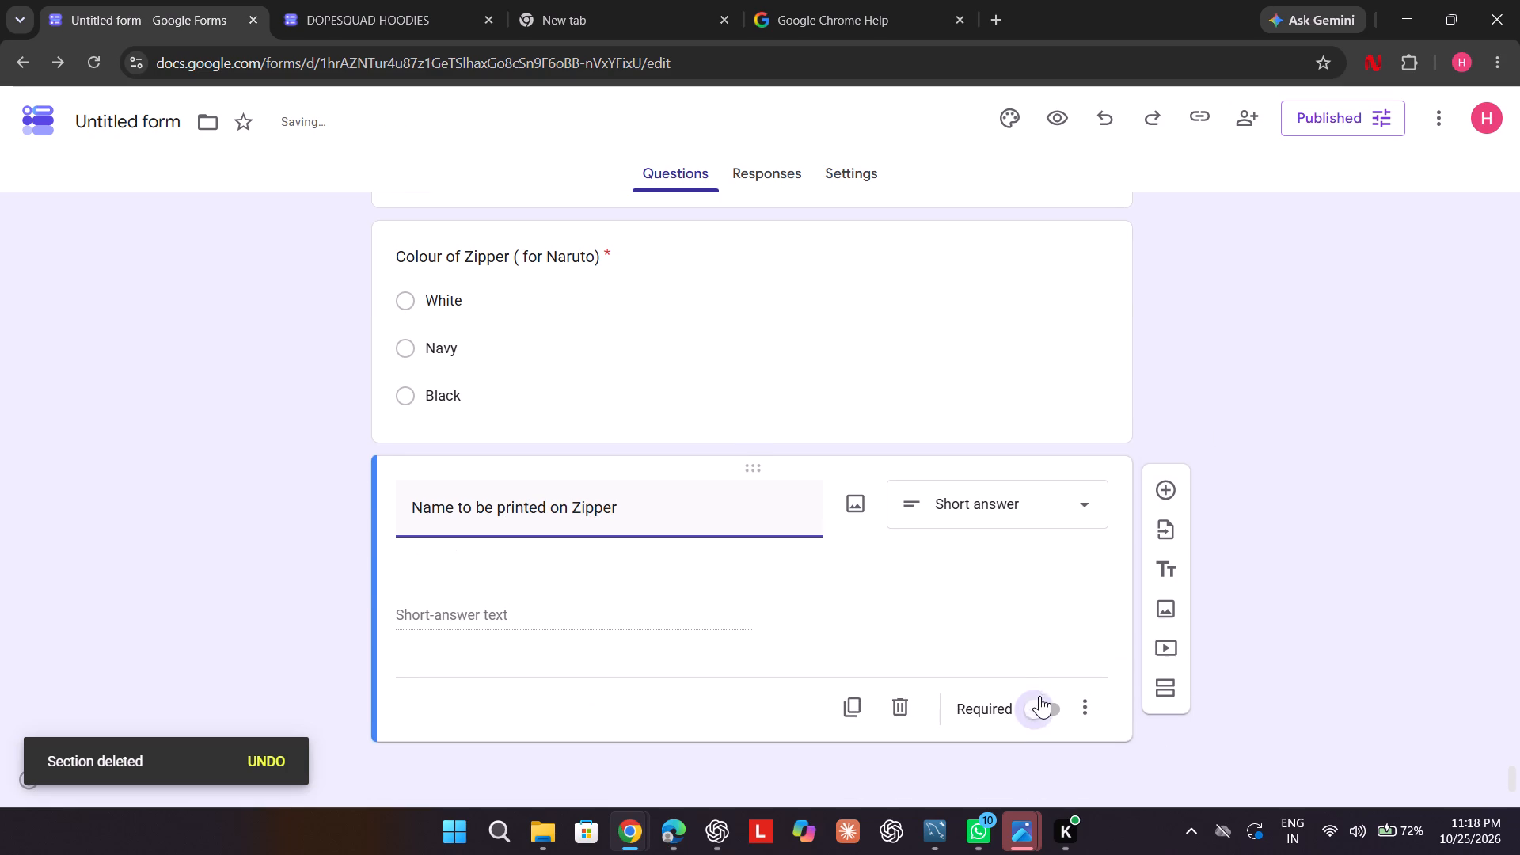
# Look back through the earlier sections to check the bundle options of "Select type" in section 1.
pyautogui.scroll(10, 1317, 420)
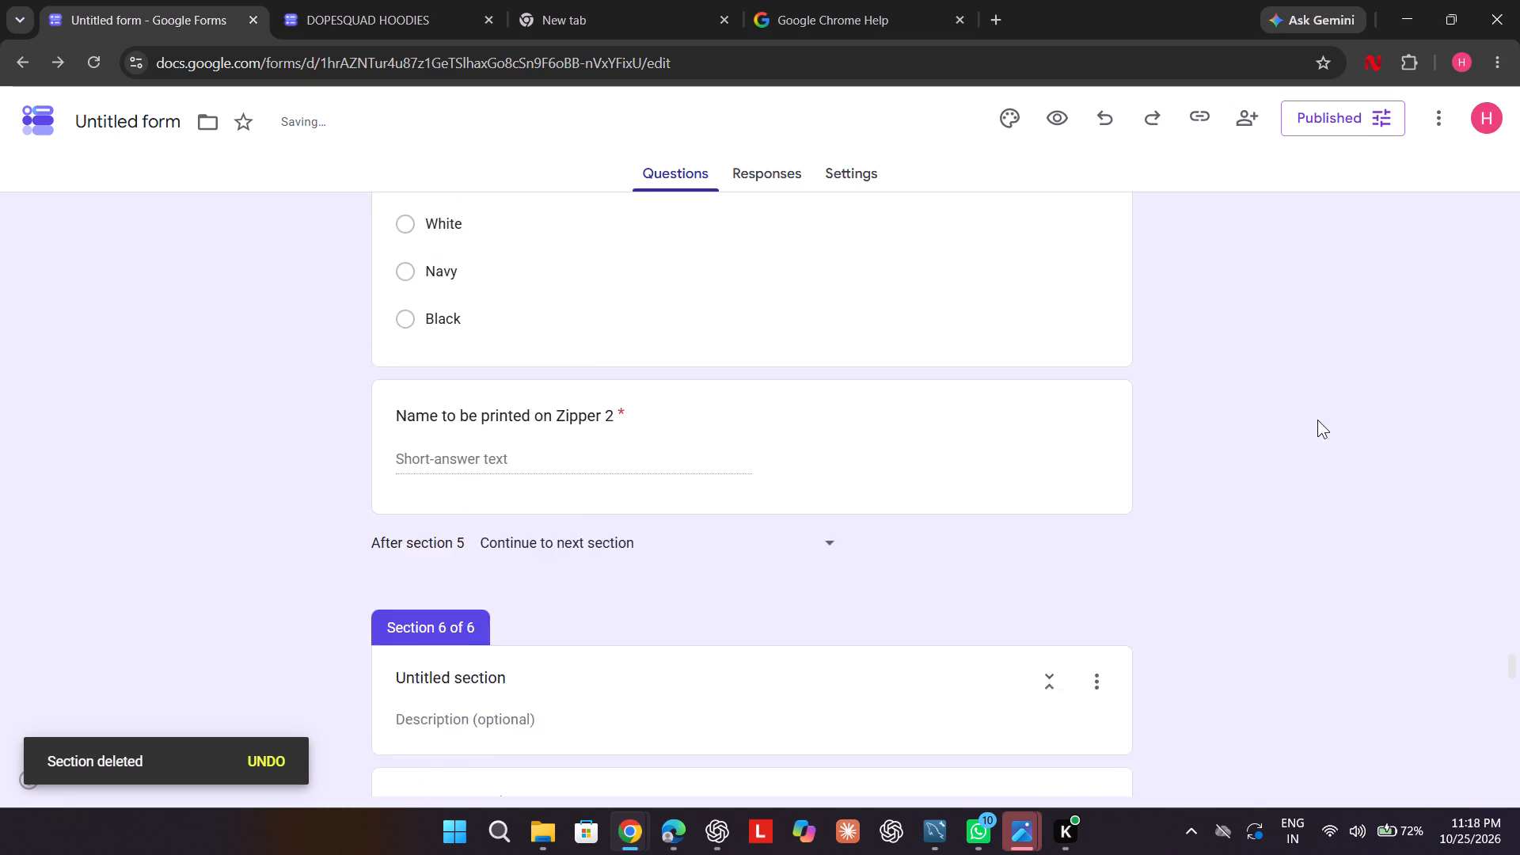
pyautogui.scroll(9, 1317, 420)
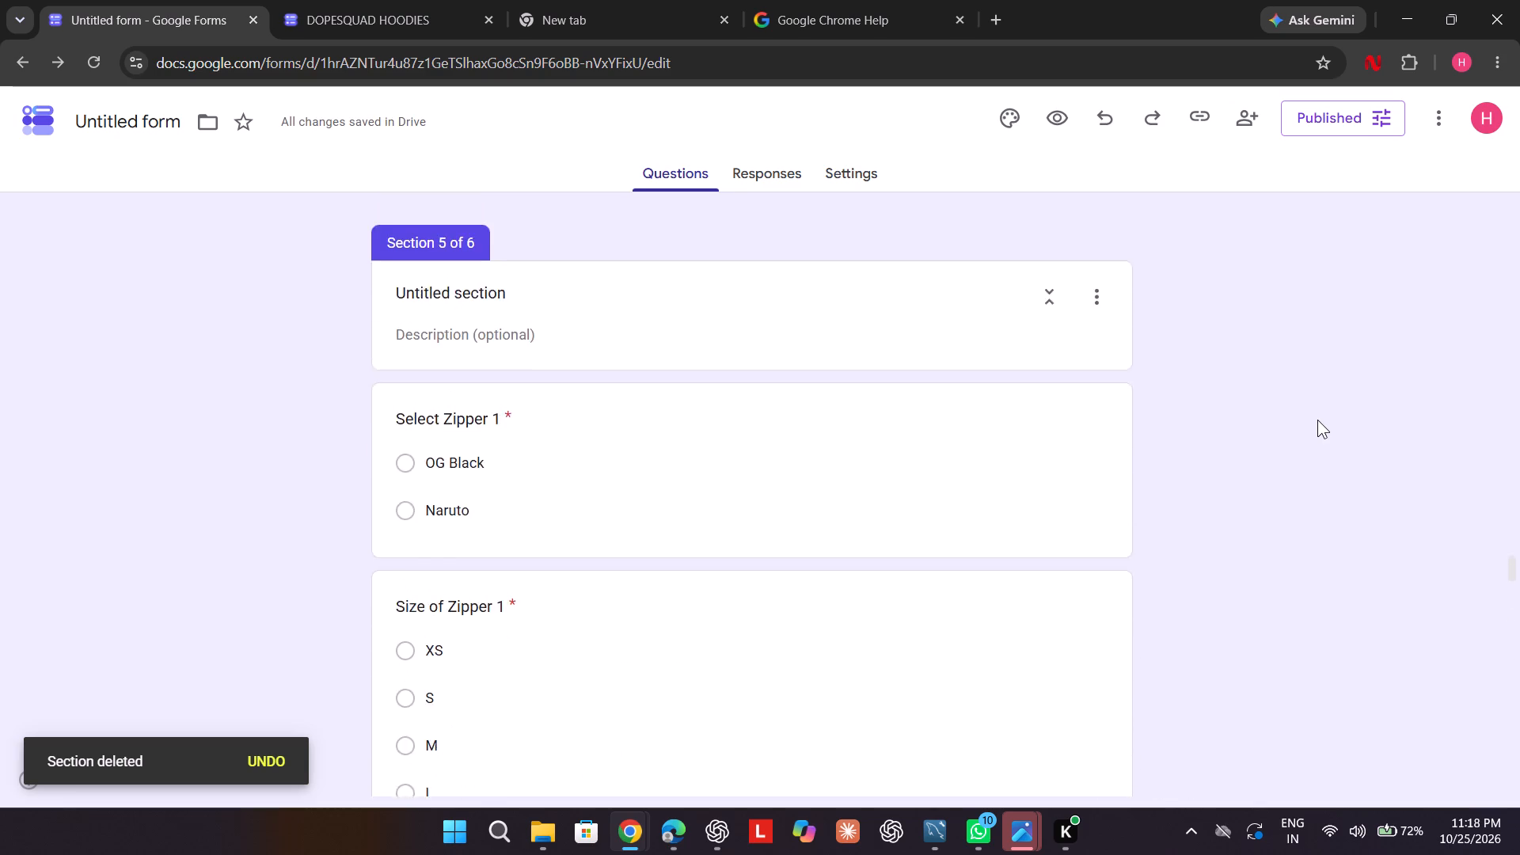
pyautogui.scroll(9, 1317, 420)
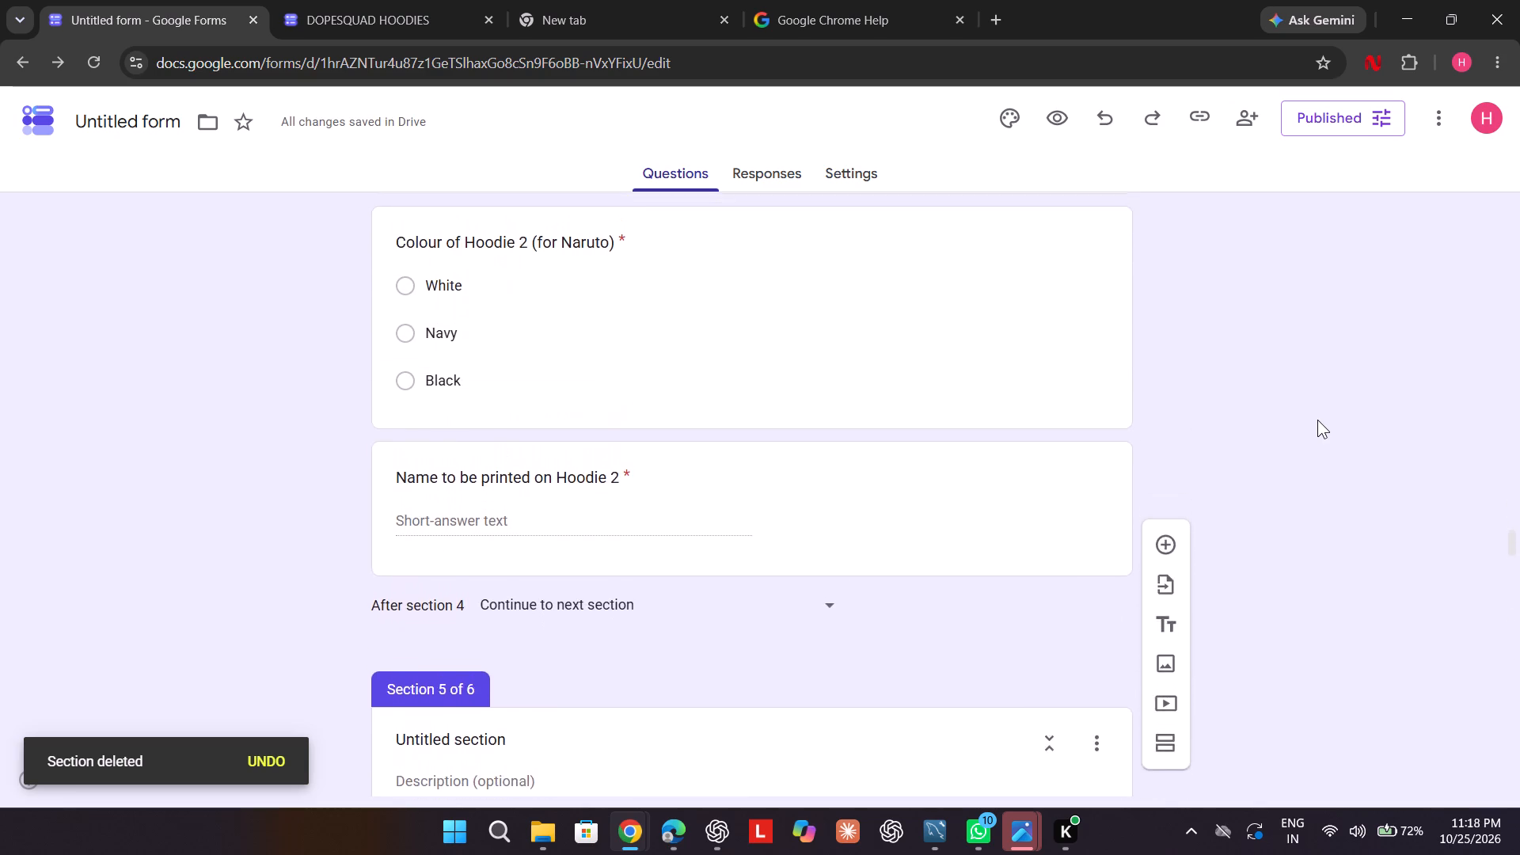
pyautogui.scroll(5, 1317, 420)
pyautogui.scroll(-3, 1317, 420)
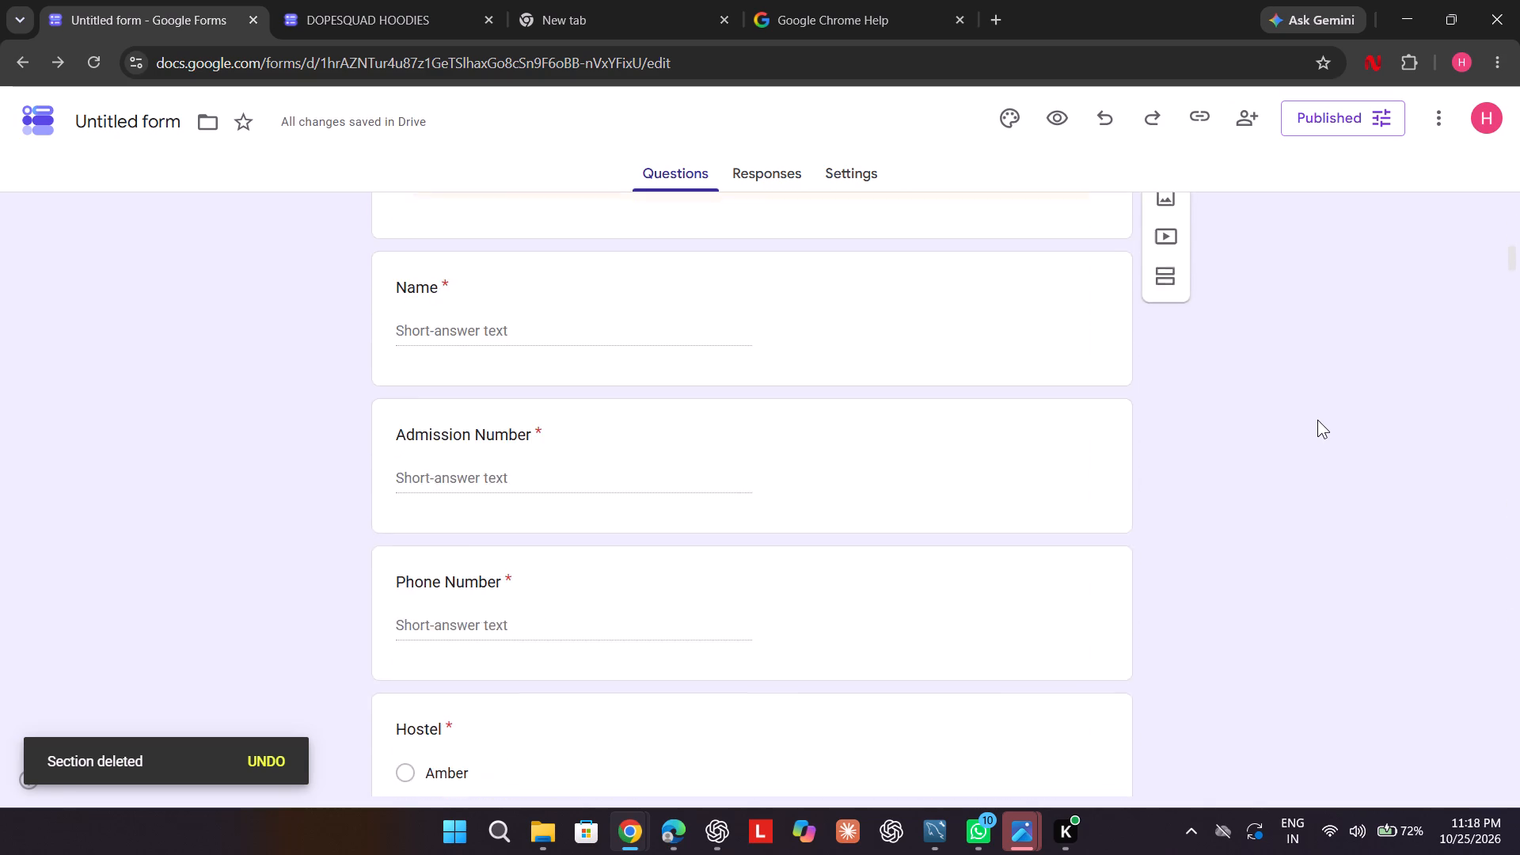
pyautogui.scroll(-6, 1317, 420)
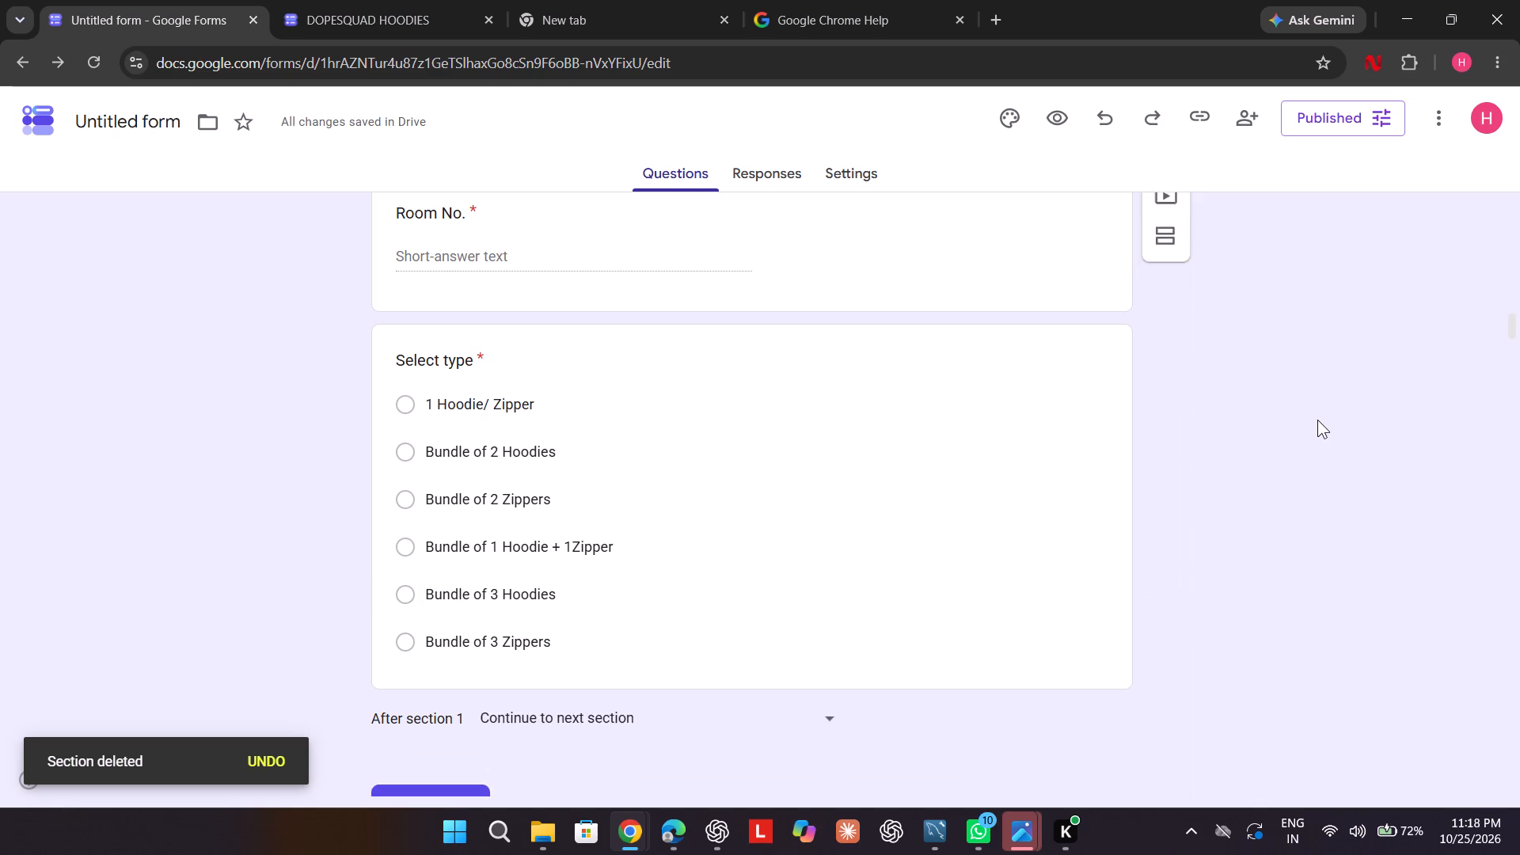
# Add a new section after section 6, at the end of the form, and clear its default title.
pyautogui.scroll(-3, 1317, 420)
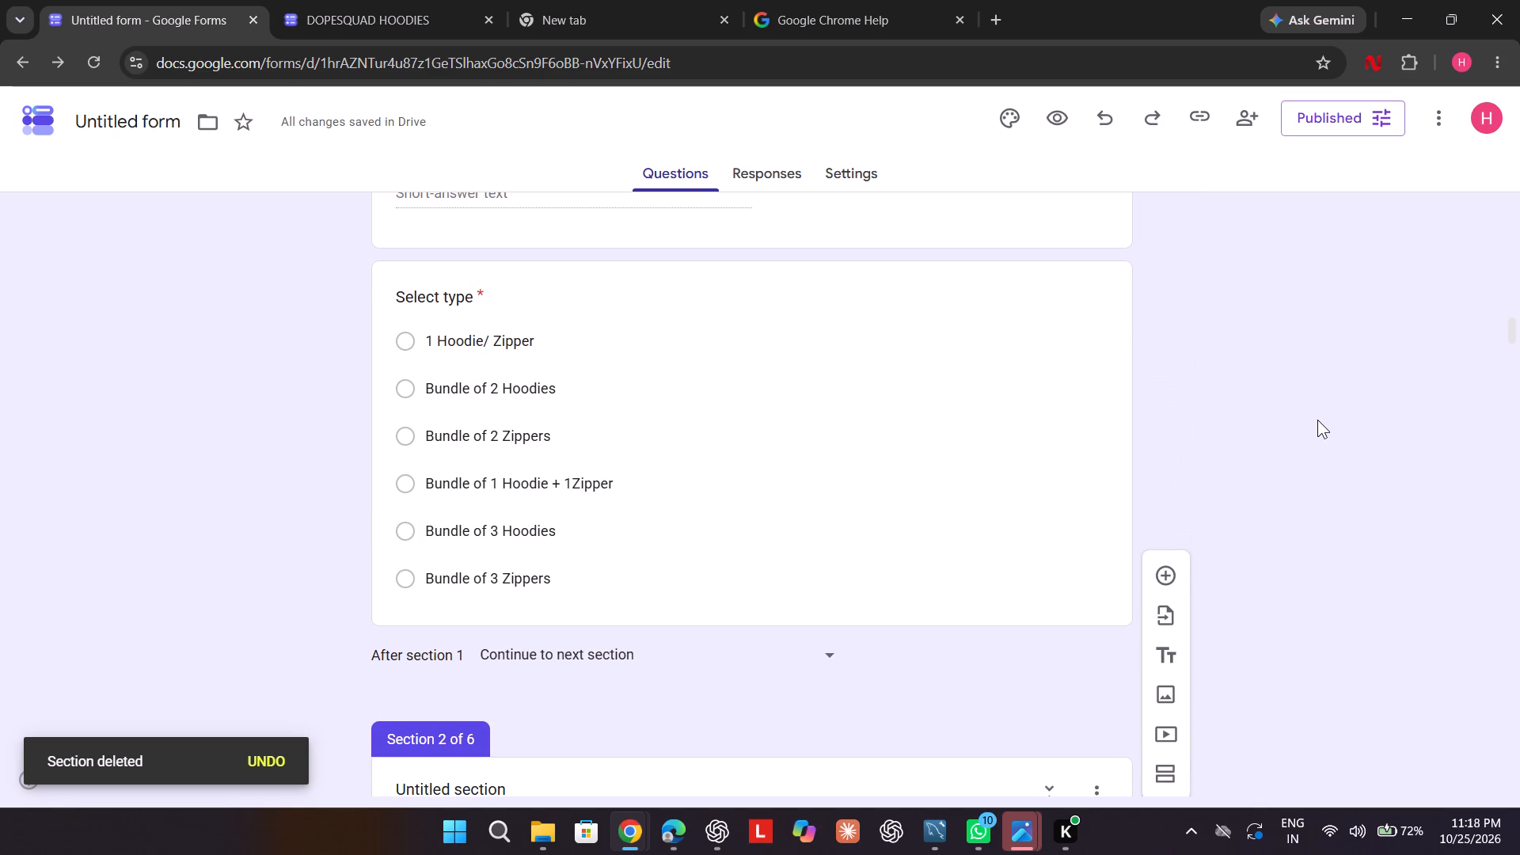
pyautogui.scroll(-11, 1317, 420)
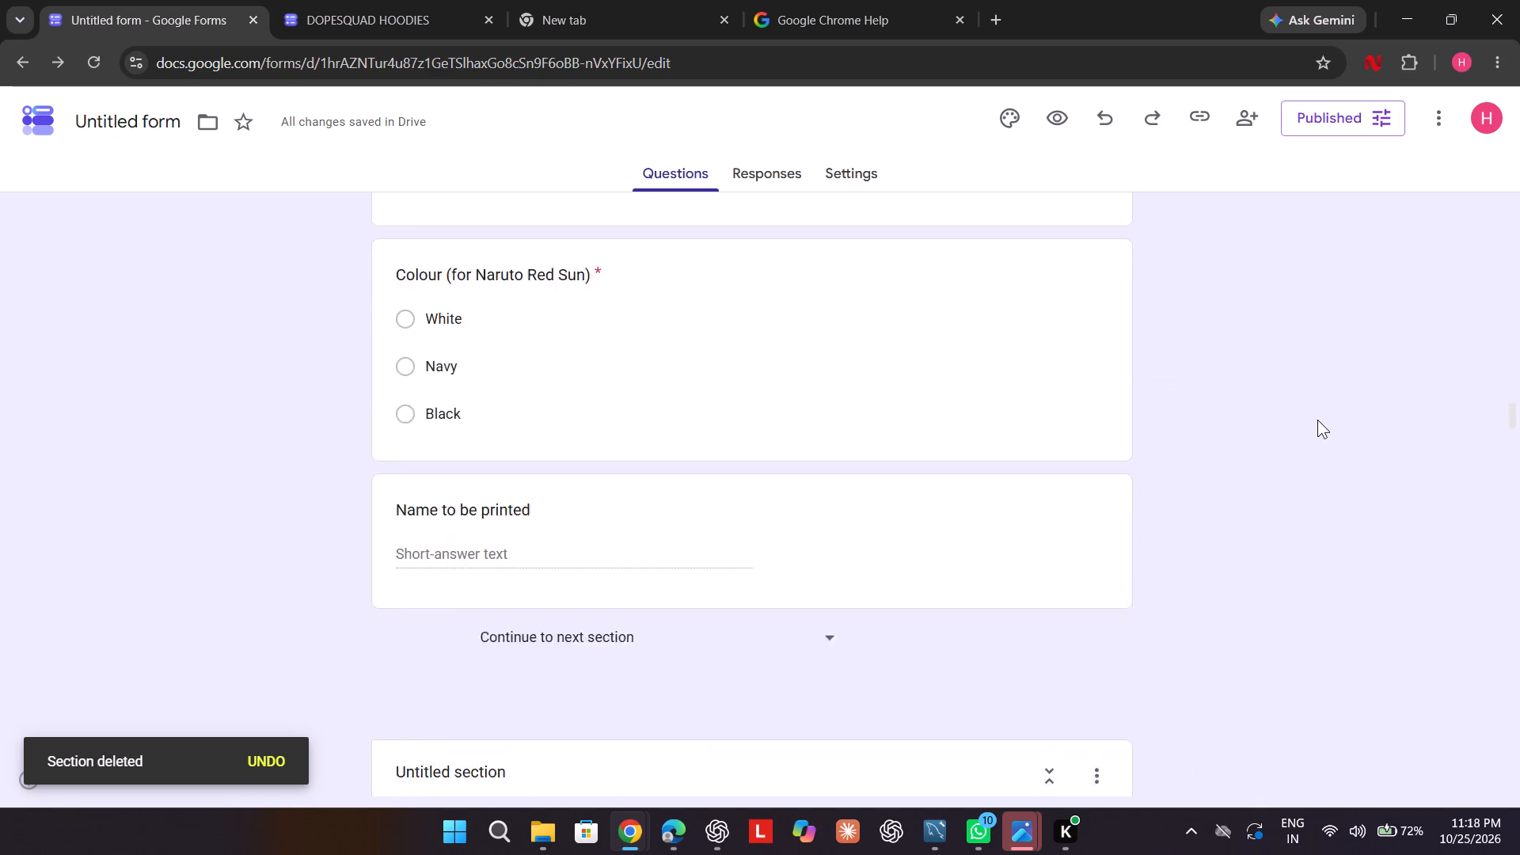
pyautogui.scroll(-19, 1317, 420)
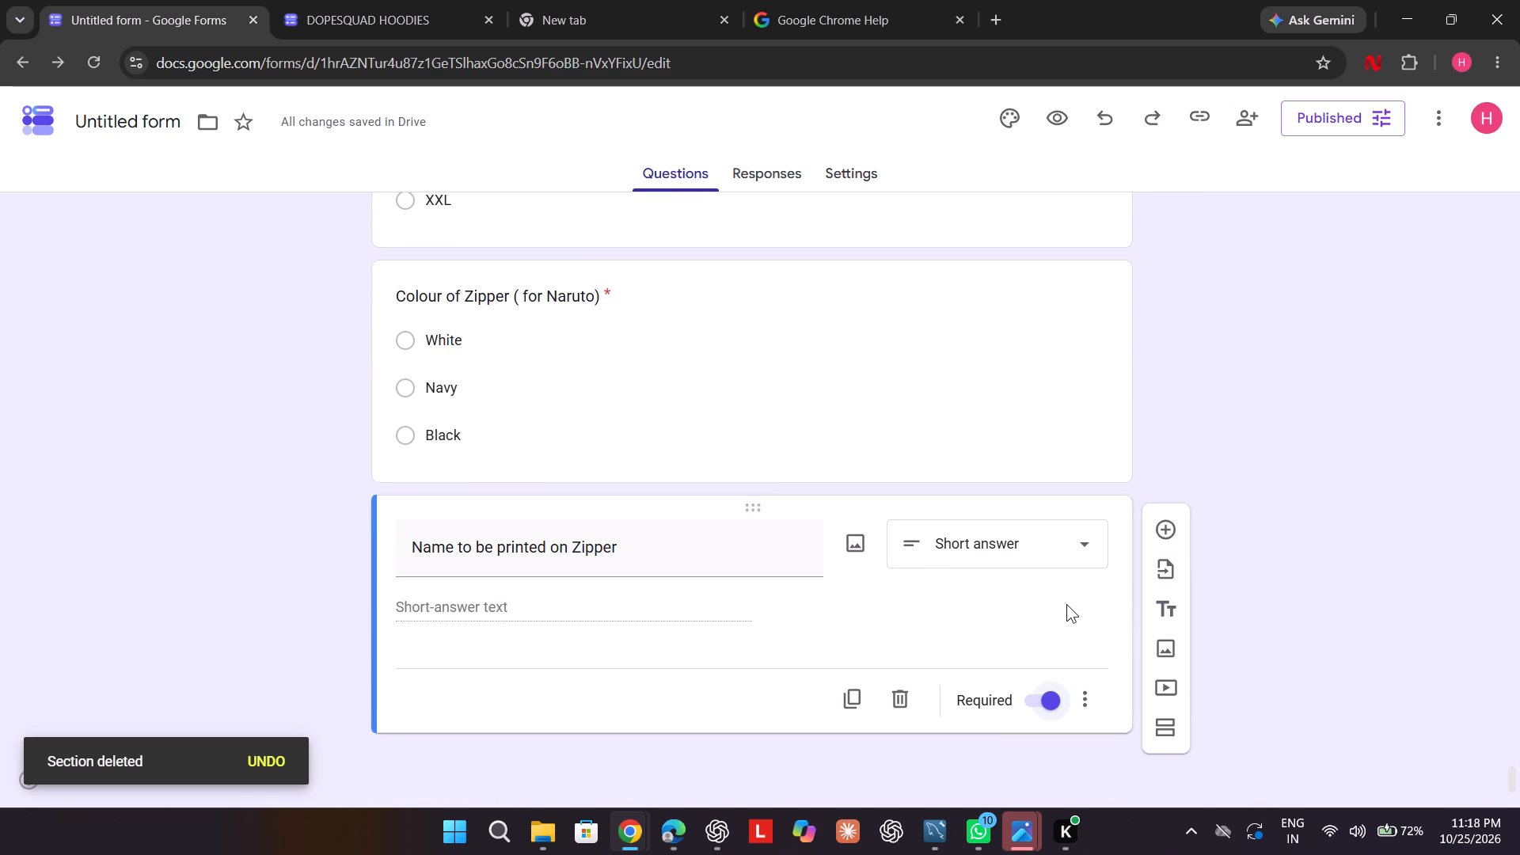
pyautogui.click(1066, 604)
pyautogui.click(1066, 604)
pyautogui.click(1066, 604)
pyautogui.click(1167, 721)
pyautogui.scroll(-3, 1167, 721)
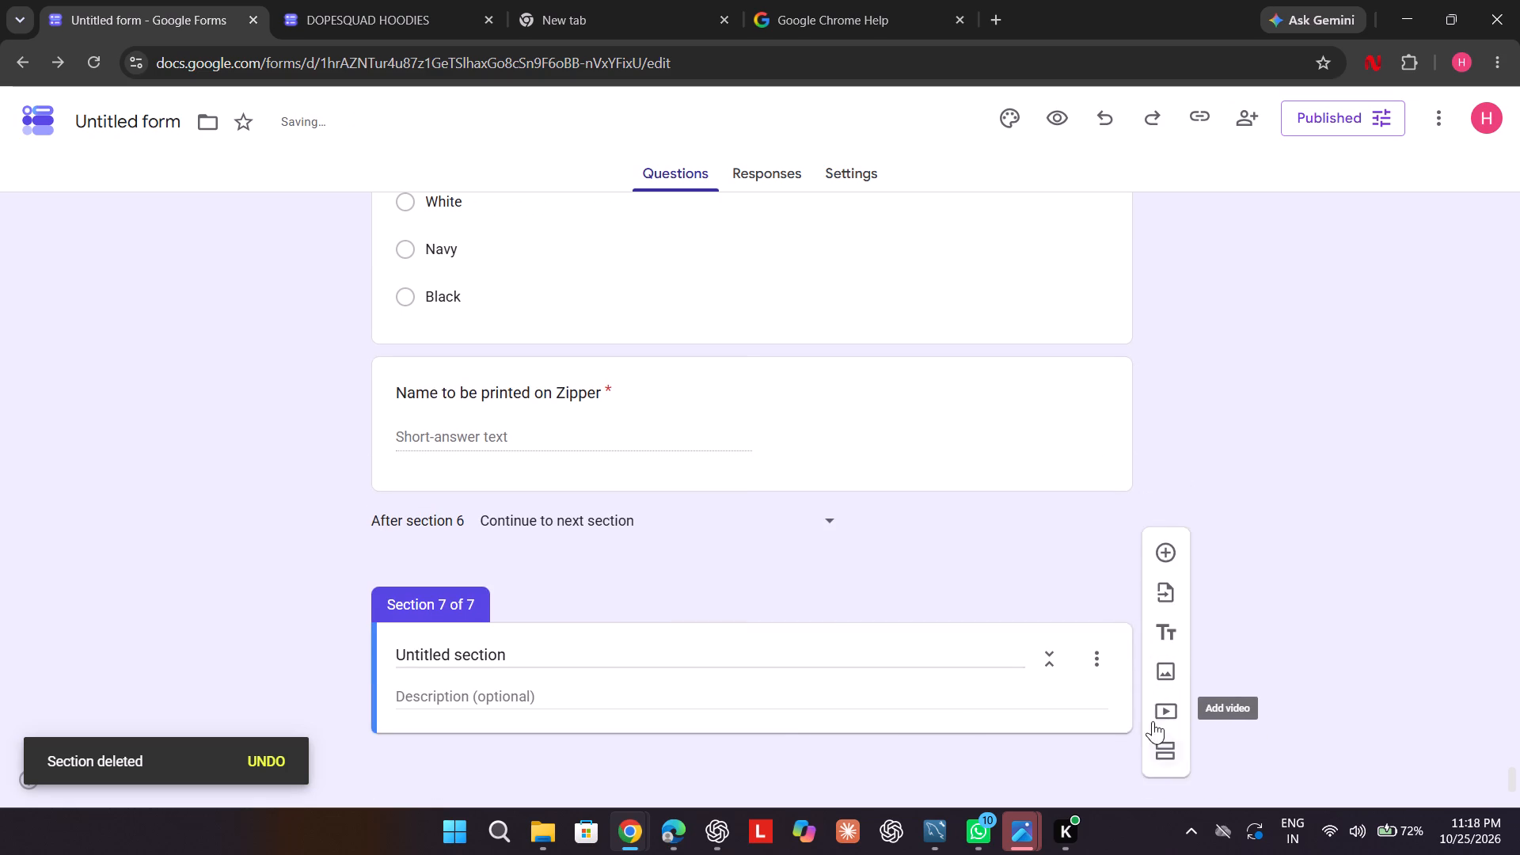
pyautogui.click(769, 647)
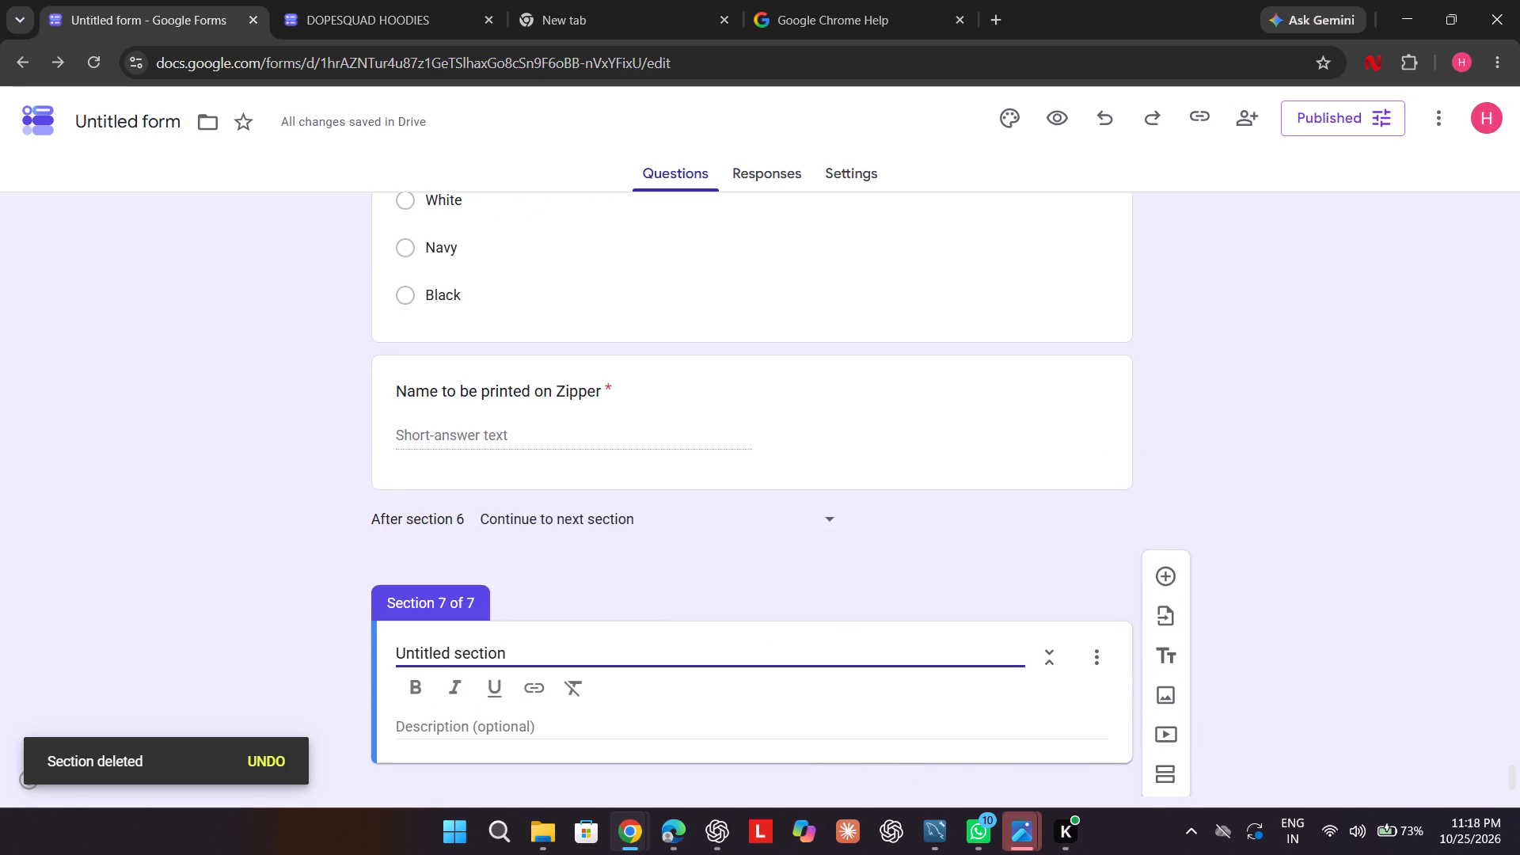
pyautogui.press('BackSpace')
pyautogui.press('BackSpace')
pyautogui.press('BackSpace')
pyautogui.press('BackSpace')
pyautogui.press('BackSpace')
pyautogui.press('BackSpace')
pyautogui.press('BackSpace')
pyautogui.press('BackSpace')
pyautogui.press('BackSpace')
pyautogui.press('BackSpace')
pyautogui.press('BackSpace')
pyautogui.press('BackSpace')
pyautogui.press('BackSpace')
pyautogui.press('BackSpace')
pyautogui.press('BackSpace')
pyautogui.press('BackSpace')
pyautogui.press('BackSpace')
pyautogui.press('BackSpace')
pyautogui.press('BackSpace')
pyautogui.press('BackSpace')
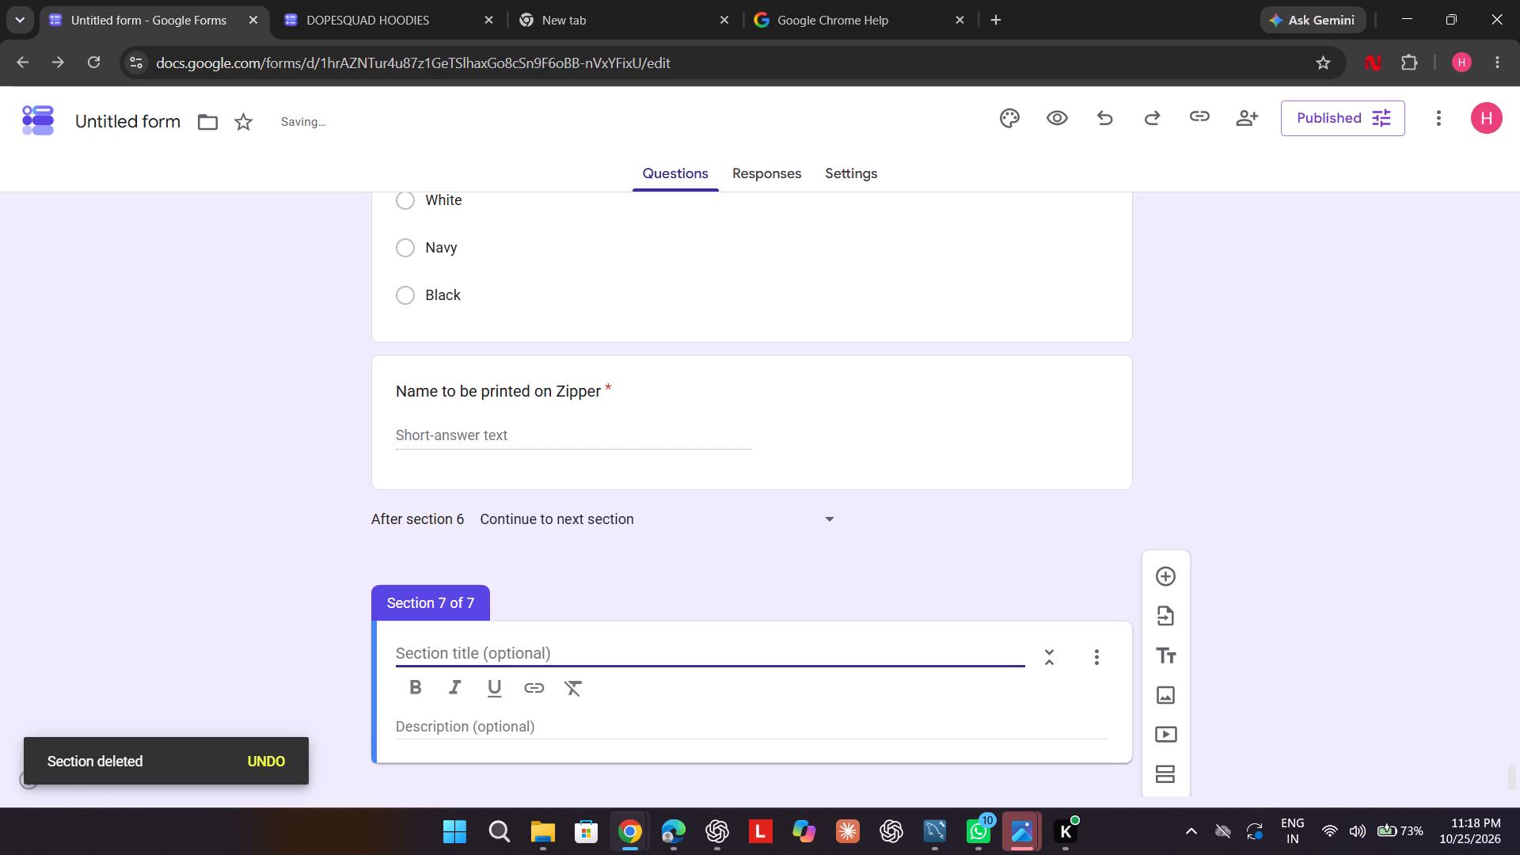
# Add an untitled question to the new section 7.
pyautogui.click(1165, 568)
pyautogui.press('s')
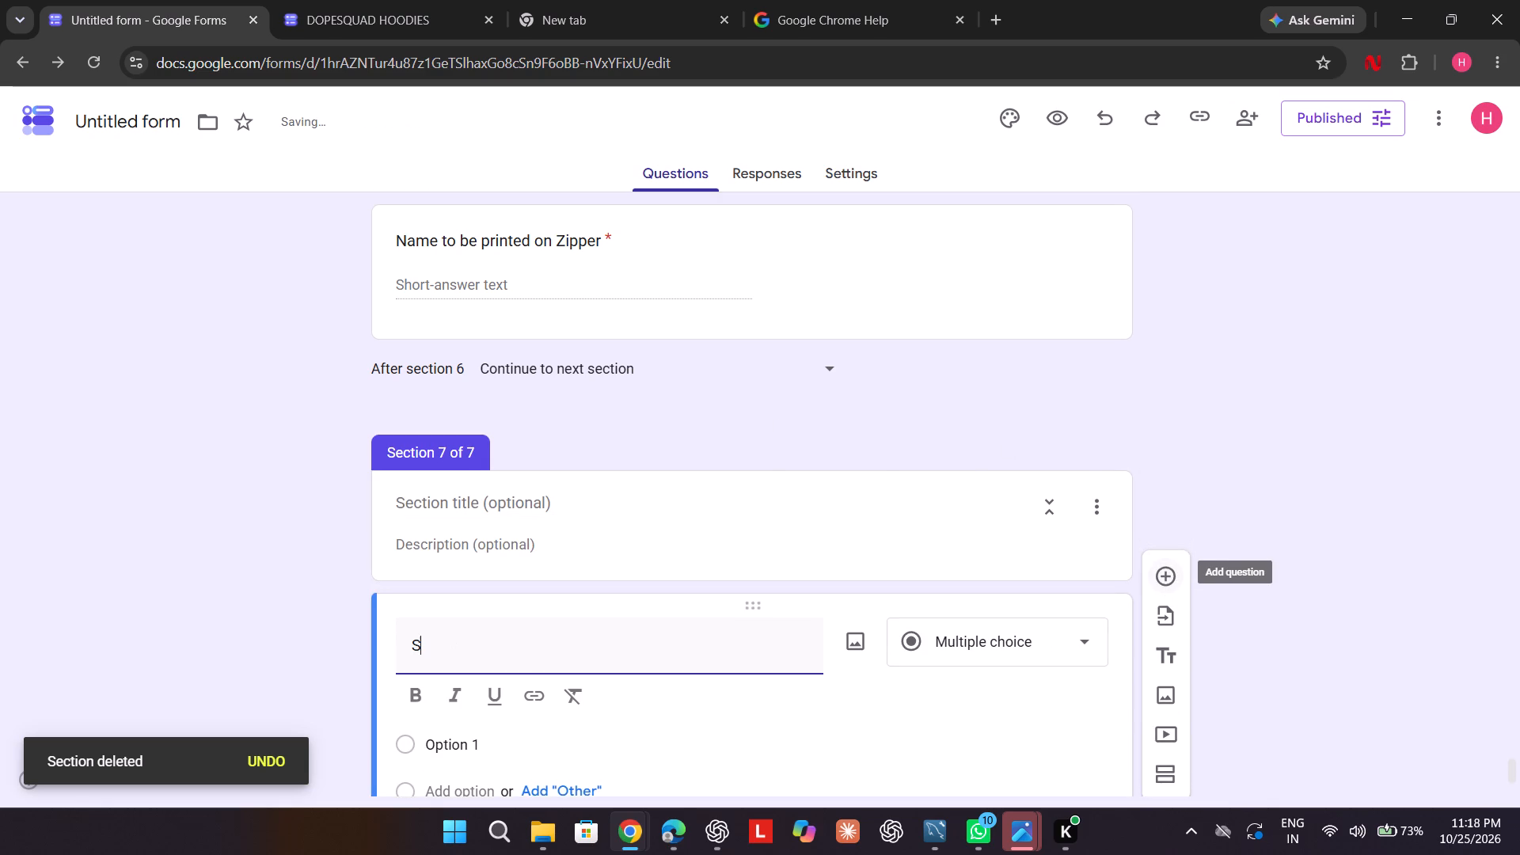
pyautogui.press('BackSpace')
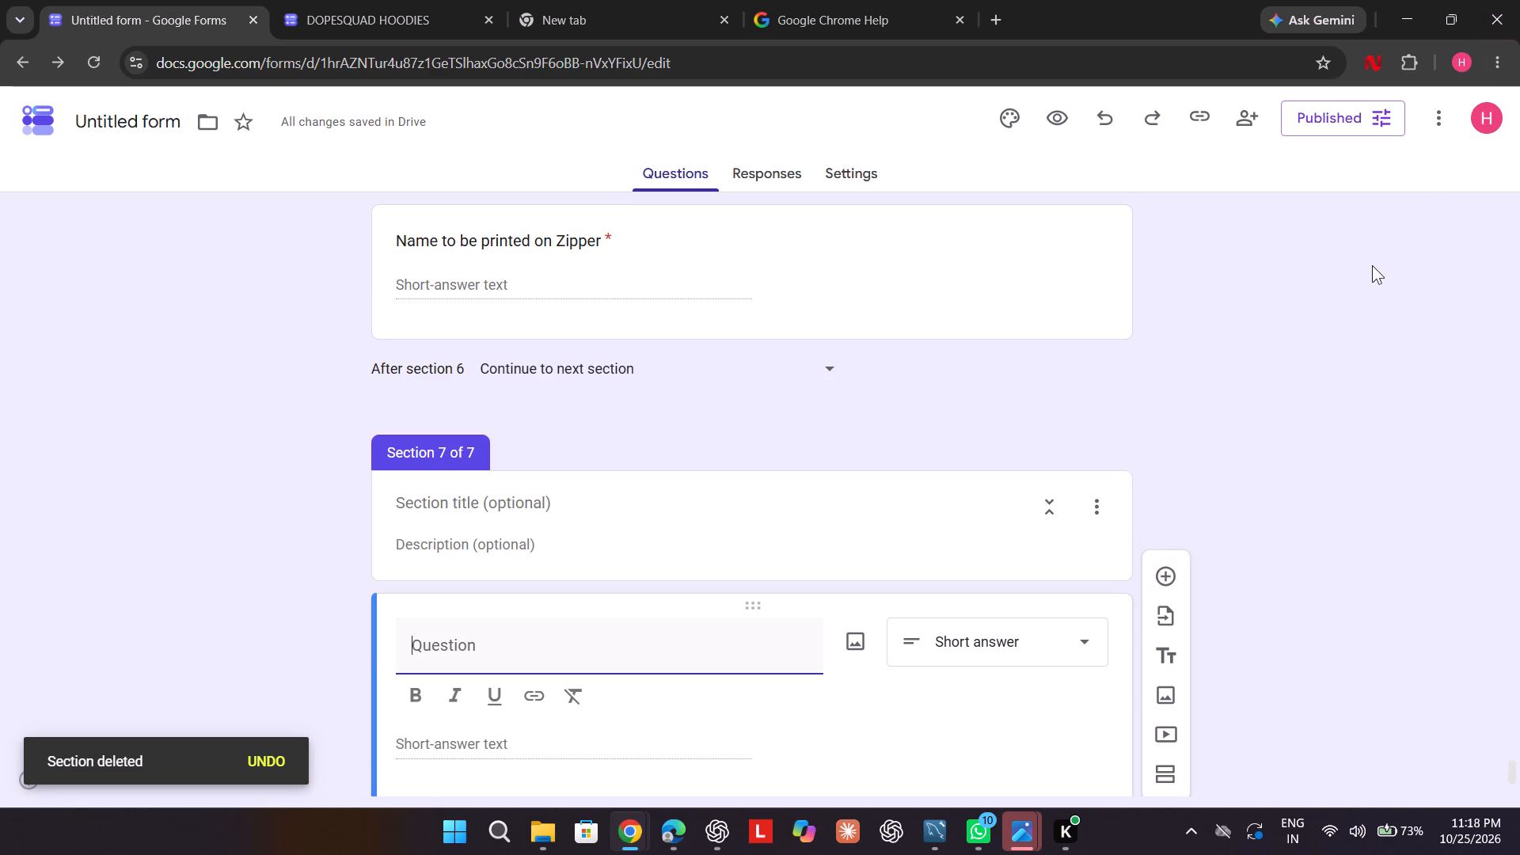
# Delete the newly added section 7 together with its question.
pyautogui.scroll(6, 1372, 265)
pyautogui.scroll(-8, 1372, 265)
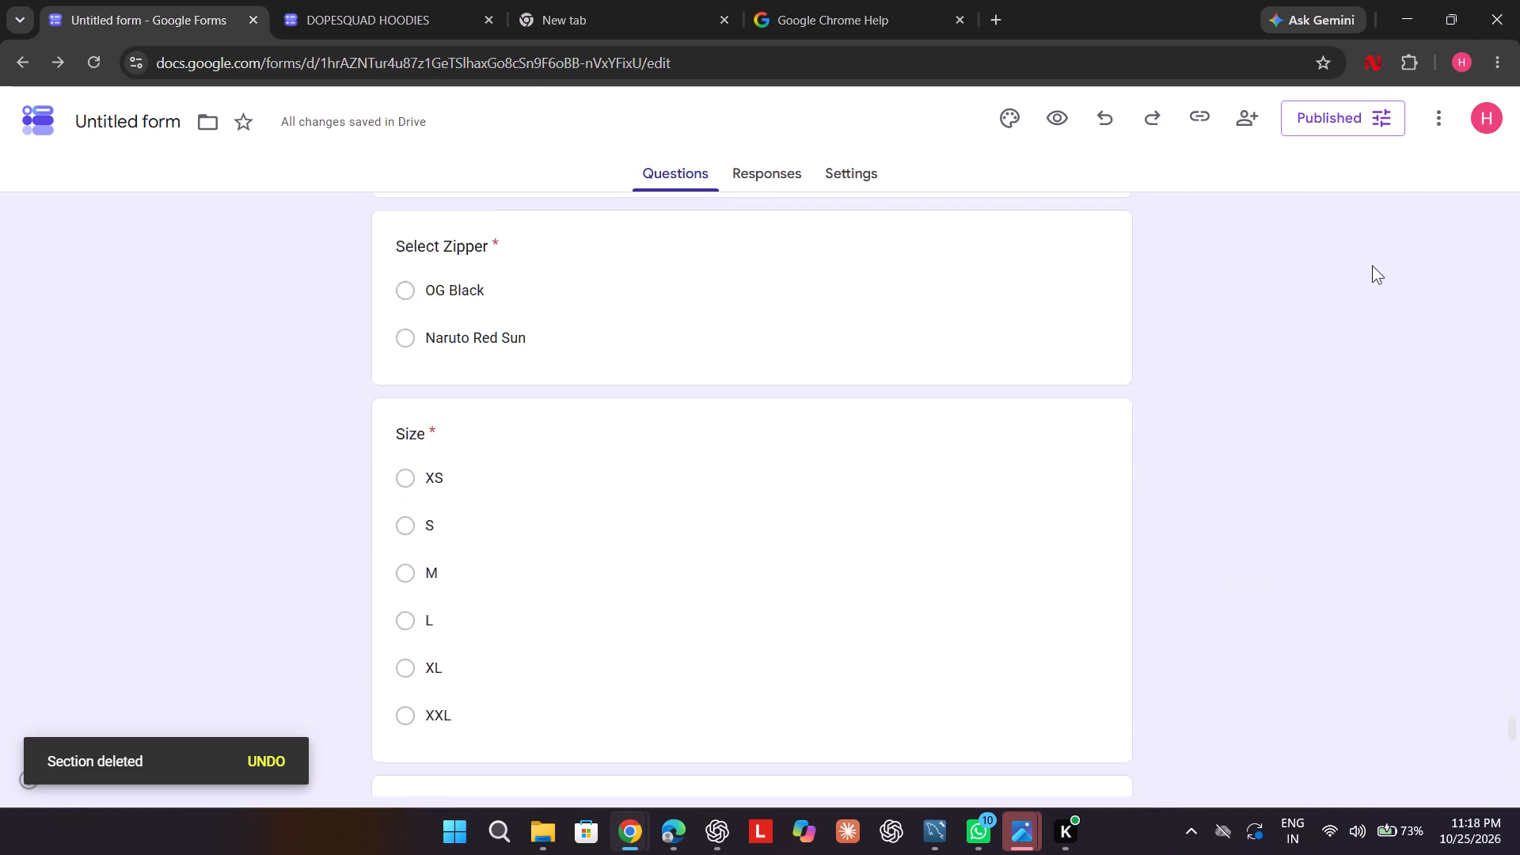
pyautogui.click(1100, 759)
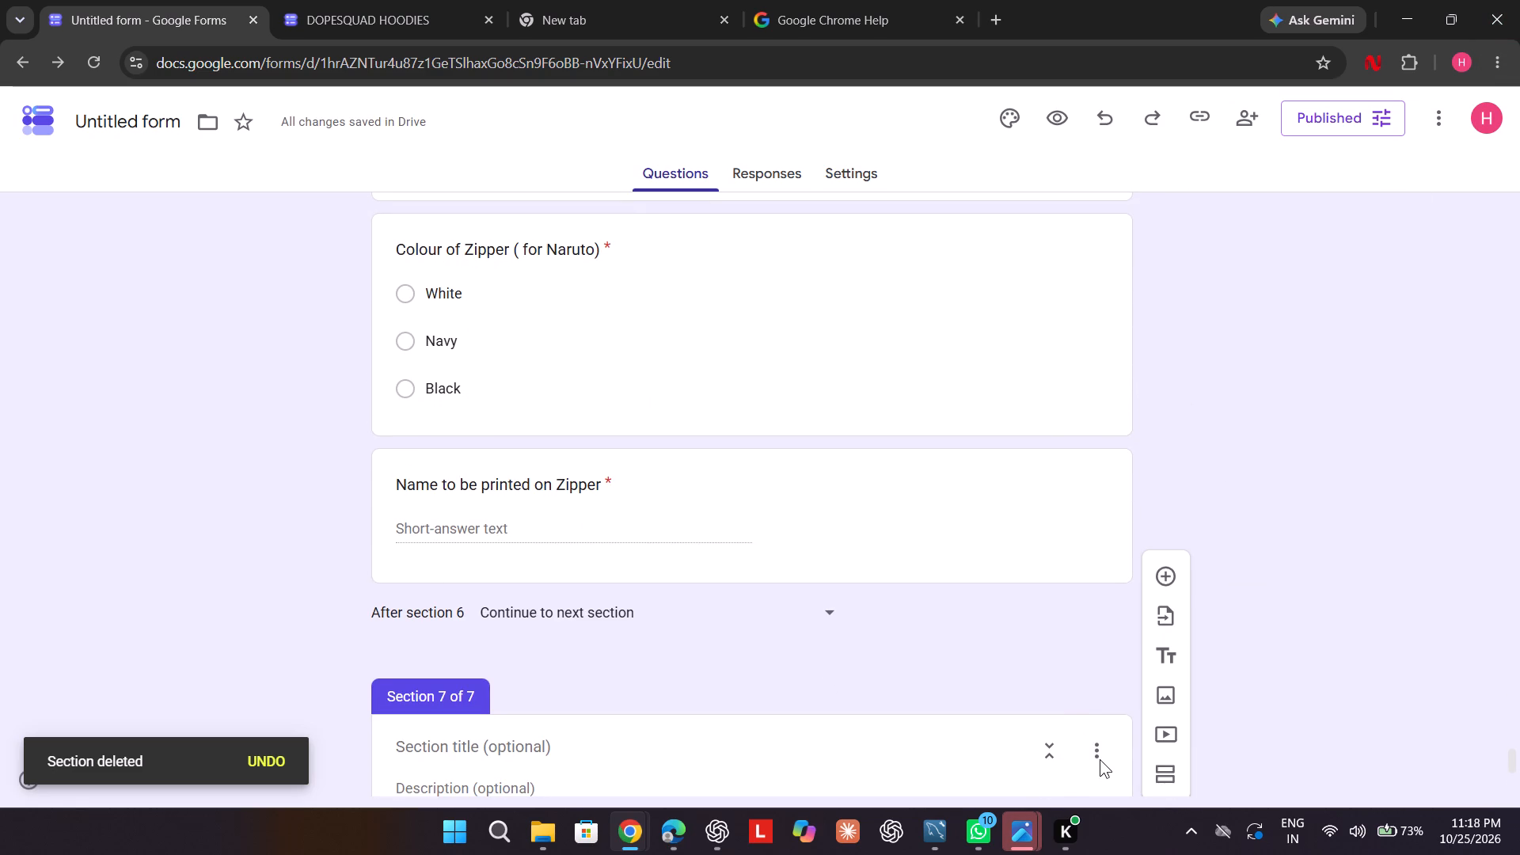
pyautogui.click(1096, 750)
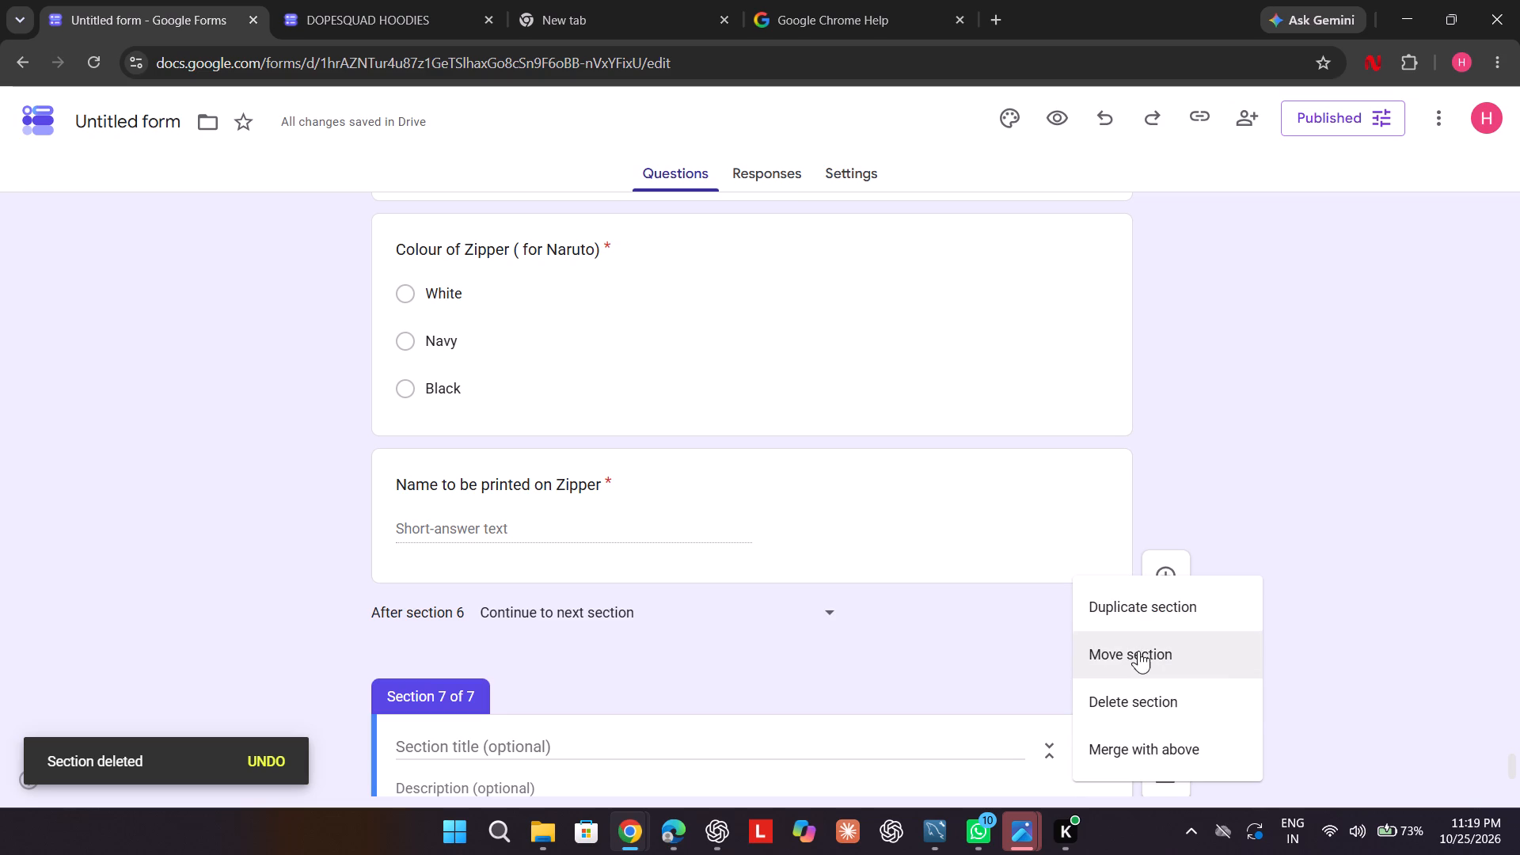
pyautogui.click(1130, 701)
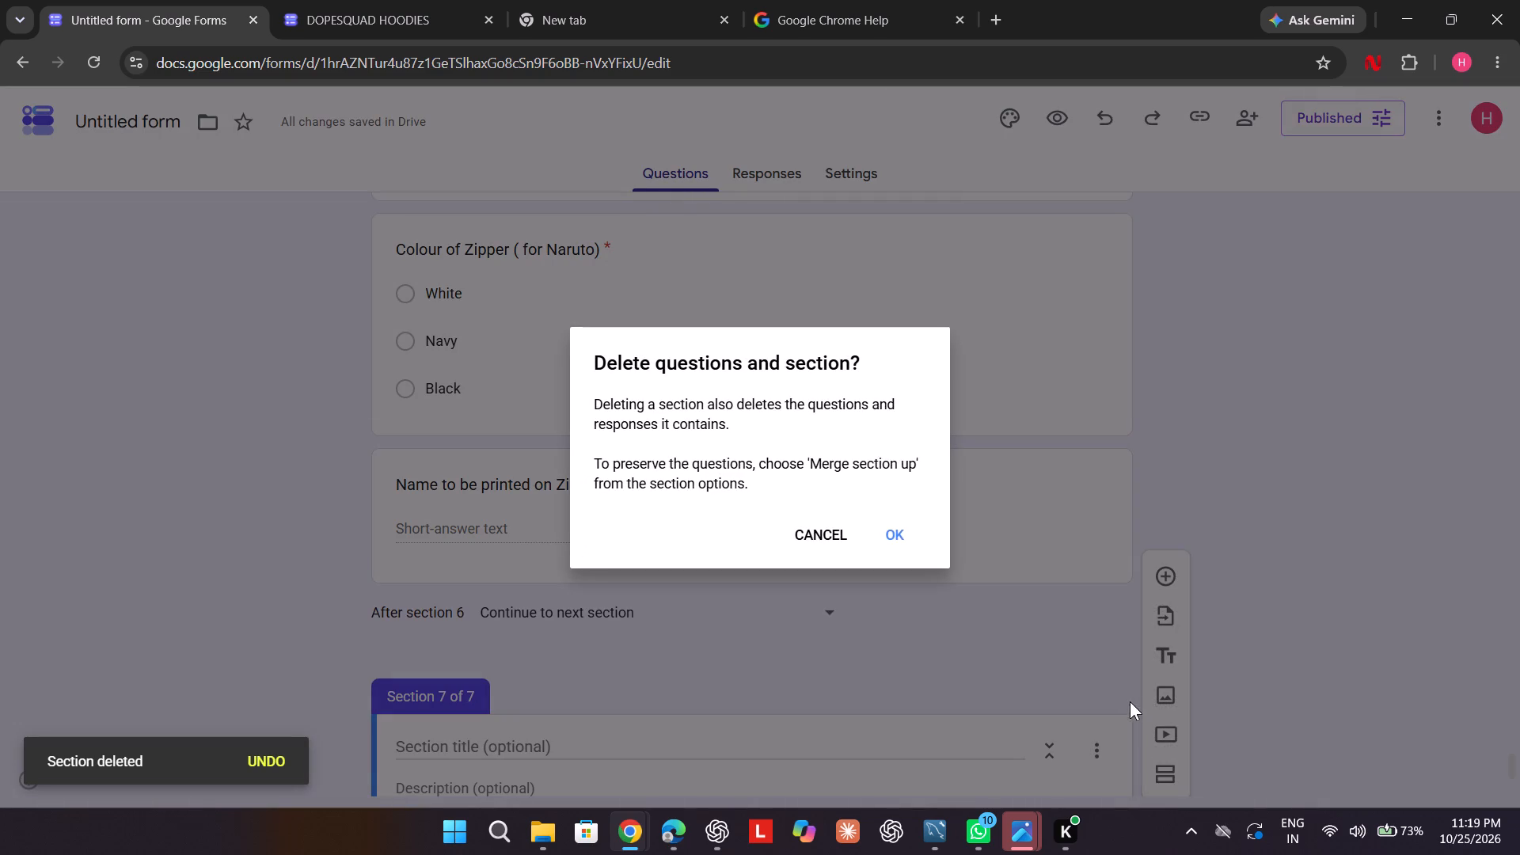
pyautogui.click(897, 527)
# Duplicate section 6, the one-hoodie-plus-one-zipper section.
pyautogui.scroll(1, 897, 527)
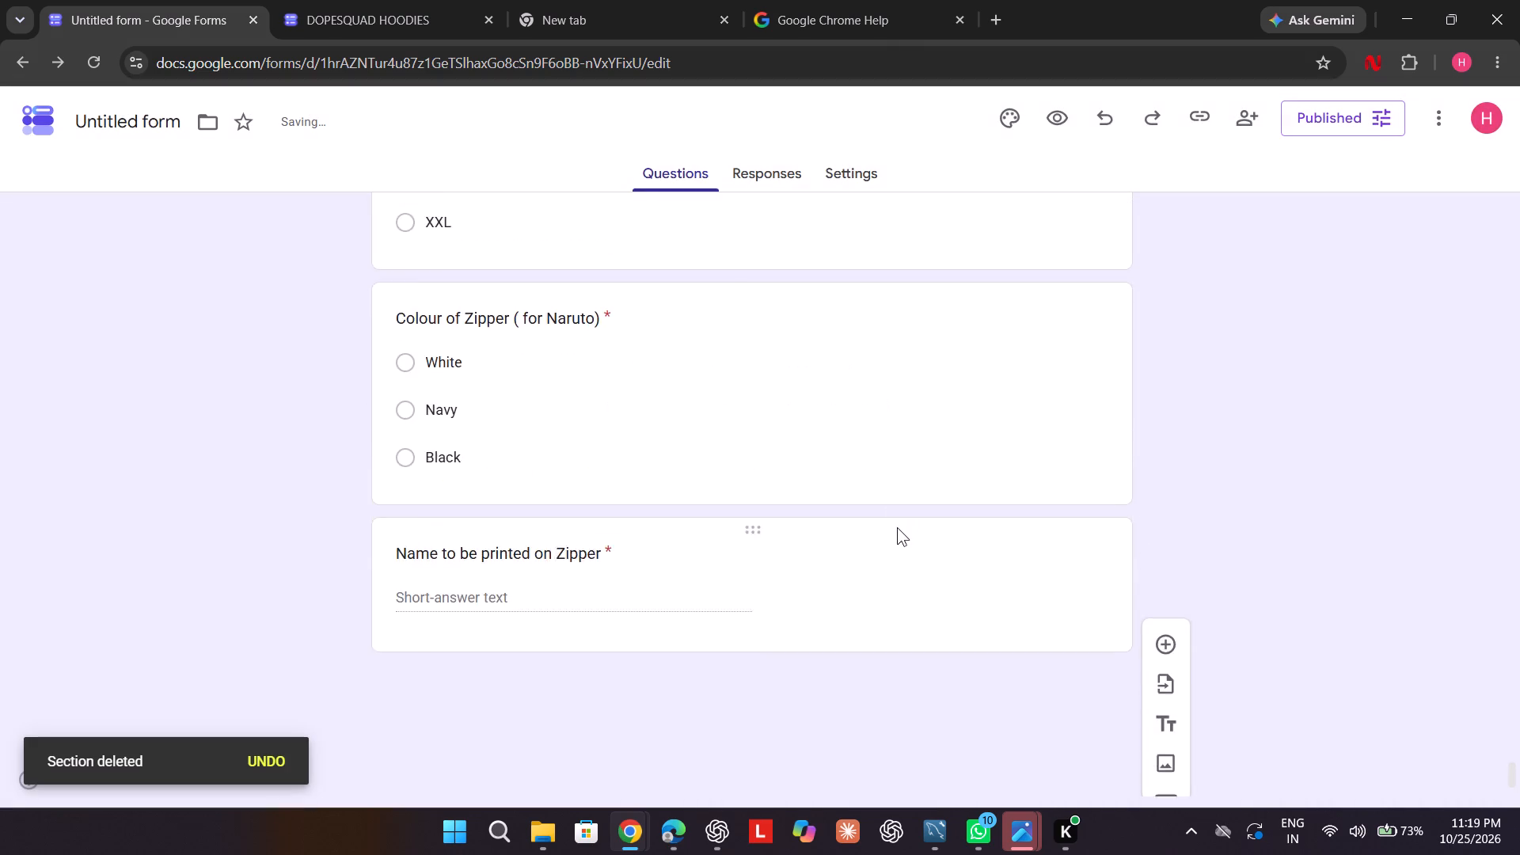
pyautogui.scroll(9, 897, 527)
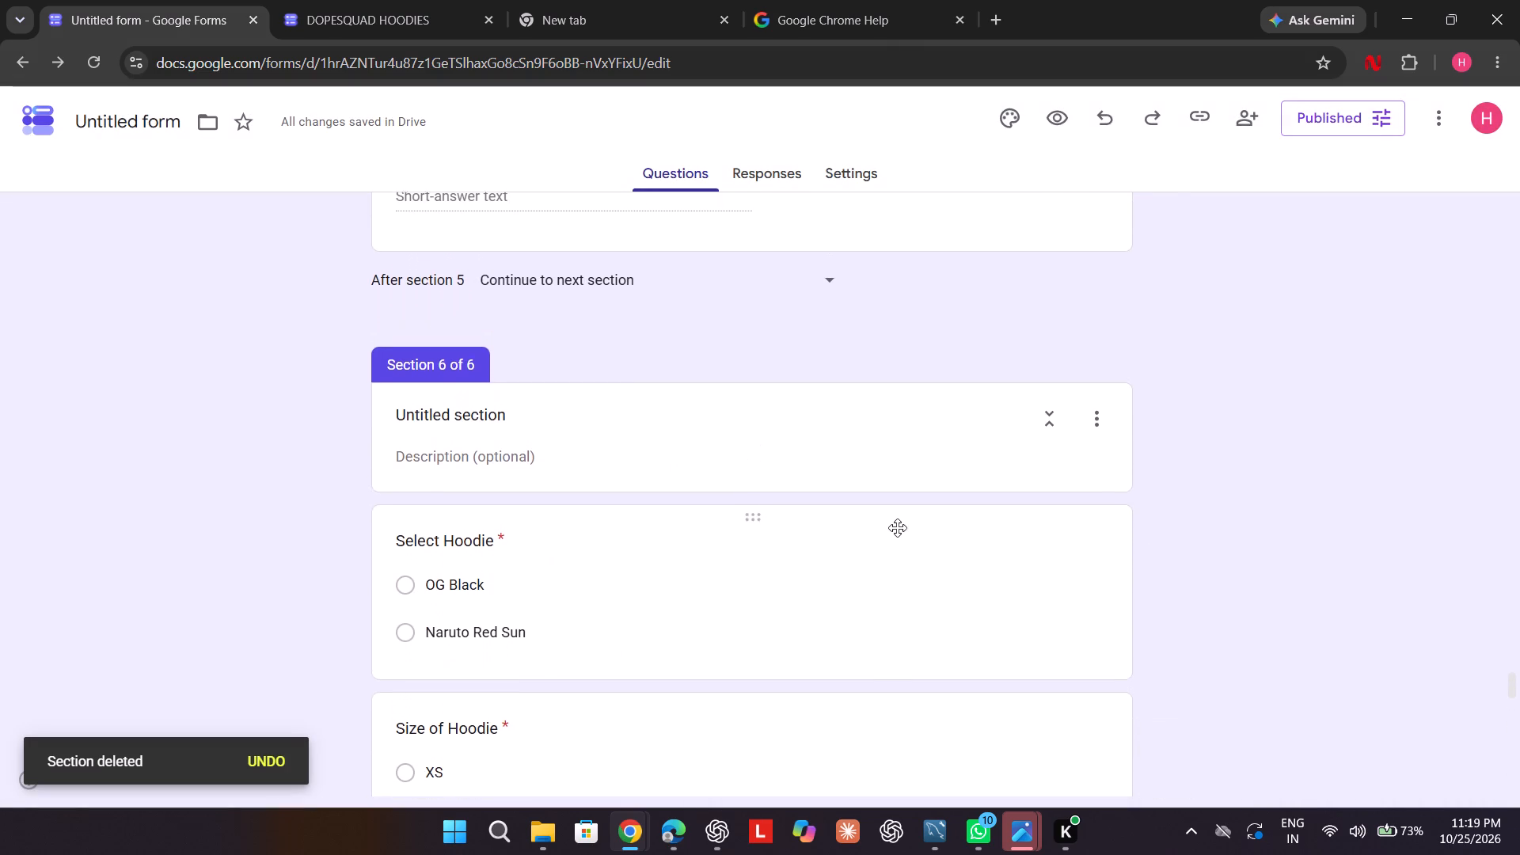
pyautogui.click(1095, 424)
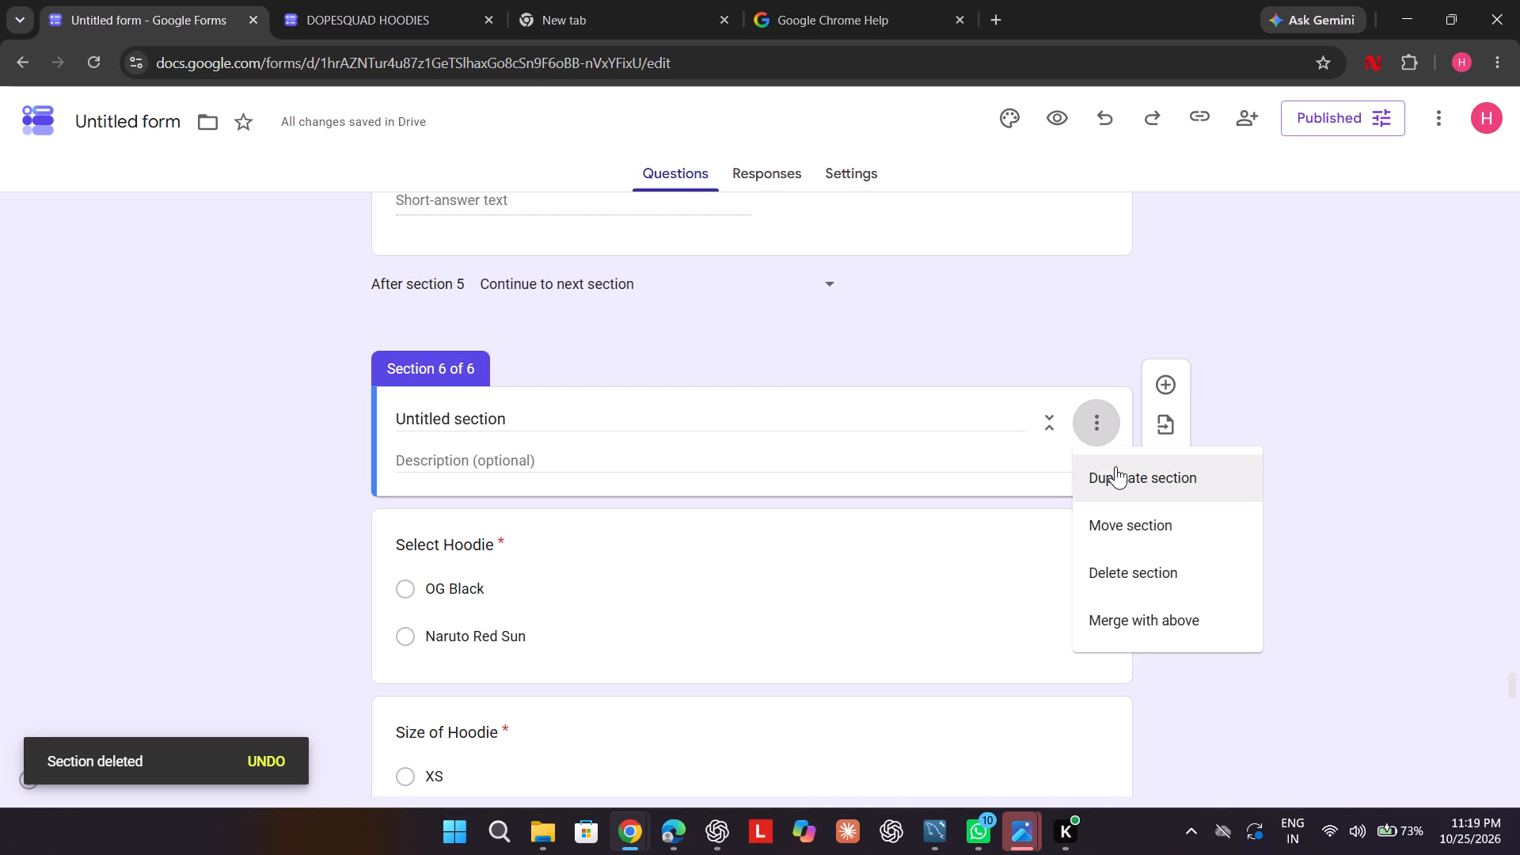
pyautogui.click(1114, 466)
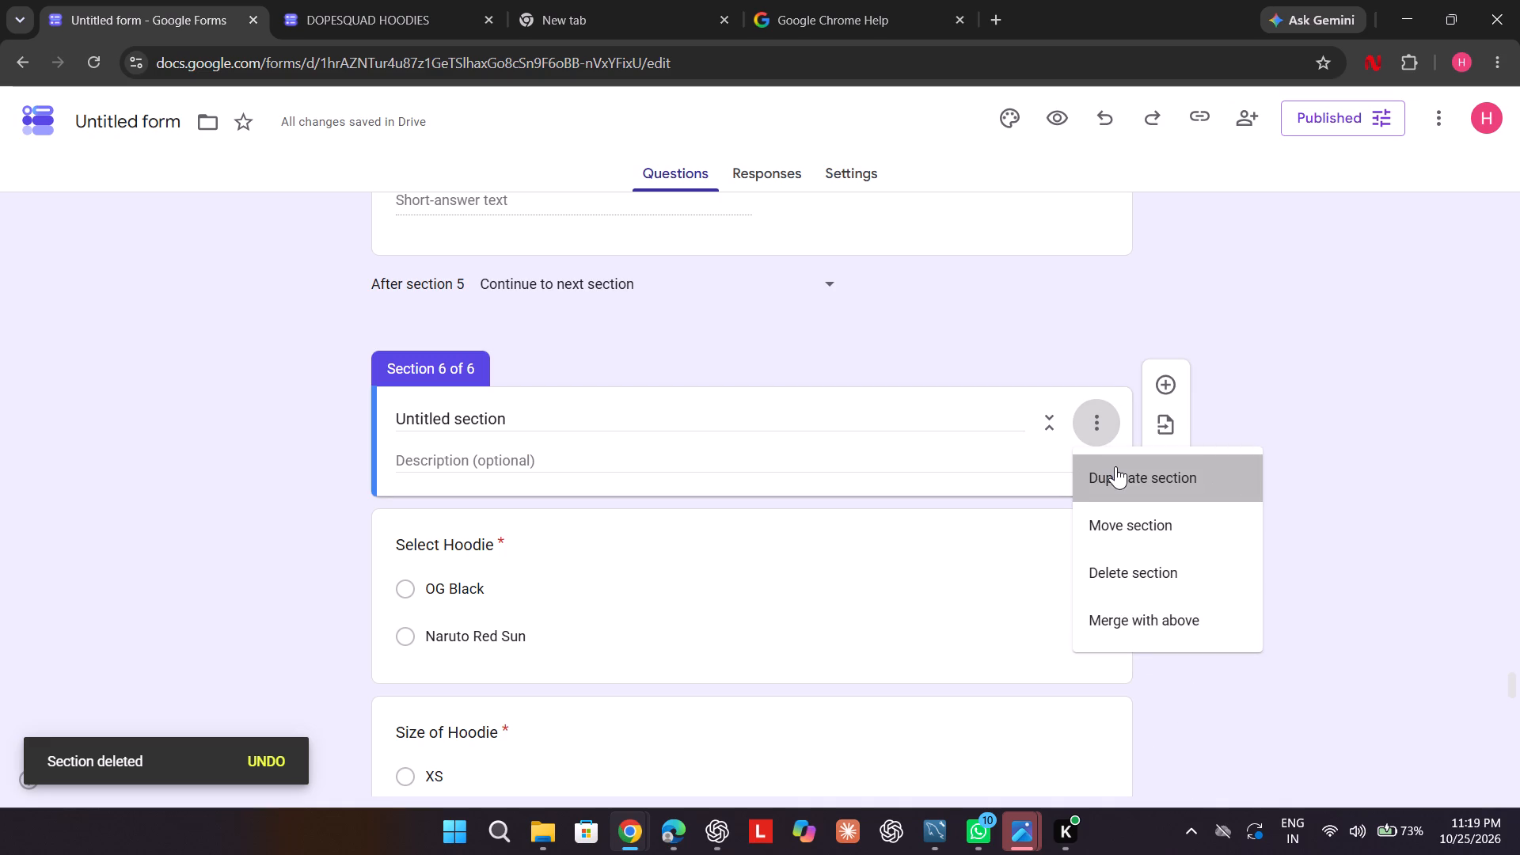
# Rename the "Select Hoodie" question in the duplicated section 7 as "Select Hoodie 1".
pyautogui.scroll(-13, 1114, 466)
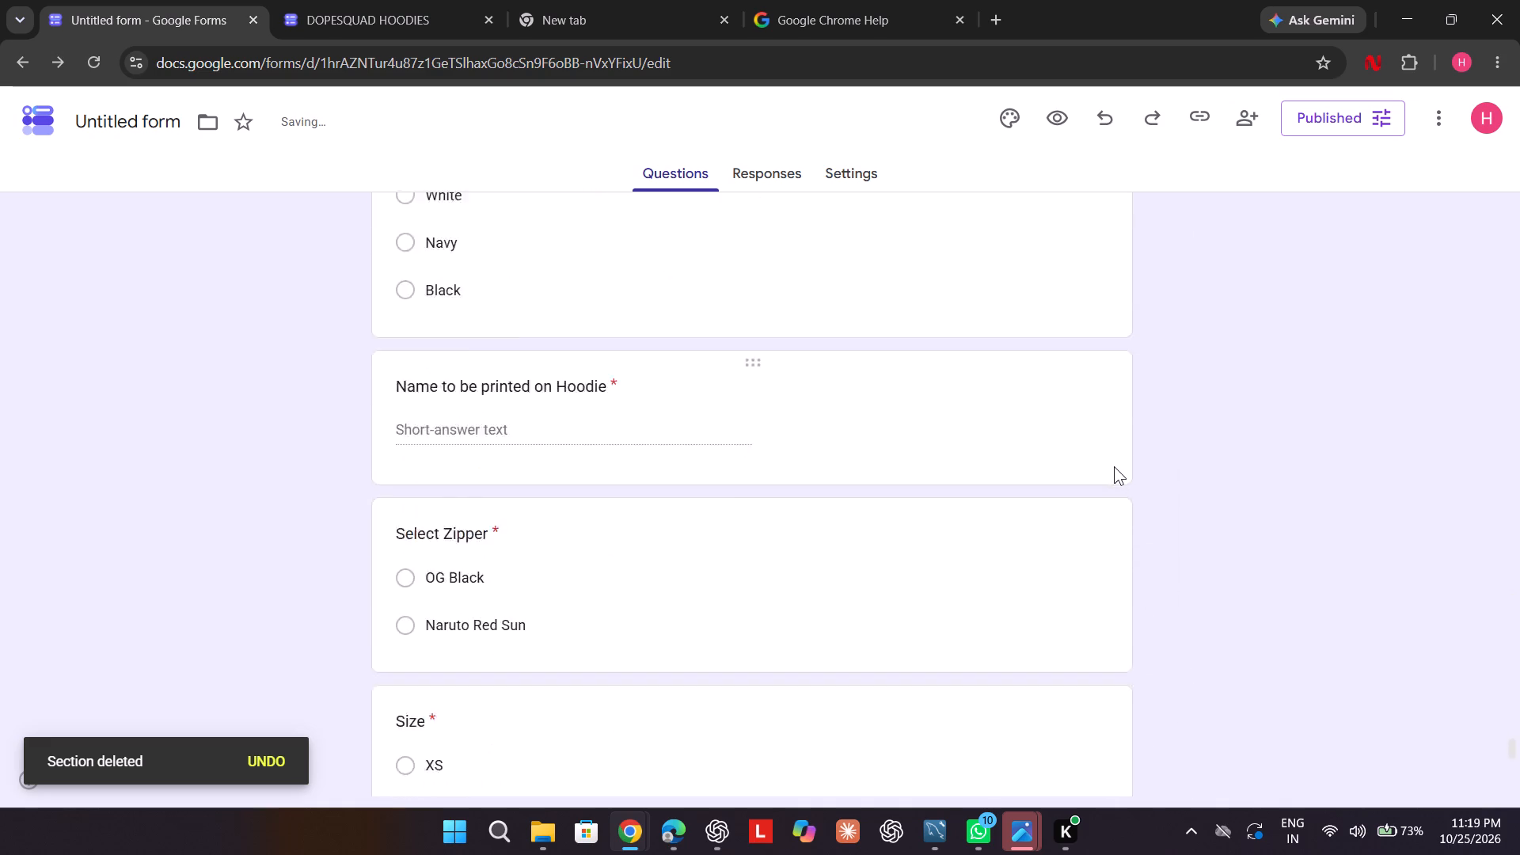
pyautogui.scroll(8, 1114, 466)
pyautogui.scroll(-1, 1114, 466)
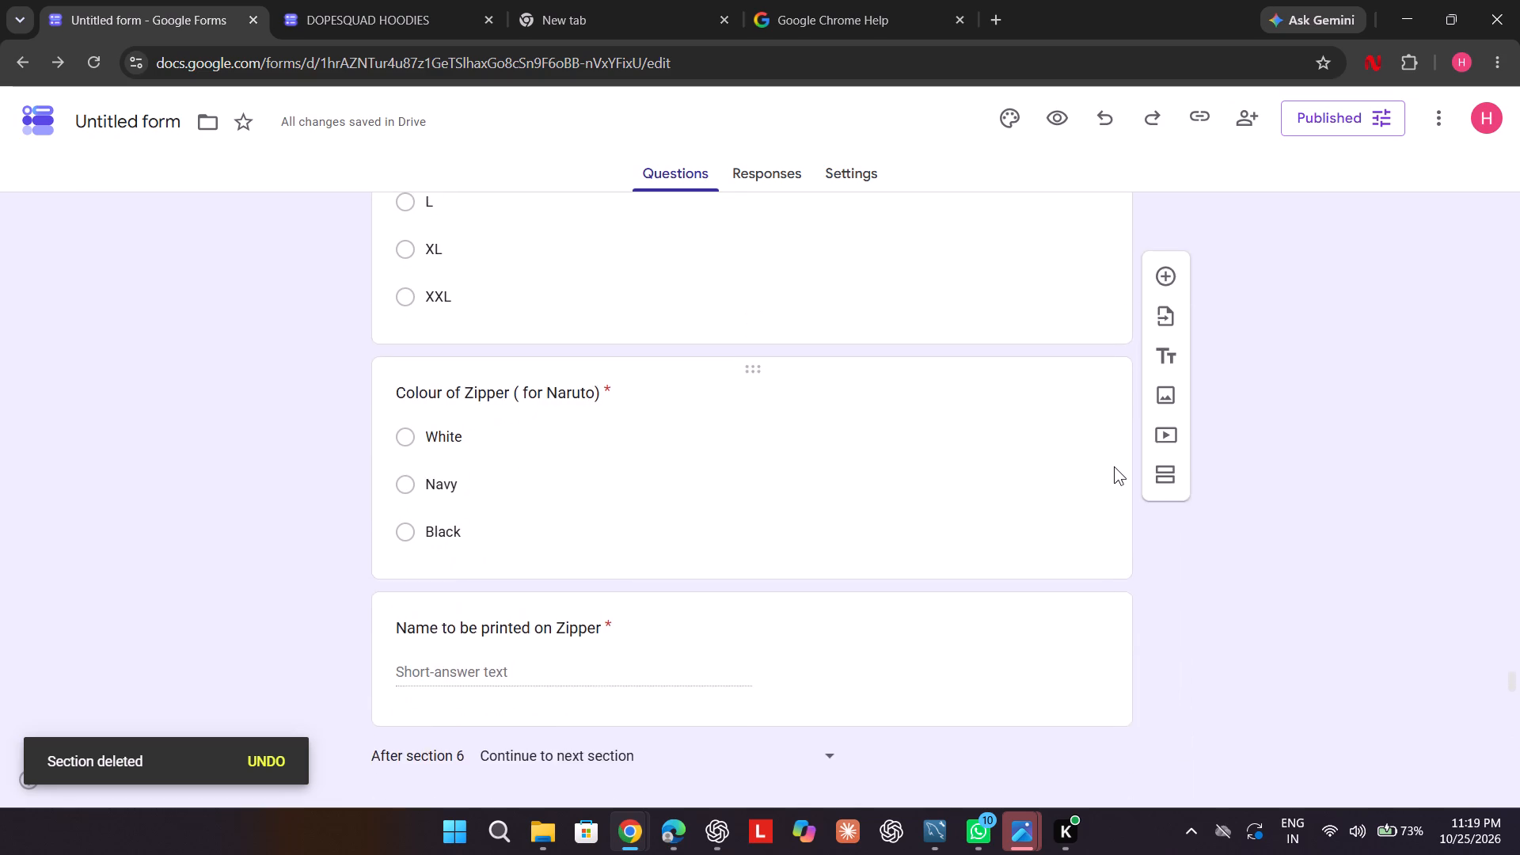
pyautogui.scroll(-2, 1114, 466)
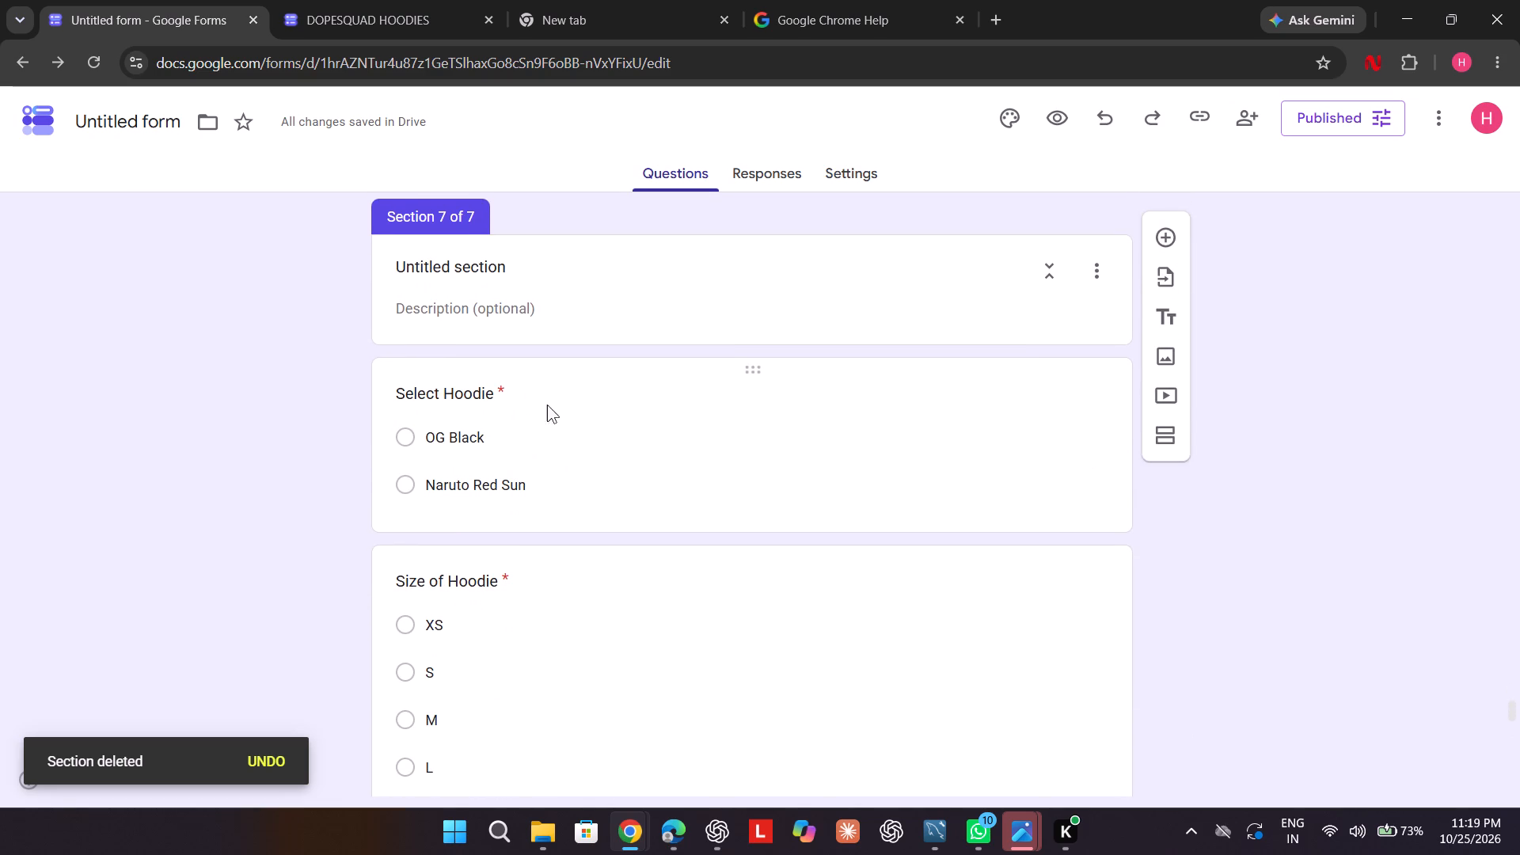
pyautogui.click(520, 389)
pyautogui.click(520, 389)
pyautogui.press('space')
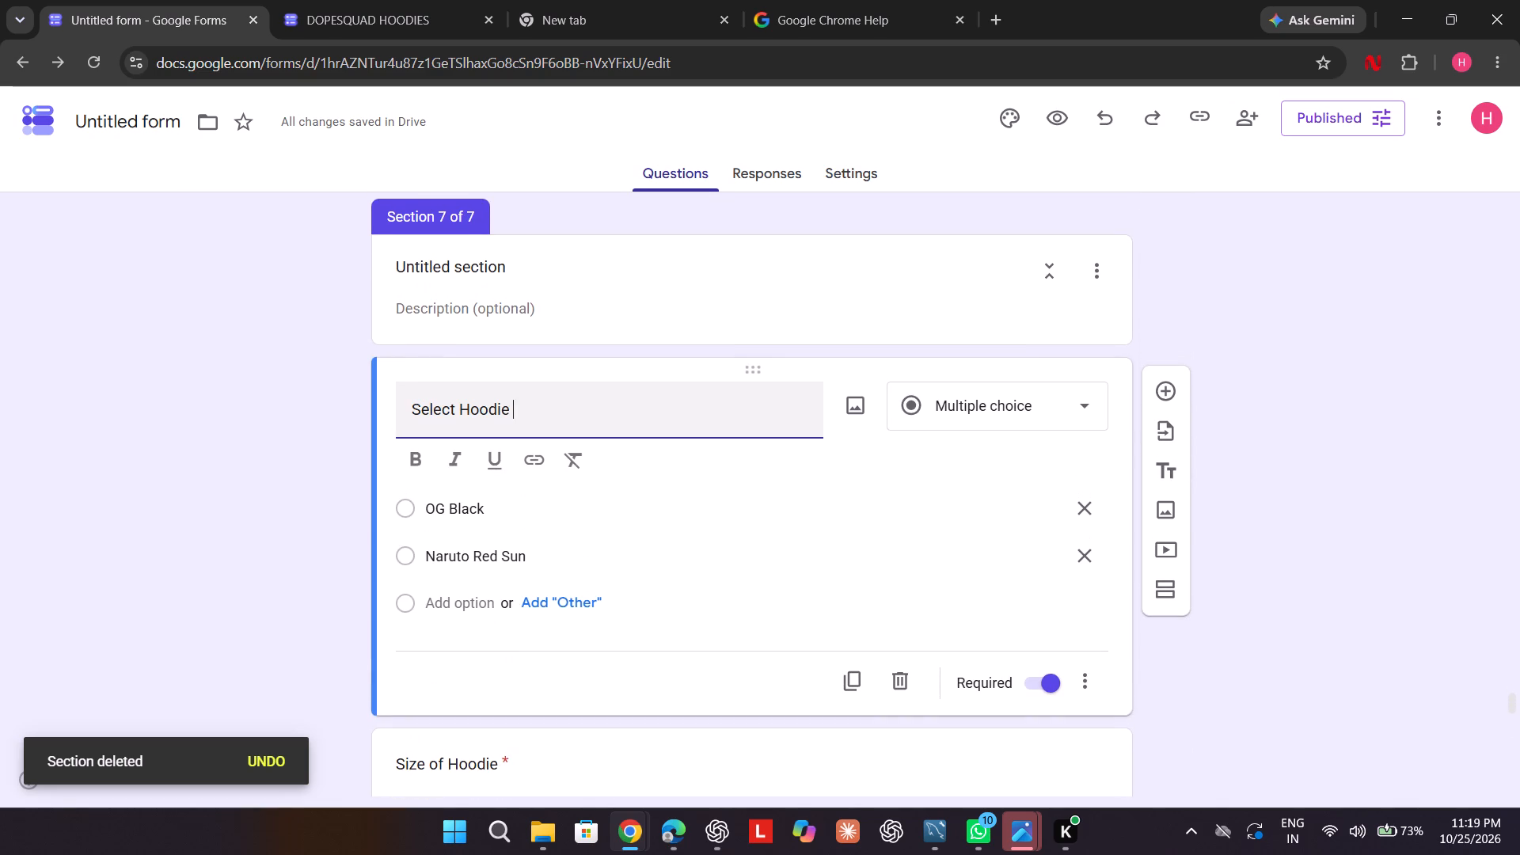
pyautogui.write('1')
# Rename the "Size of Hoodie" question in section 7 as "Size of Hoodie 1".
pyautogui.scroll(-3, 520, 389)
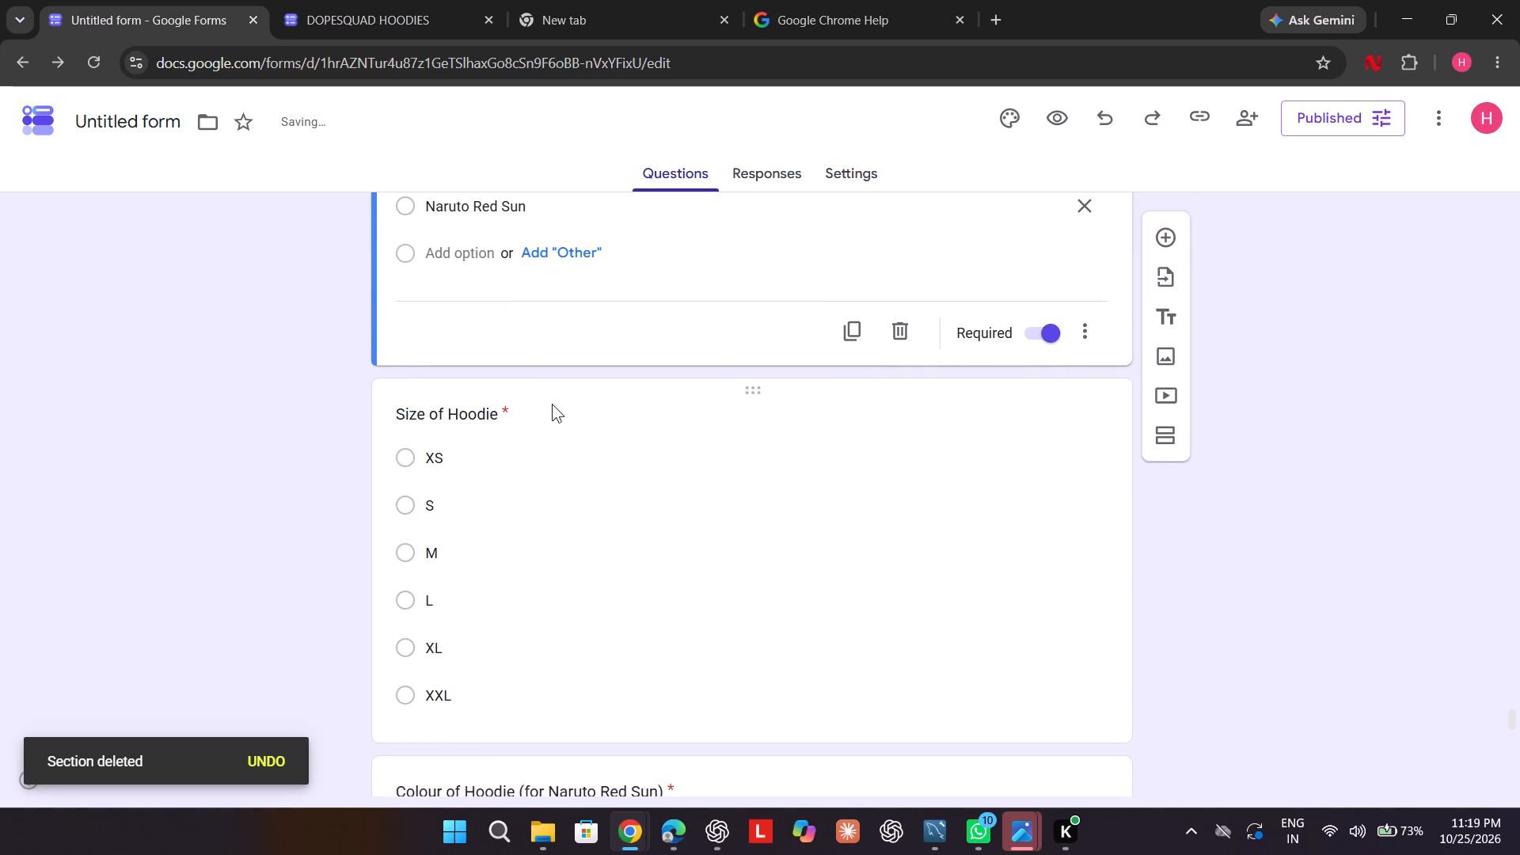
pyautogui.click(552, 404)
pyautogui.click(568, 303)
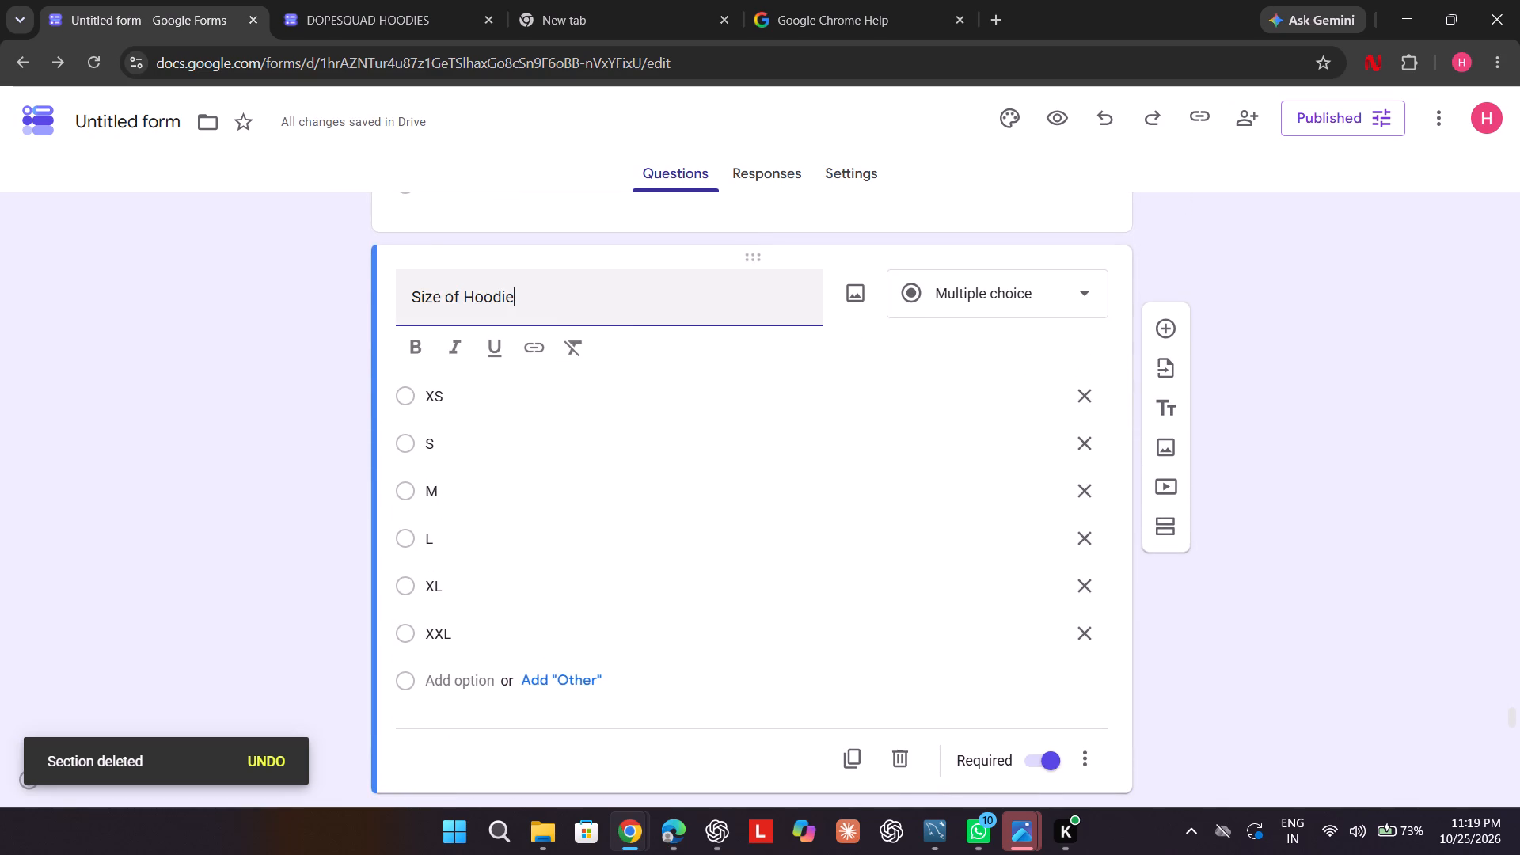
pyautogui.press('space')
pyautogui.write('1')
# Retitle section 7's hoodie colour question as "Colour of Hoodie 1 (for Naruto Red Sun)".
pyautogui.scroll(-3, 568, 303)
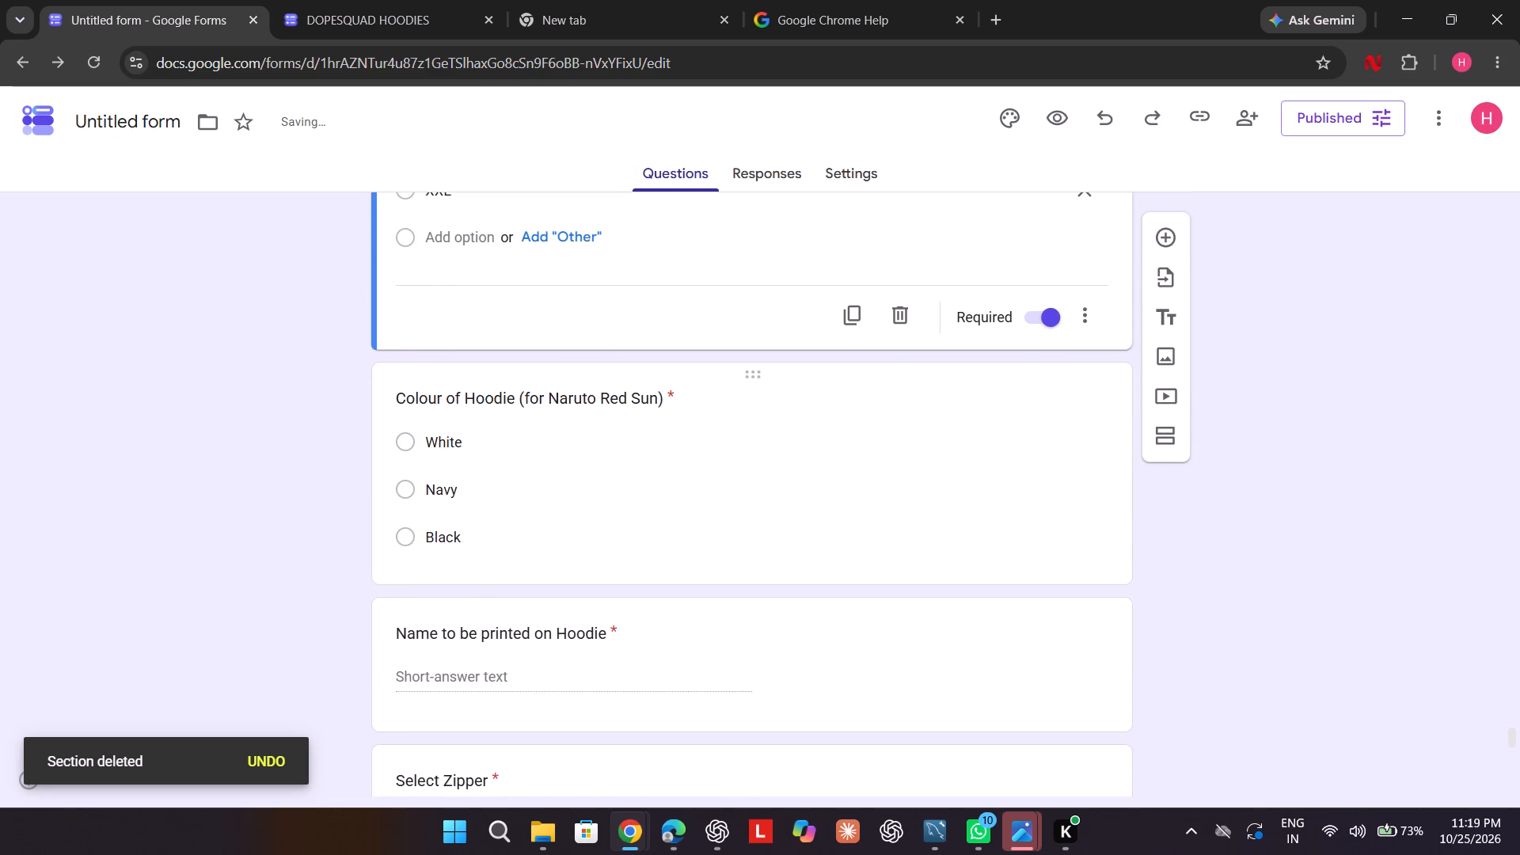
pyautogui.click(519, 393)
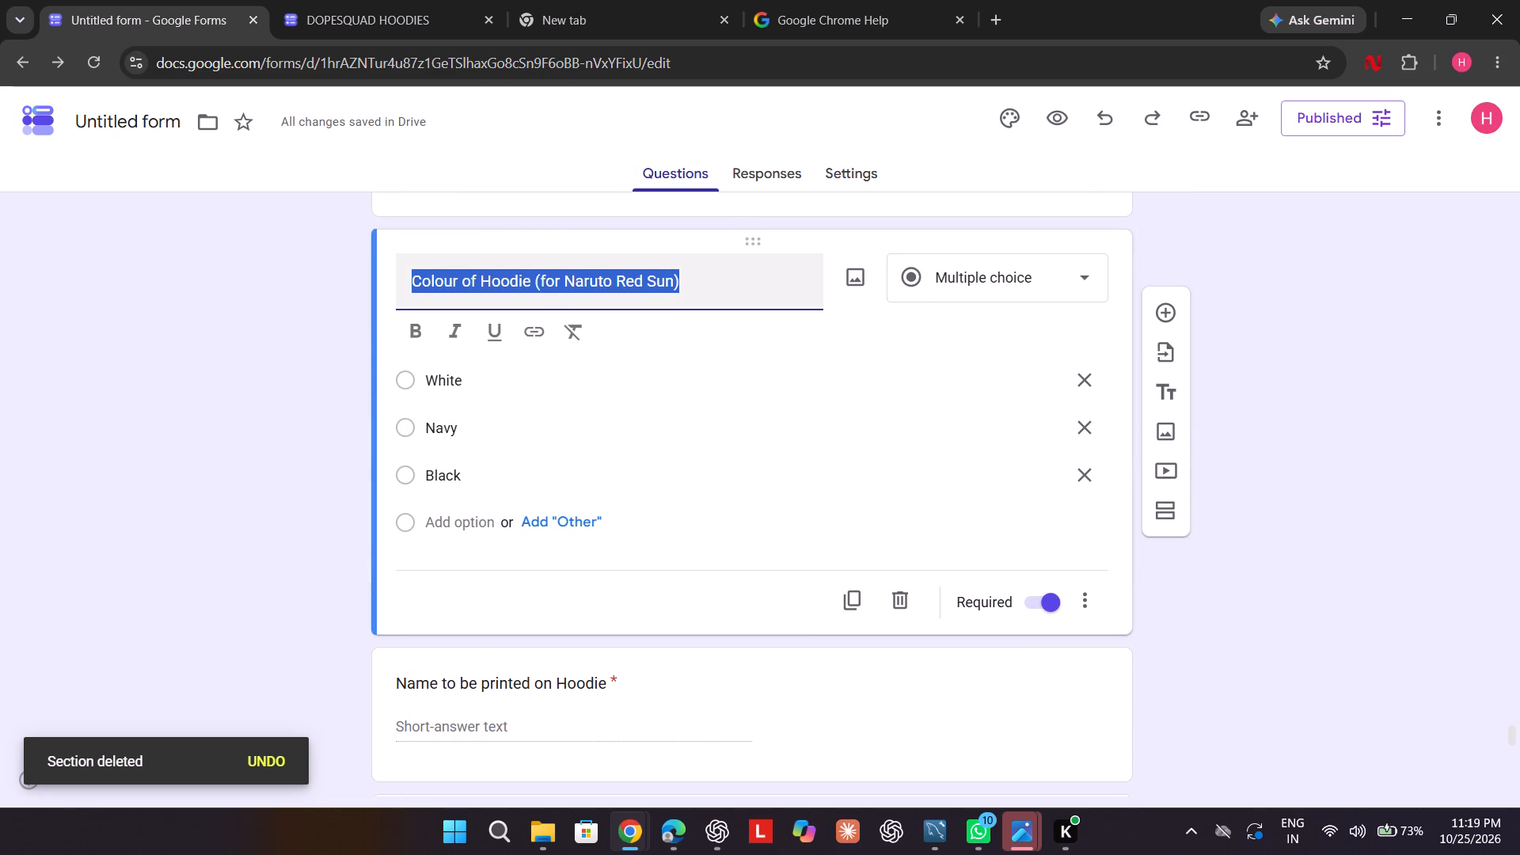
pyautogui.click(534, 279)
pyautogui.write('1')
pyautogui.press('space')
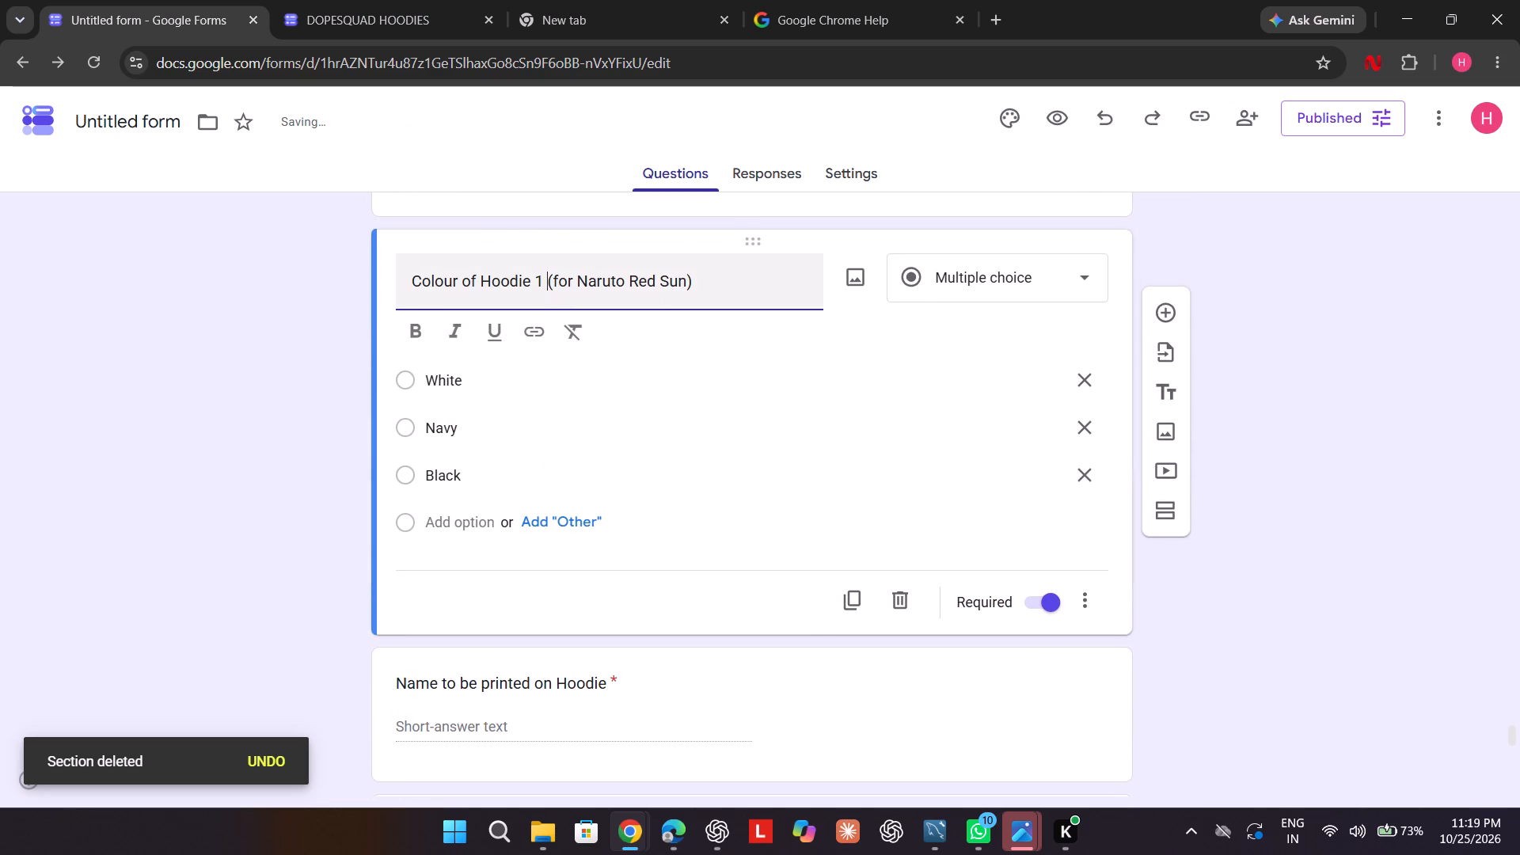
# Retitle section 7's hoodie name question as "Name to be printed on Hoodie 1".
pyautogui.scroll(-2, 534, 279)
pyautogui.click(636, 394)
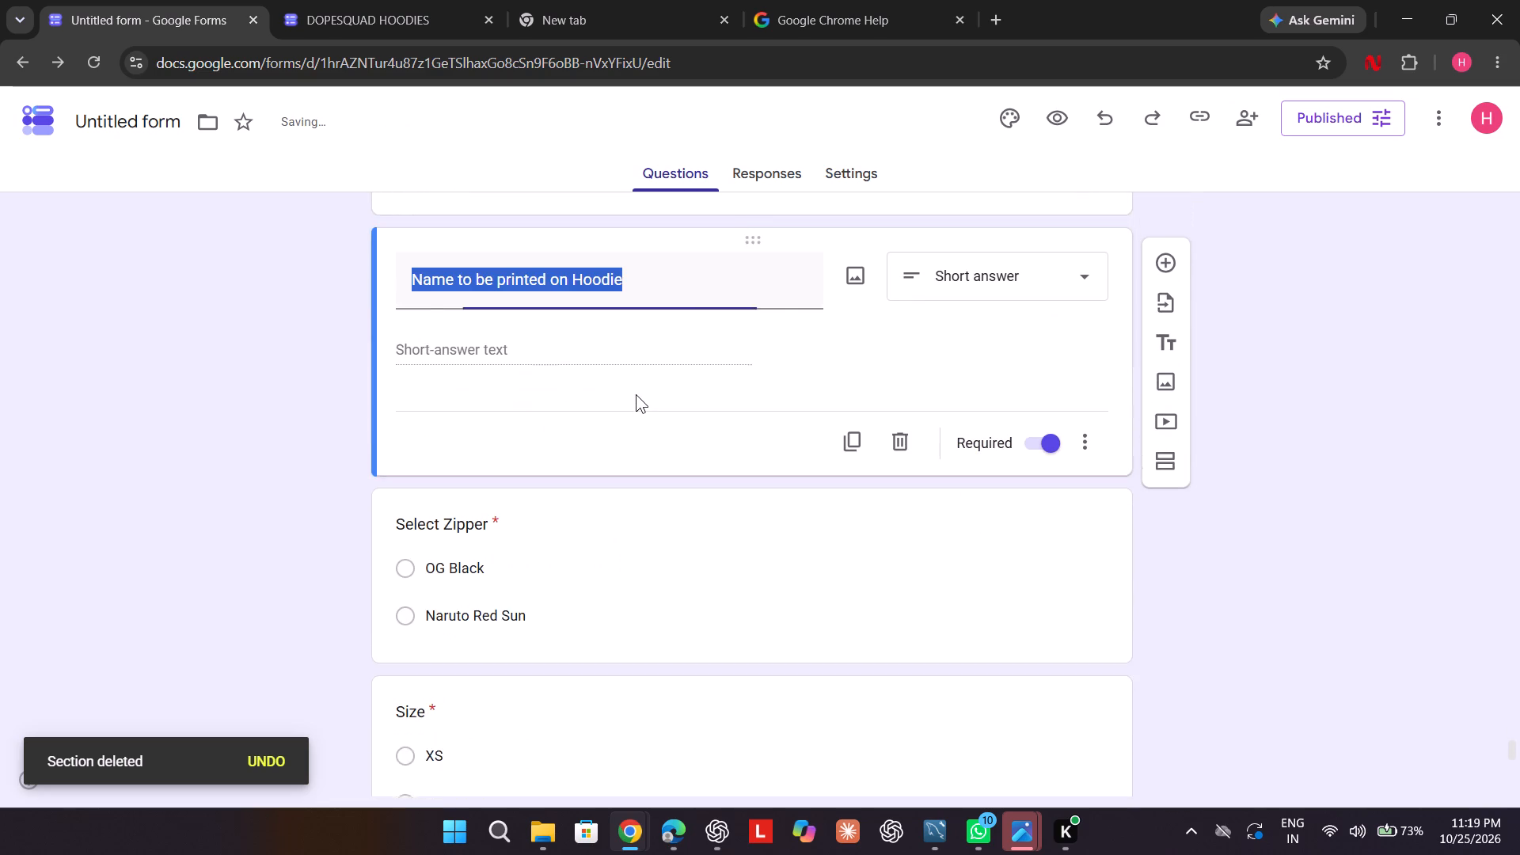
pyautogui.click(657, 287)
pyautogui.press('space')
pyautogui.write('1')
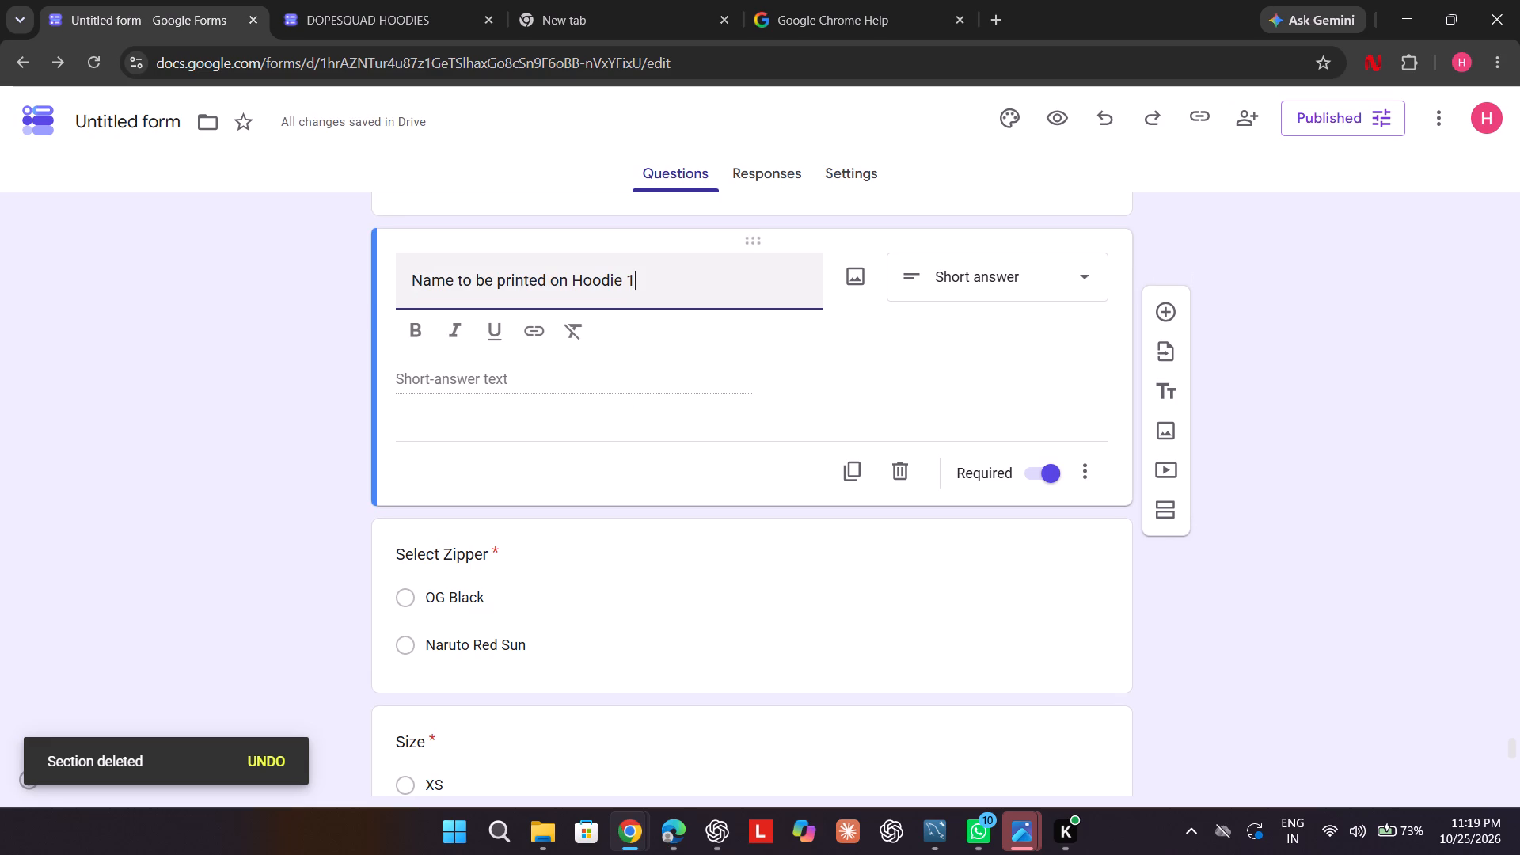
# Rename the "Select Zipper" question in section 7 as "Select Hoodie 2".
pyautogui.scroll(-2, 657, 287)
pyautogui.click(596, 279)
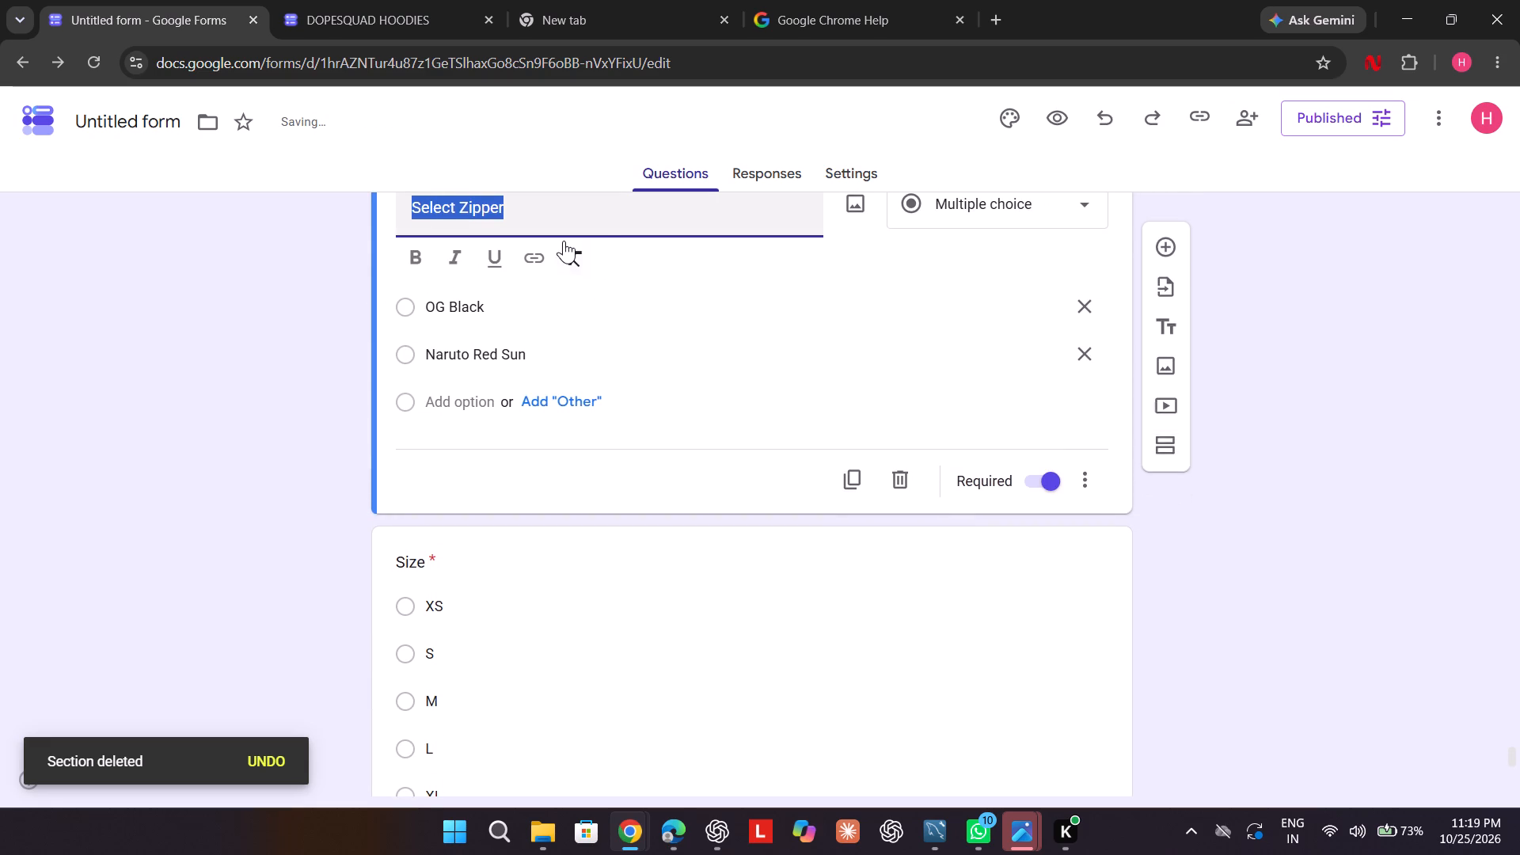
pyautogui.click(562, 241)
pyautogui.click(545, 204)
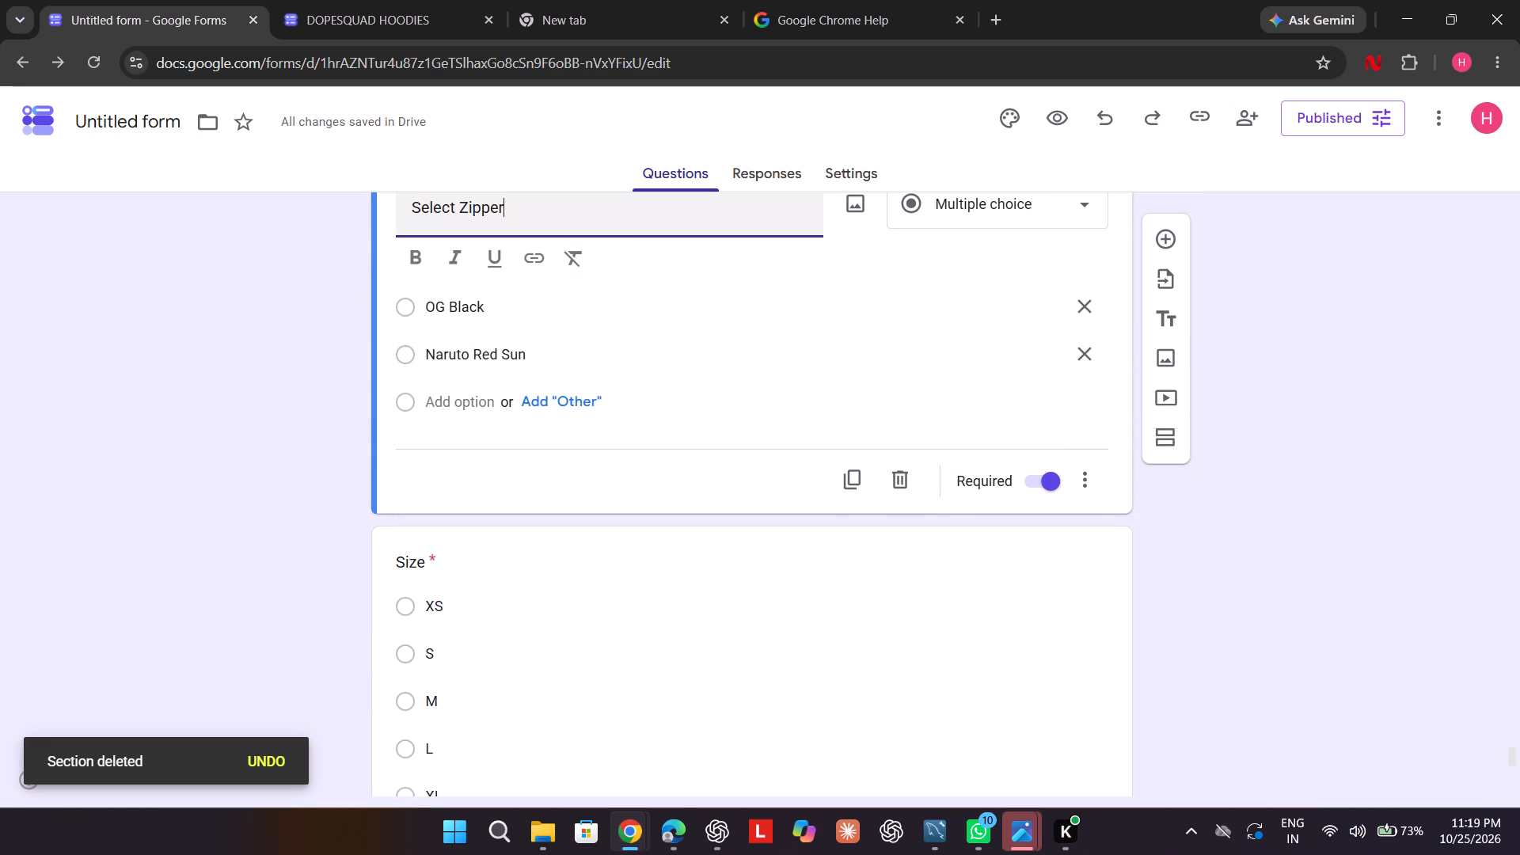
pyautogui.press('BackSpace')
pyautogui.press('r')
pyautogui.press('BackSpace')
pyautogui.press('BackSpace')
pyautogui.press('BackSpace')
pyautogui.press('BackSpace')
pyautogui.press('BackSpace')
pyautogui.press('BackSpace')
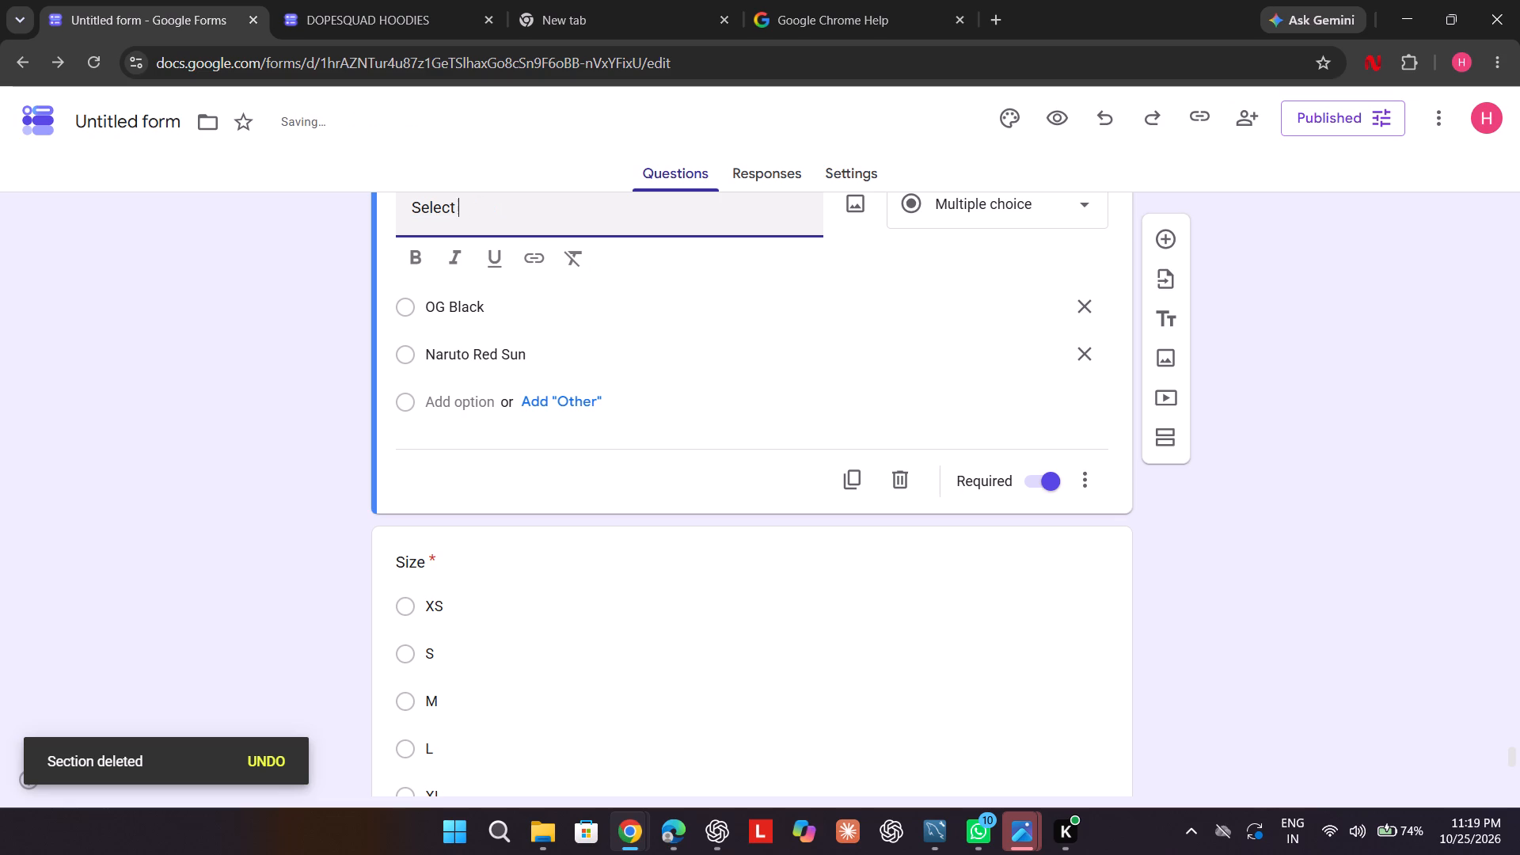
pyautogui.write('oodie')
pyautogui.press('space')
pyautogui.press('2')
# Rename the "Size" question below "Select Hoodie 2" as "Size of Hoodie 2".
pyautogui.scroll(-1, 554, 222)
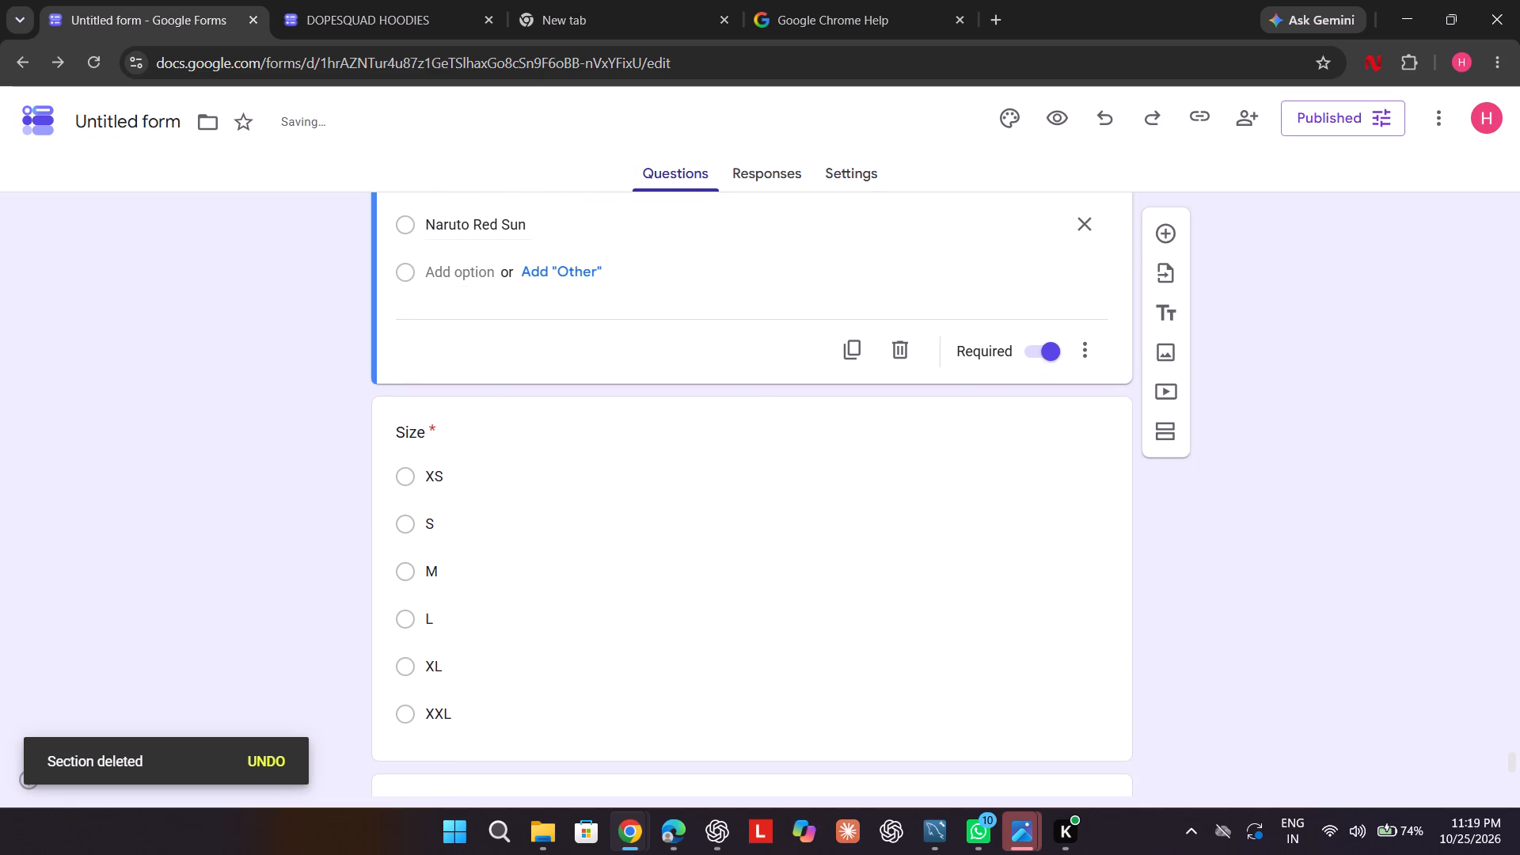
pyautogui.click(479, 442)
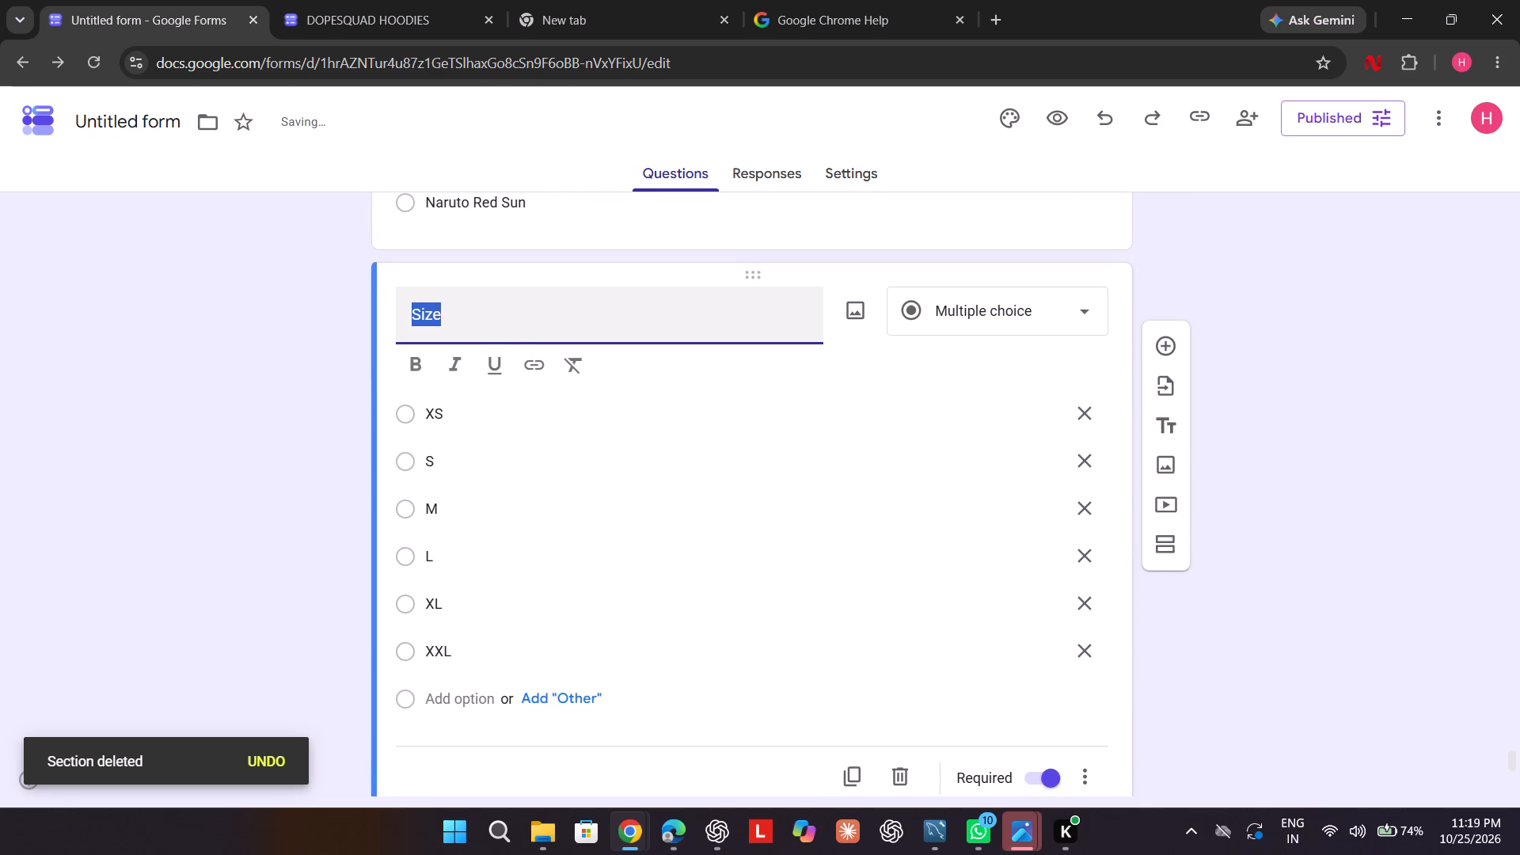
pyautogui.click(526, 313)
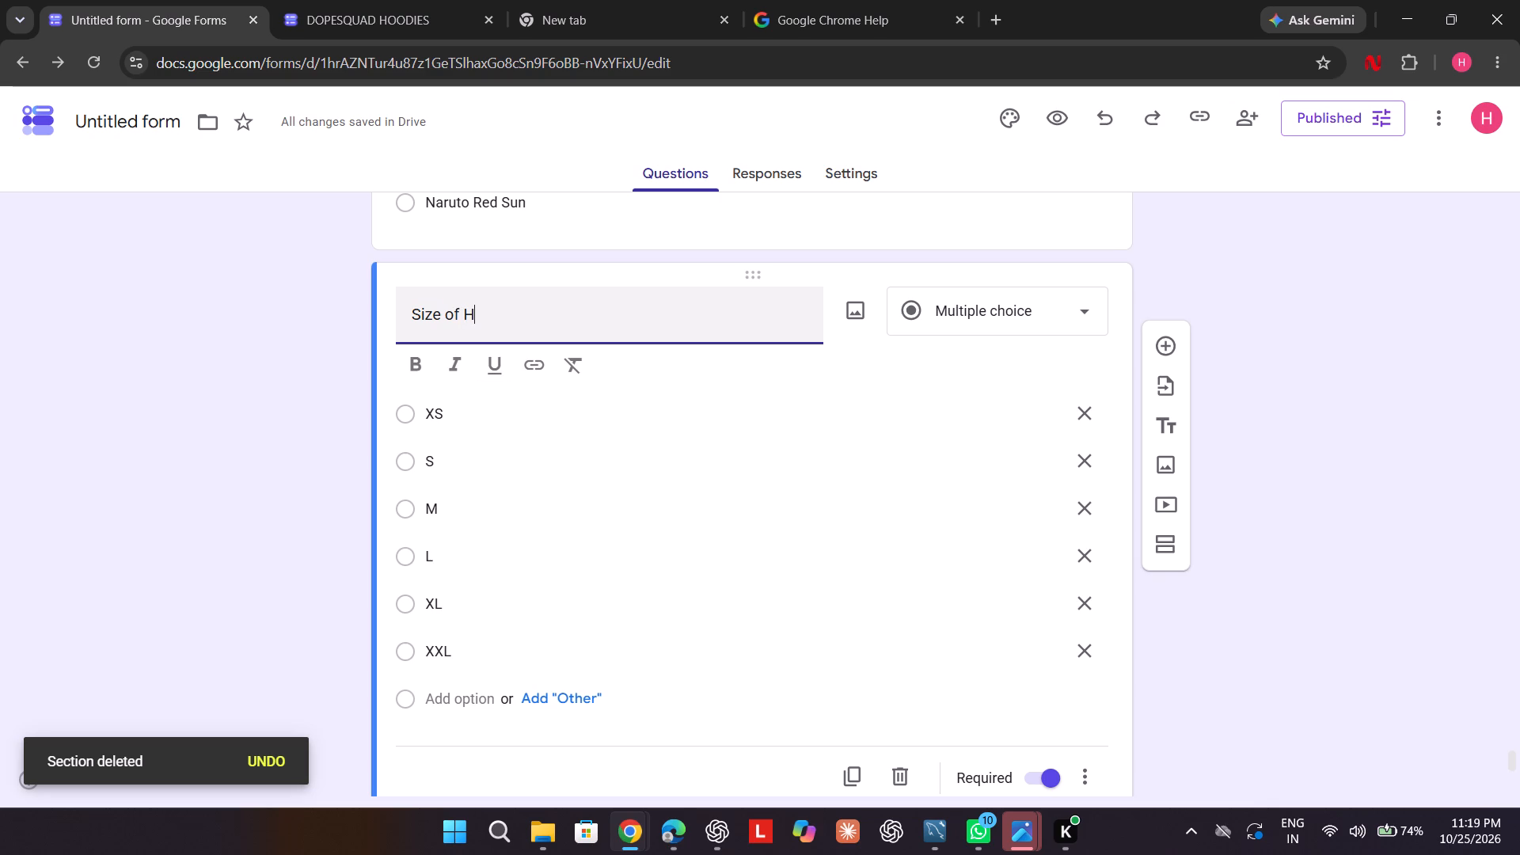
pyautogui.write('oodie 2')
# Retitle the "Colour of Zipper" question in section 7 as "Colour of Hoodie 2 ( for Naruto)".
pyautogui.scroll(-2, 526, 313)
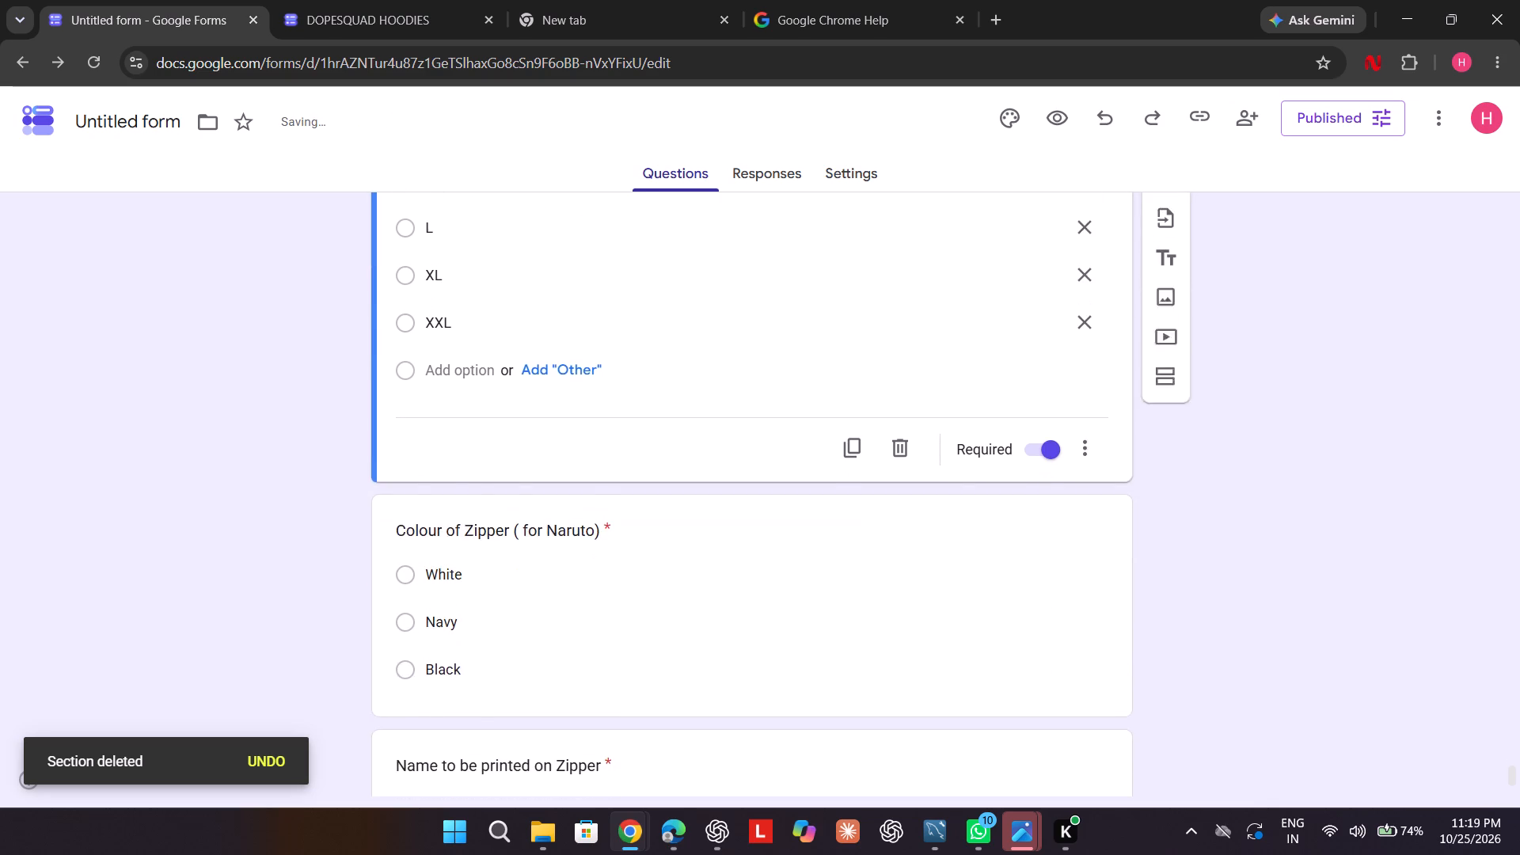
pyautogui.scroll(-1, 526, 313)
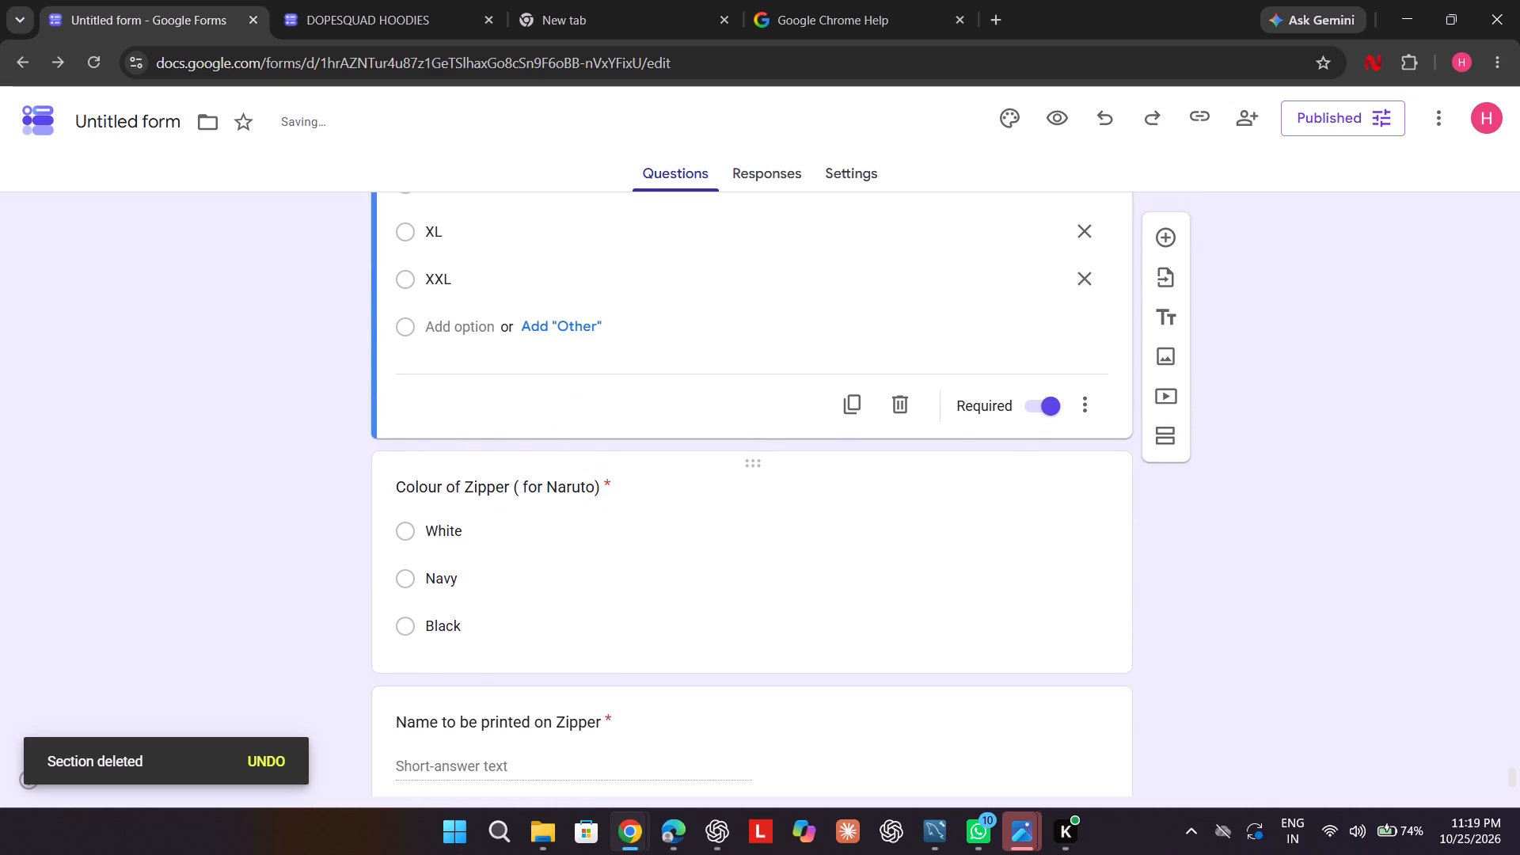
pyautogui.click(506, 488)
pyautogui.click(526, 372)
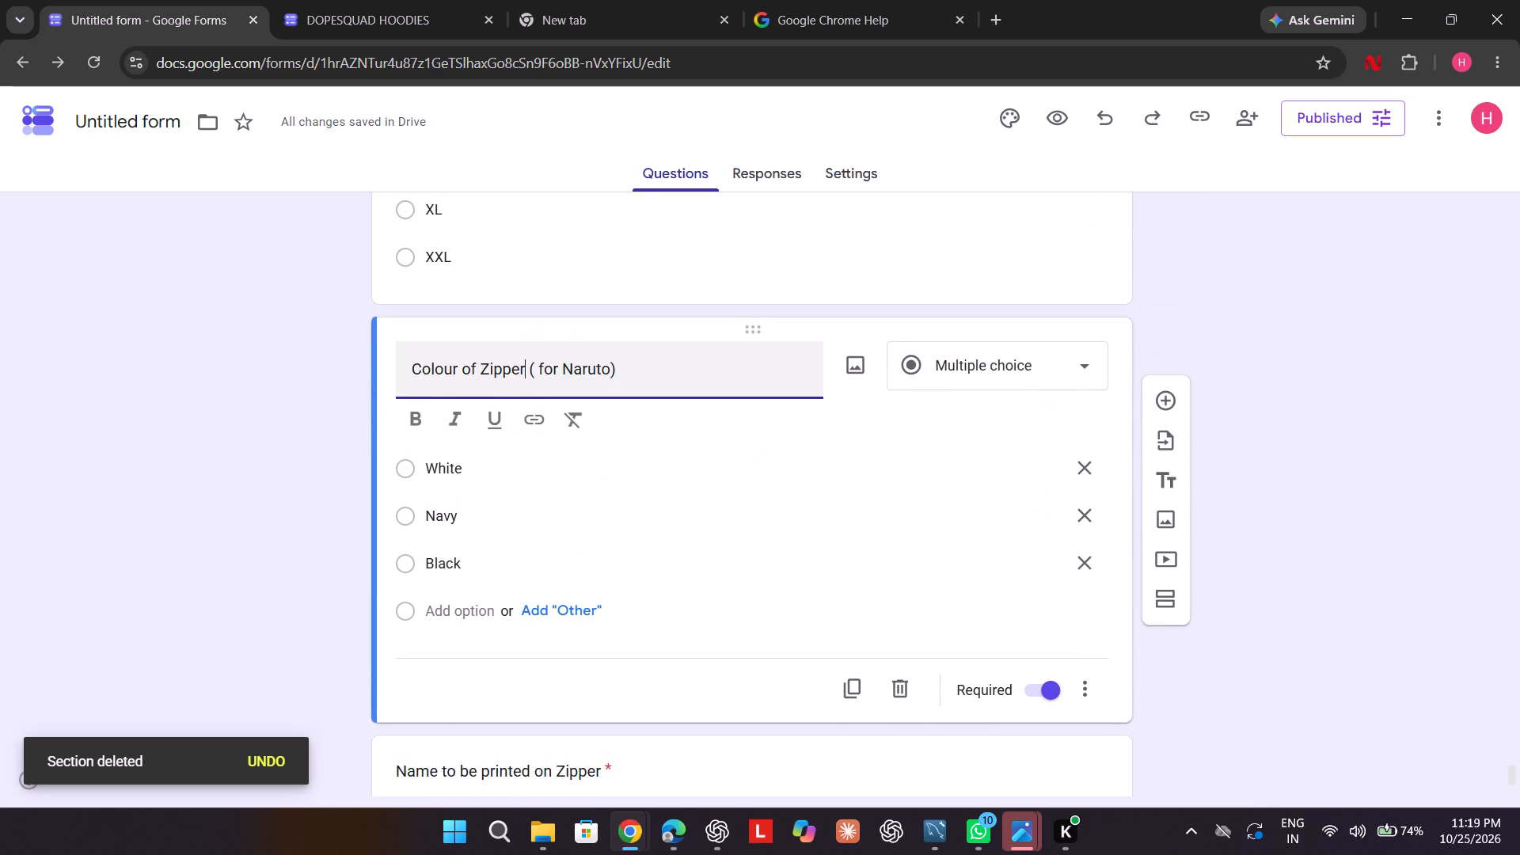
pyautogui.press('BackSpace')
pyautogui.press('BackSpace')
pyautogui.press('BackSpace')
pyautogui.press('BackSpace')
pyautogui.press('BackSpace')
pyautogui.press('BackSpace')
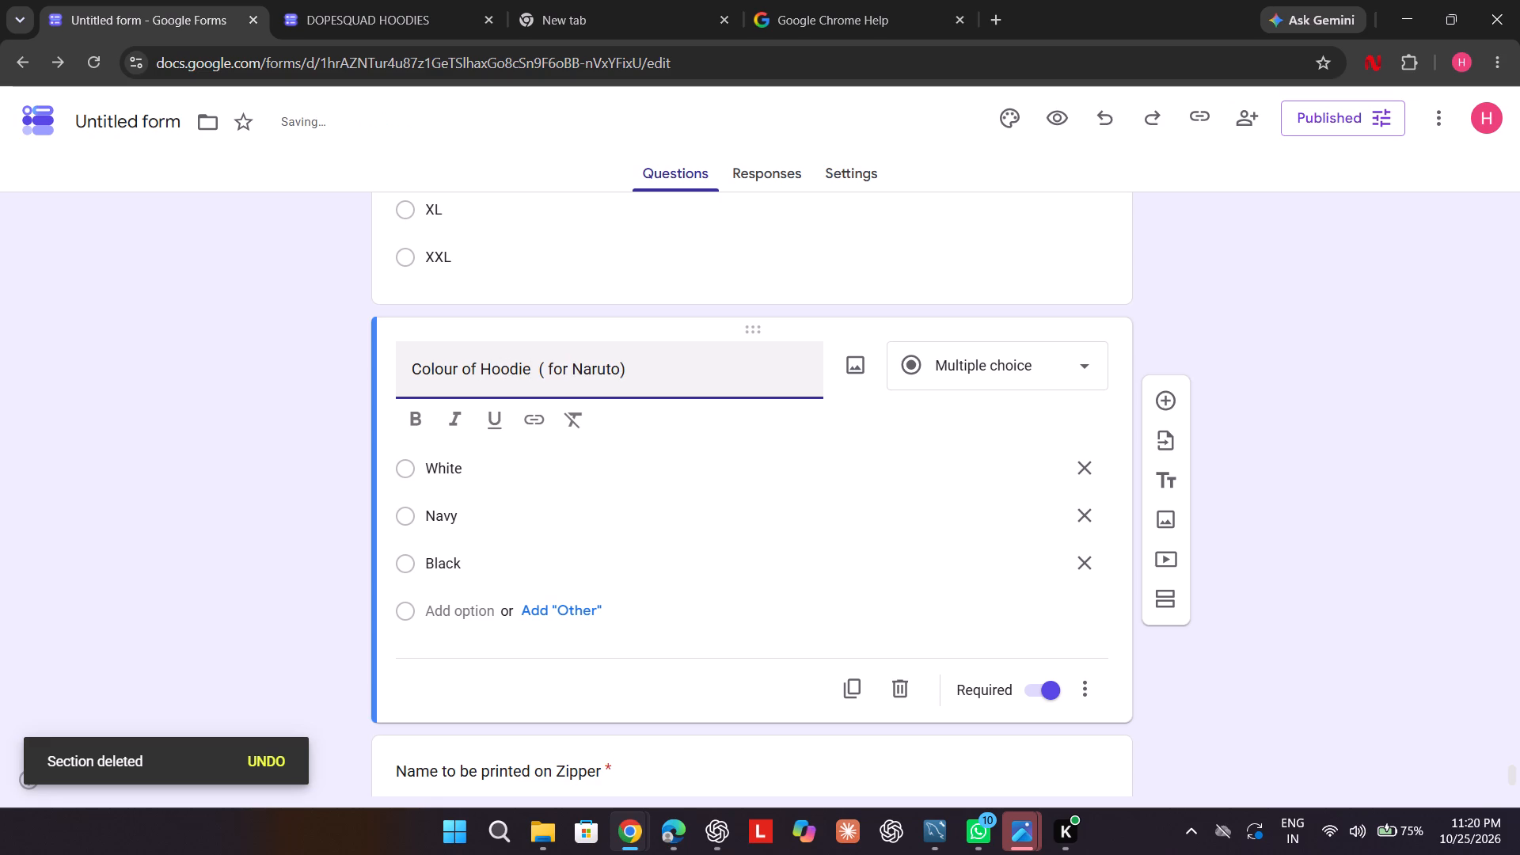
pyautogui.press('2')
# Retitle the "Name to be printed on Zipper" question in section 7 as "Name to be printed on Hoodie 2".
pyautogui.scroll(-2, 526, 372)
pyautogui.scroll(5, 526, 372)
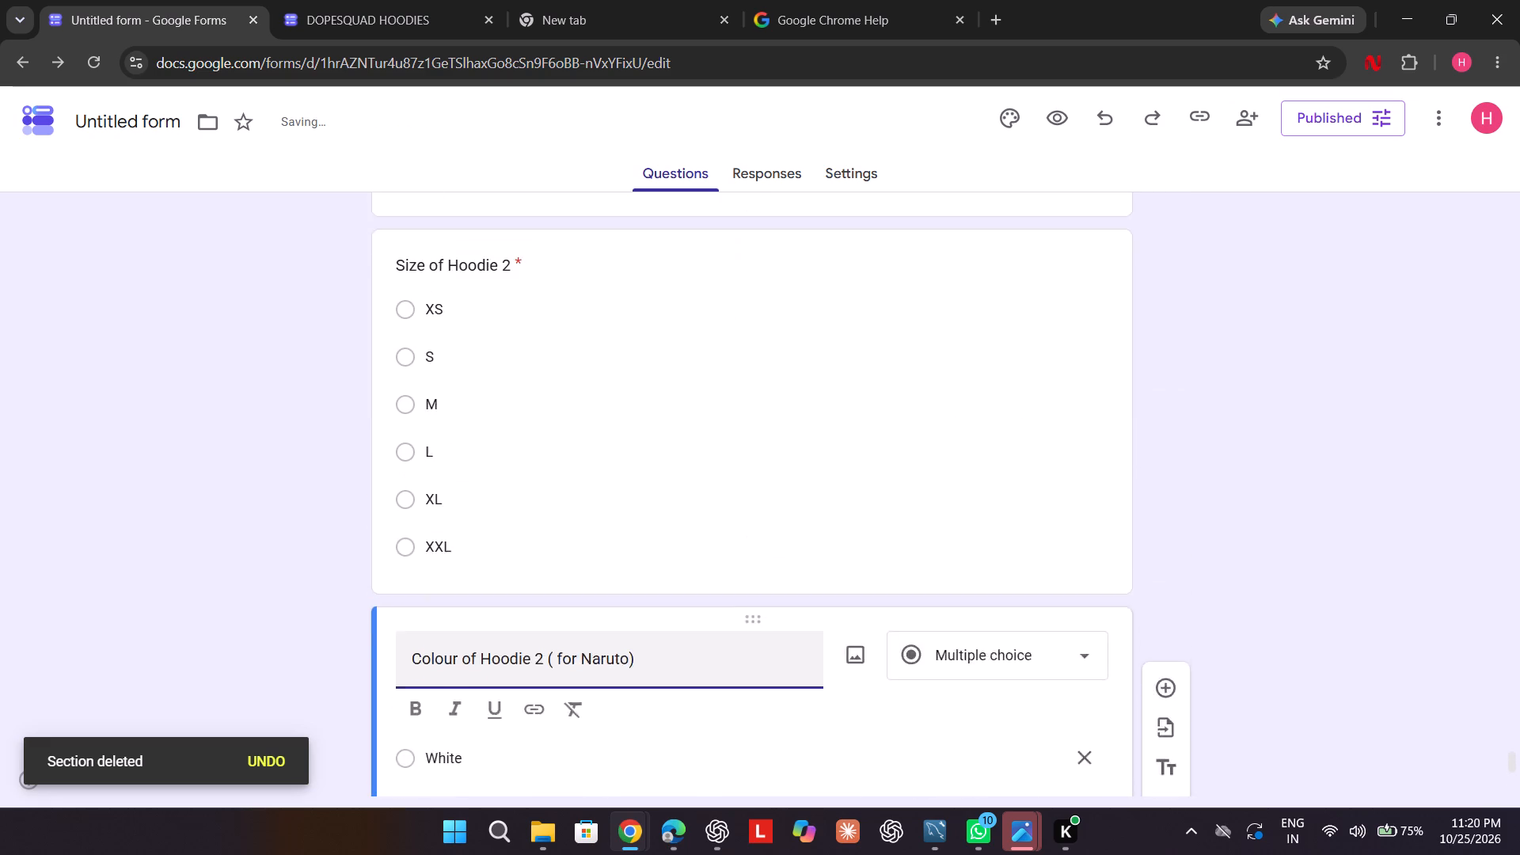
pyautogui.scroll(1, 526, 372)
pyautogui.scroll(-3, 526, 372)
pyautogui.scroll(3, 537, 608)
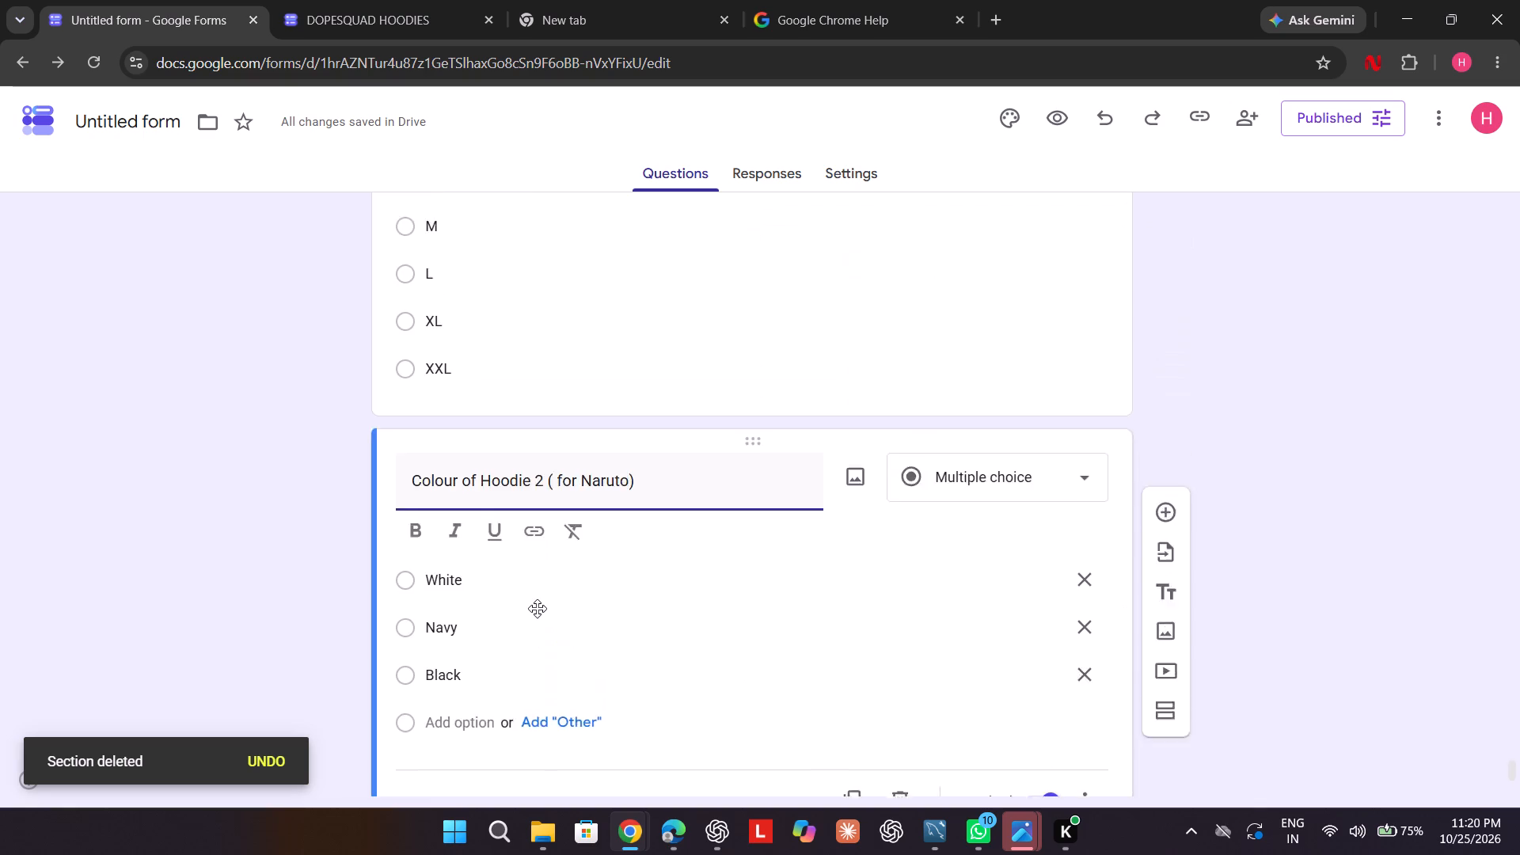
pyautogui.scroll(2, 537, 608)
pyautogui.hscroll(1, 537, 608)
pyautogui.scroll(-7, 537, 608)
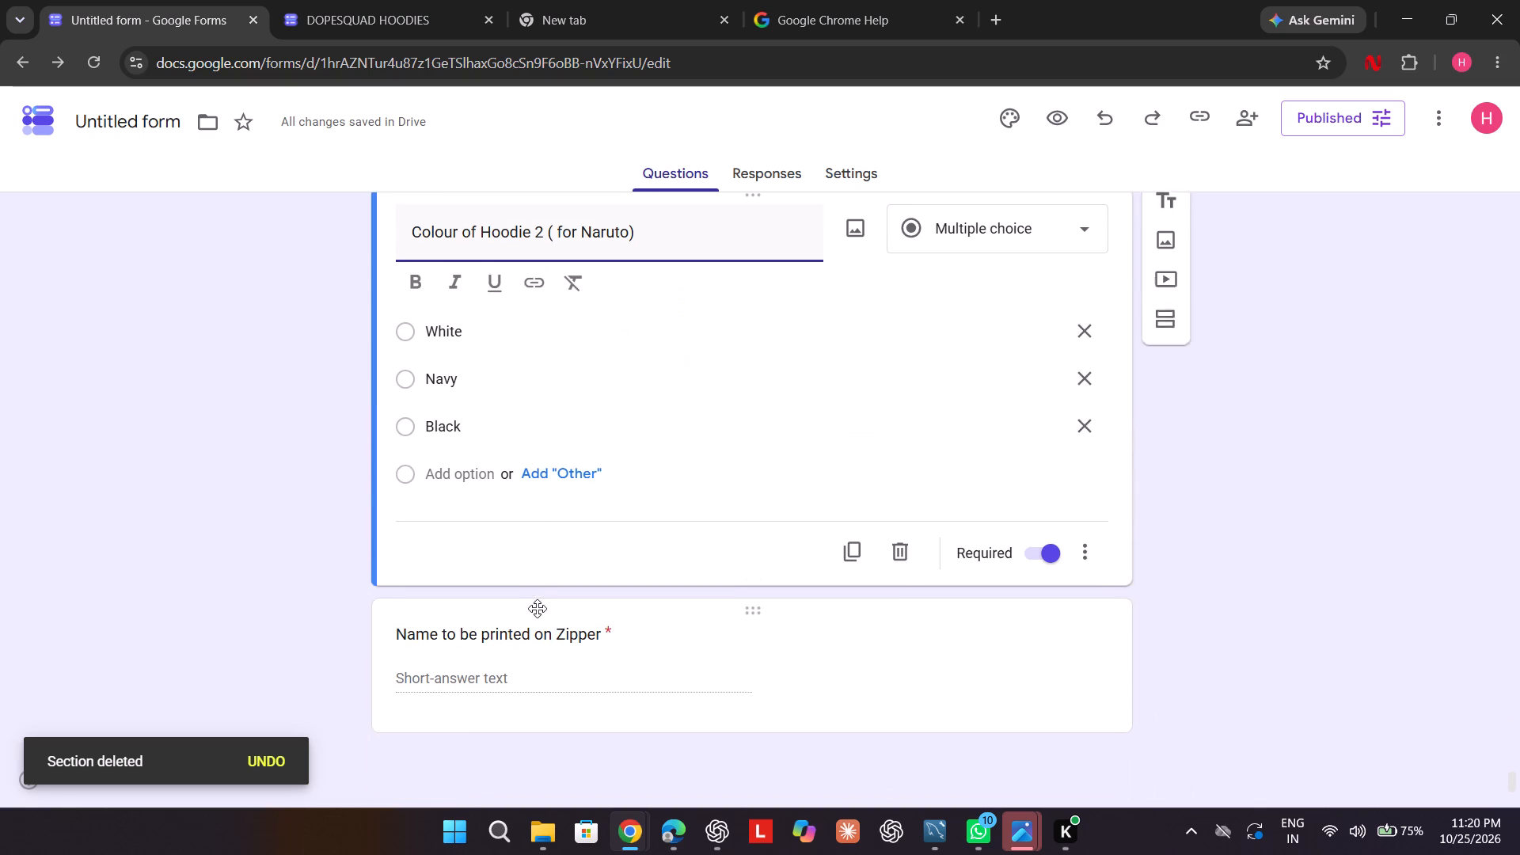
pyautogui.click(647, 644)
pyautogui.click(641, 548)
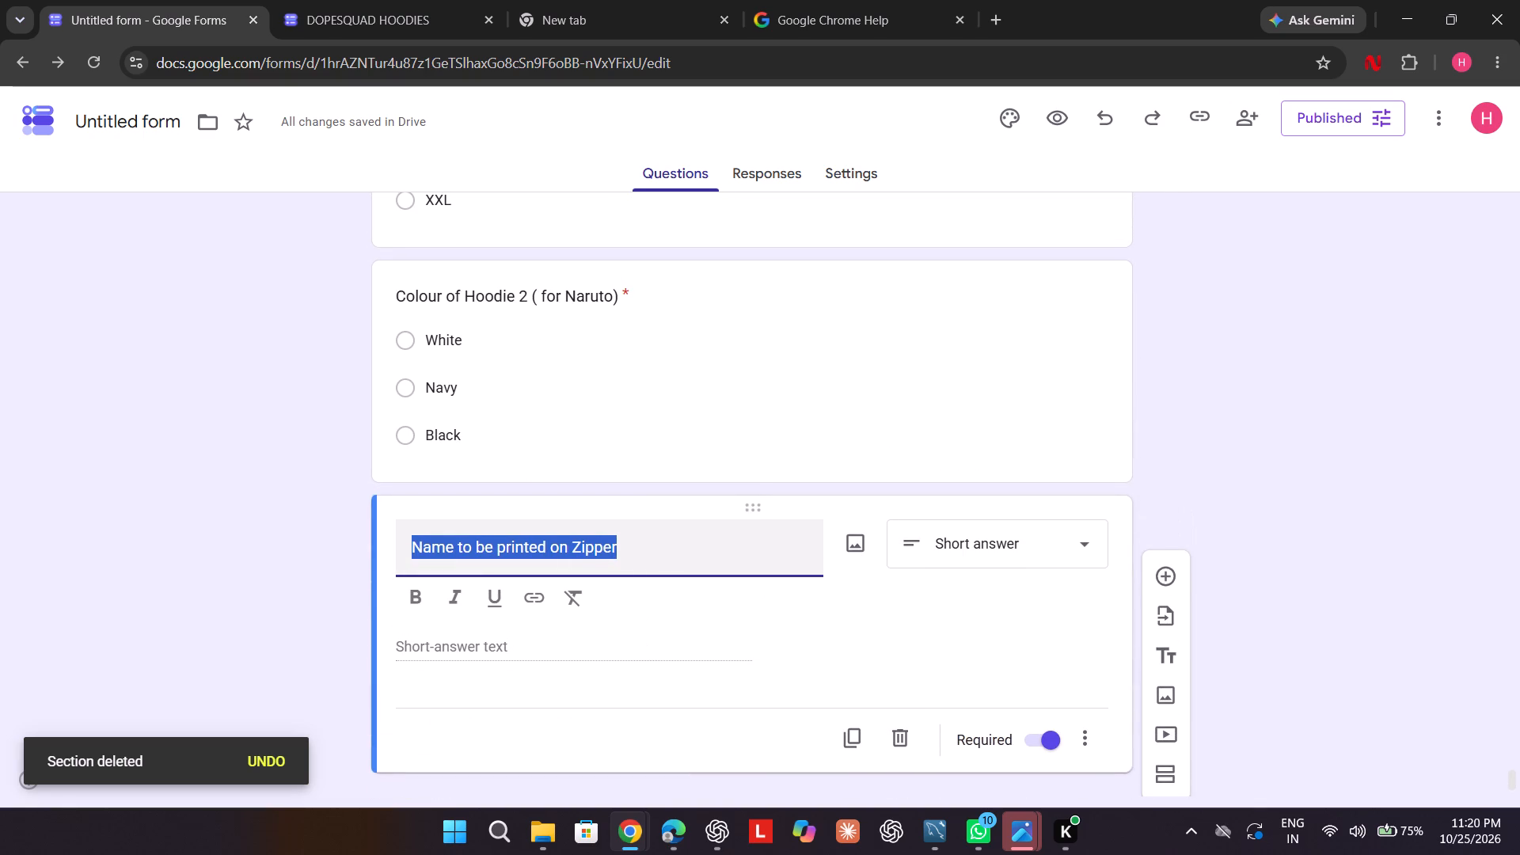
pyautogui.press('BackSpace')
pyautogui.press('BackSpace')
pyautogui.press('BackSpace')
pyautogui.press('BackSpace')
pyautogui.press('BackSpace')
pyautogui.press('BackSpace')
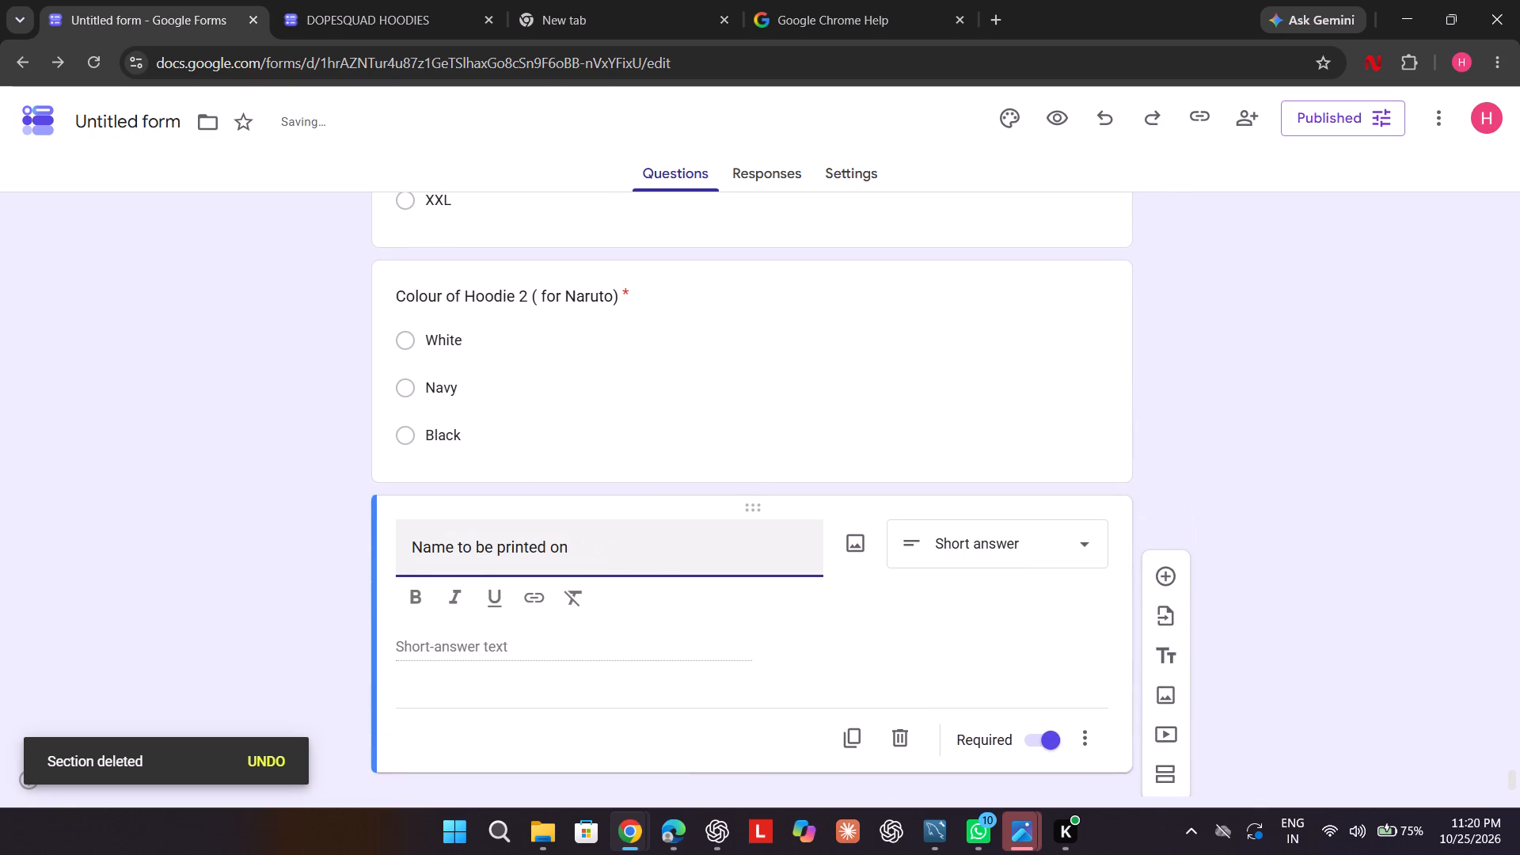
pyautogui.press('h')
pyautogui.write('oodie 2')
# Add a multiple-choice question titled "Select Hoodie" below the Hoodie 2 name question.
pyautogui.click(1177, 575)
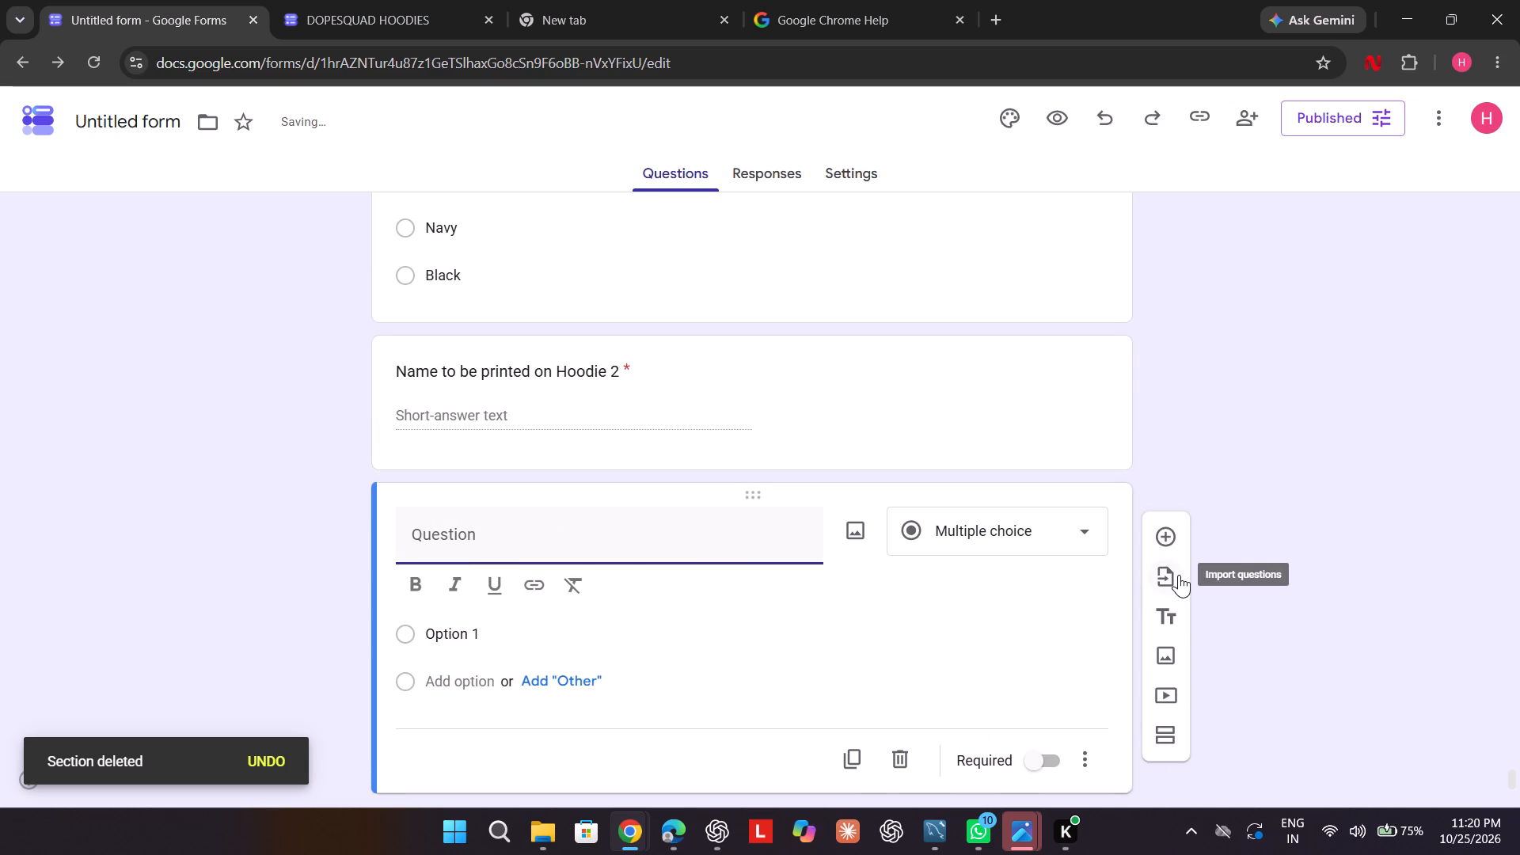
pyautogui.scroll(1, 1177, 575)
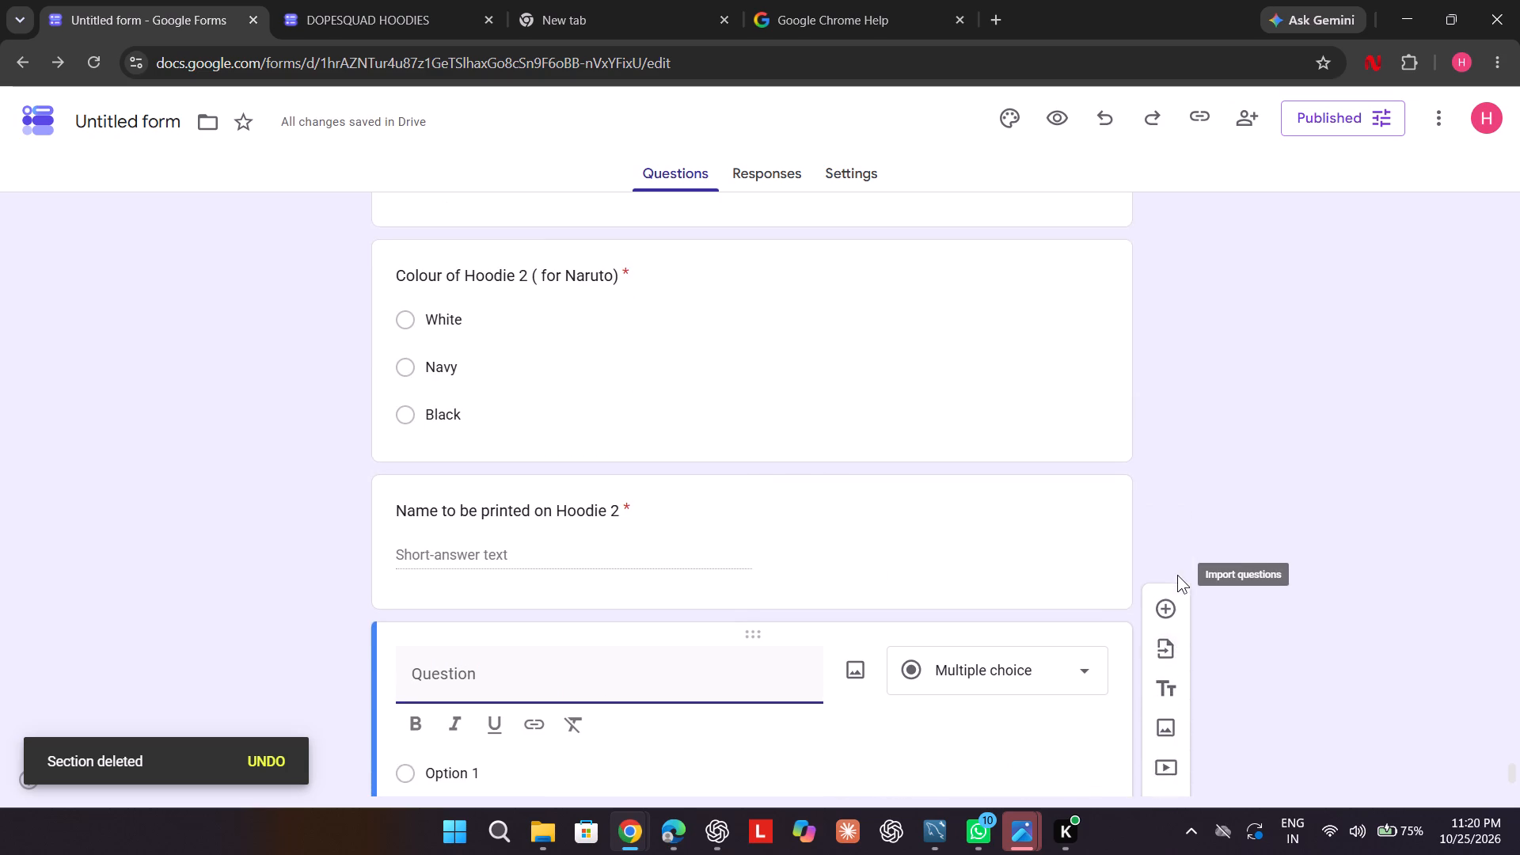
pyautogui.scroll(3, 1177, 575)
pyautogui.hscroll(1, 1177, 575)
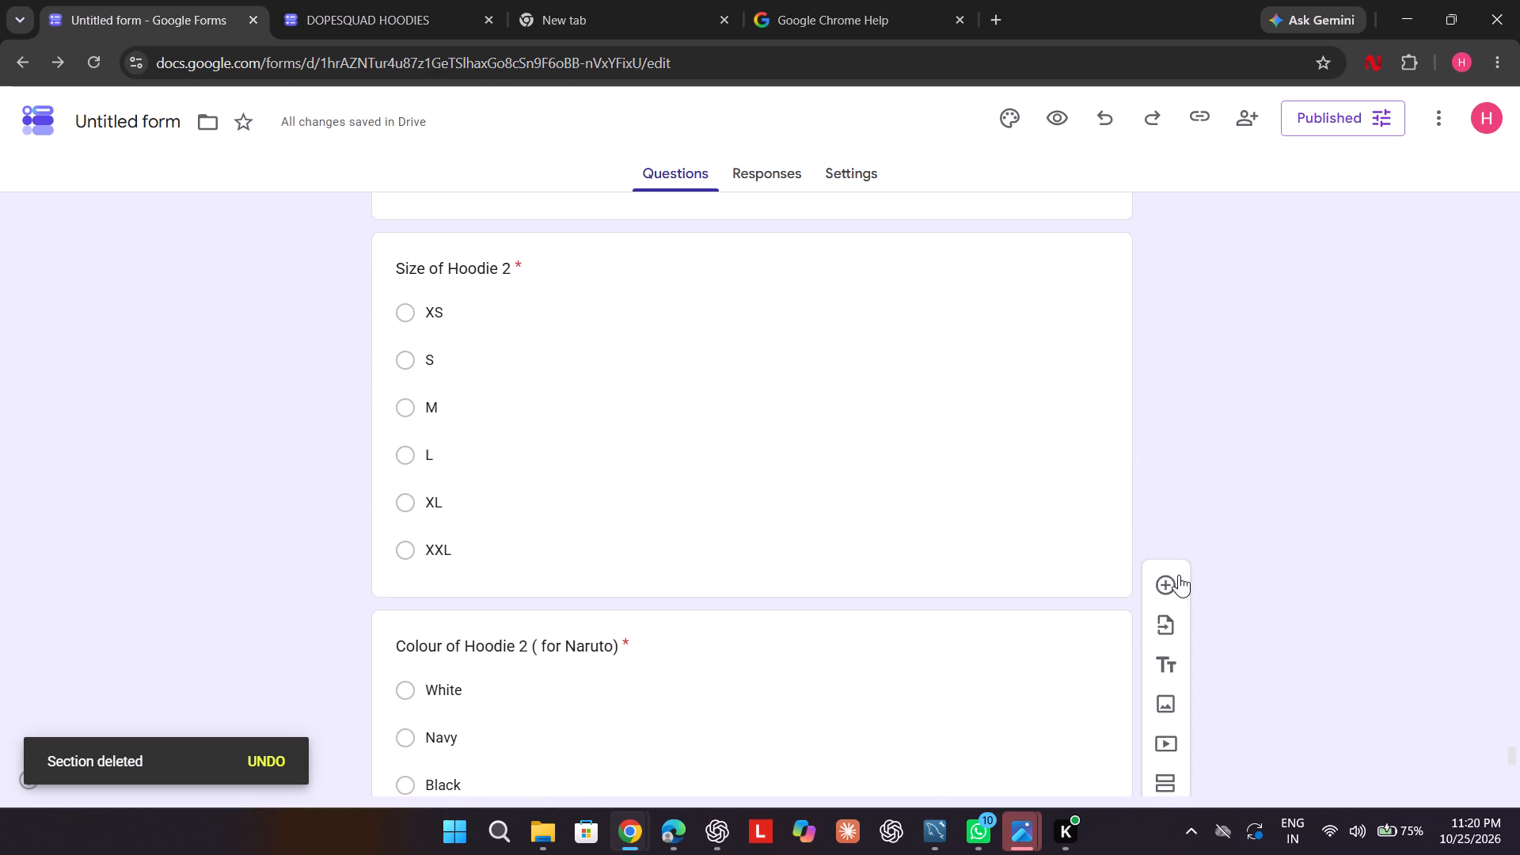
pyautogui.hscroll(1, 1177, 575)
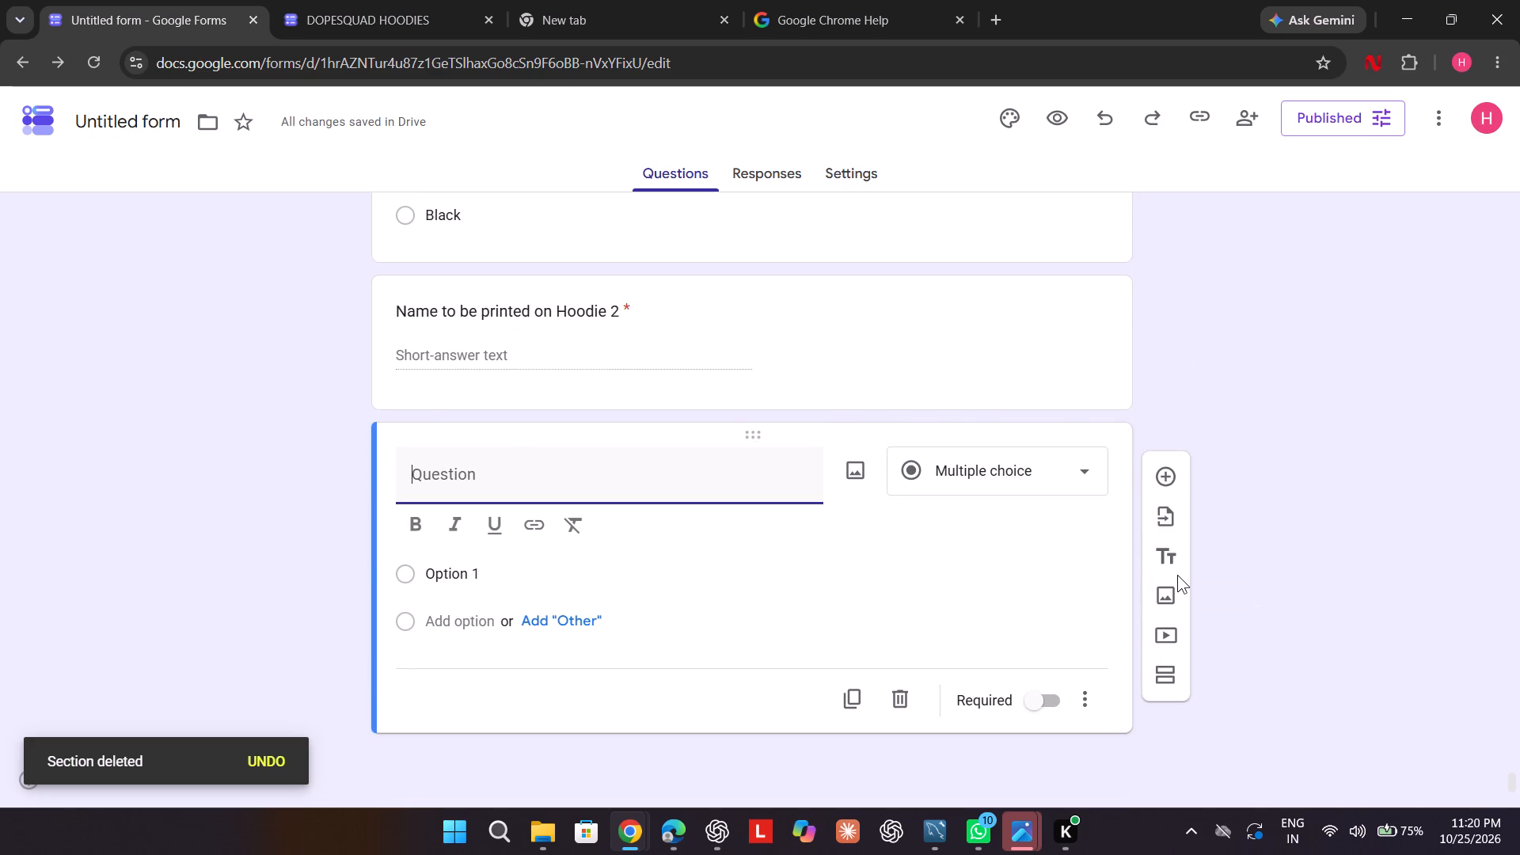
pyautogui.press('s')
pyautogui.write('elect')
pyautogui.press('space')
pyautogui.press('=')
pyautogui.press('BackSpace')
pyautogui.press('BackSpace')
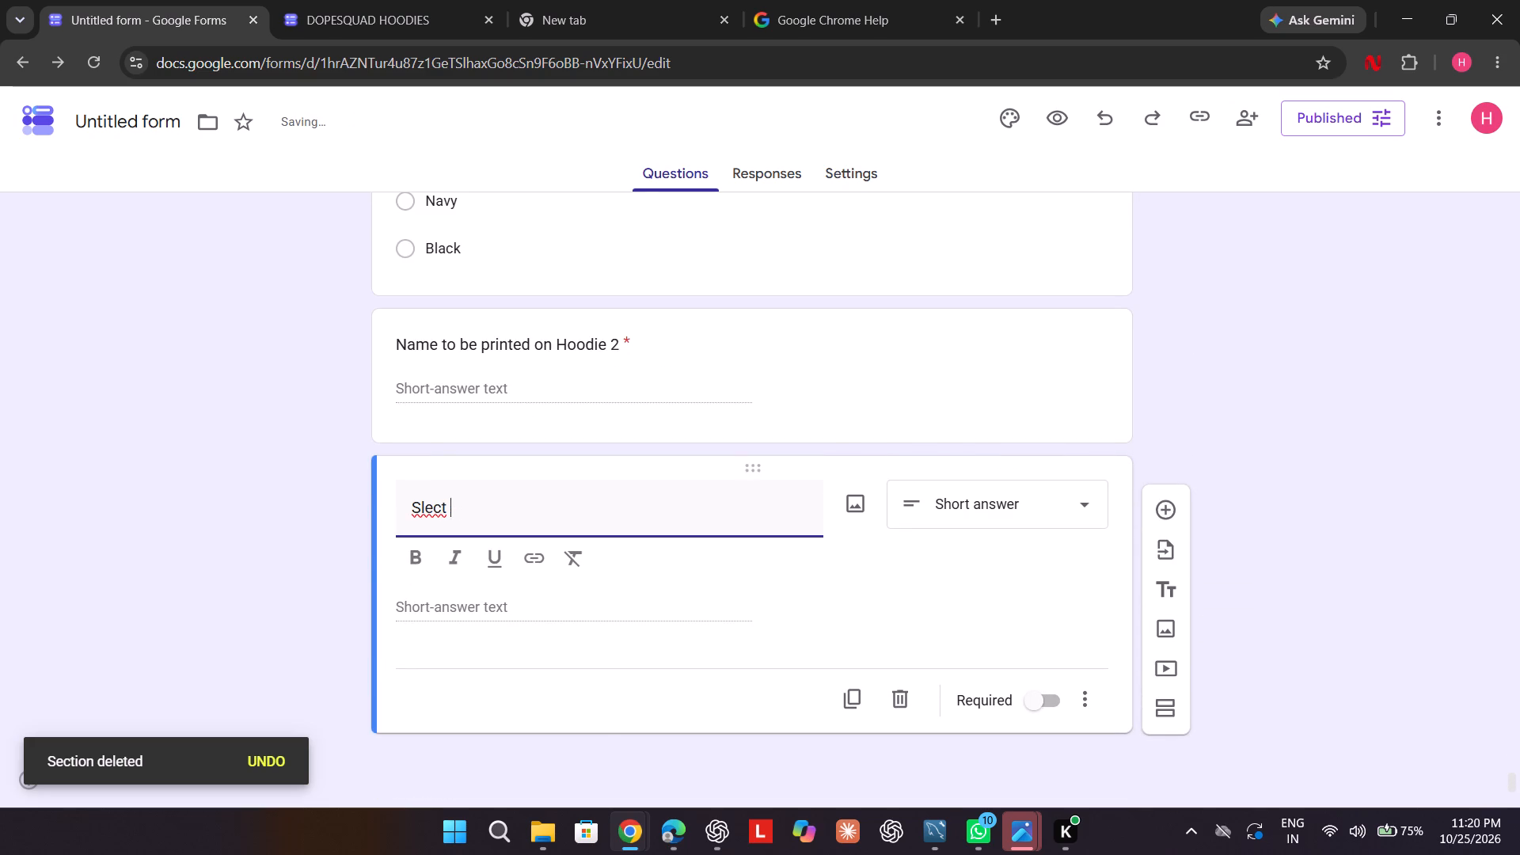
pyautogui.press('BackSpace')
pyautogui.press('BackSpace')
pyautogui.press('BackSpace')
pyautogui.press('BackSpace')
pyautogui.write('elect')
pyautogui.press('space')
pyautogui.write('oodie 3')
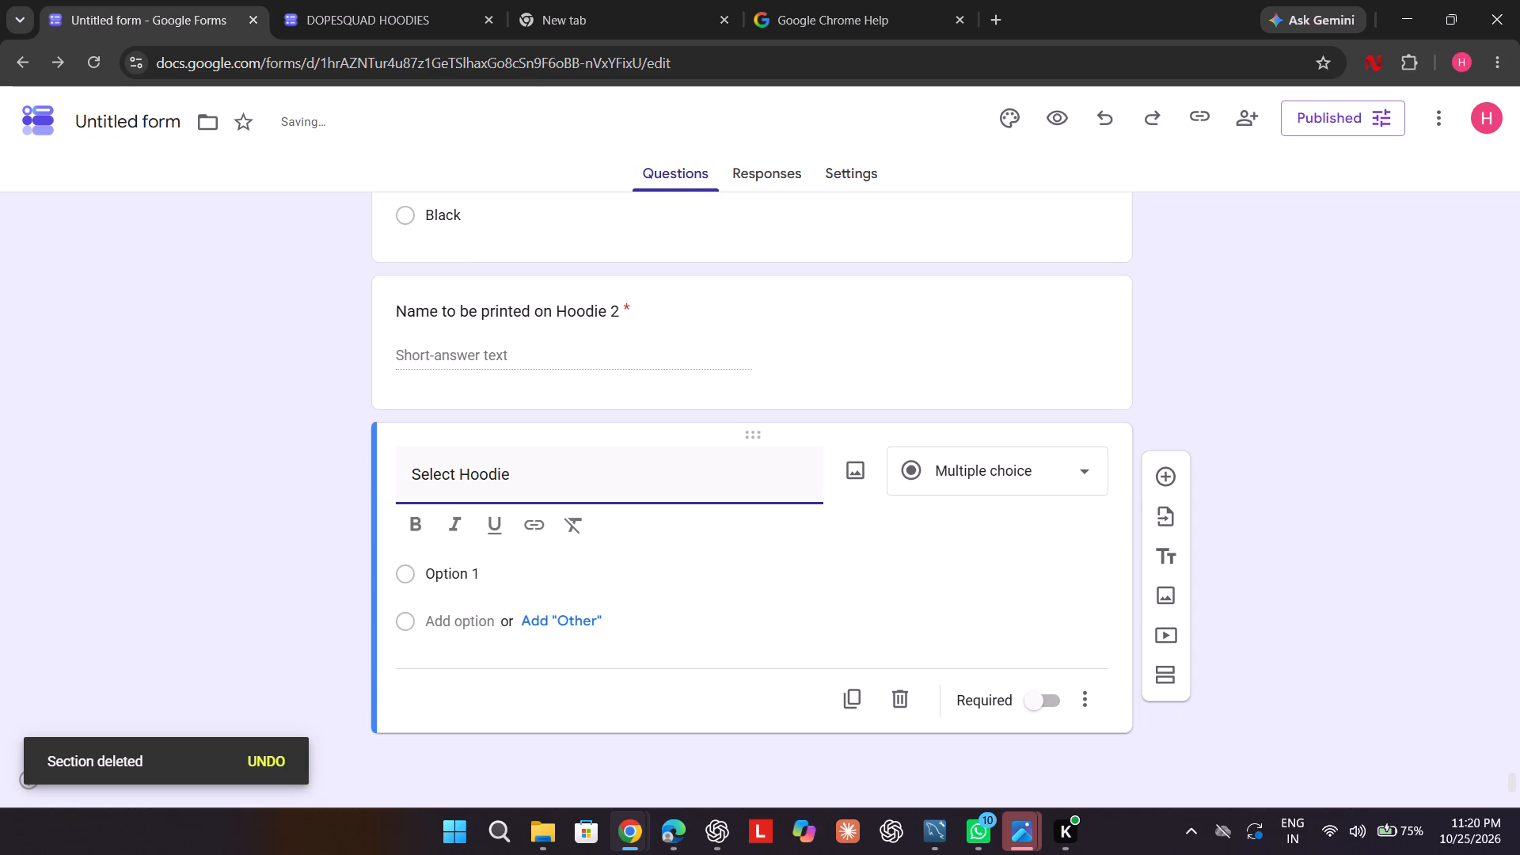
# Give the new "Select Hoodie" question the options "OG Black" and "Naruto Red Sun", and make it required.
pyautogui.click(671, 572)
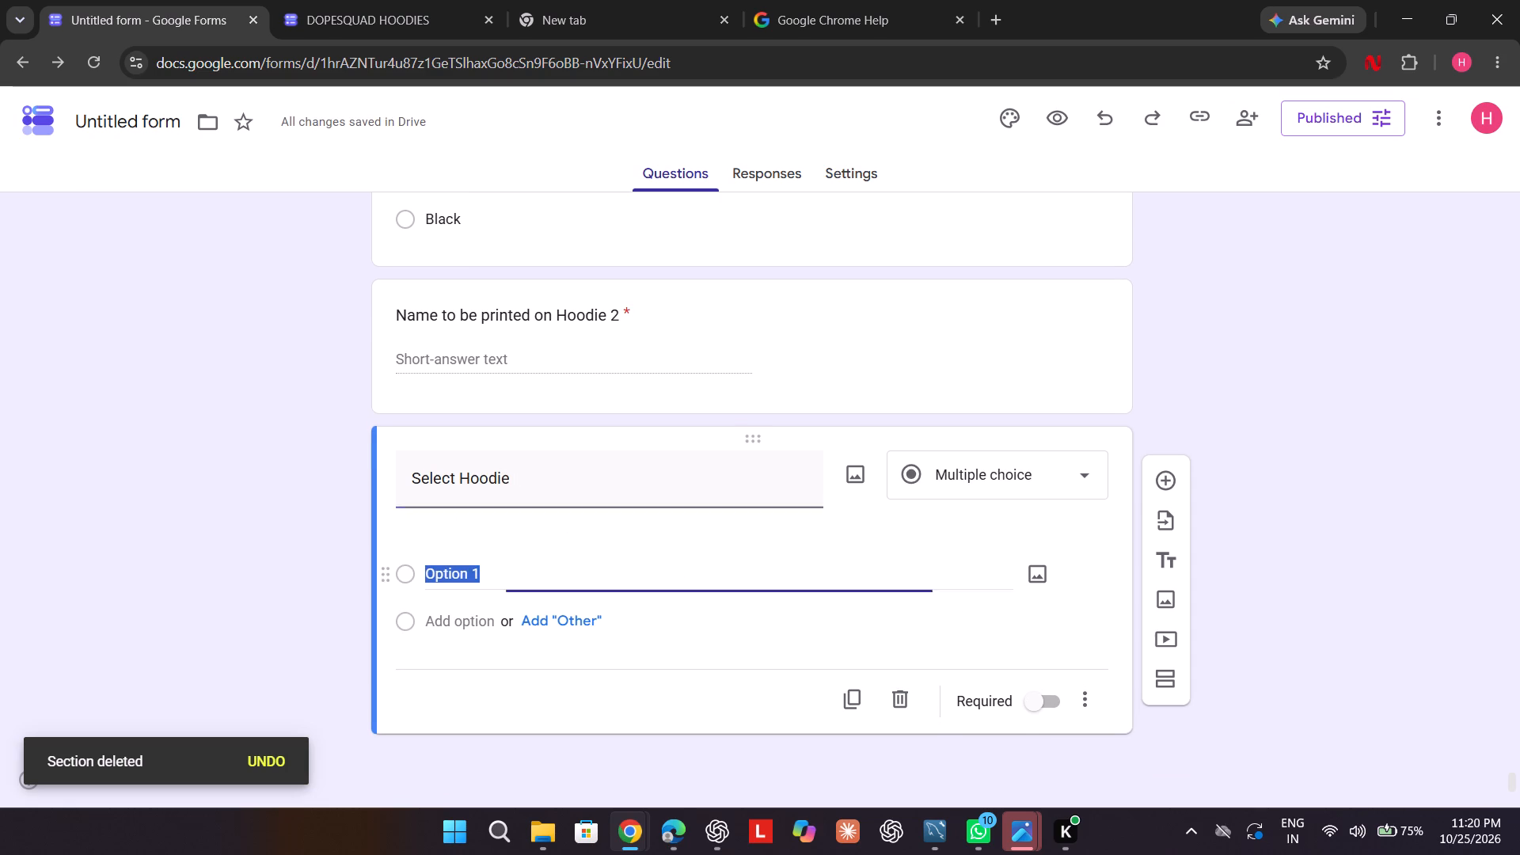
pyautogui.write('OG BLS')
pyautogui.press('BackSpace')
pyautogui.press('a')
pyautogui.press('BackSpace')
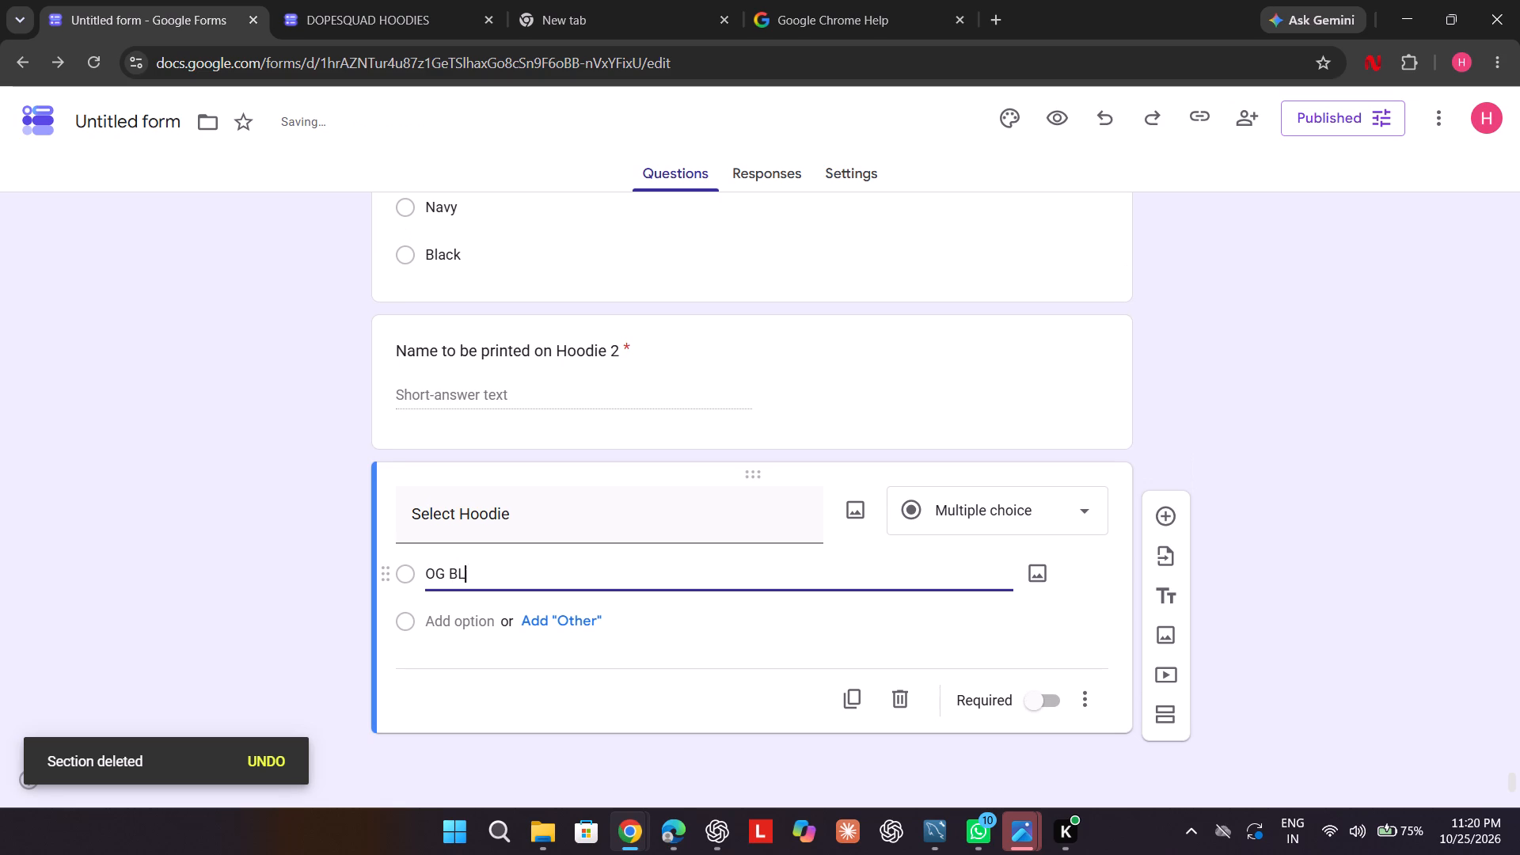
pyautogui.press('BackSpace')
pyautogui.write('lack')
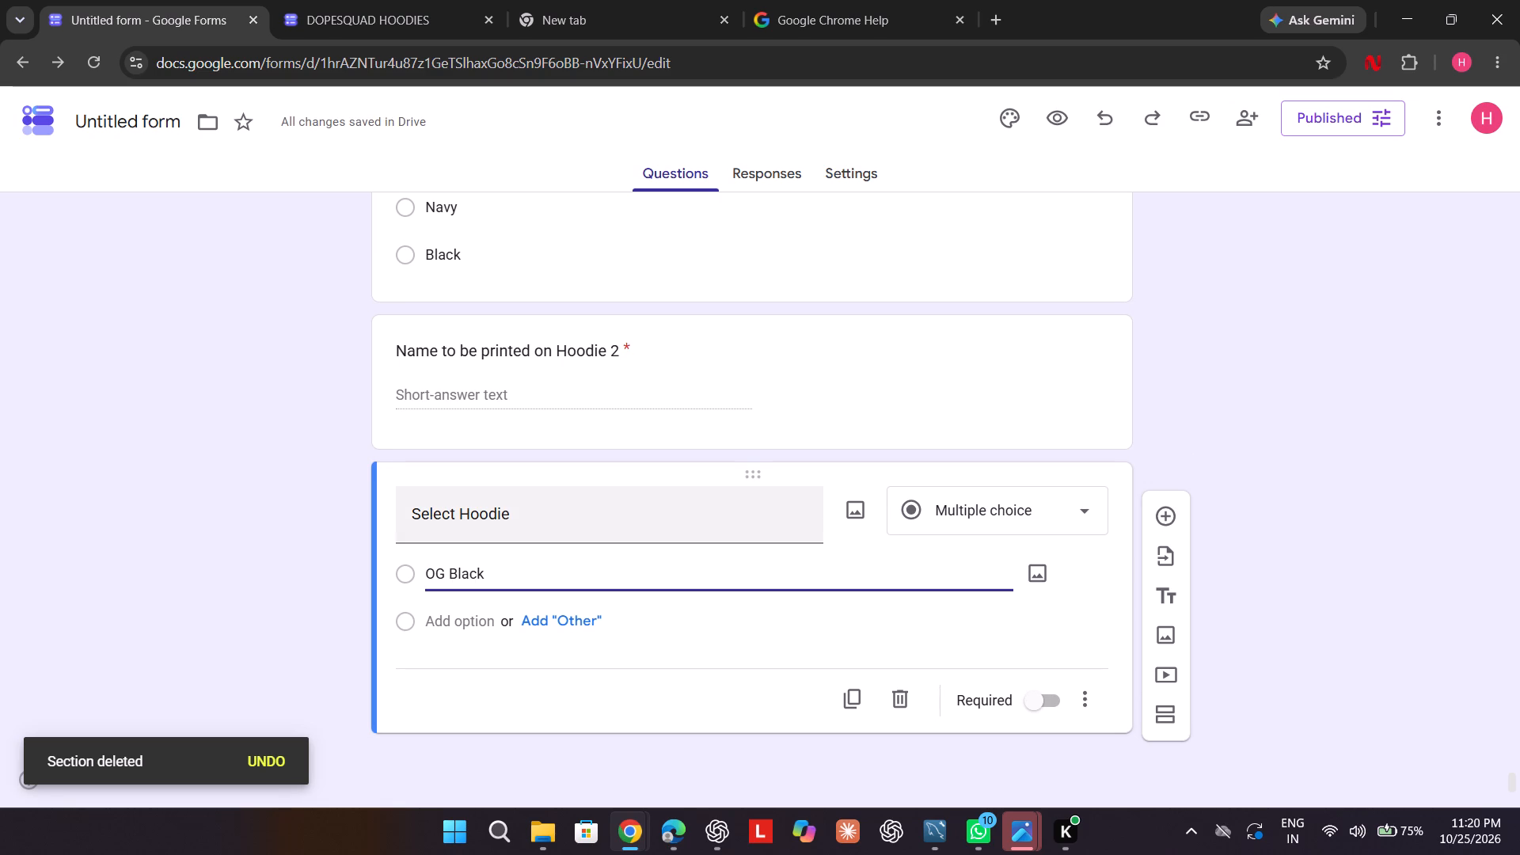
pyautogui.click(466, 625)
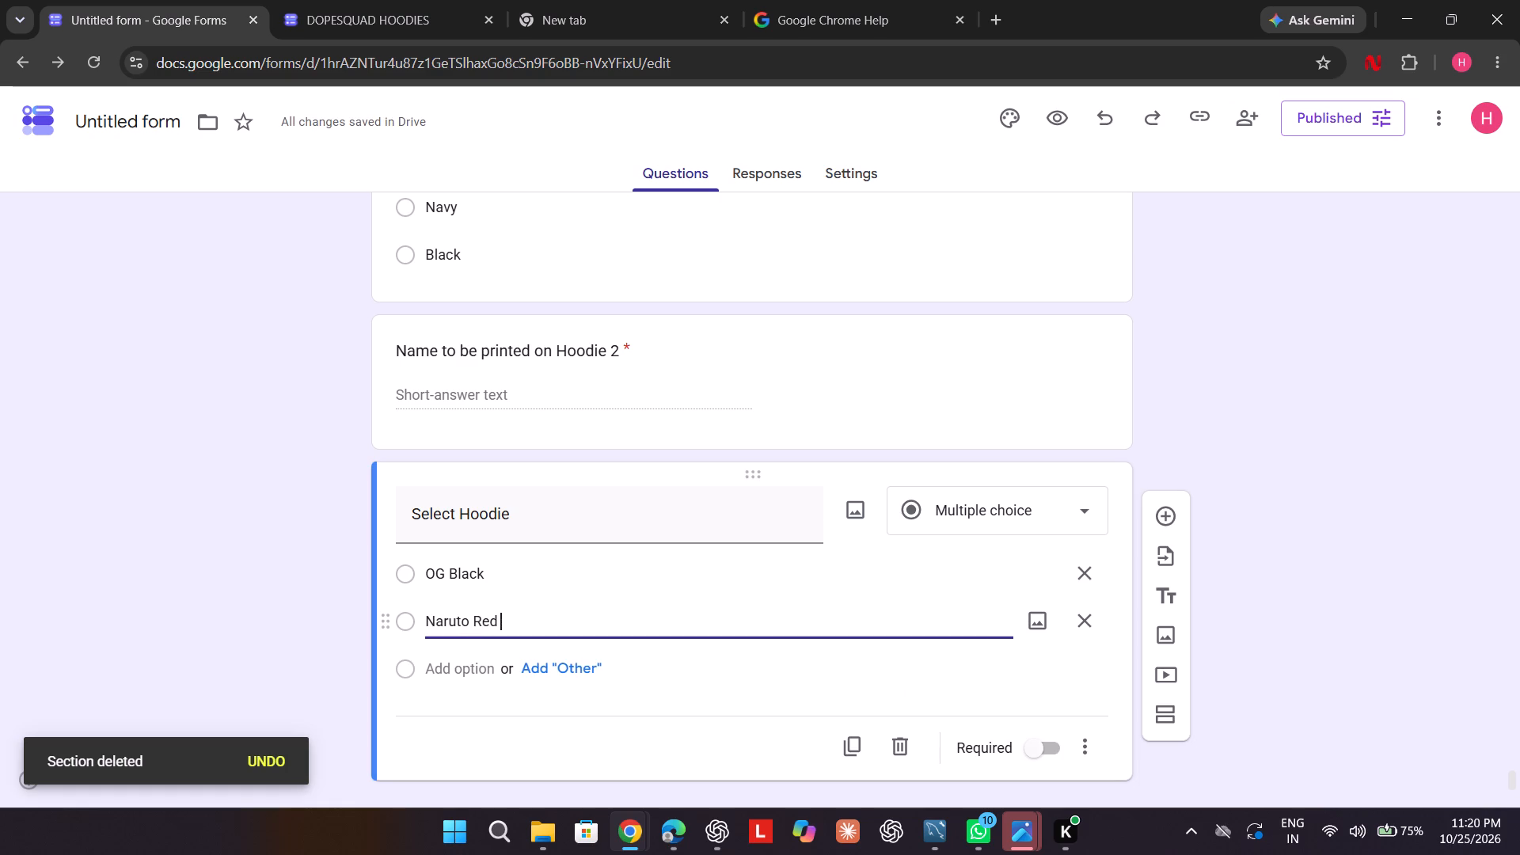
pyautogui.press('s')
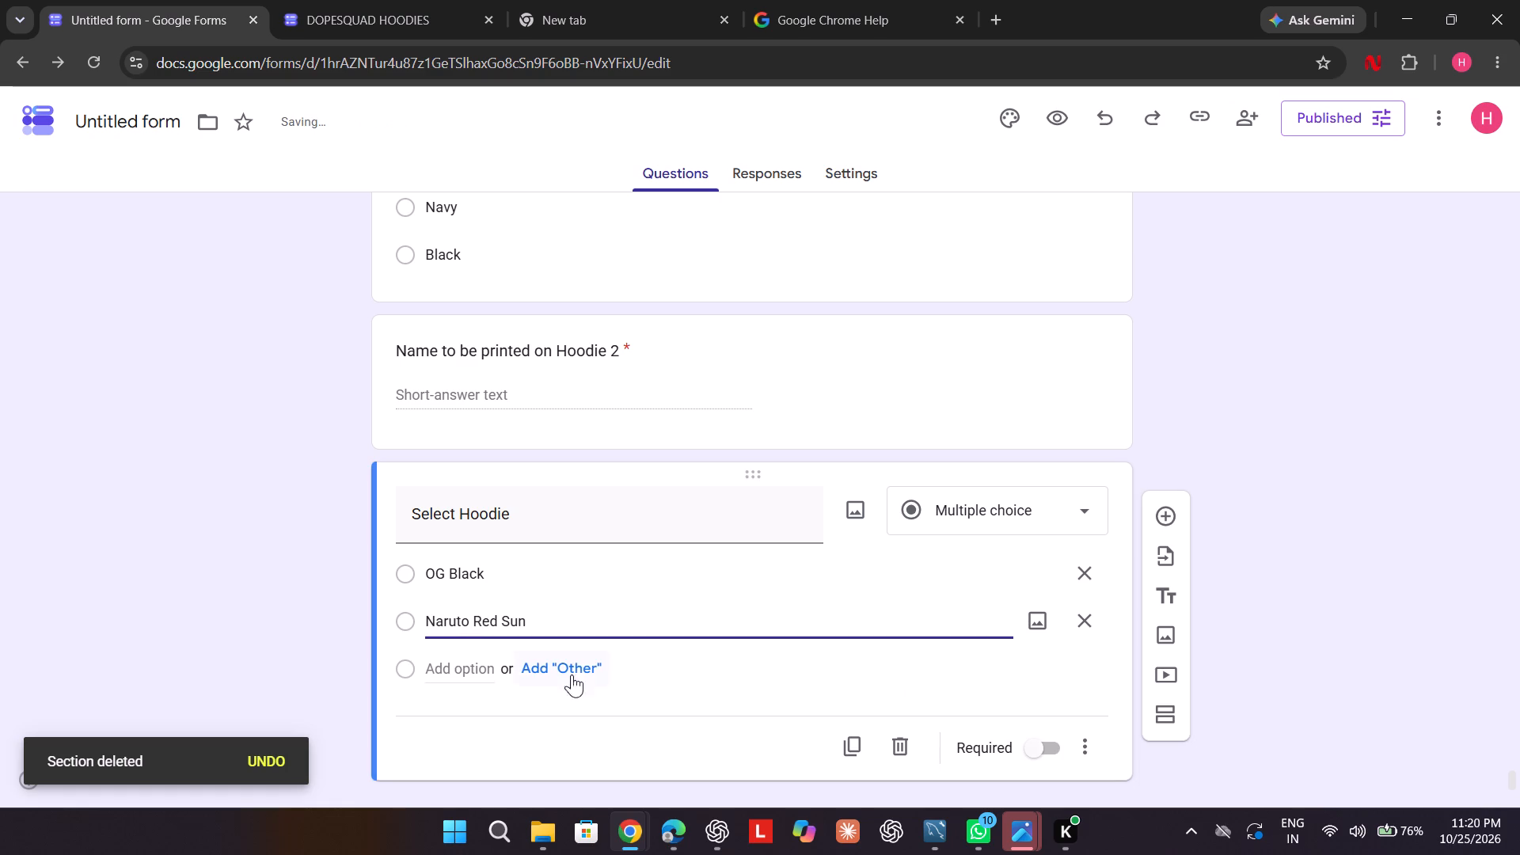
pyautogui.click(1044, 744)
# Add a blank question below the new "Select Hoodie" question.
pyautogui.click(1173, 520)
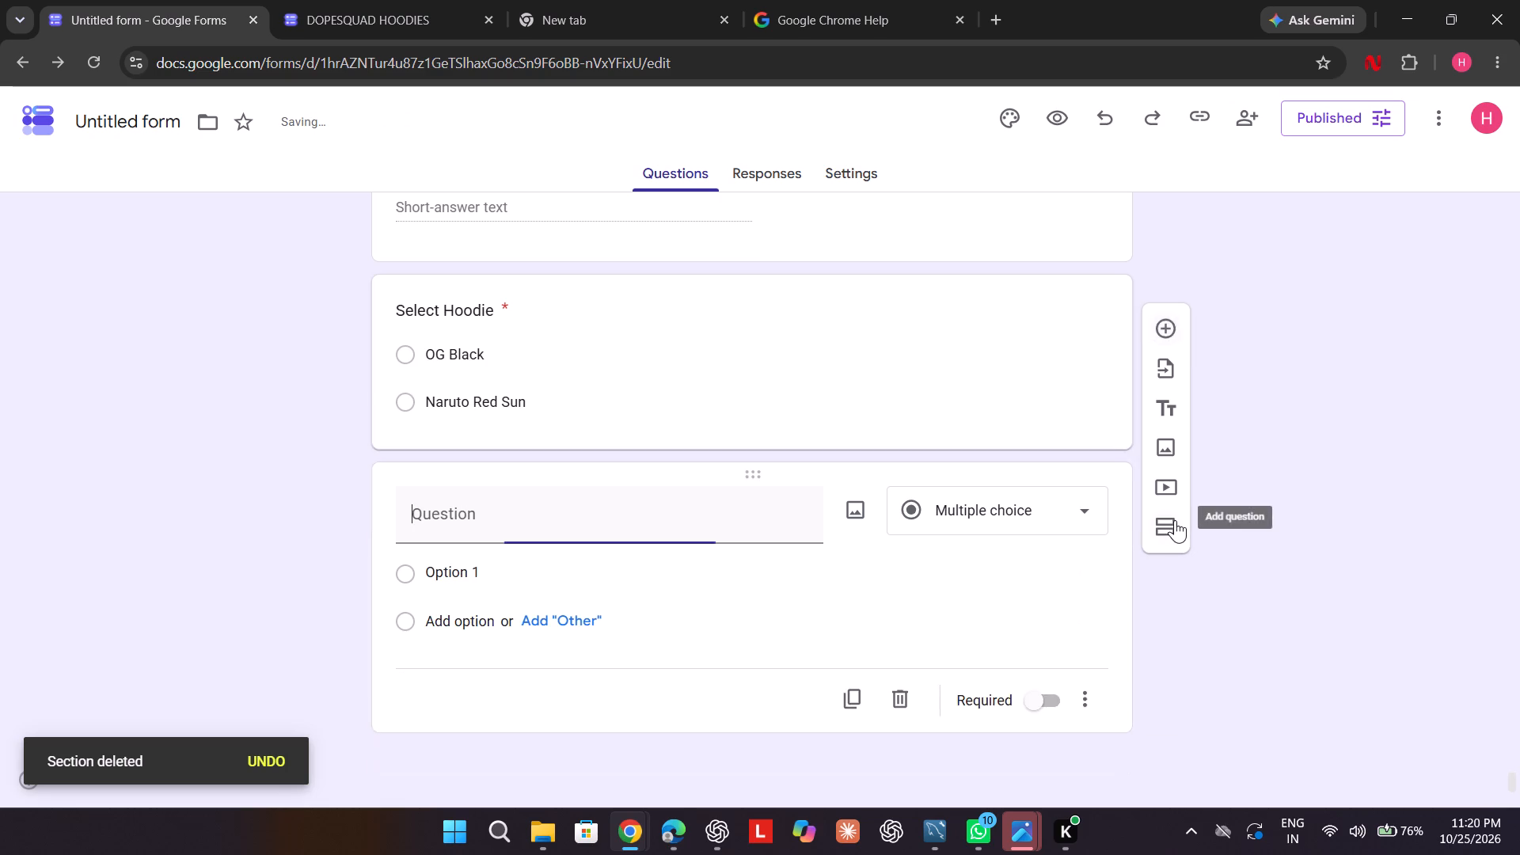
# Rename the new "Select Hoodie" question as "Select Hoodie 3".
pyautogui.scroll(1, 864, 413)
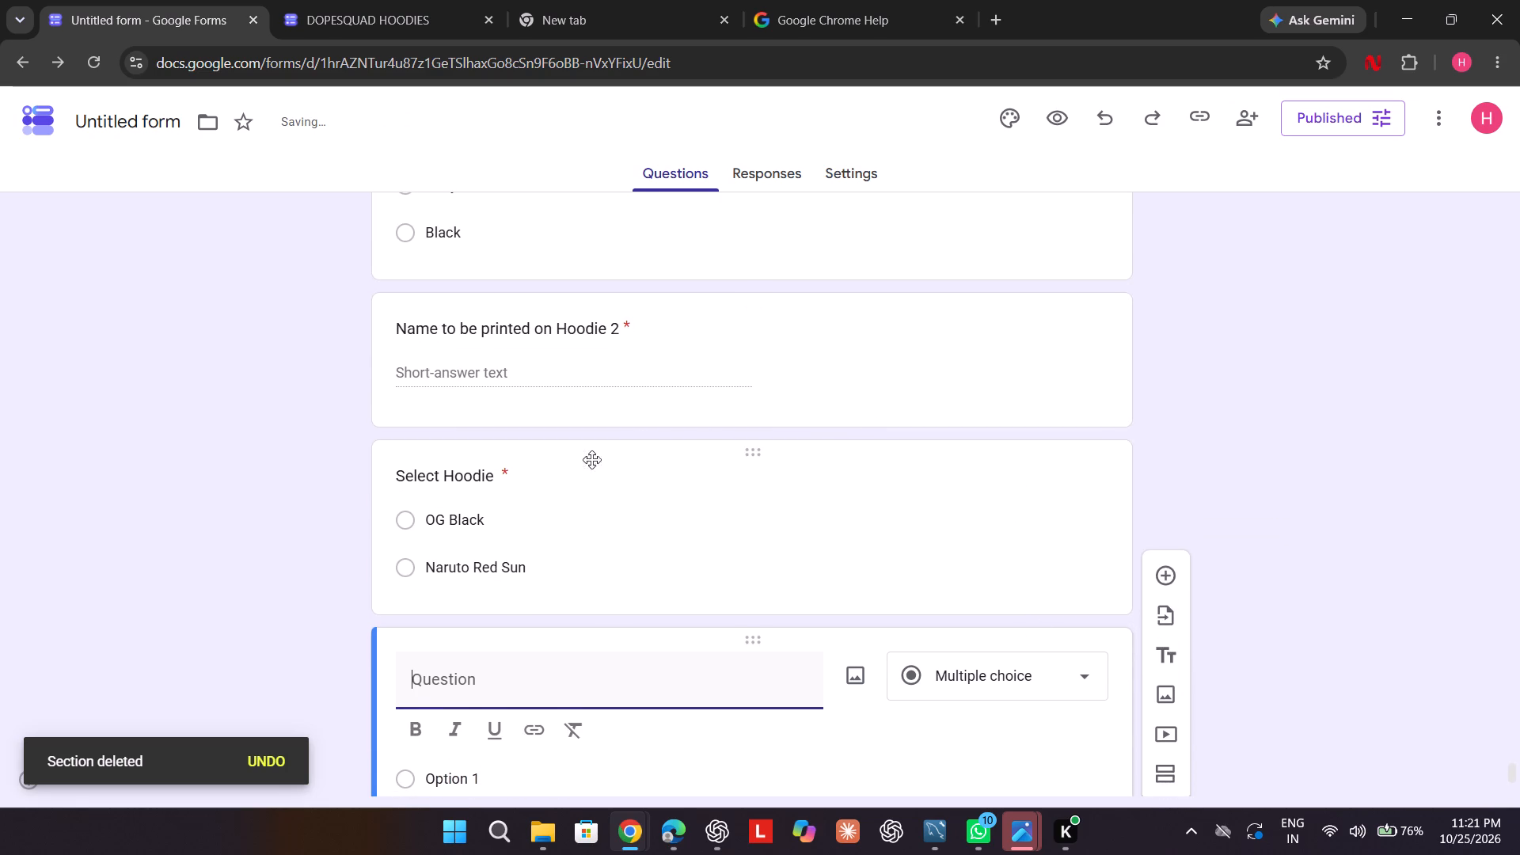
pyautogui.scroll(3, 620, 439)
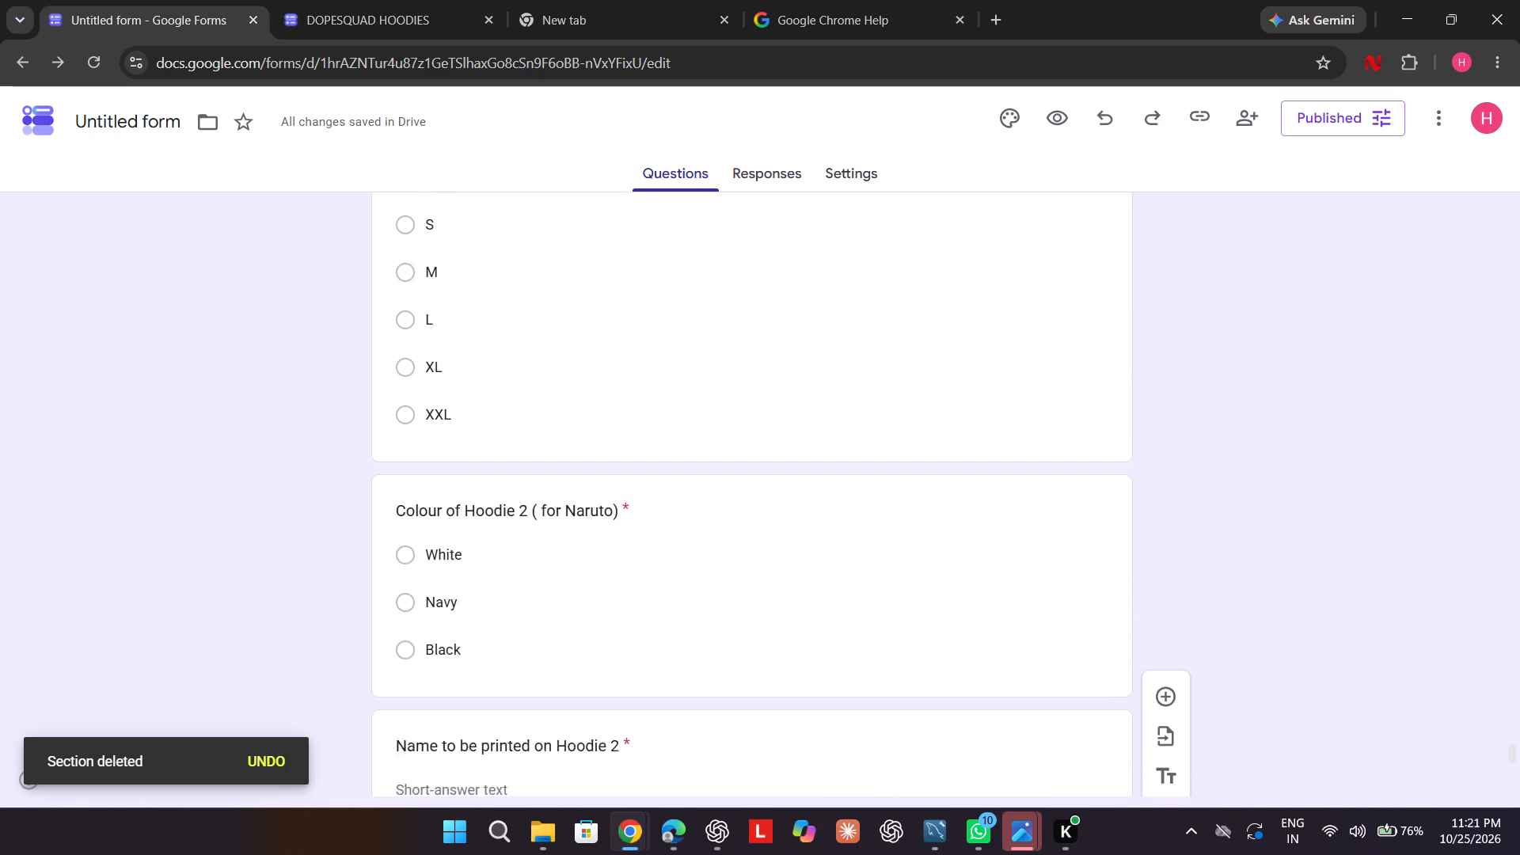
pyautogui.scroll(1, 620, 439)
pyautogui.scroll(-1, 620, 439)
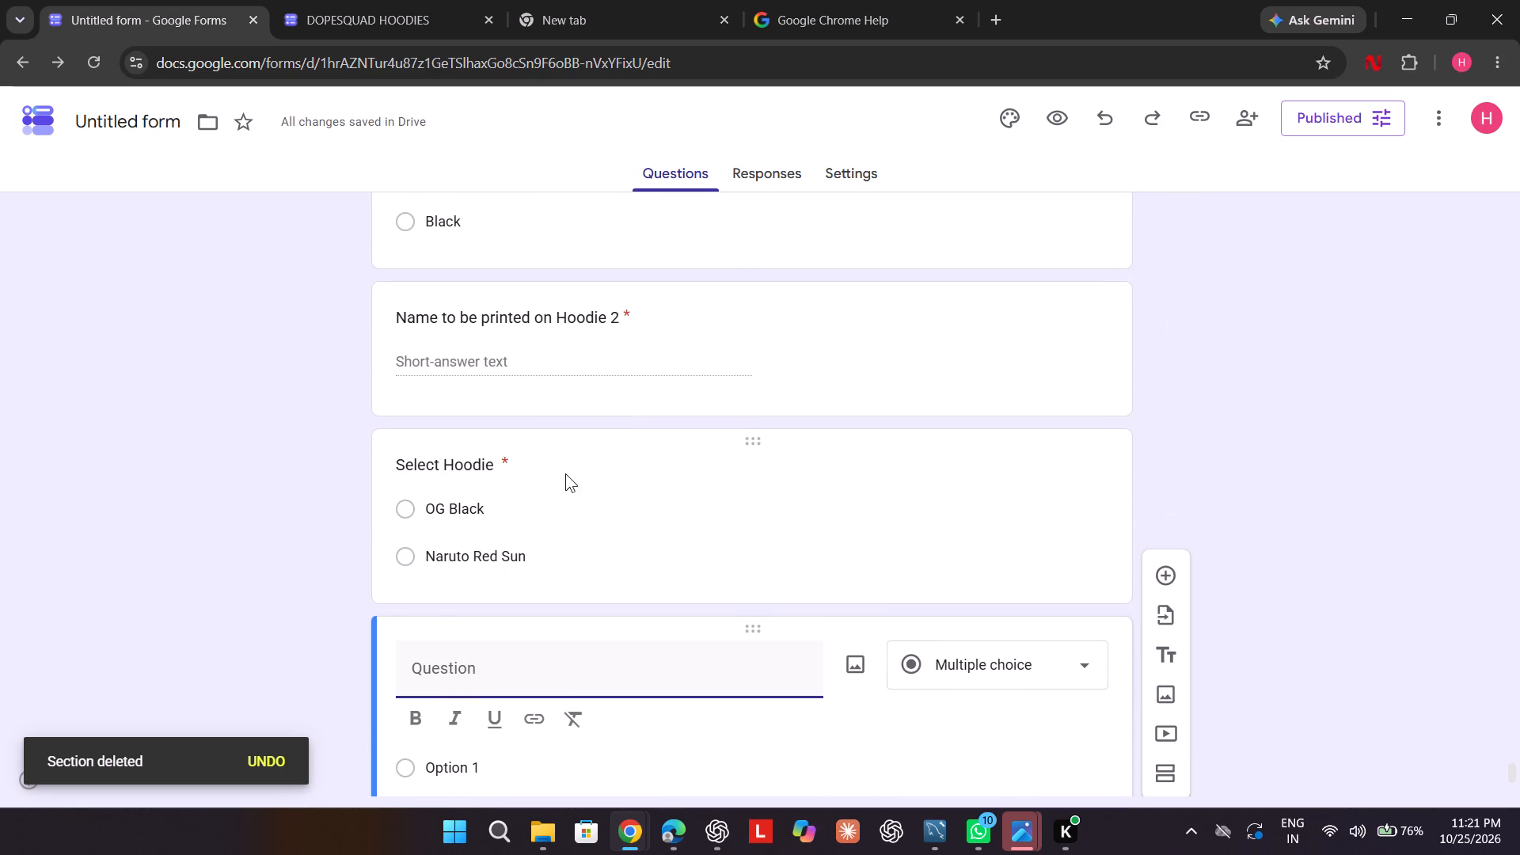
pyautogui.click(562, 469)
pyautogui.click(562, 469)
pyautogui.press('3')
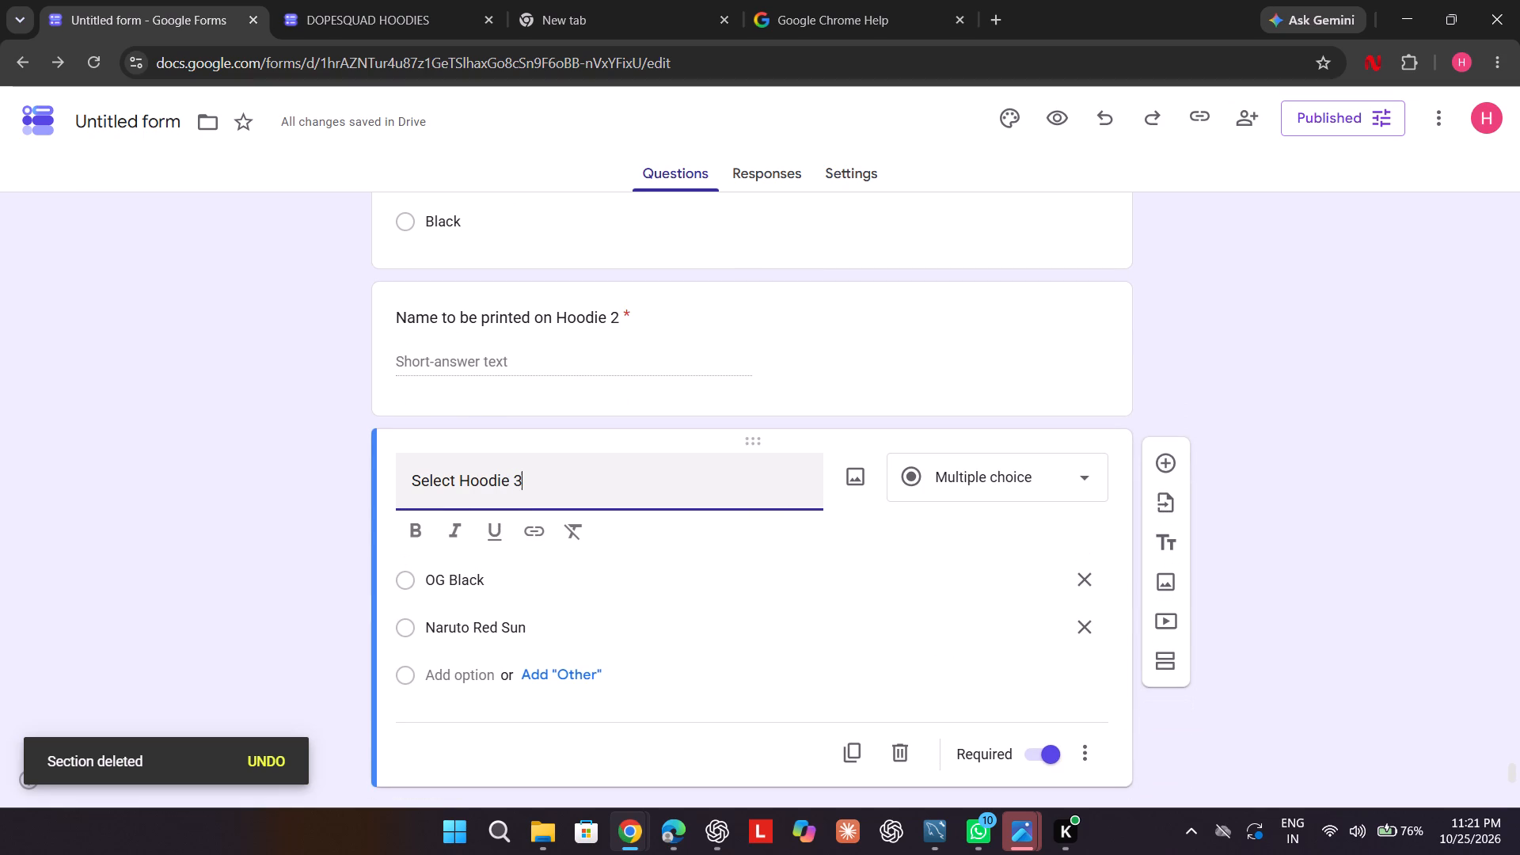
# Title the blank question below "Select Hoodie 3" as "Size of Hoodie 3" and set its type to multiple choice.
pyautogui.scroll(-4, 562, 469)
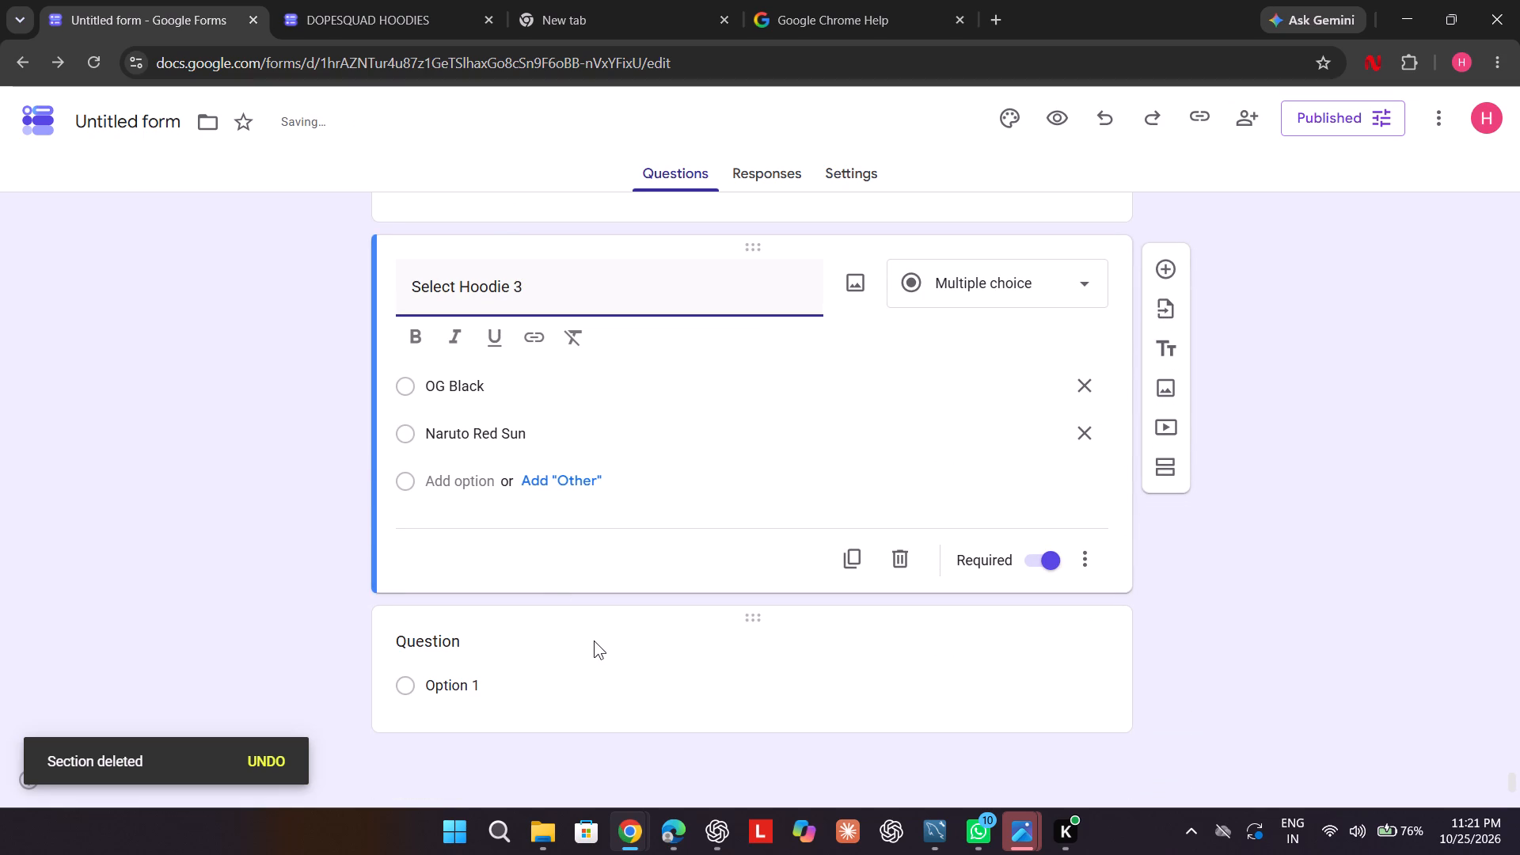
pyautogui.click(594, 640)
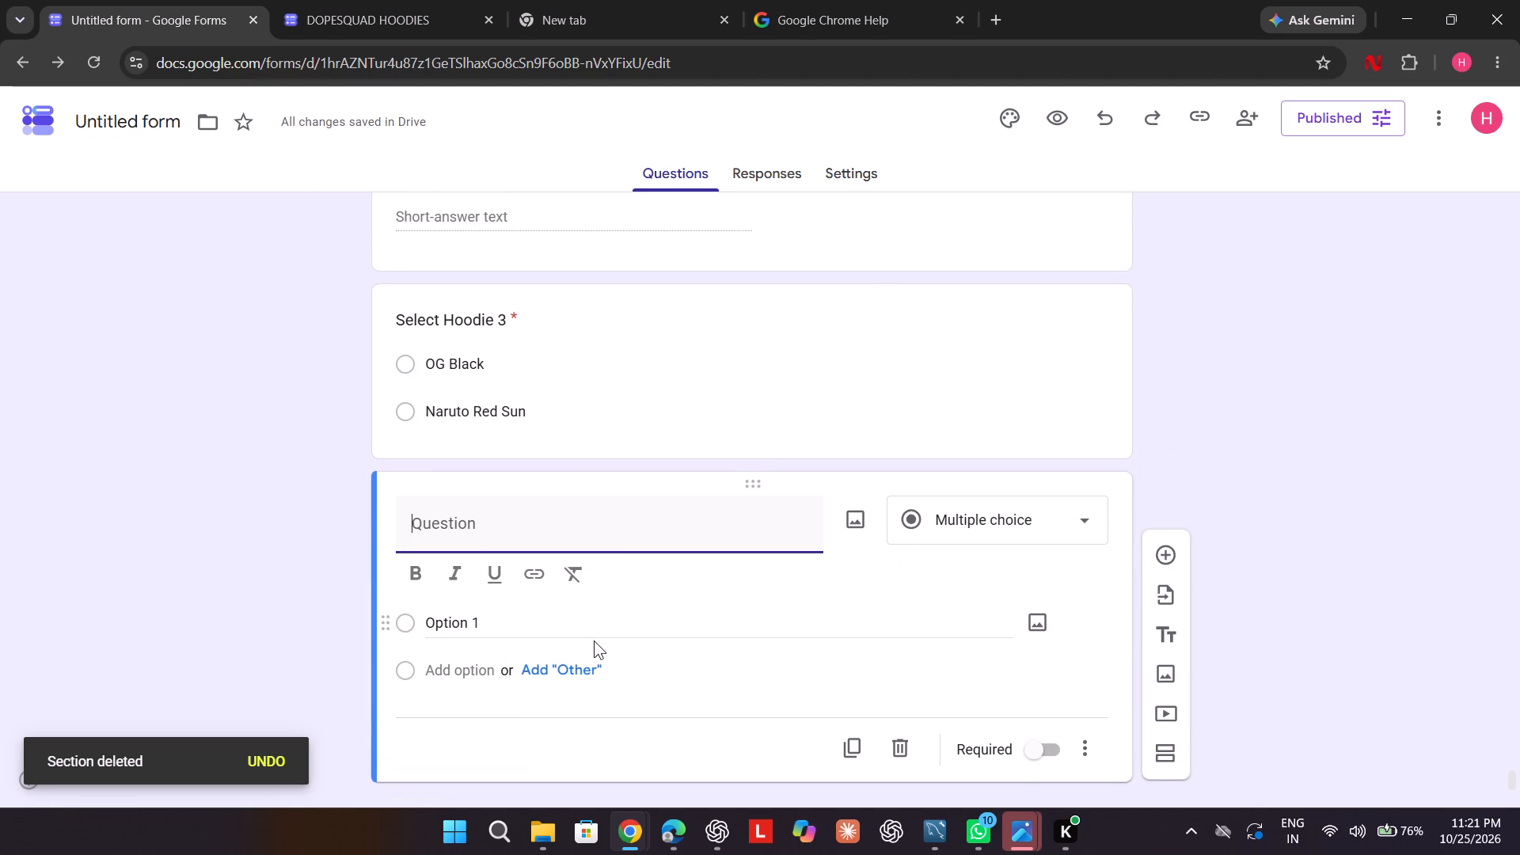
pyautogui.press('s')
pyautogui.press('BackSpace')
pyautogui.write('ze')
pyautogui.press('space')
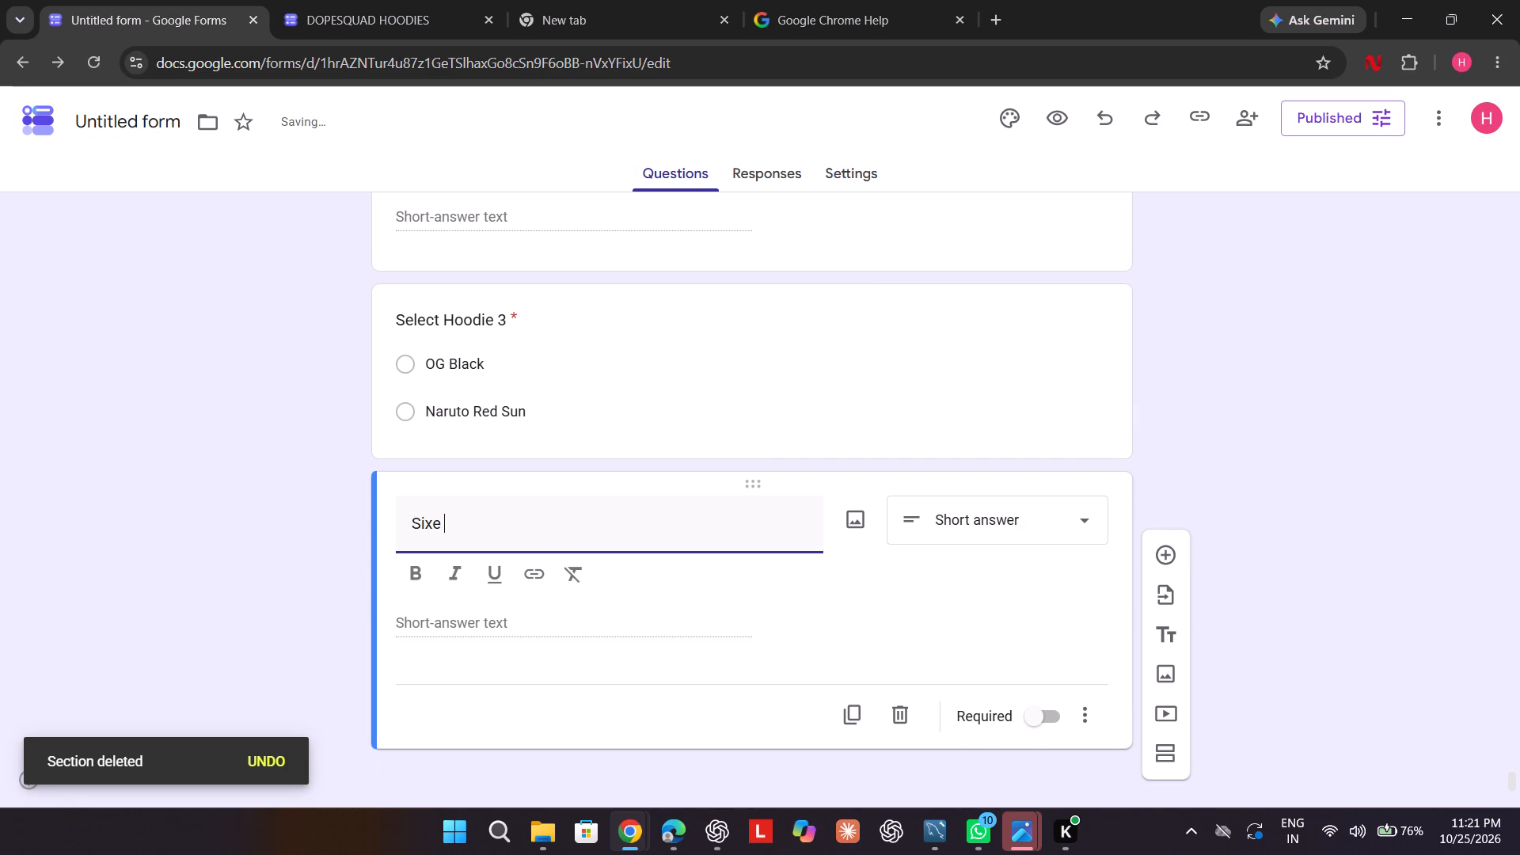
pyautogui.press('BackSpace')
pyautogui.press('BackSpace')
pyautogui.click(972, 537)
pyautogui.click(994, 281)
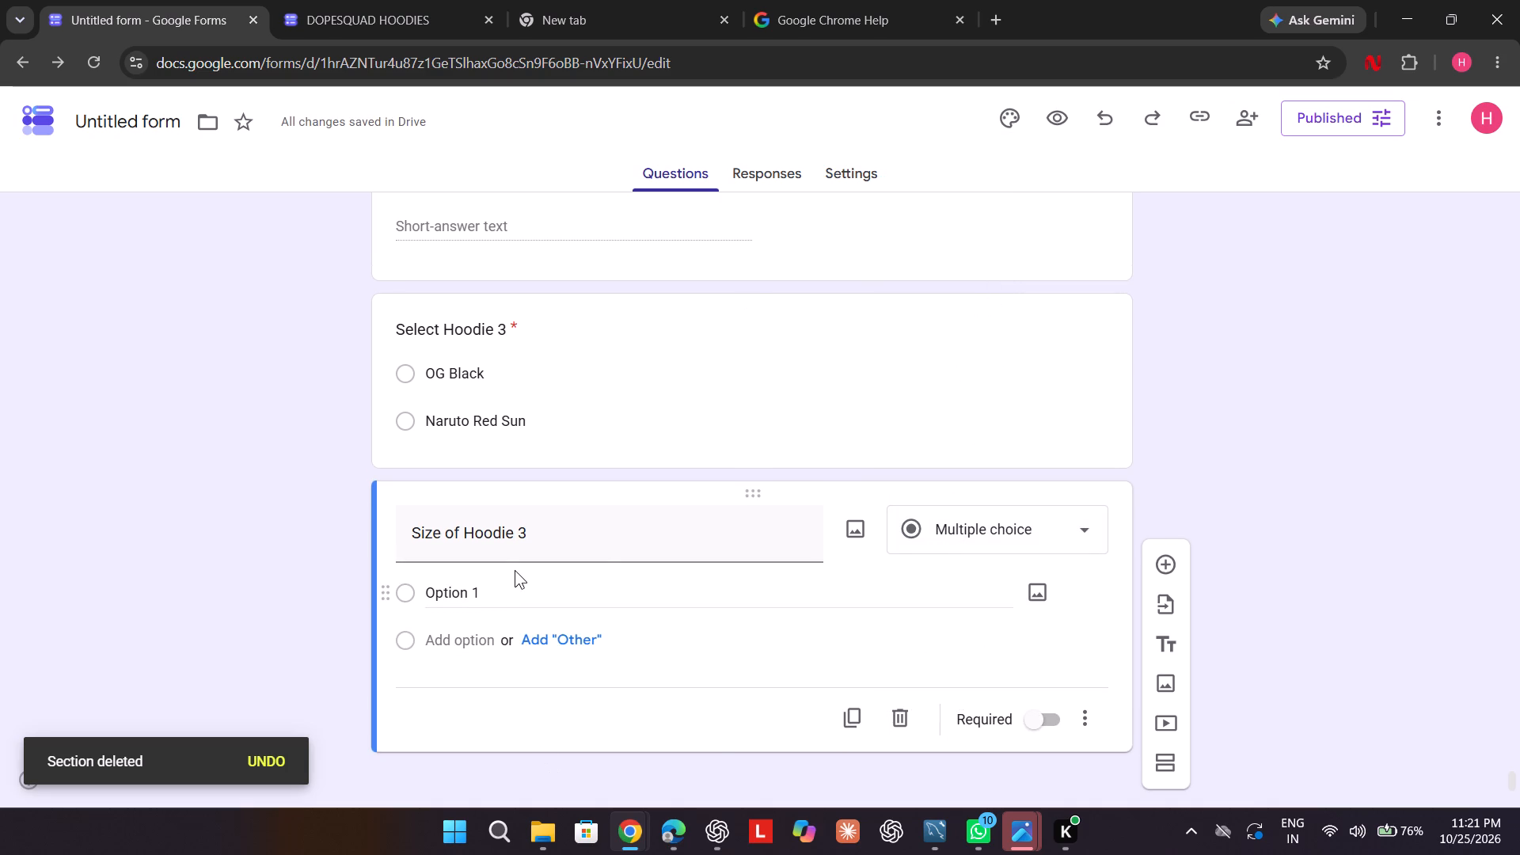
# Give "Size of Hoodie 3" all the suggested size options, XS, S, M, L, XL and XXL, and make it required.
pyautogui.click(609, 547)
pyautogui.click(609, 547)
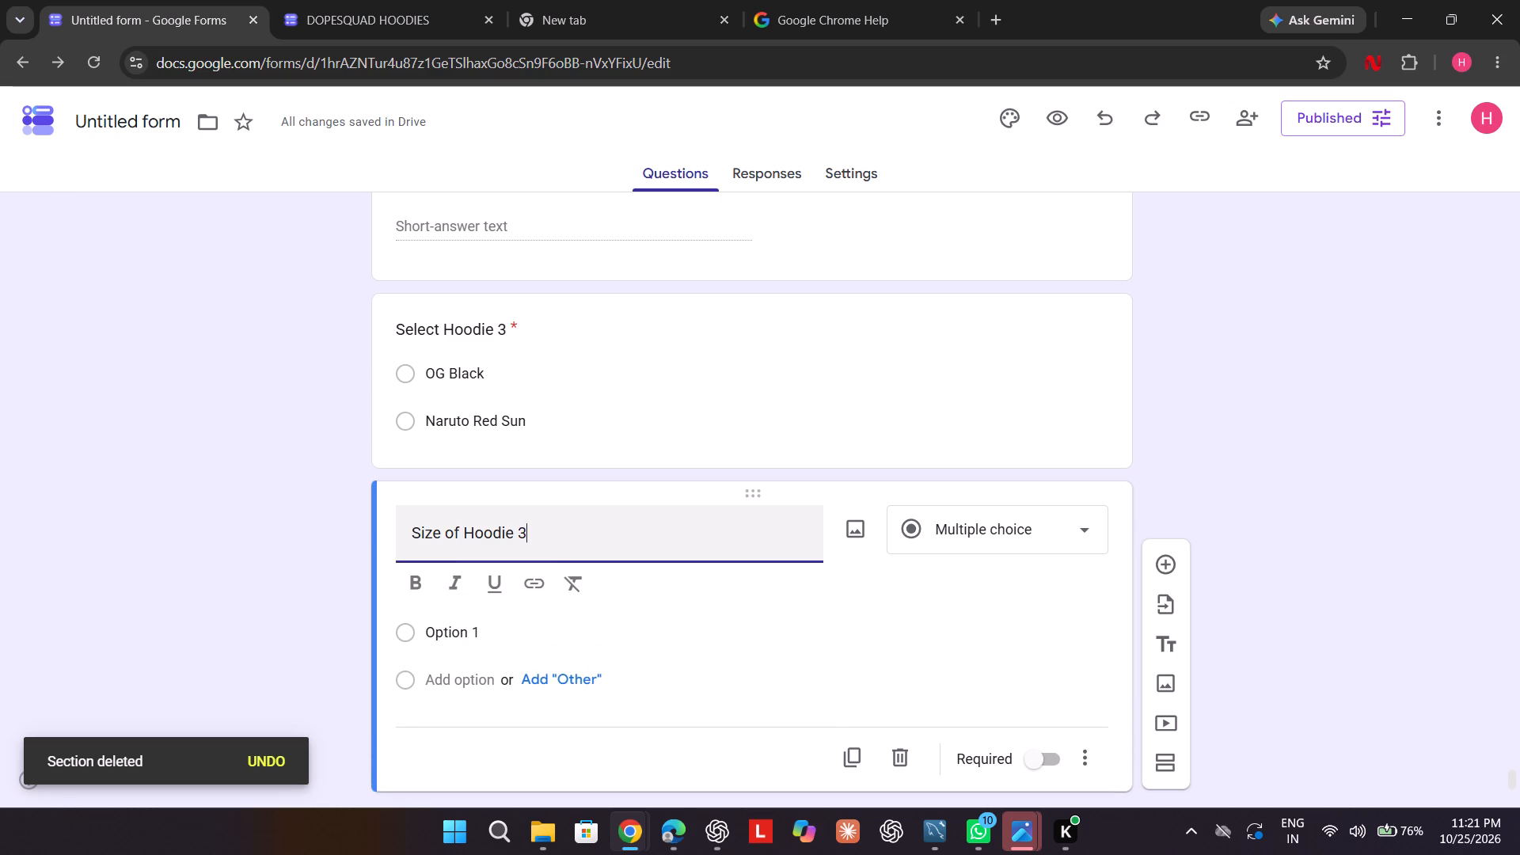
pyautogui.press('BackSpace')
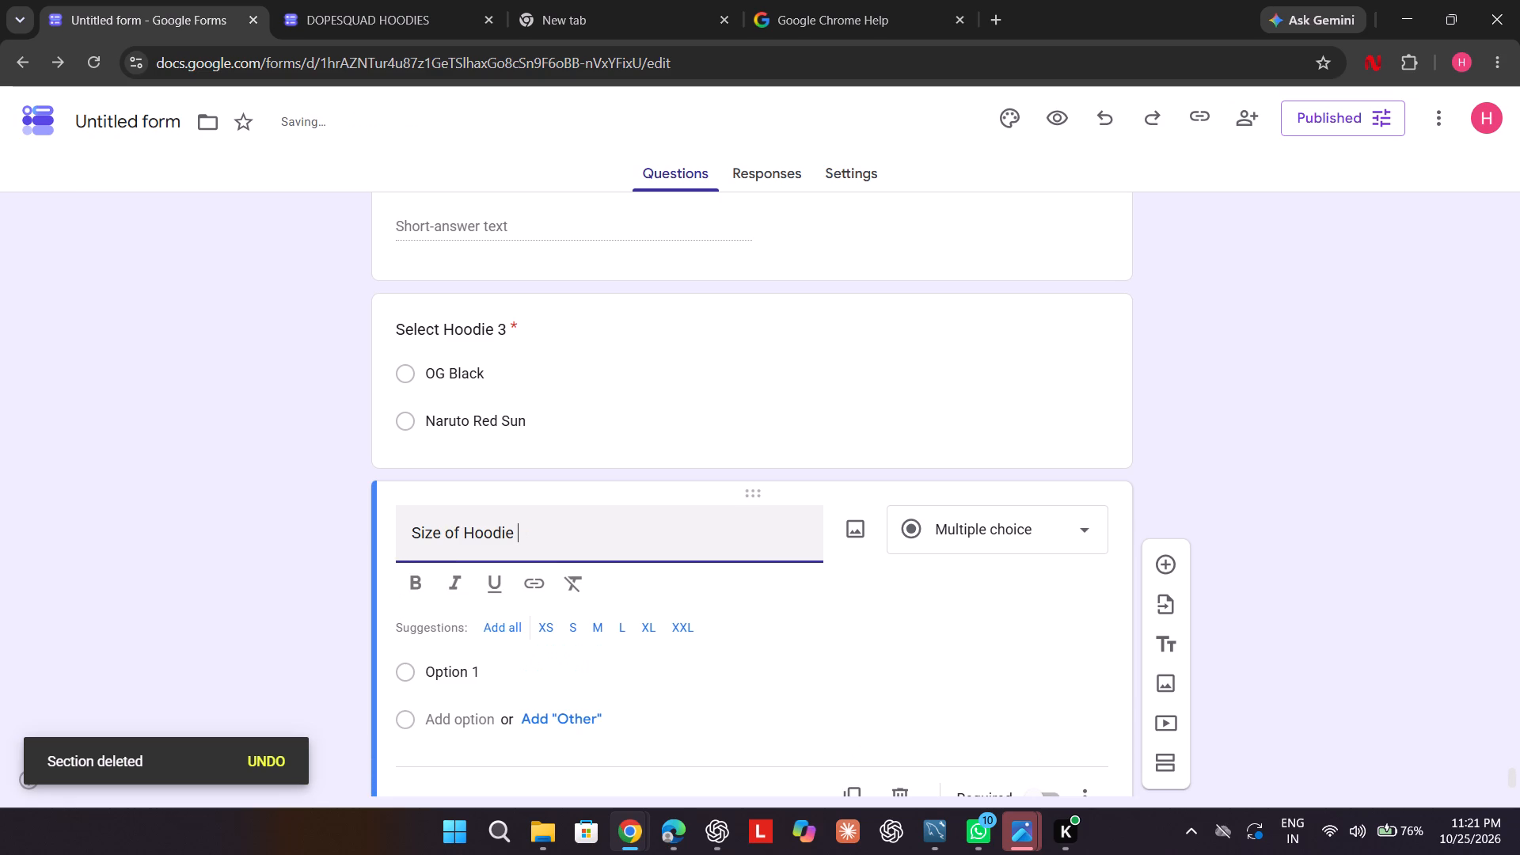
pyautogui.press('3')
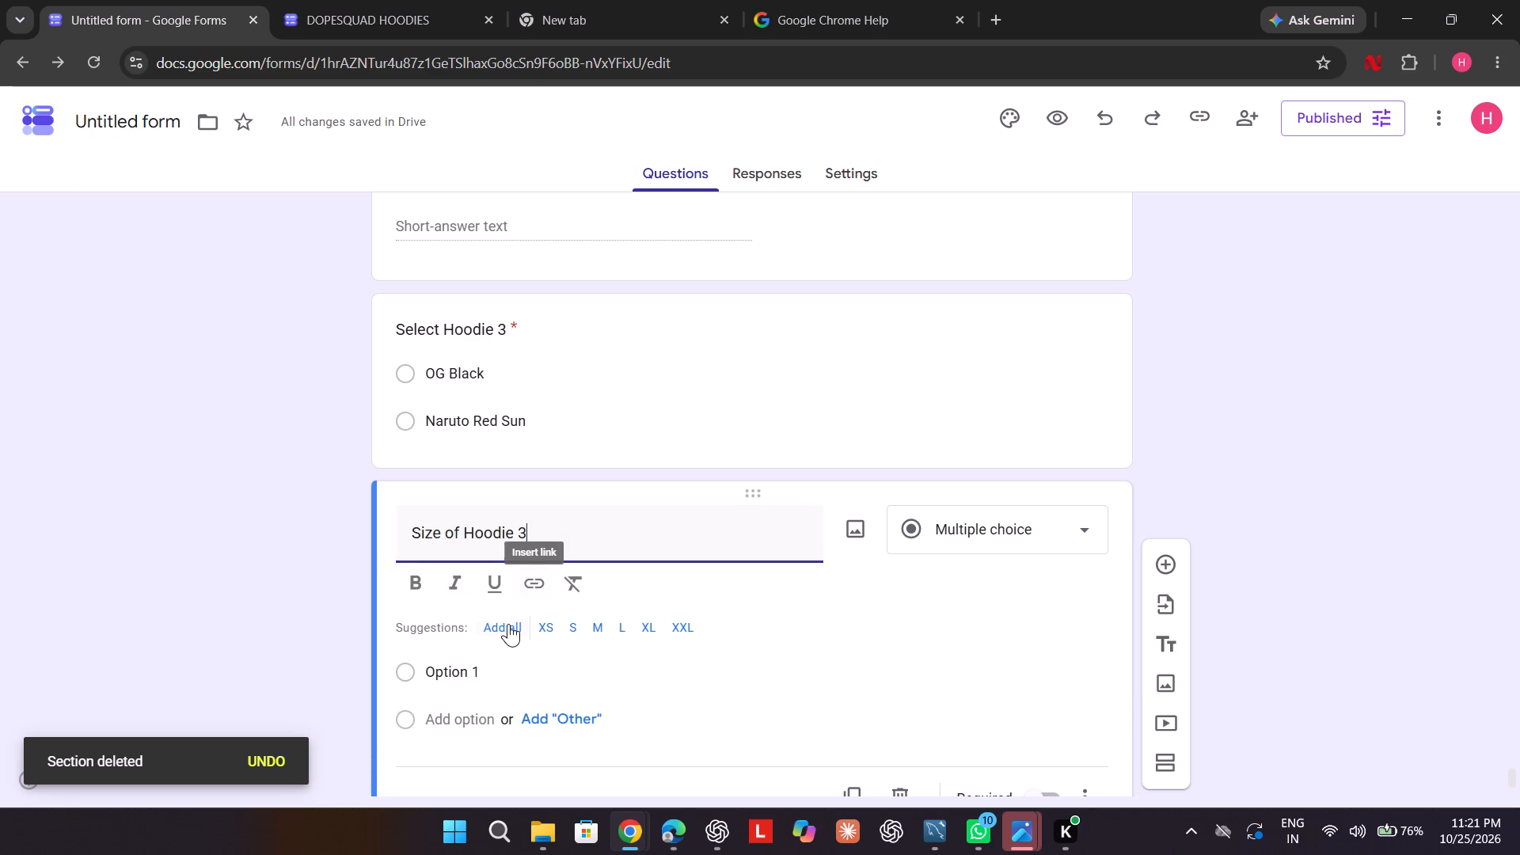
pyautogui.click(507, 622)
pyautogui.click(511, 594)
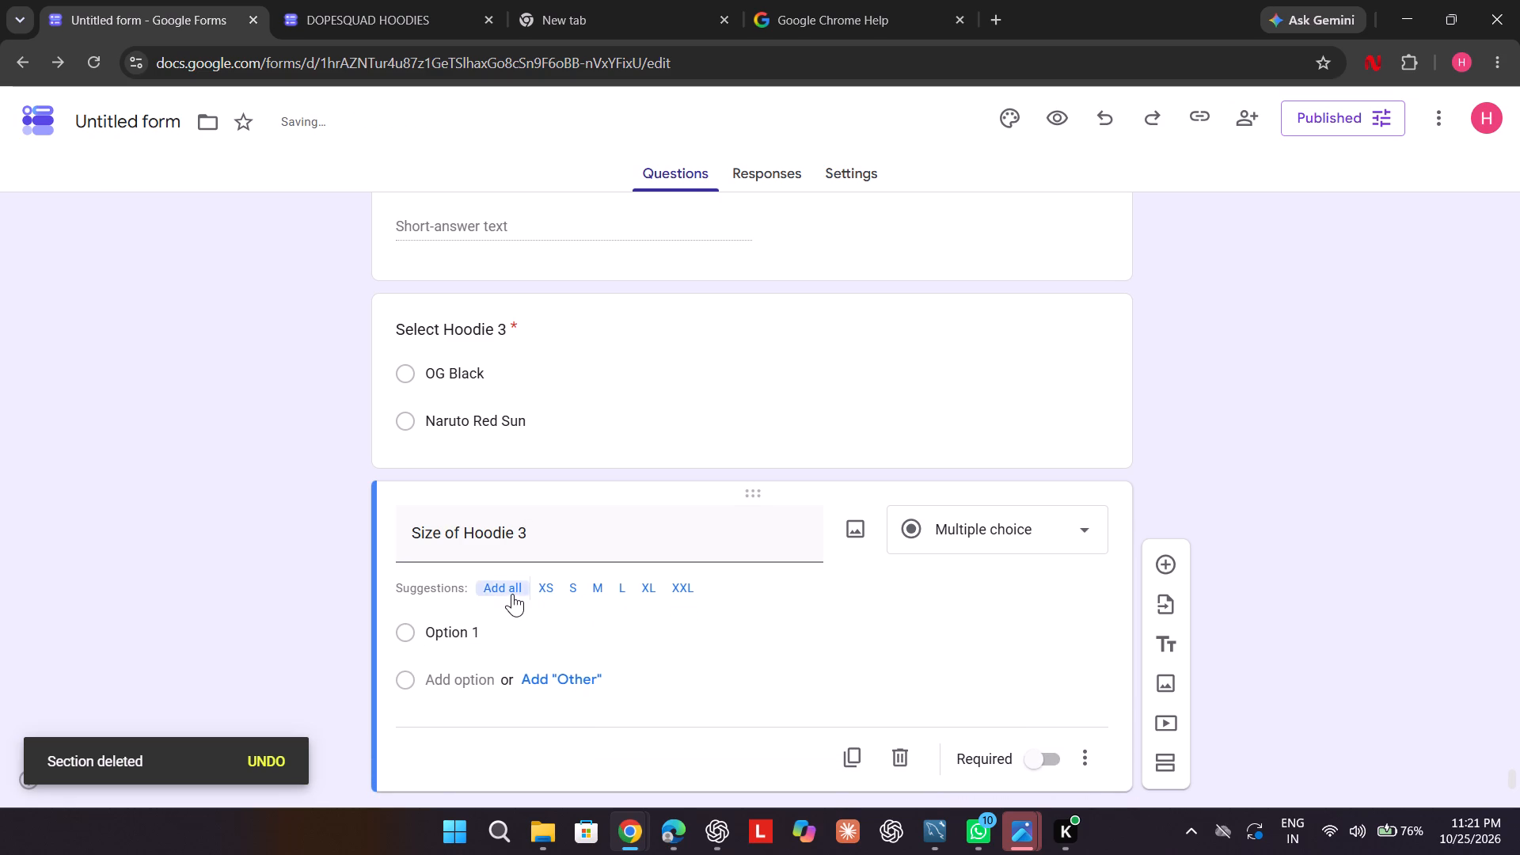
pyautogui.scroll(-4, 511, 594)
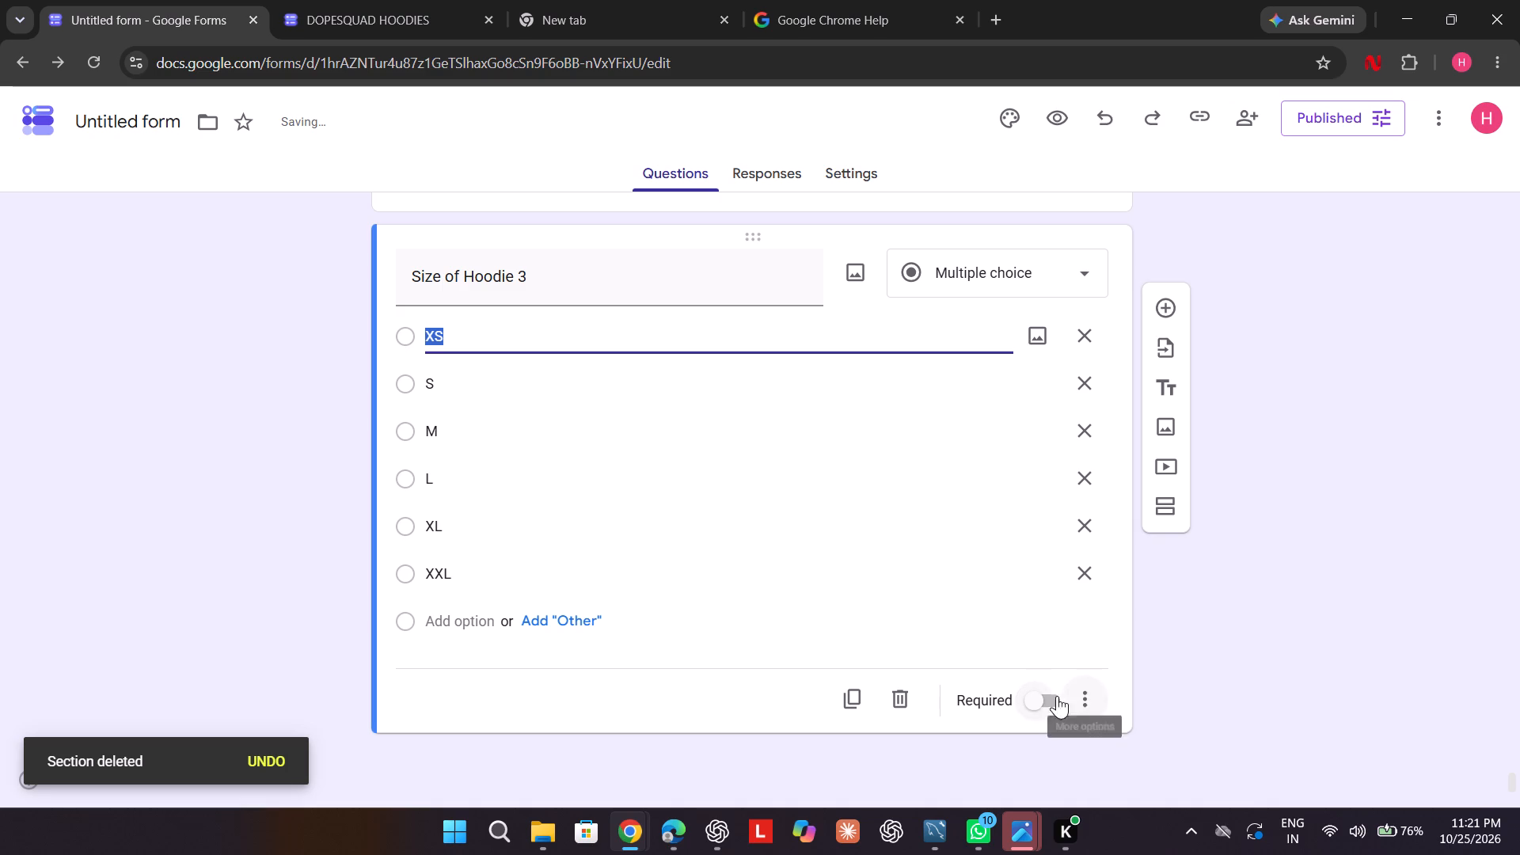
pyautogui.click(1050, 696)
# Add a multiple-choice question below "Size of Hoodie 3" titled "Colour of Hoodie 3 (for Naruto)".
pyautogui.scroll(5, 1050, 696)
pyautogui.scroll(-1, 1050, 696)
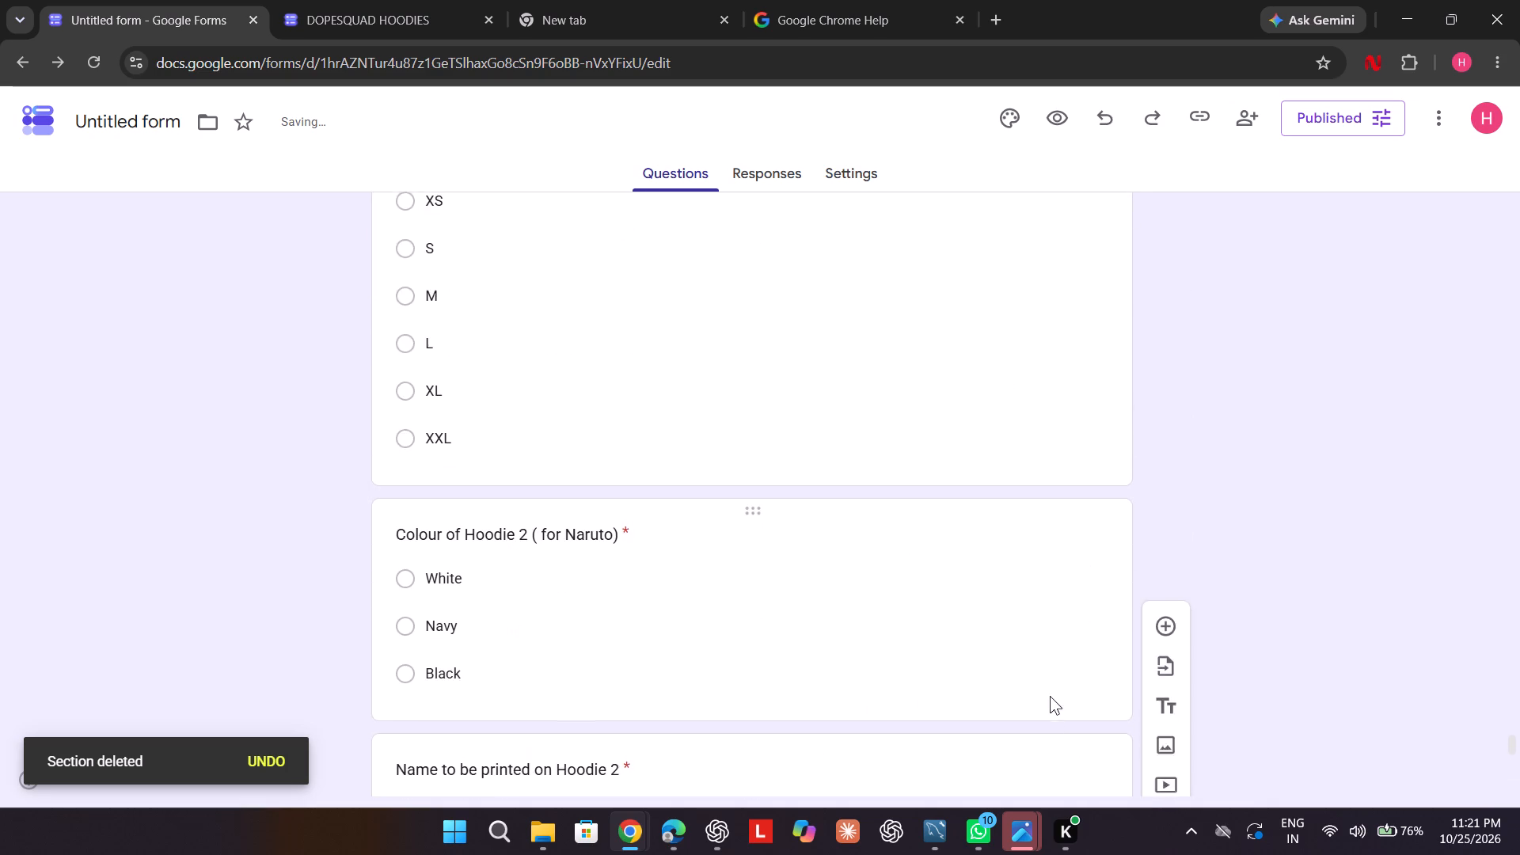
pyautogui.scroll(-1, 1050, 696)
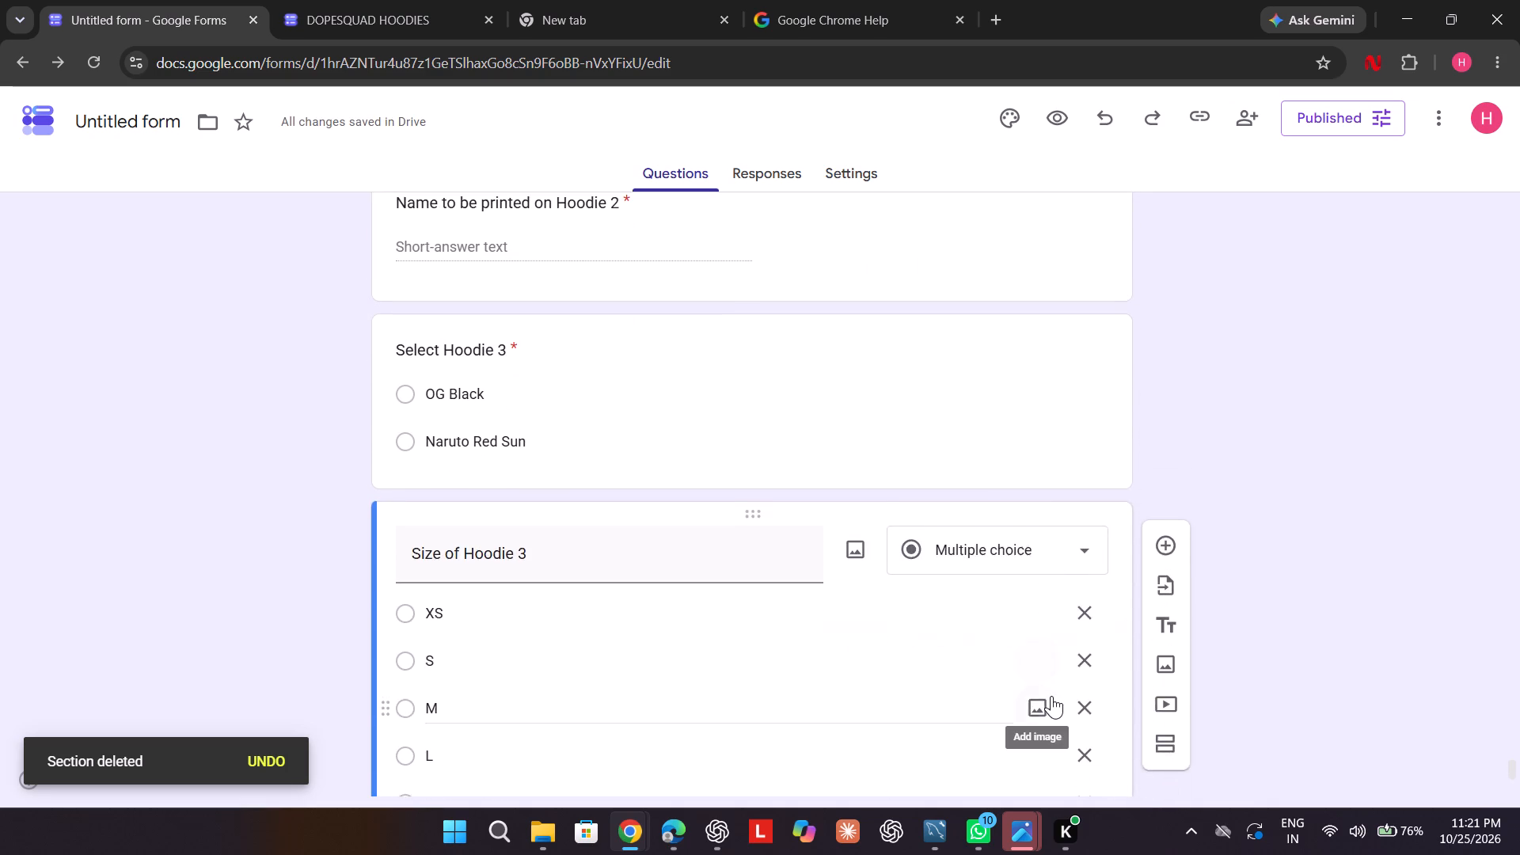
pyautogui.scroll(-1, 1050, 696)
pyautogui.scroll(-5, 1085, 478)
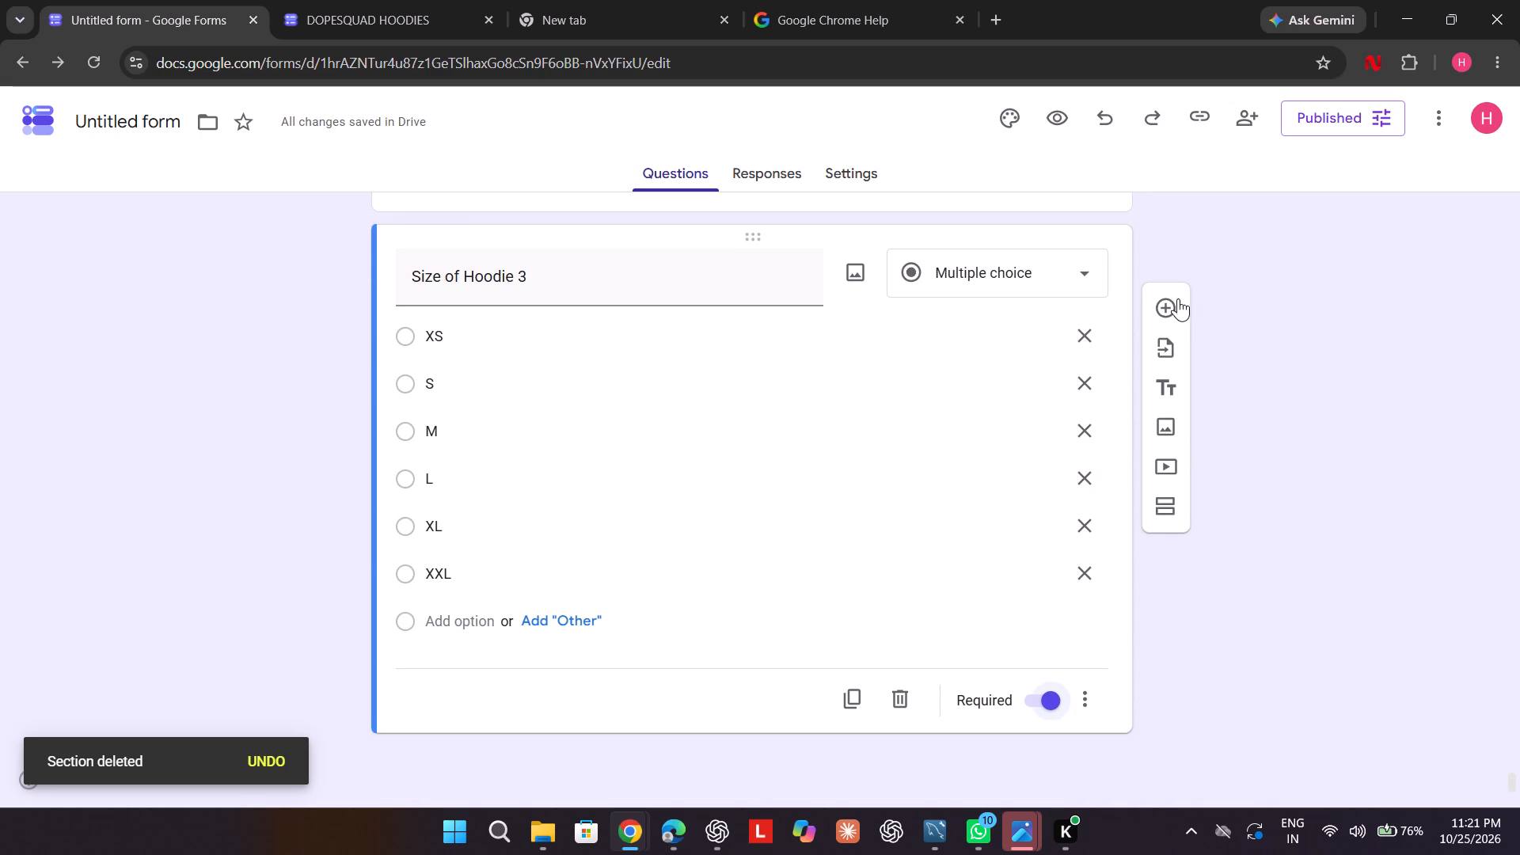
pyautogui.click(1172, 303)
pyautogui.scroll(-2, 1165, 417)
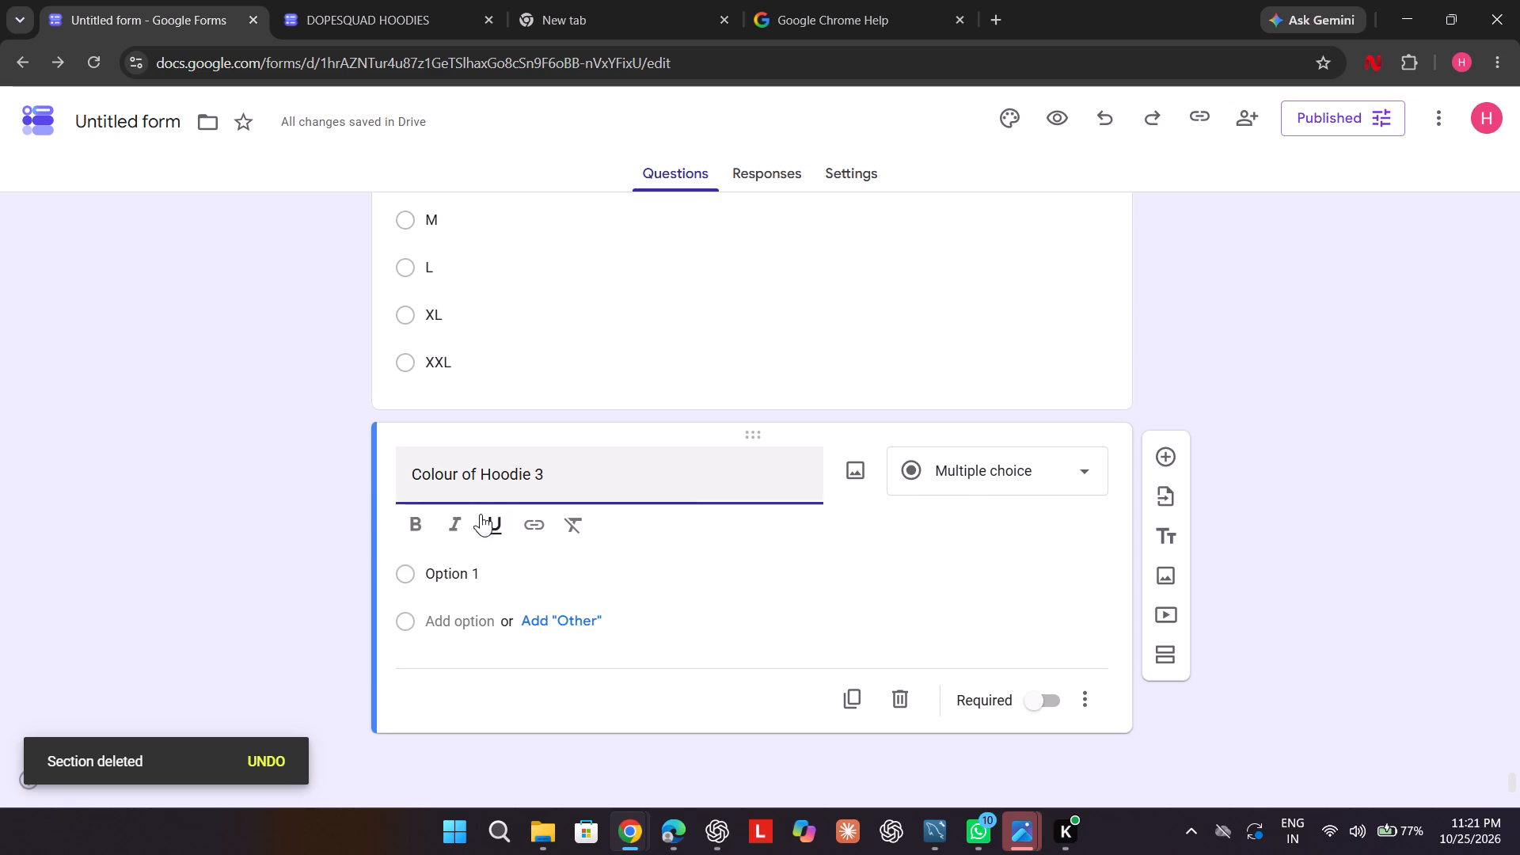
pyautogui.press('space')
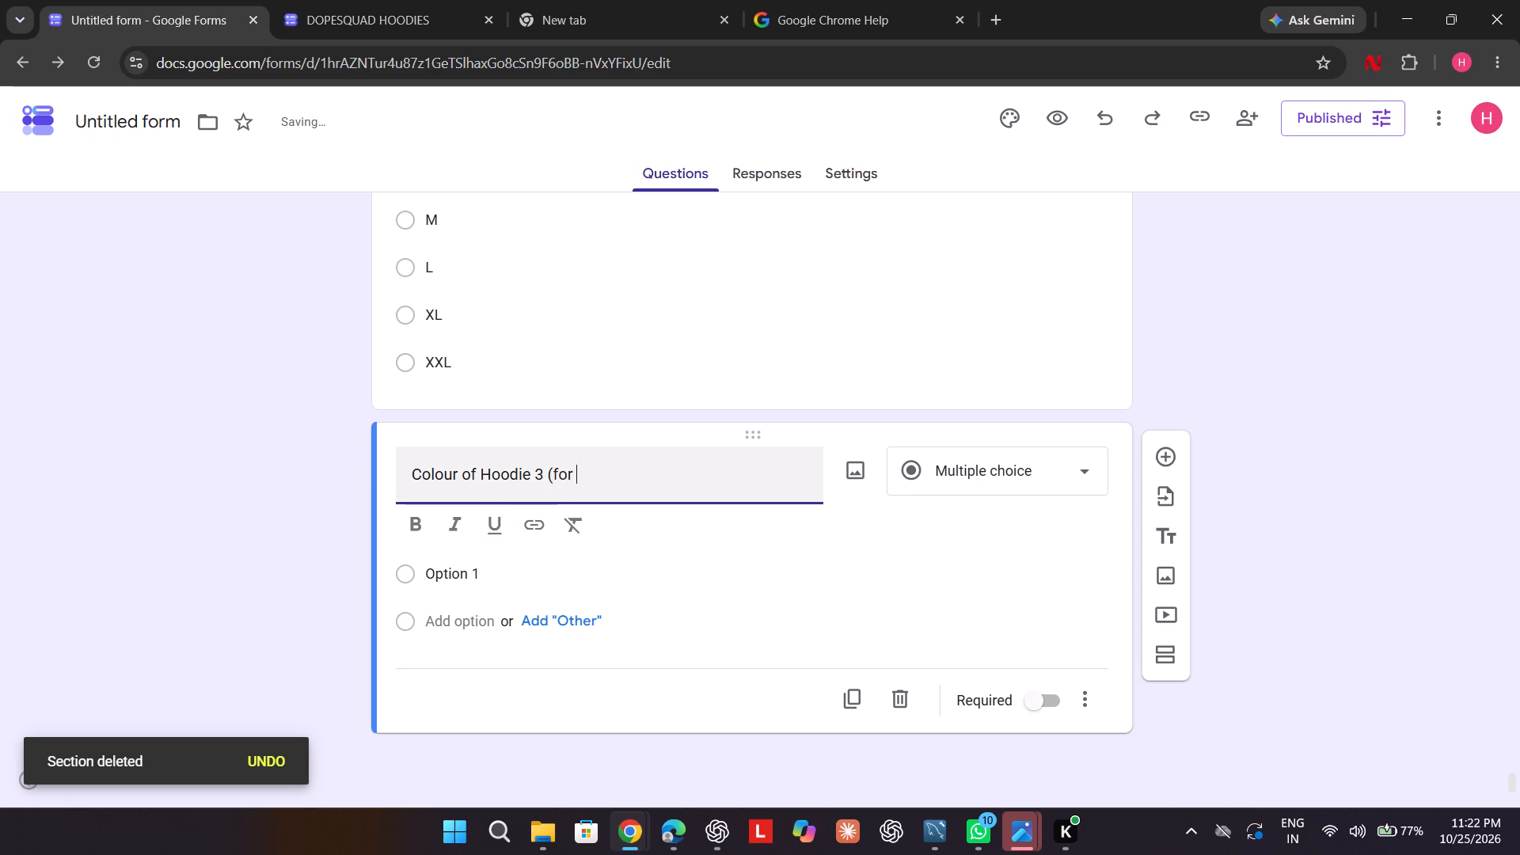
pyautogui.press('BackSpace')
pyautogui.press('BackSpace')
pyautogui.write('aruto')
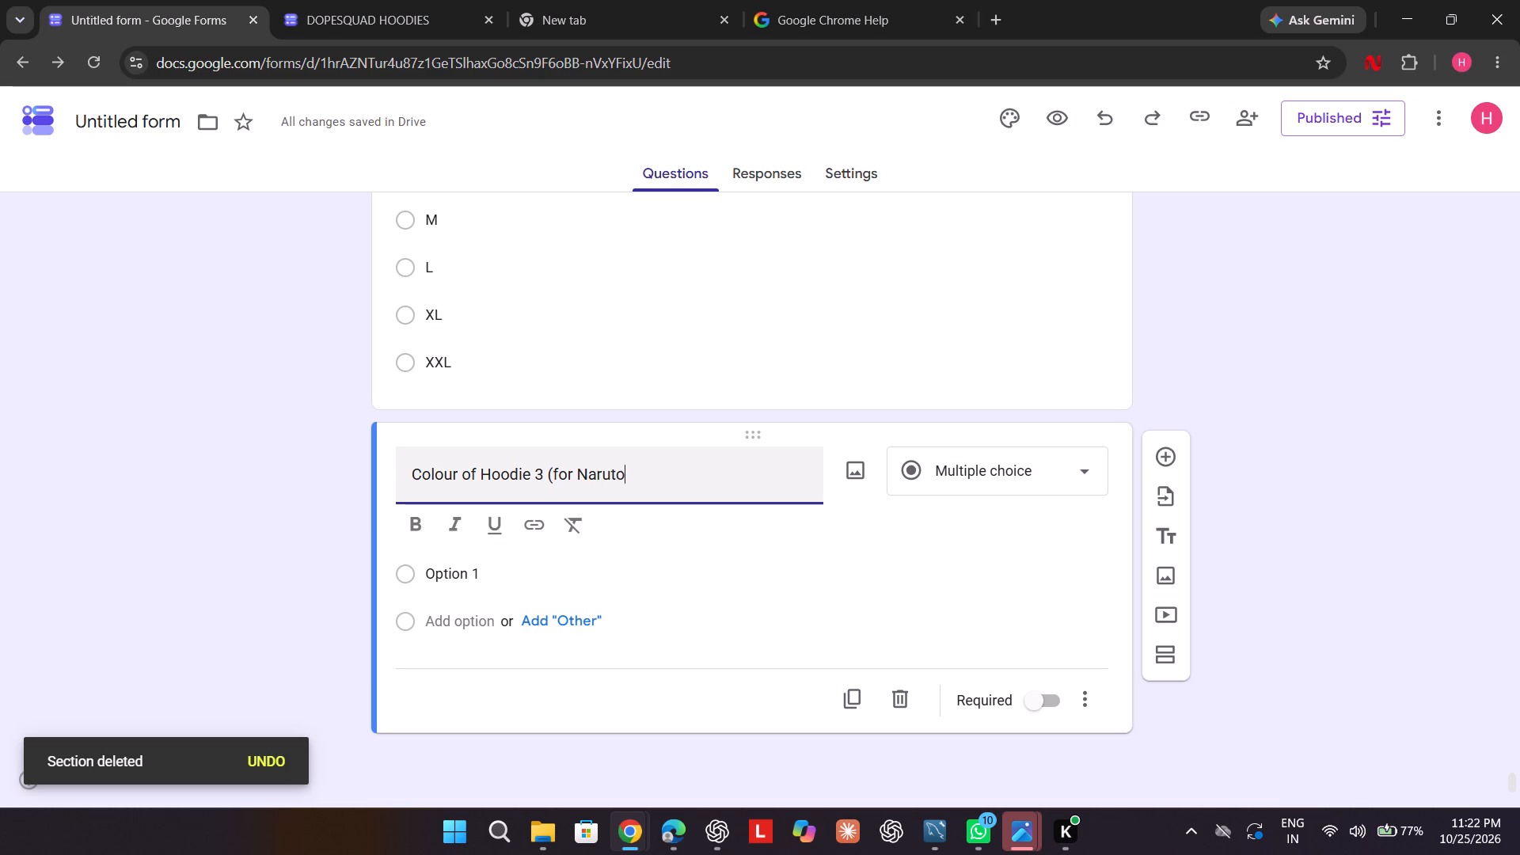
pyautogui.hotkey('shift', ')')
# Give "Colour of Hoodie 3 (for Naruto)" the options "White", "Navy" and "Black", and make it required.
pyautogui.click(530, 564)
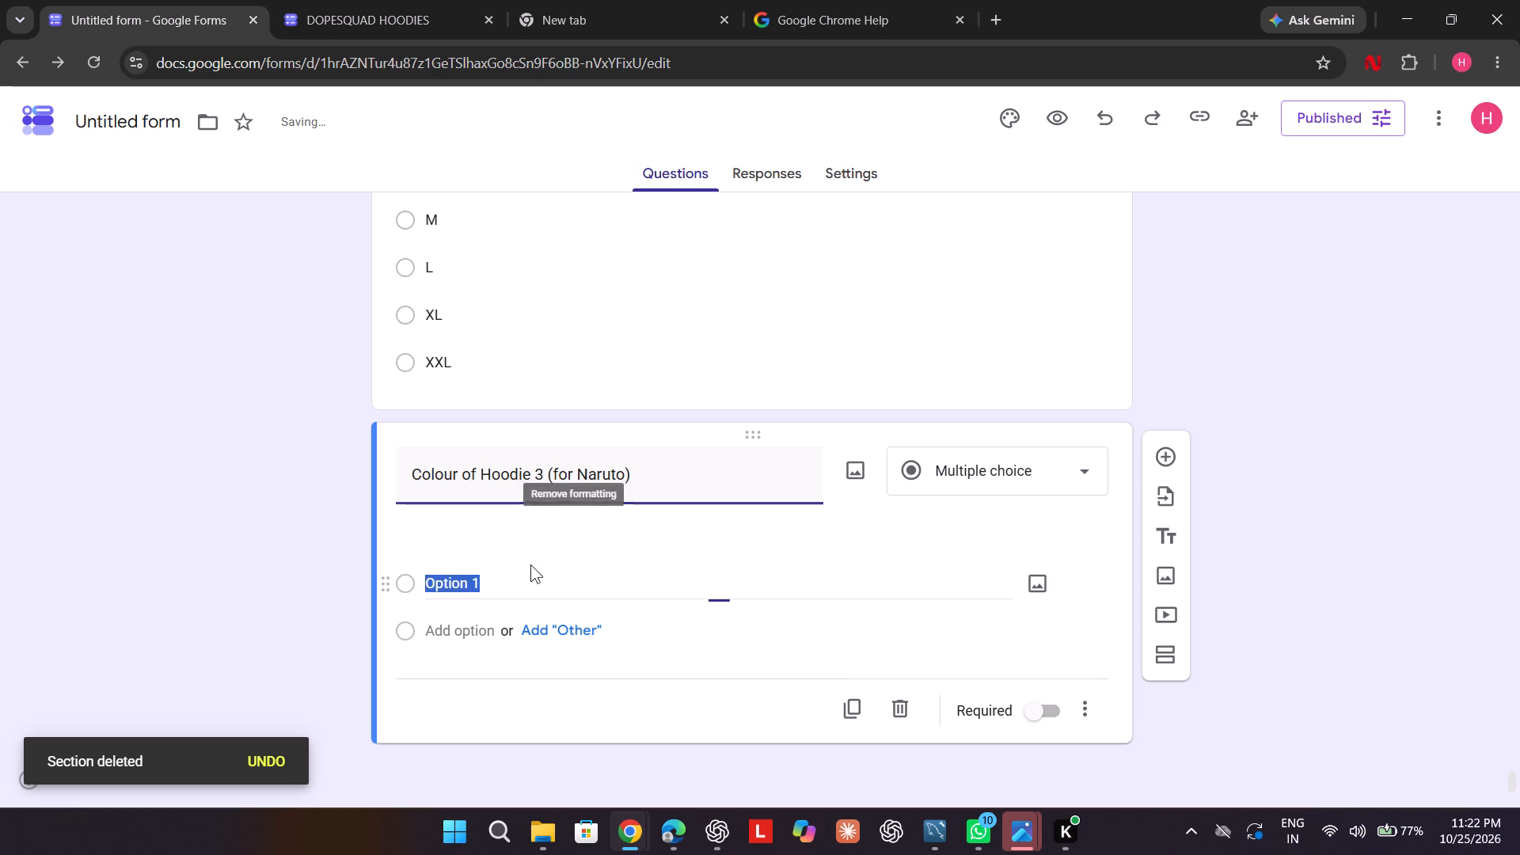
pyautogui.press('w')
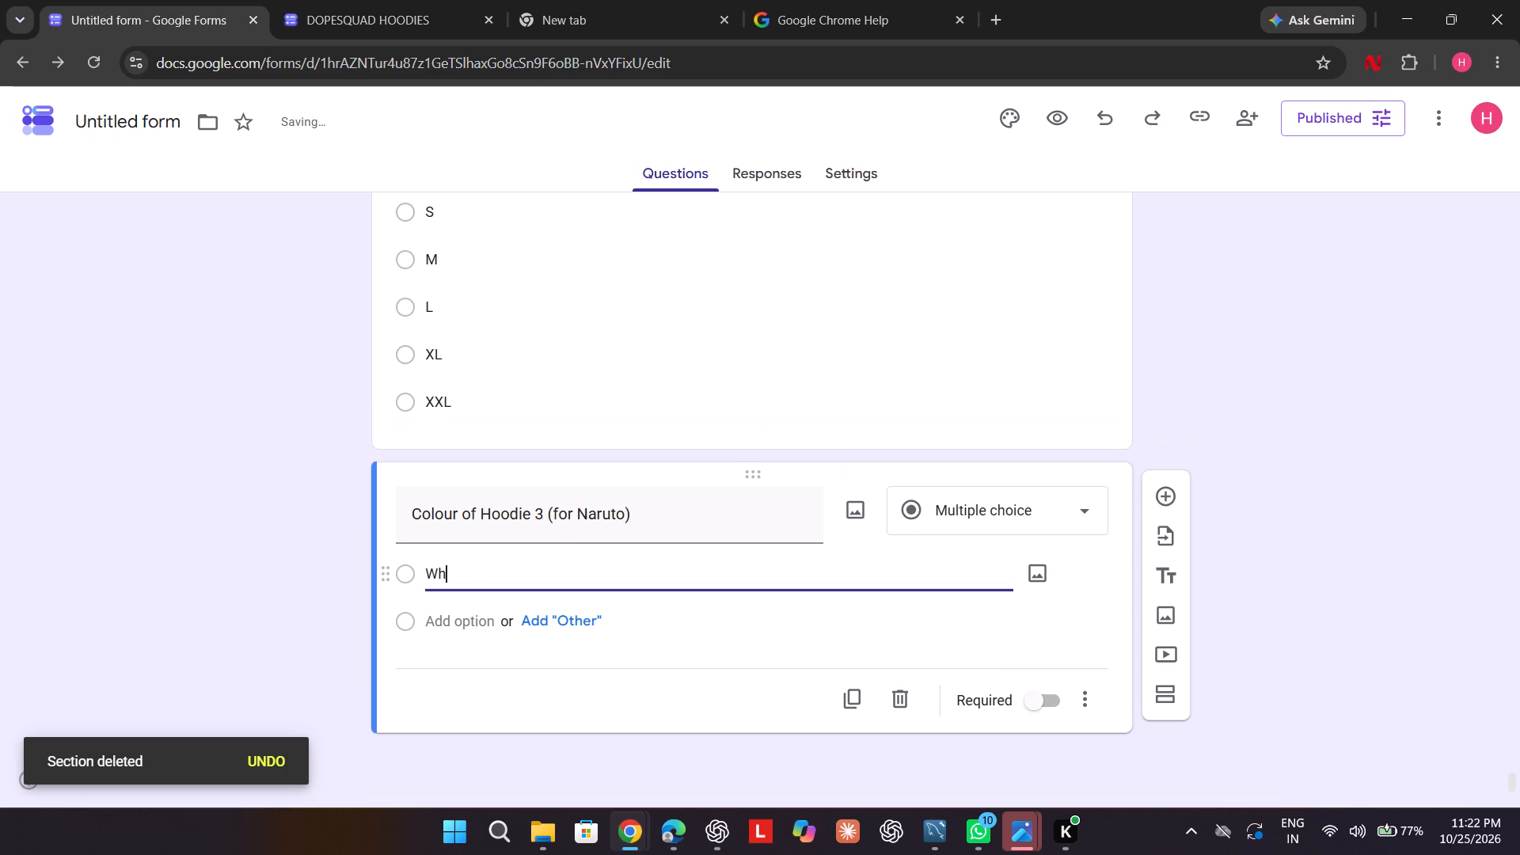
pyautogui.write('iite')
pyautogui.press('BackSpace')
pyautogui.press('BackSpace')
pyautogui.press('BackSpace')
pyautogui.write('te')
pyautogui.click(481, 629)
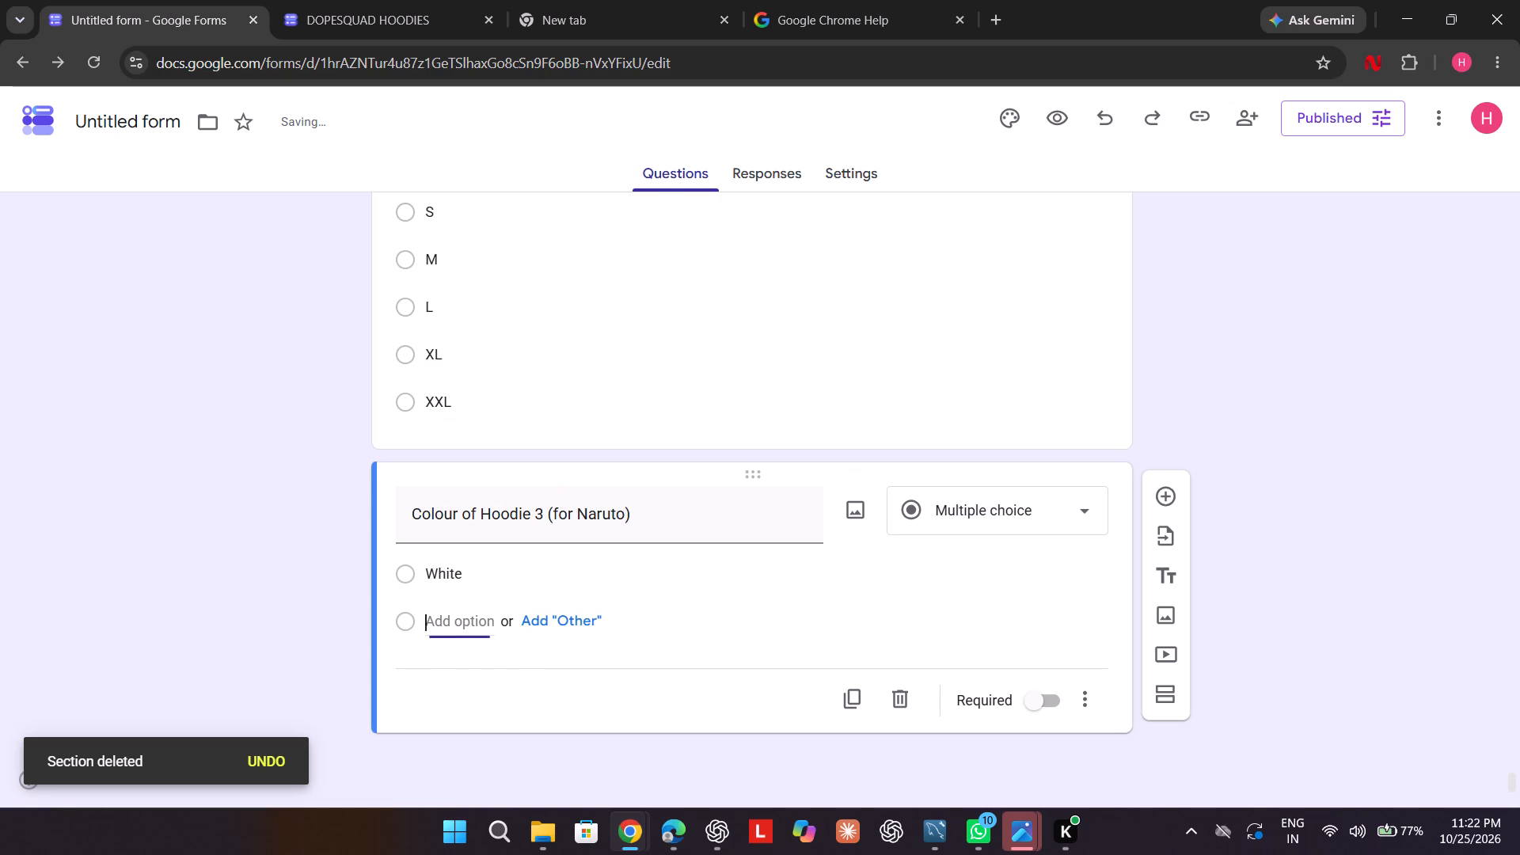
pyautogui.write('avy')
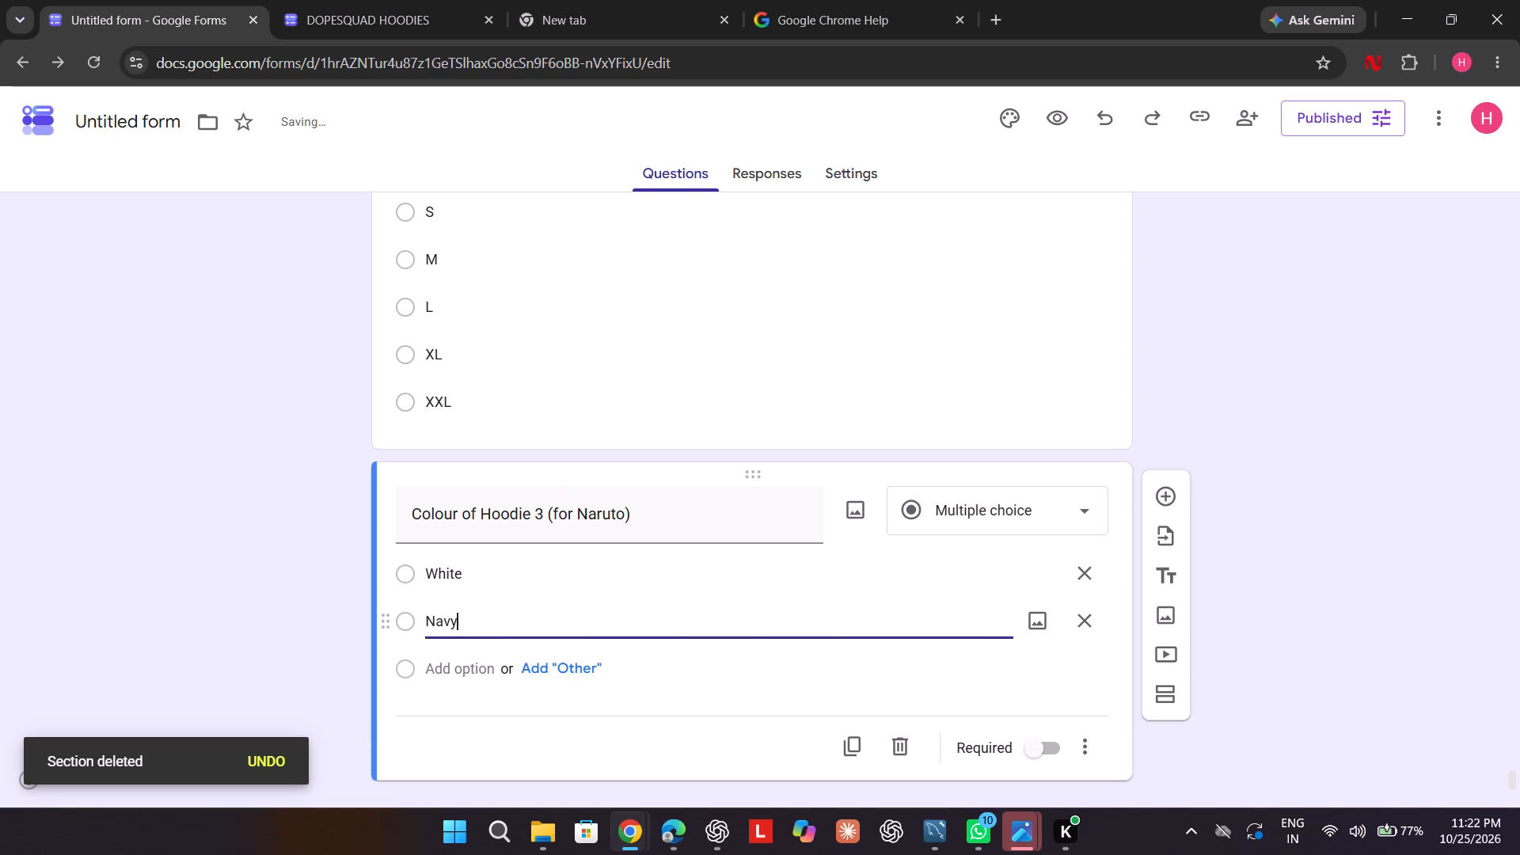
pyautogui.click(442, 677)
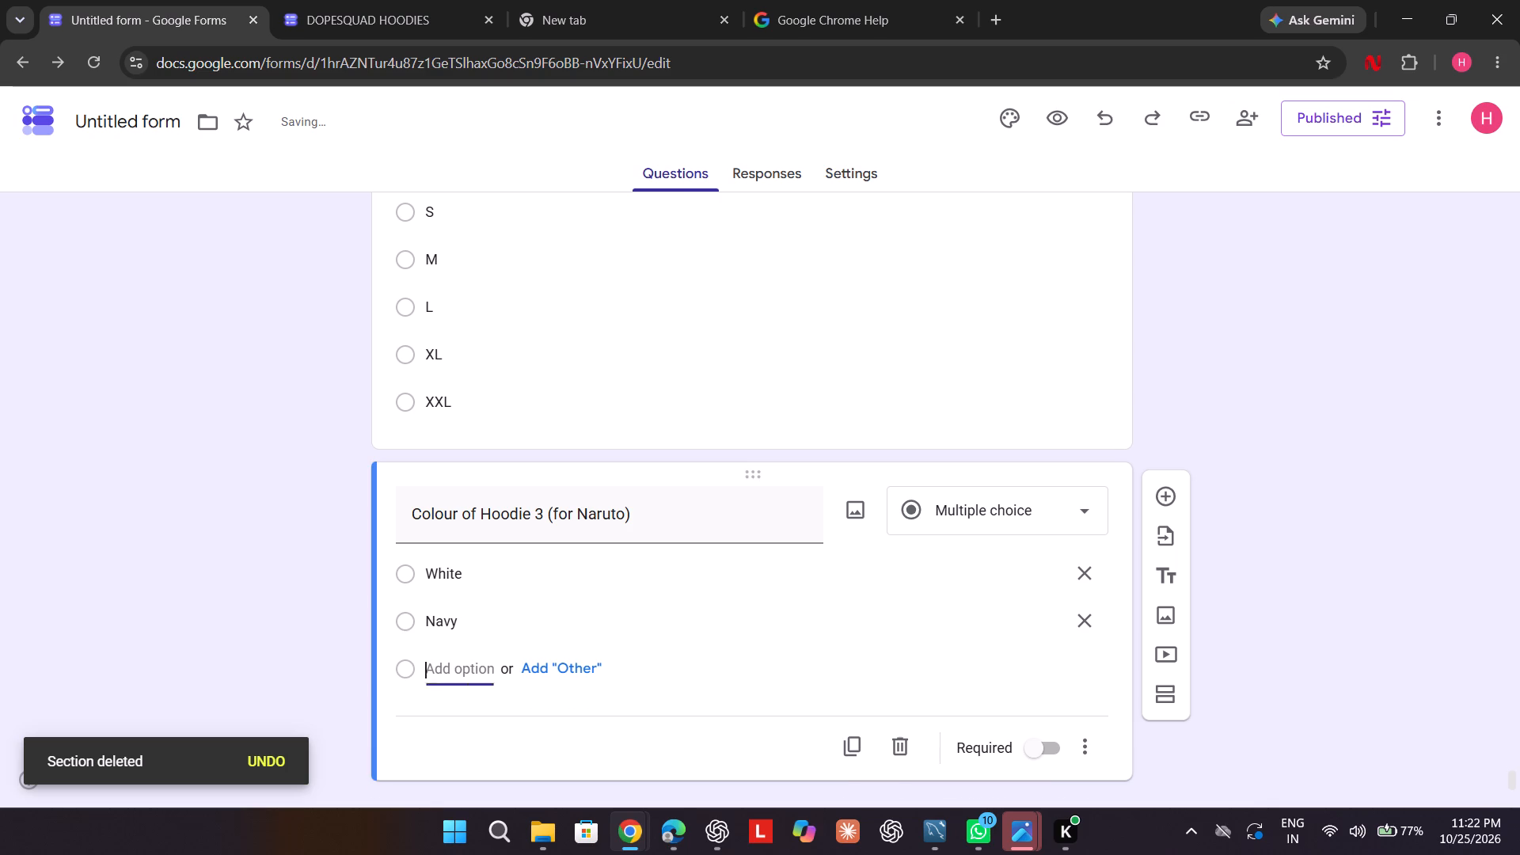
pyautogui.write('lu')
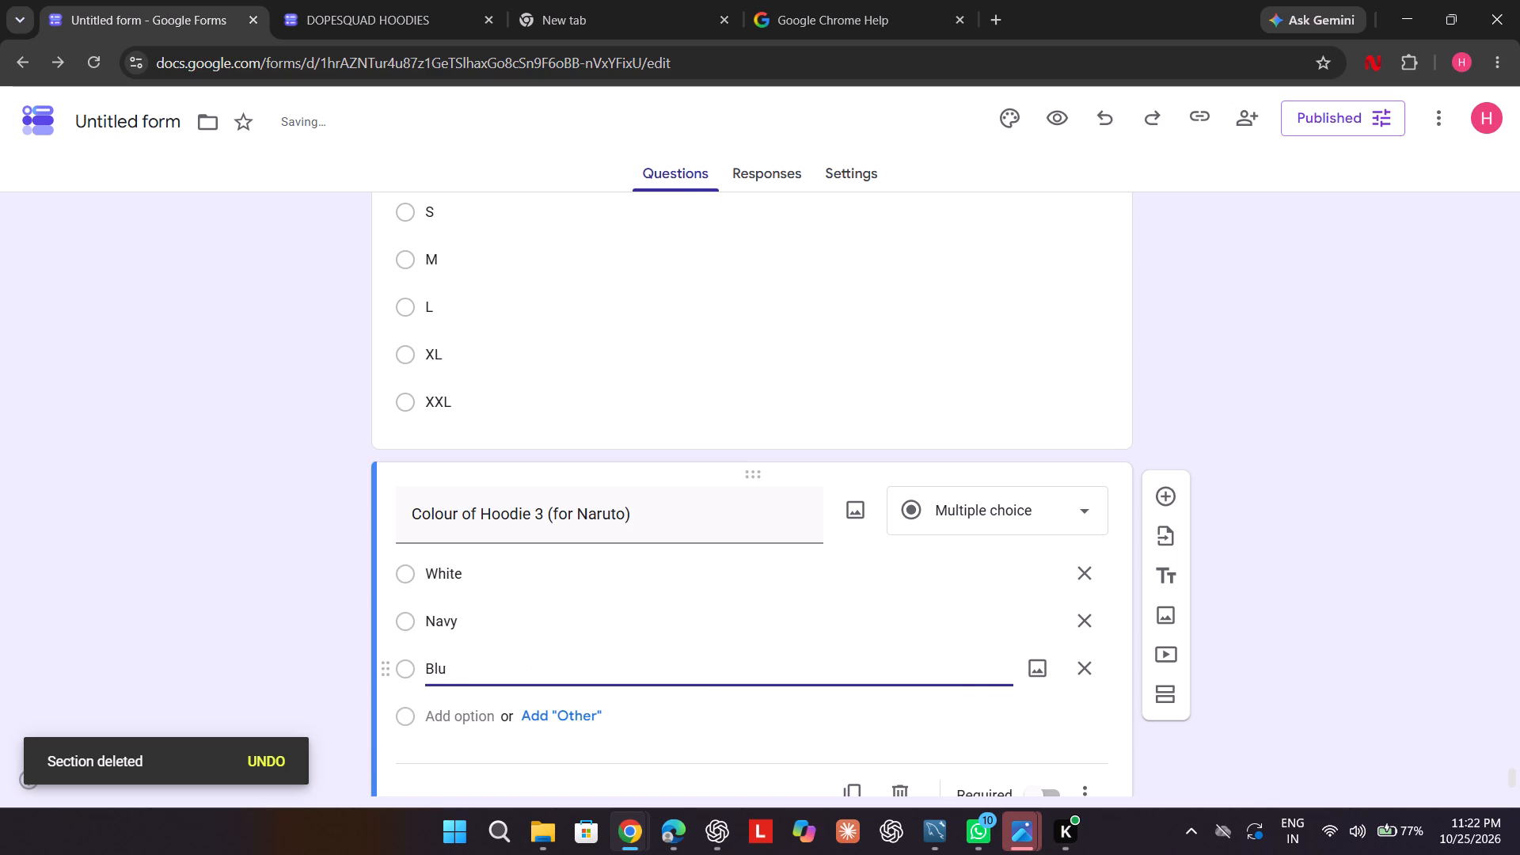
pyautogui.press('BackSpace')
pyautogui.write('ack')
pyautogui.scroll(-1, 442, 677)
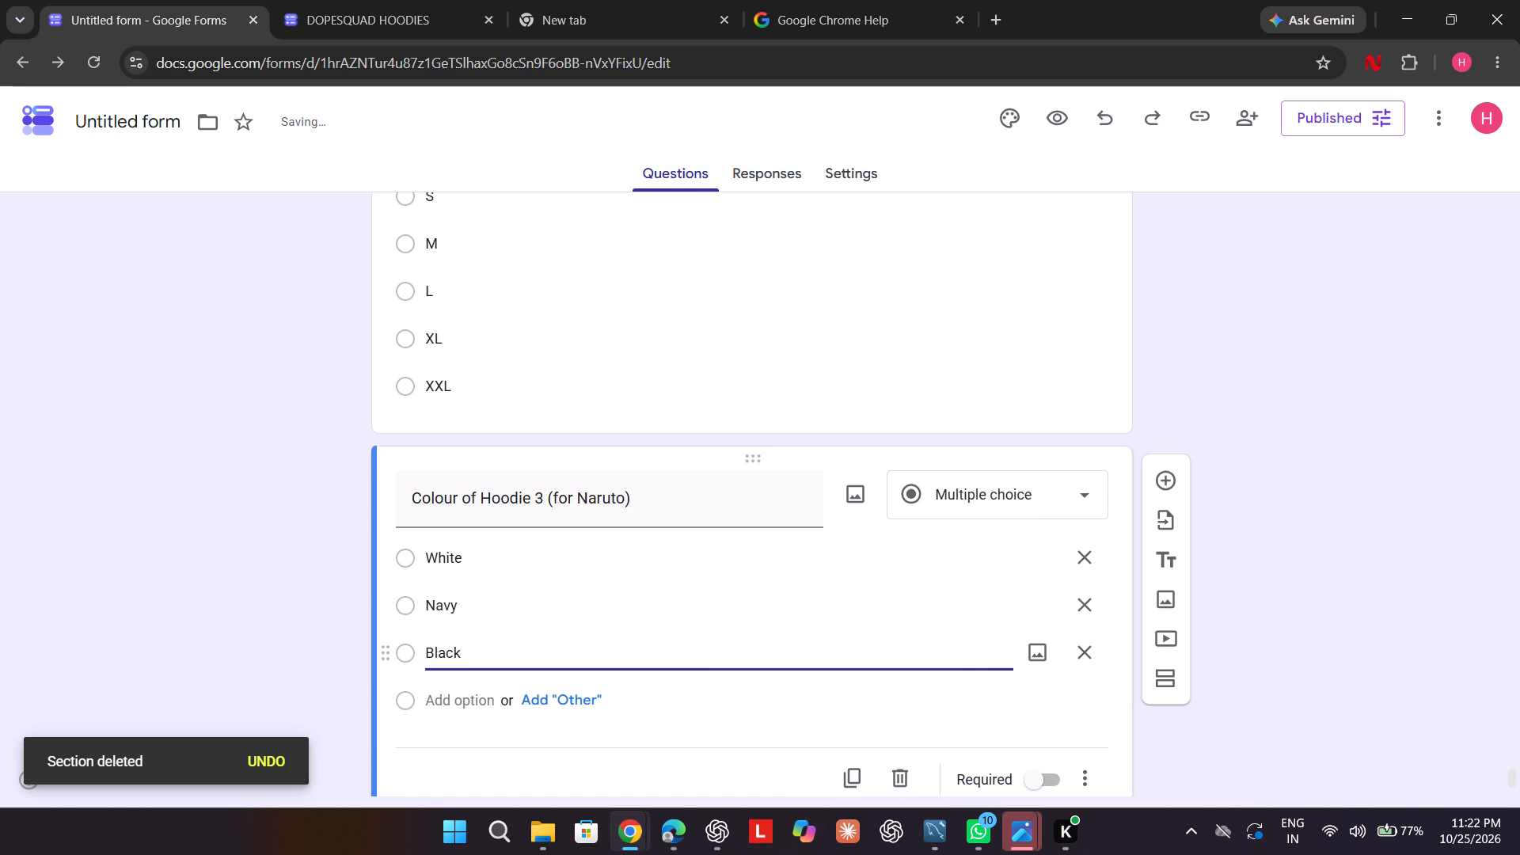
pyautogui.scroll(-1, 442, 677)
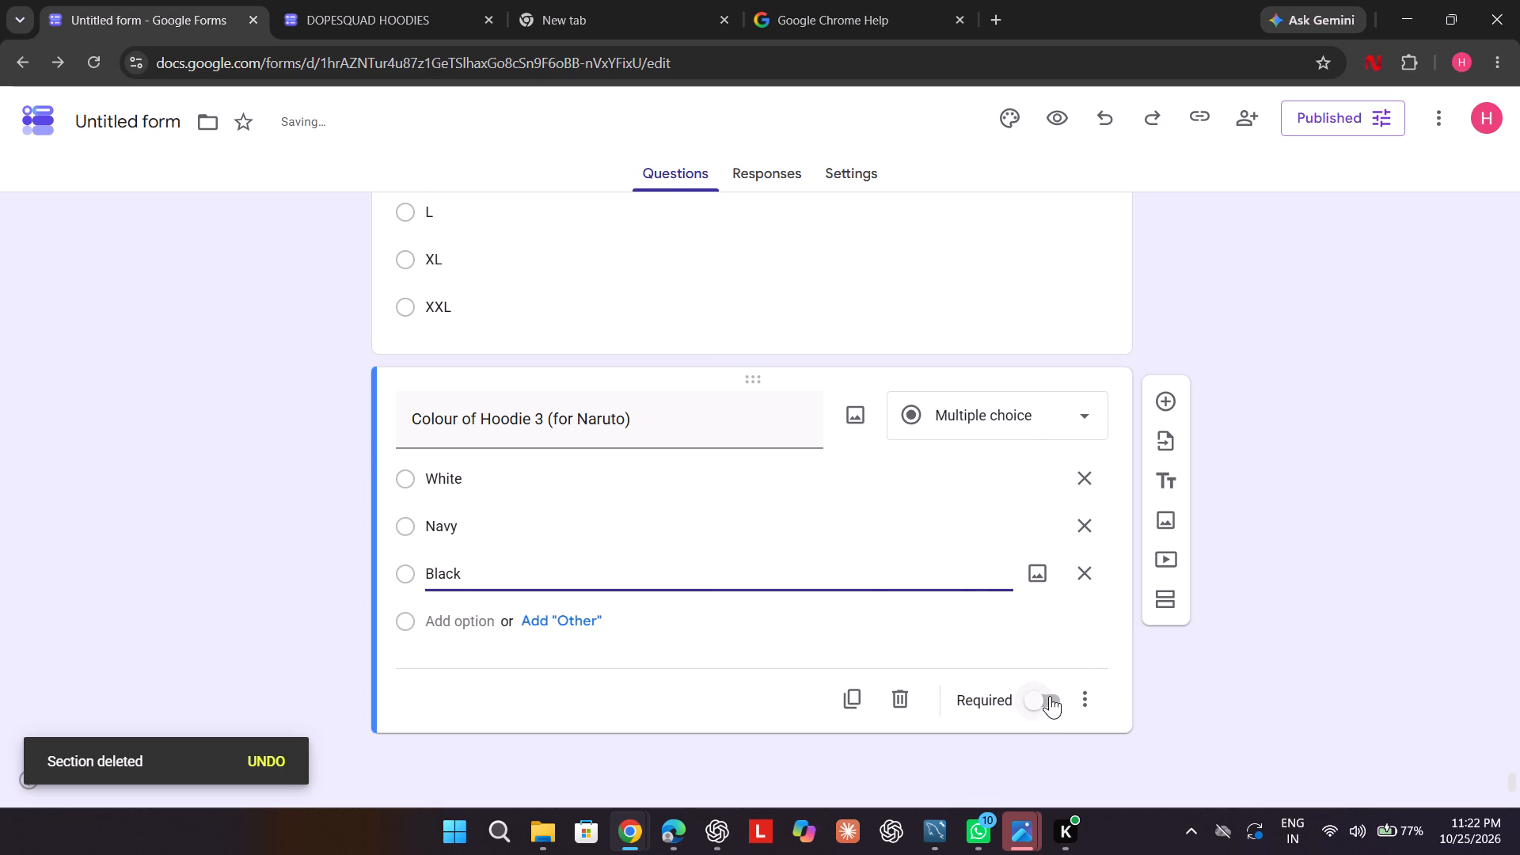
pyautogui.click(1048, 697)
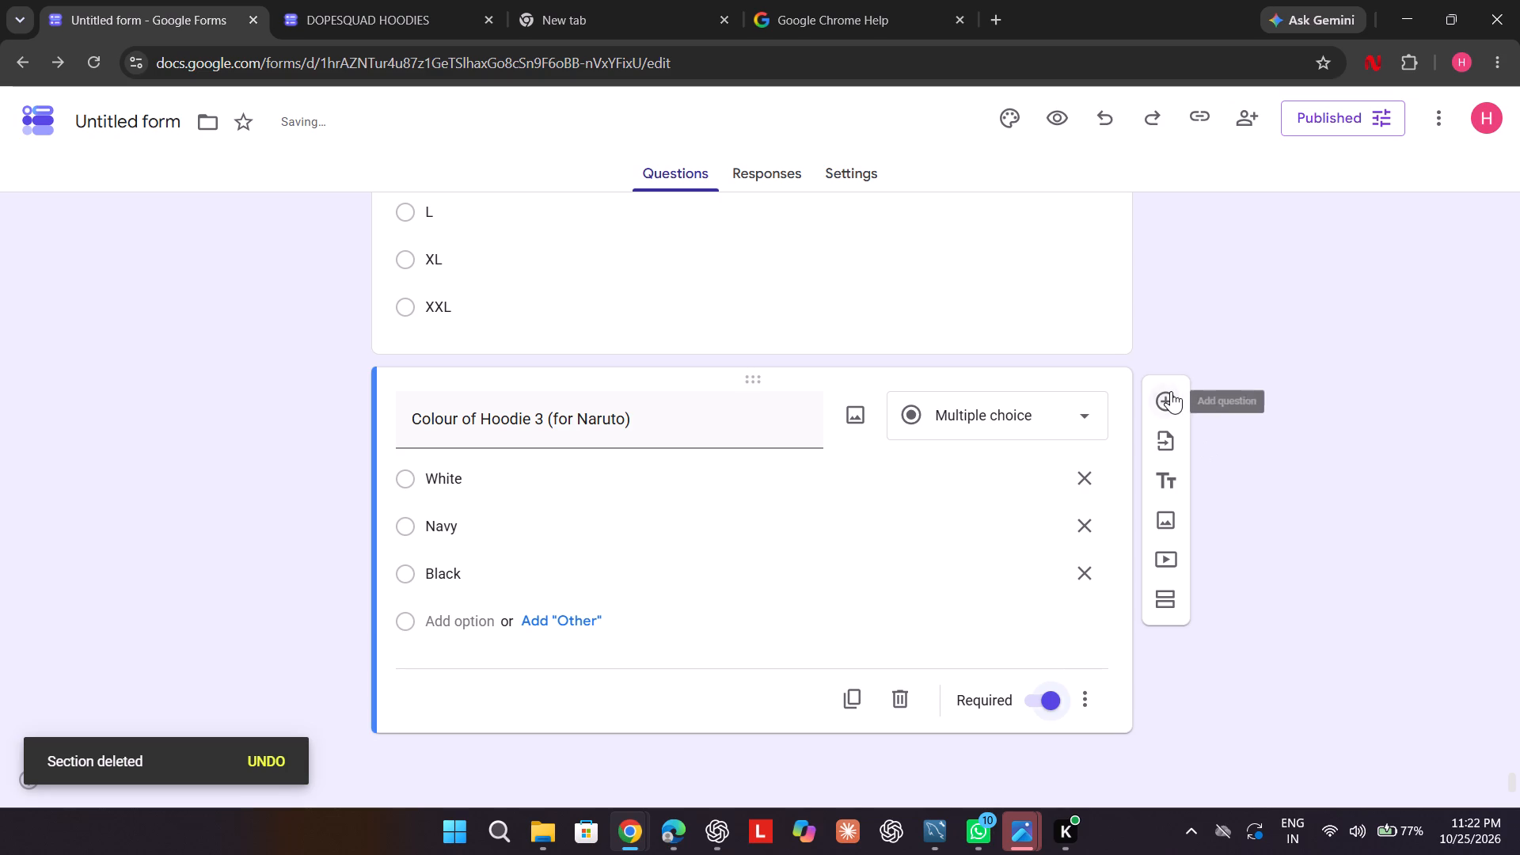
# Add a required short-answer question titled "Name to be printed on Hoodie 3" below the Hoodie 3 colour question.
pyautogui.click(1169, 391)
pyautogui.scroll(-4, 1169, 391)
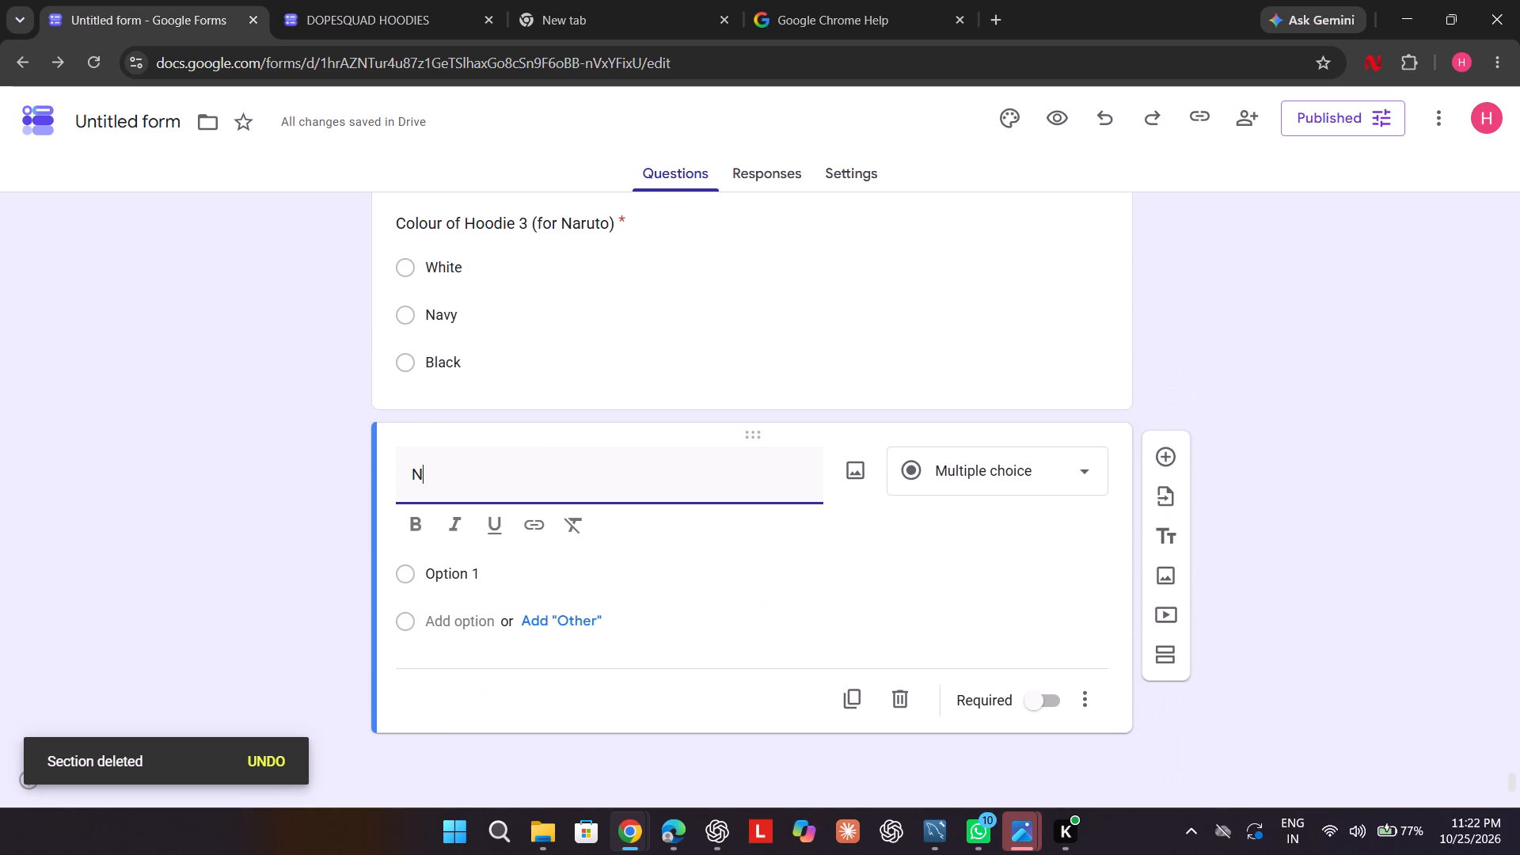
pyautogui.write('sm')
pyautogui.press('BackSpace')
pyautogui.press('BackSpace')
pyautogui.write('ame')
pyautogui.press('space')
pyautogui.press('BackSpace')
pyautogui.press('BackSpace')
pyautogui.press('BackSpace')
pyautogui.press('BackSpace')
pyautogui.press('BackSpace')
pyautogui.press('BackSpace')
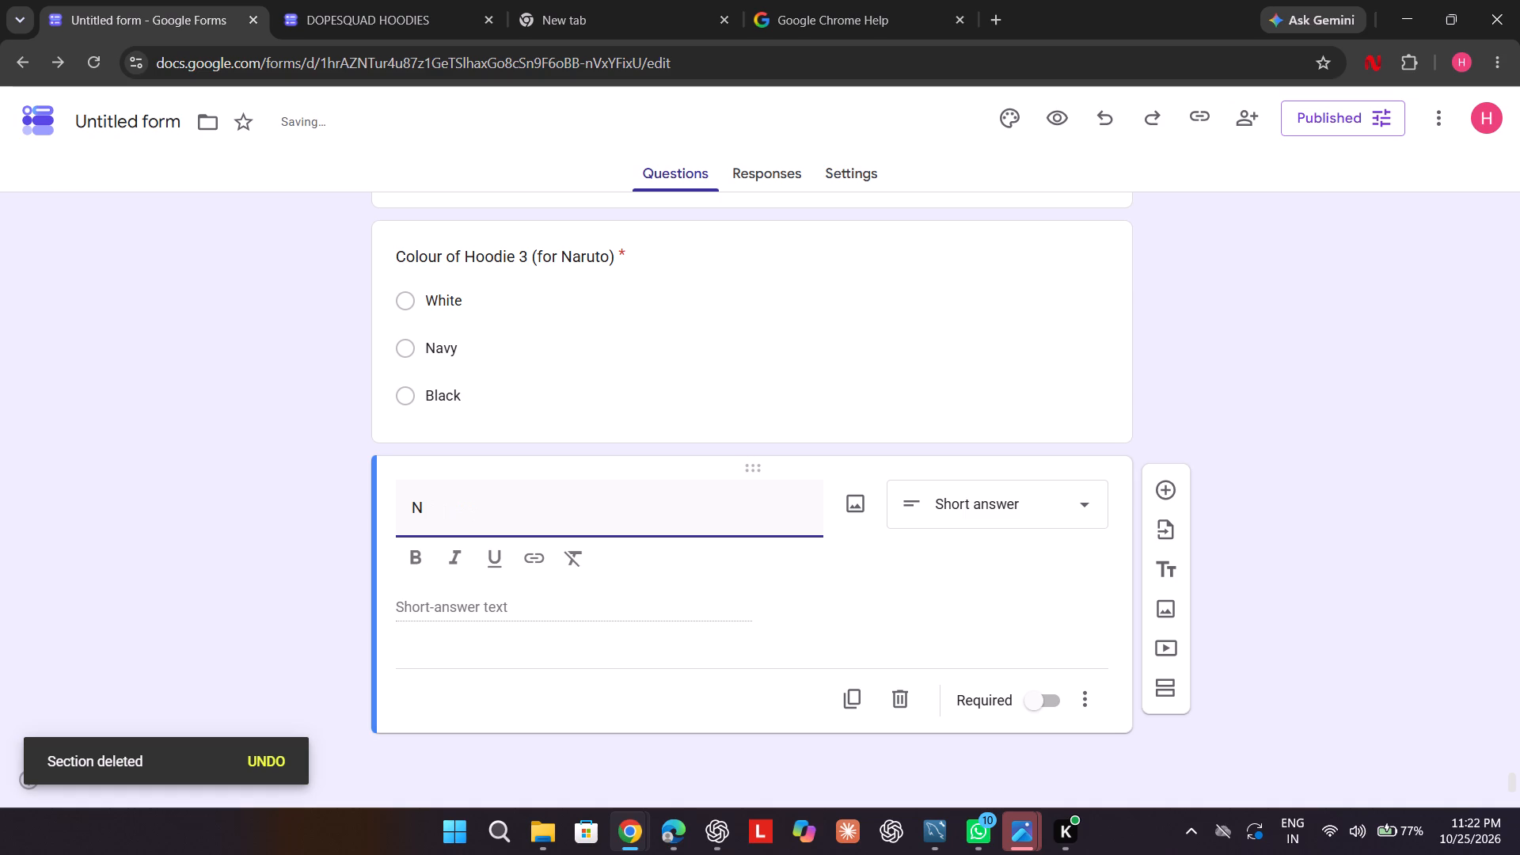
pyautogui.write('ame to be printed on')
pyautogui.press('space')
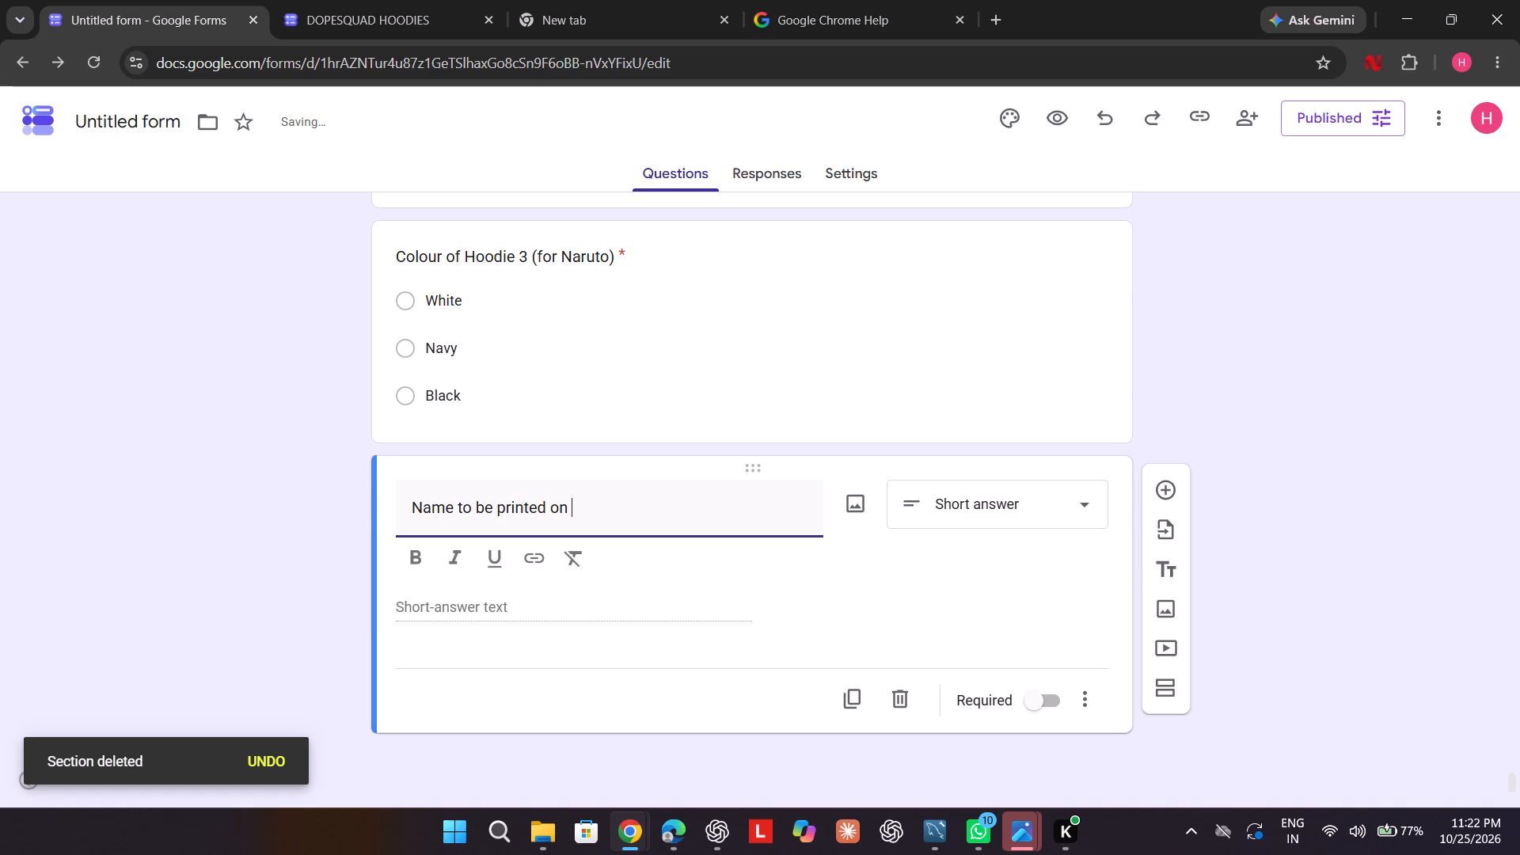
pyautogui.write('oodie')
pyautogui.press('space')
pyautogui.press('3')
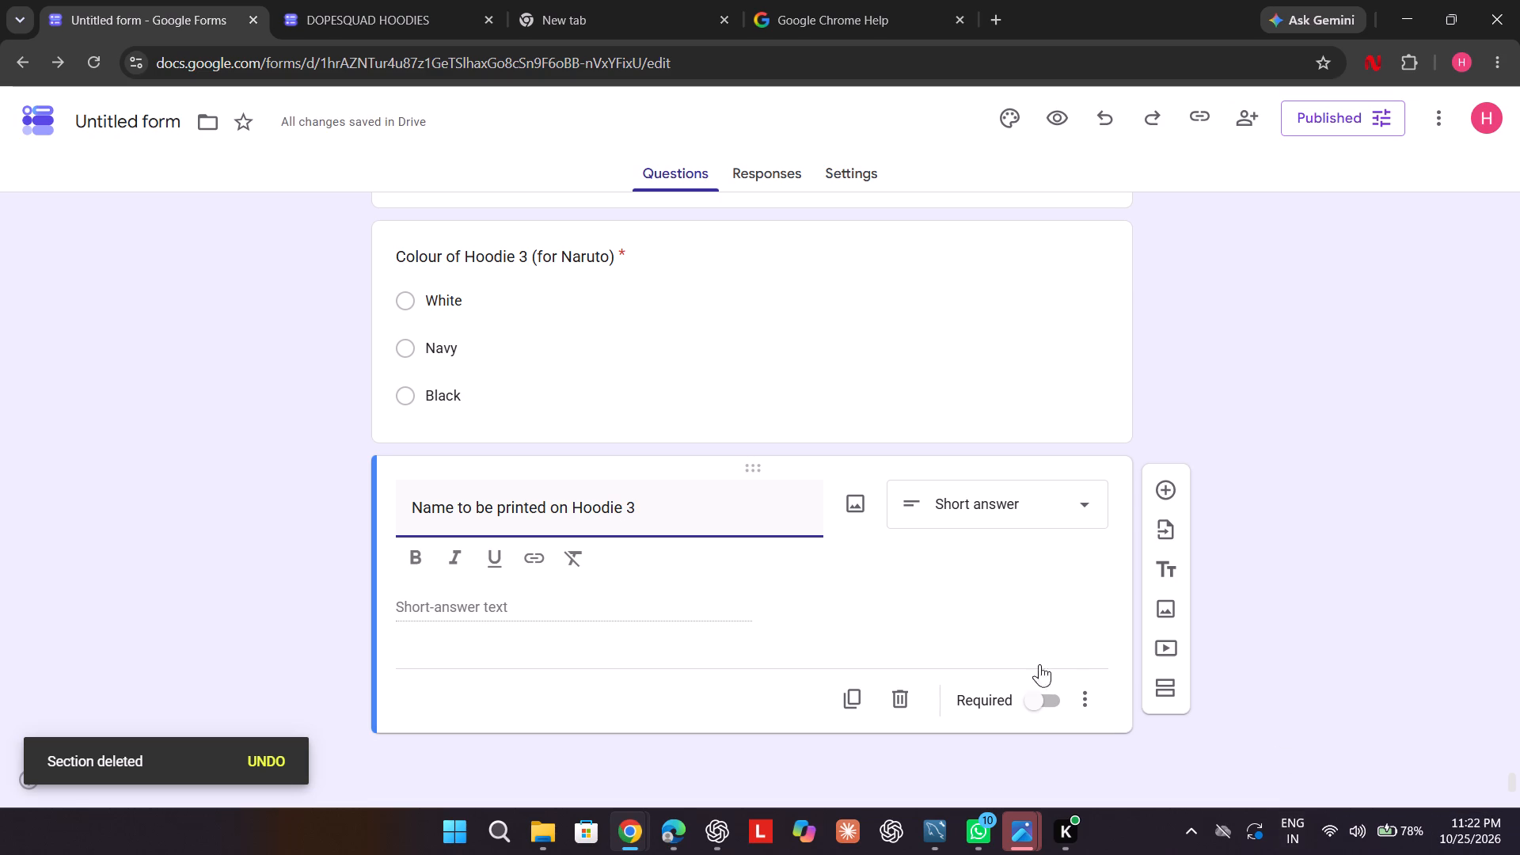
pyautogui.click(1043, 705)
# Duplicate section 7 with all its hoodie questions.
pyautogui.scroll(2, 1081, 578)
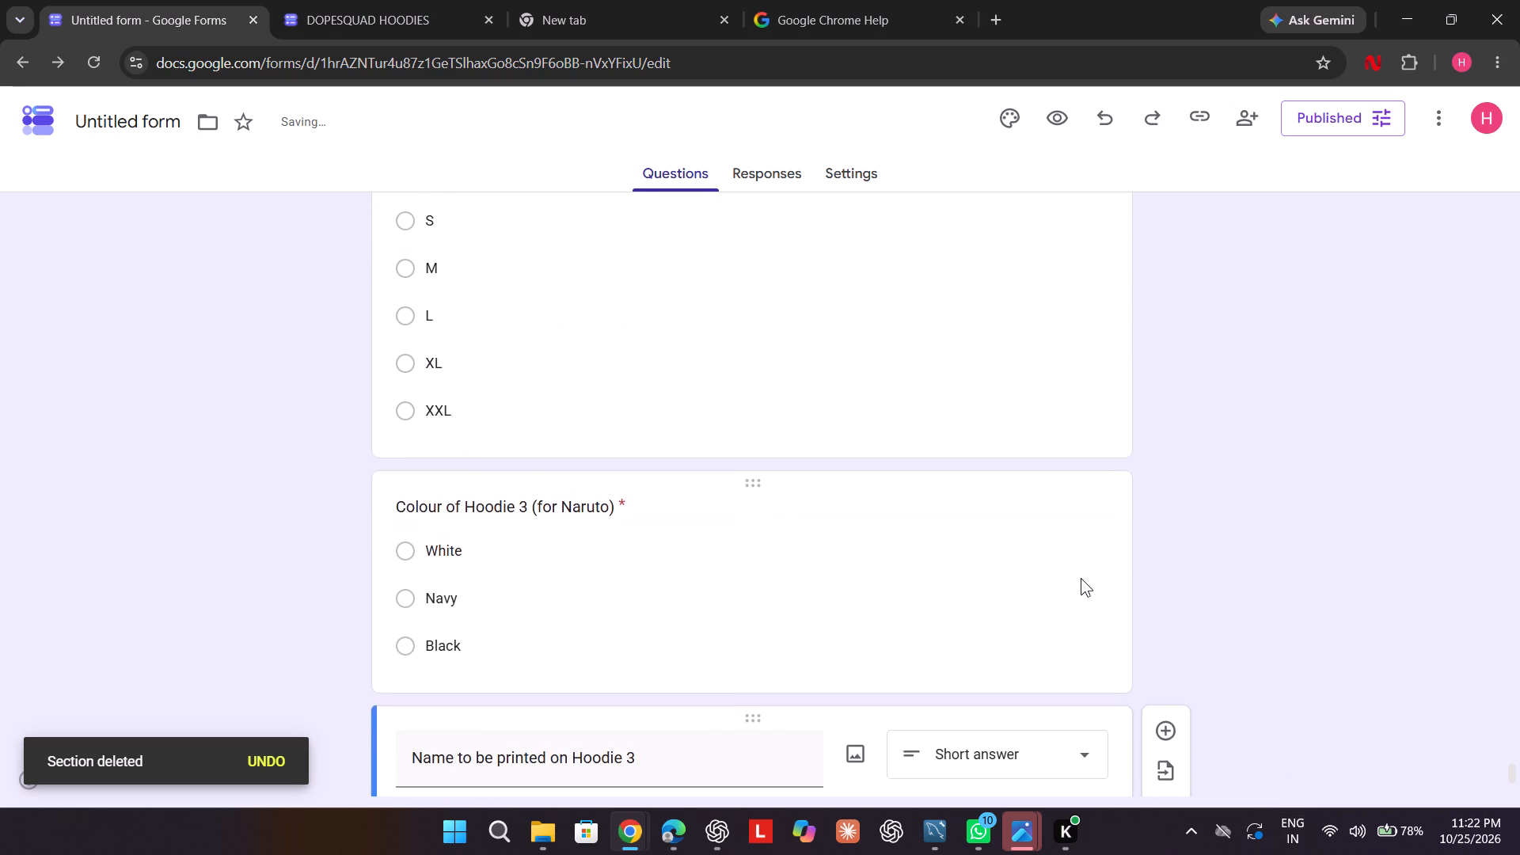
pyautogui.scroll(6, 1081, 578)
pyautogui.scroll(-1, 1081, 578)
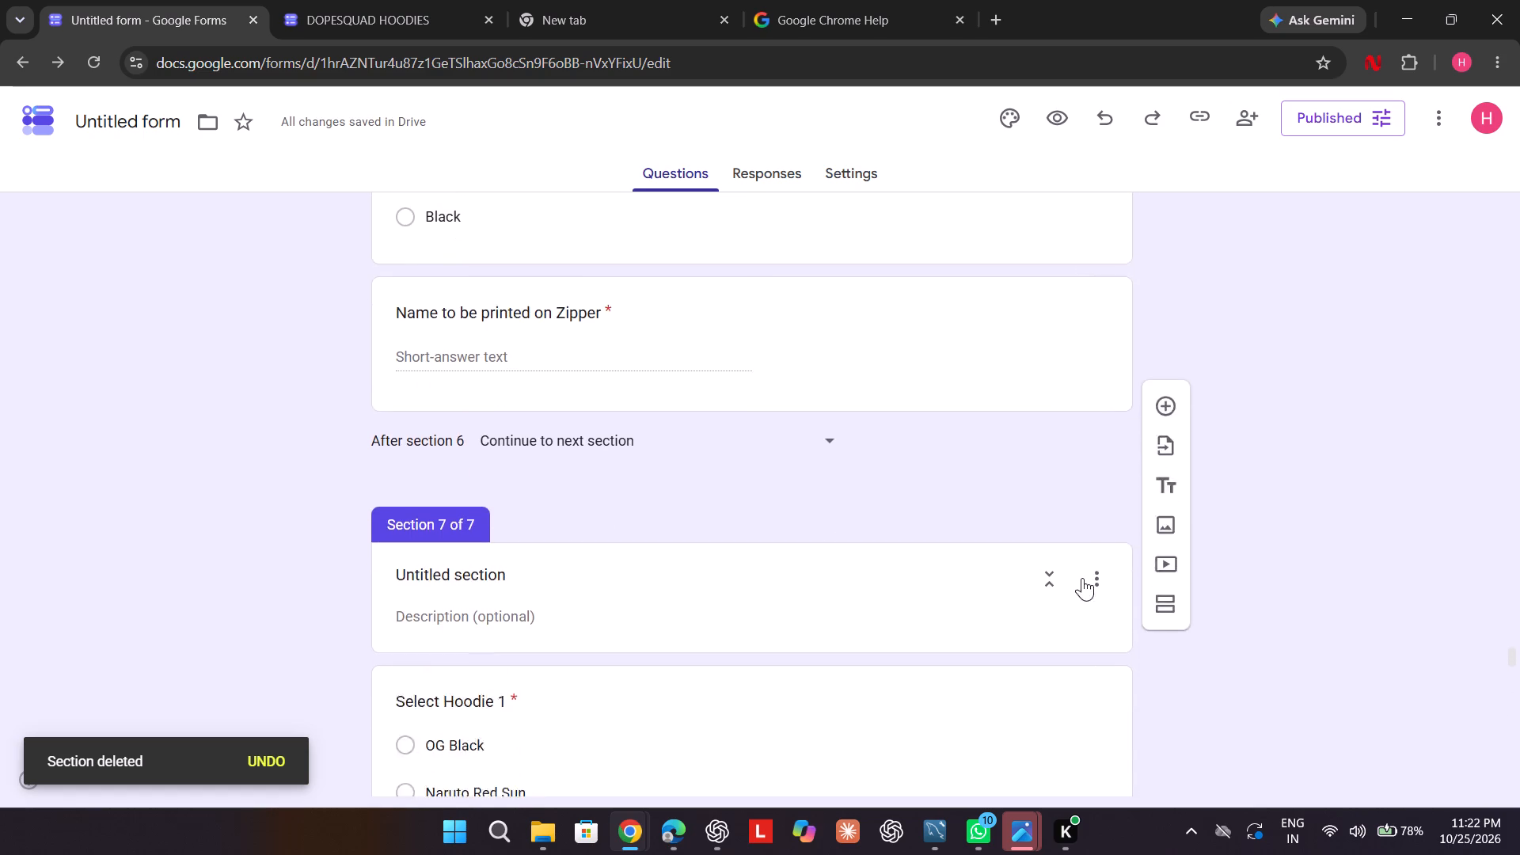
pyautogui.scroll(-1, 1081, 578)
pyautogui.click(1093, 563)
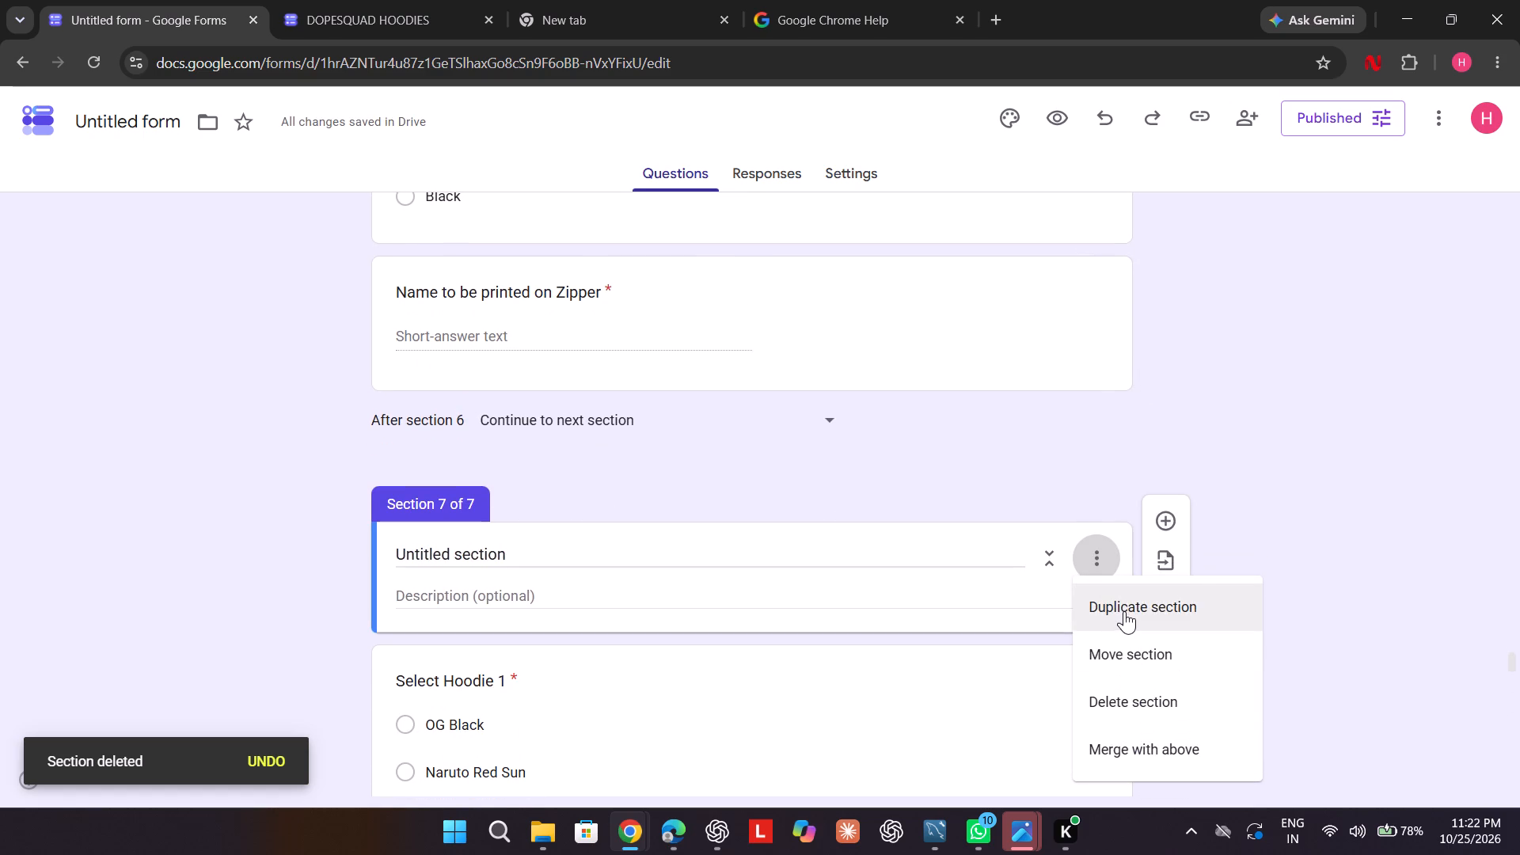
pyautogui.click(1123, 611)
# Retitle the first question of section 8, "Select Hoodie 1", as "Select Zipper 1".
pyautogui.scroll(-15, 1123, 611)
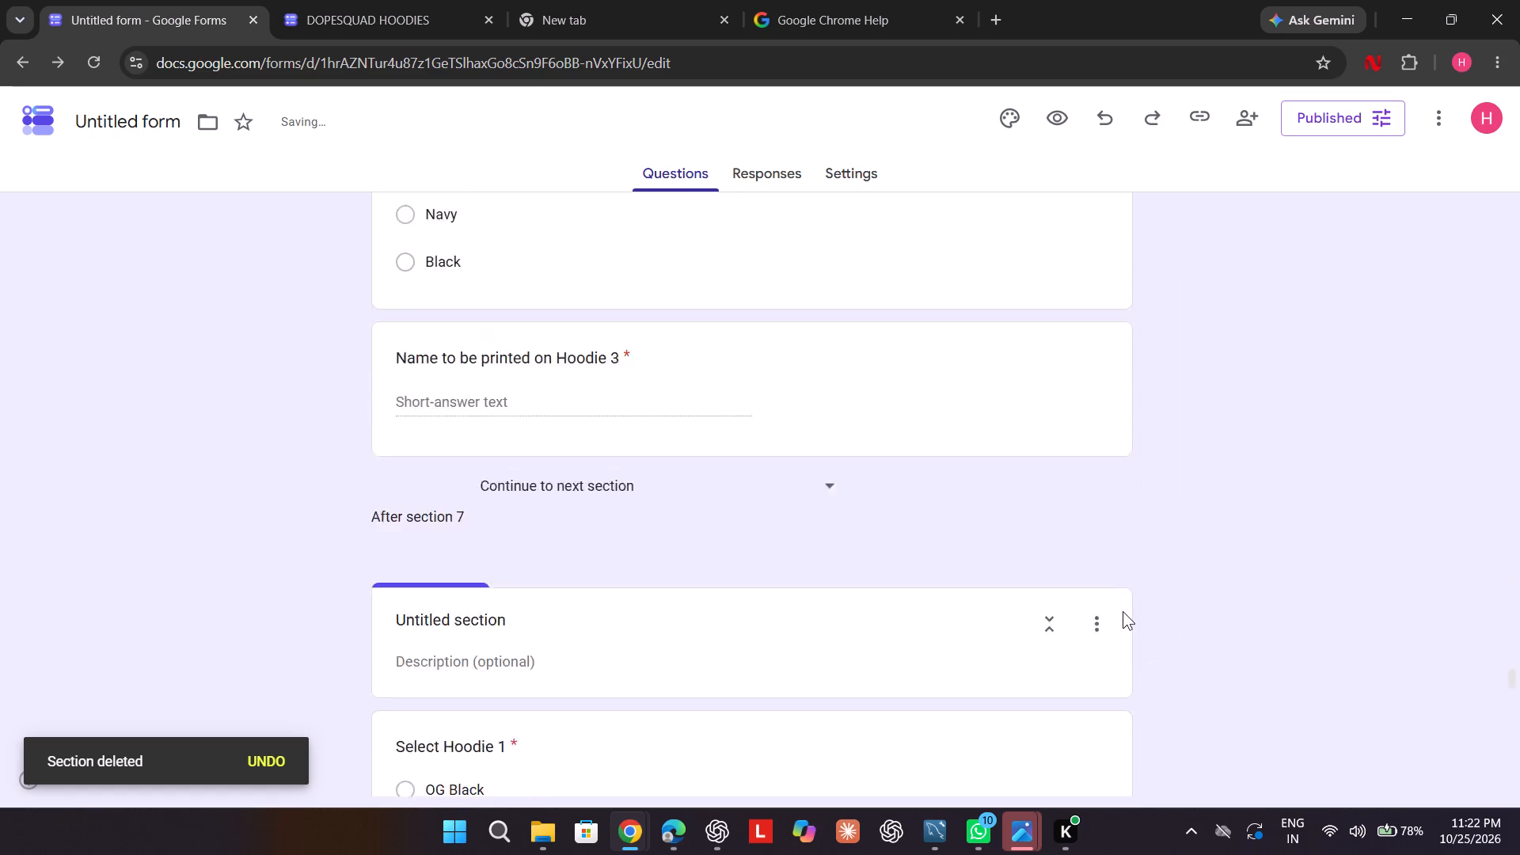
pyautogui.scroll(3, 1123, 611)
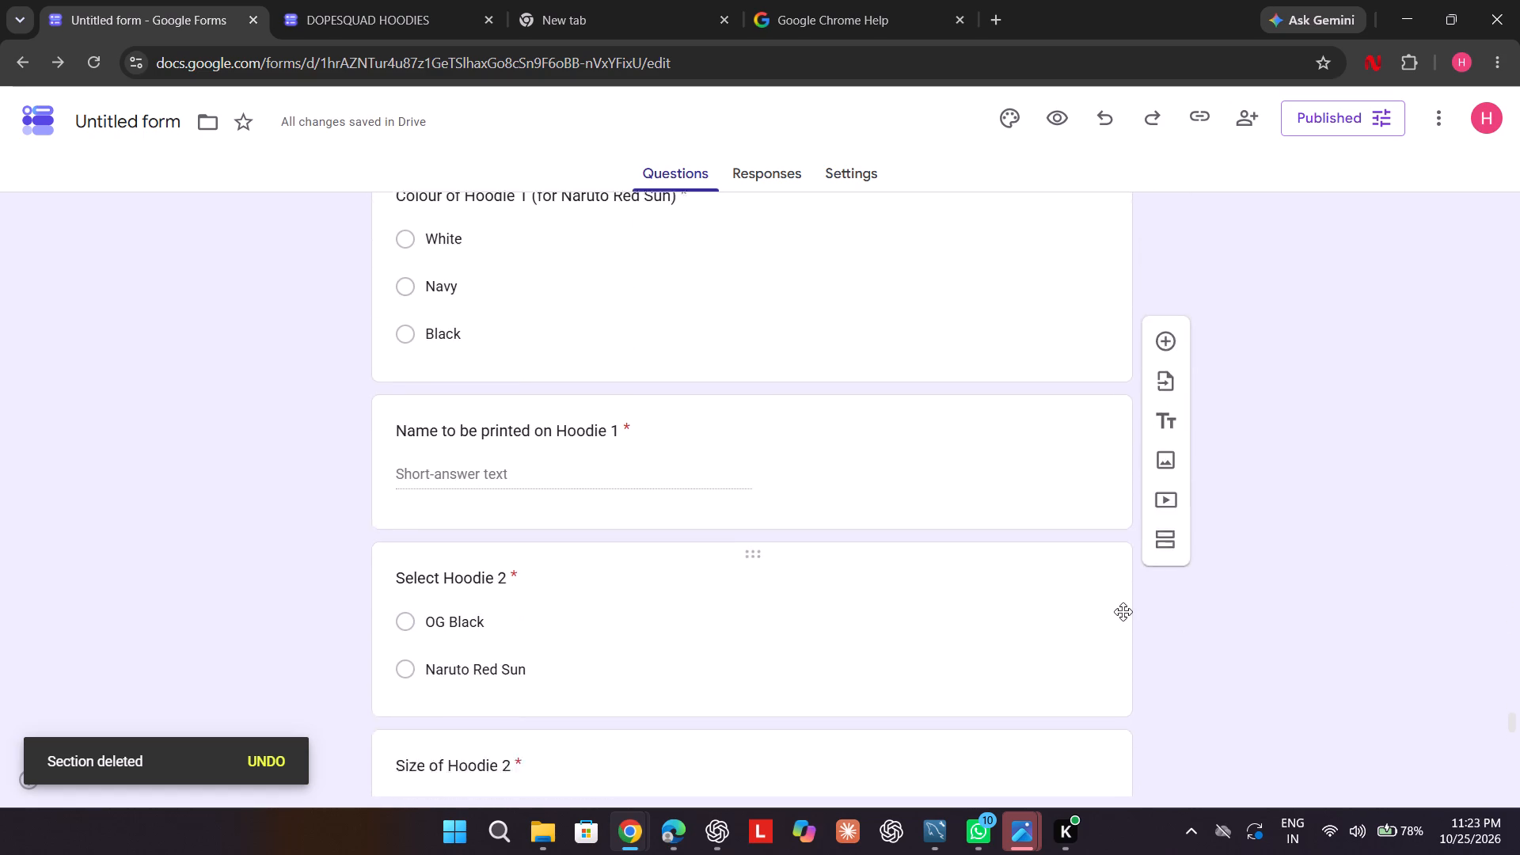
pyautogui.scroll(5, 1123, 611)
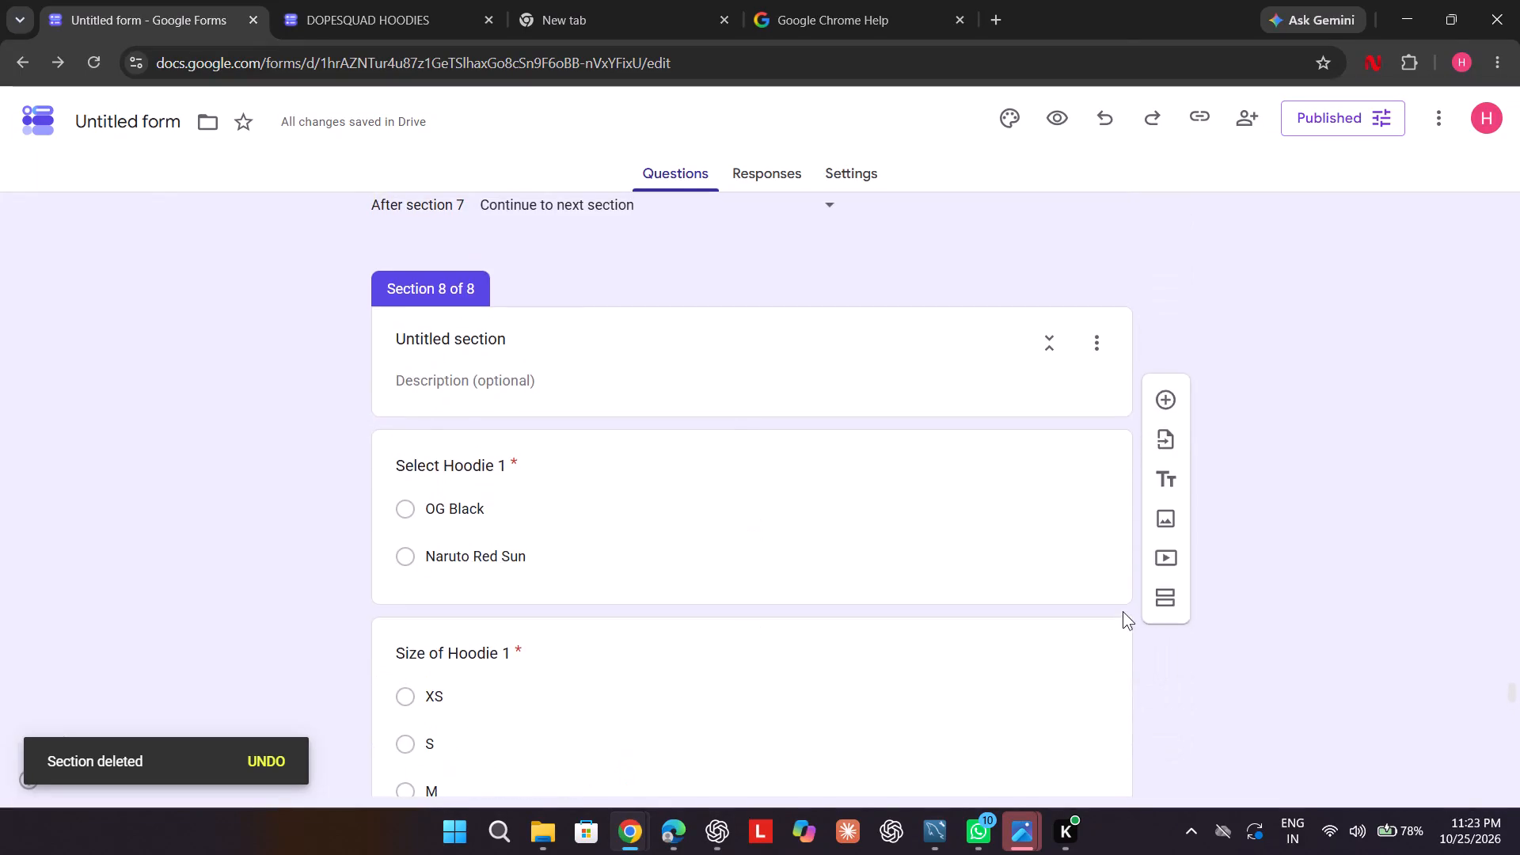
pyautogui.scroll(-1, 1123, 611)
pyautogui.scroll(3, 889, 541)
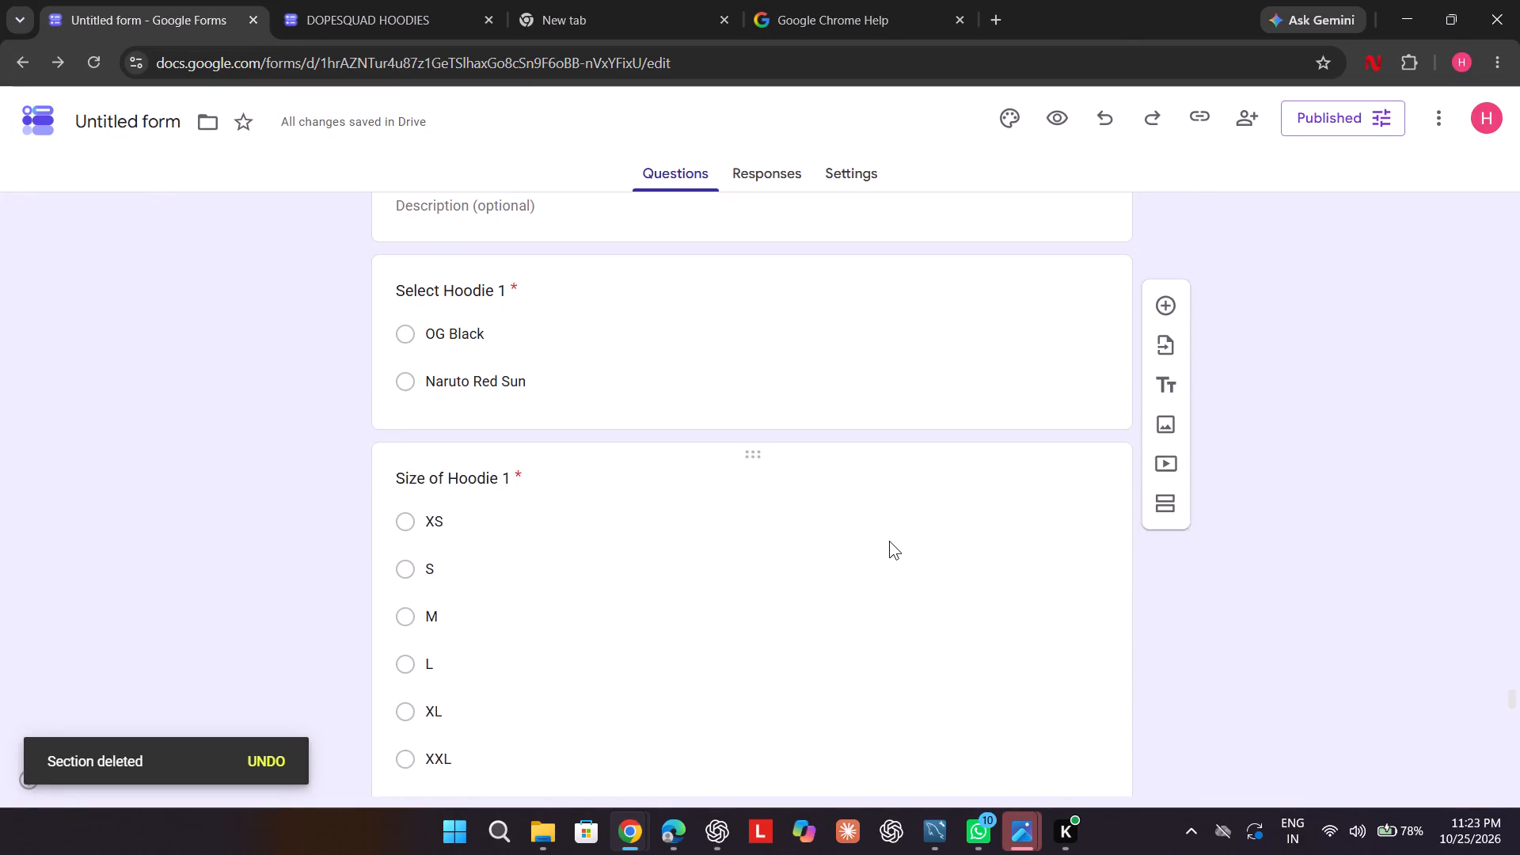
pyautogui.scroll(3, 889, 541)
pyautogui.scroll(-5, 889, 541)
pyautogui.scroll(1, 889, 541)
pyautogui.scroll(-1, 889, 541)
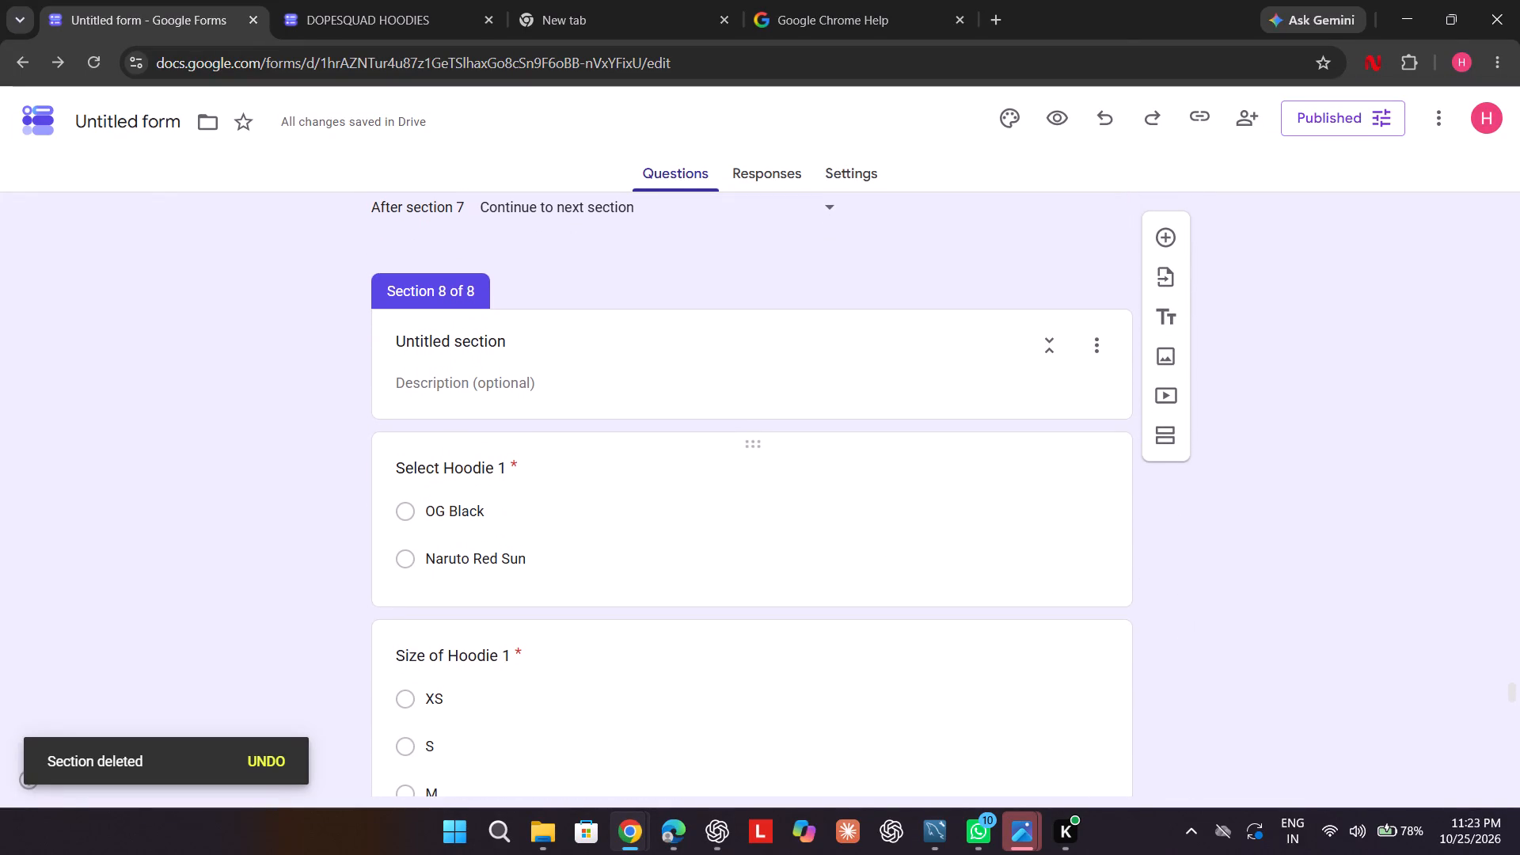
pyautogui.click(470, 461)
pyautogui.click(470, 461)
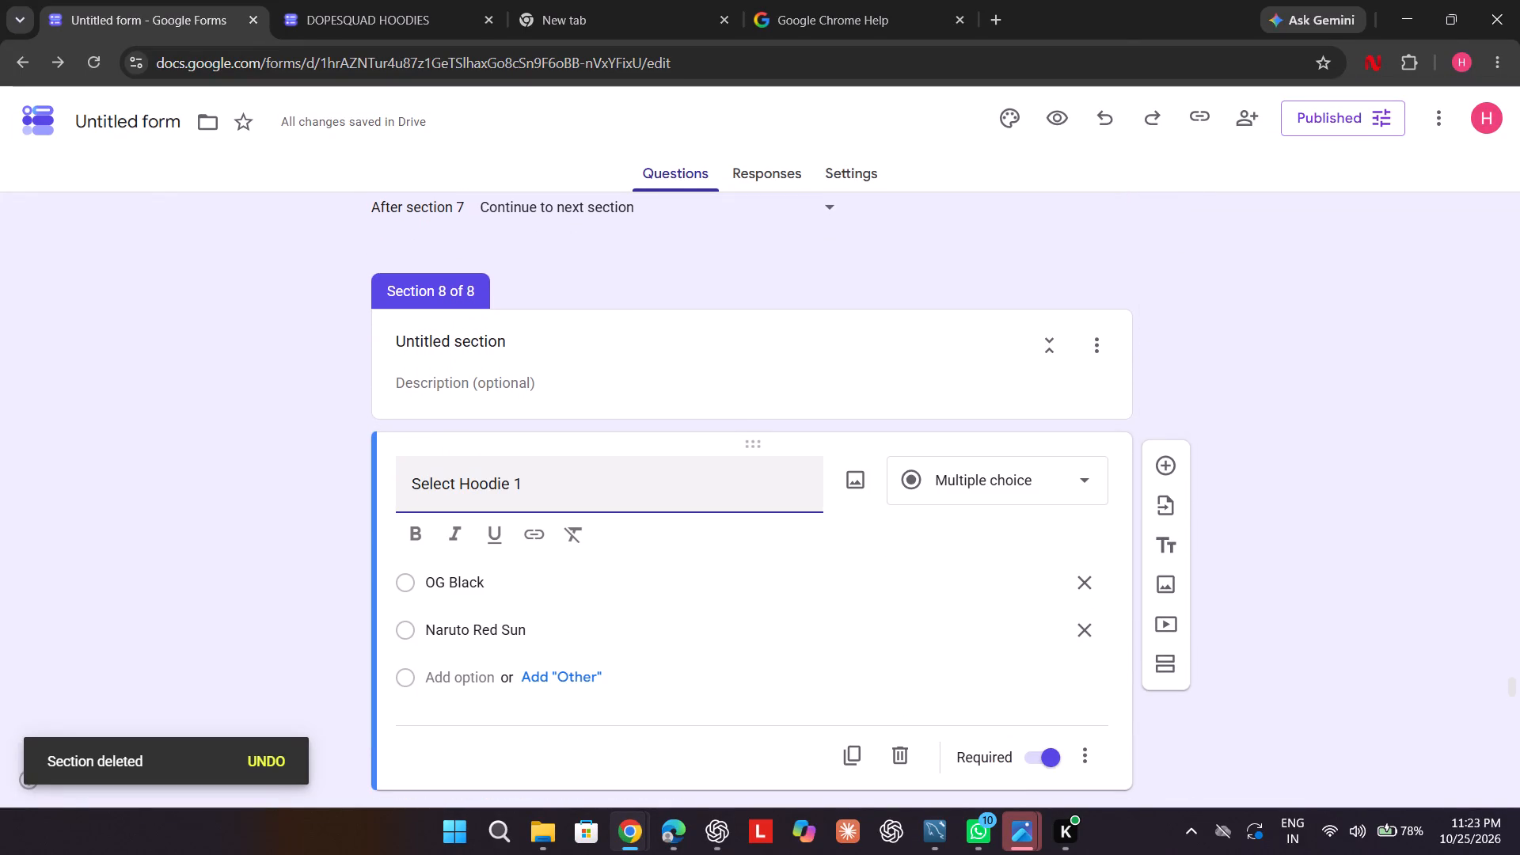
pyautogui.click(508, 474)
pyautogui.press('BackSpace')
pyautogui.press('BackSpace')
pyautogui.press('BackSpace')
pyautogui.press('BackSpace')
pyautogui.press('BackSpace')
pyautogui.press('BackSpace')
pyautogui.press('z')
pyautogui.write('ipper')
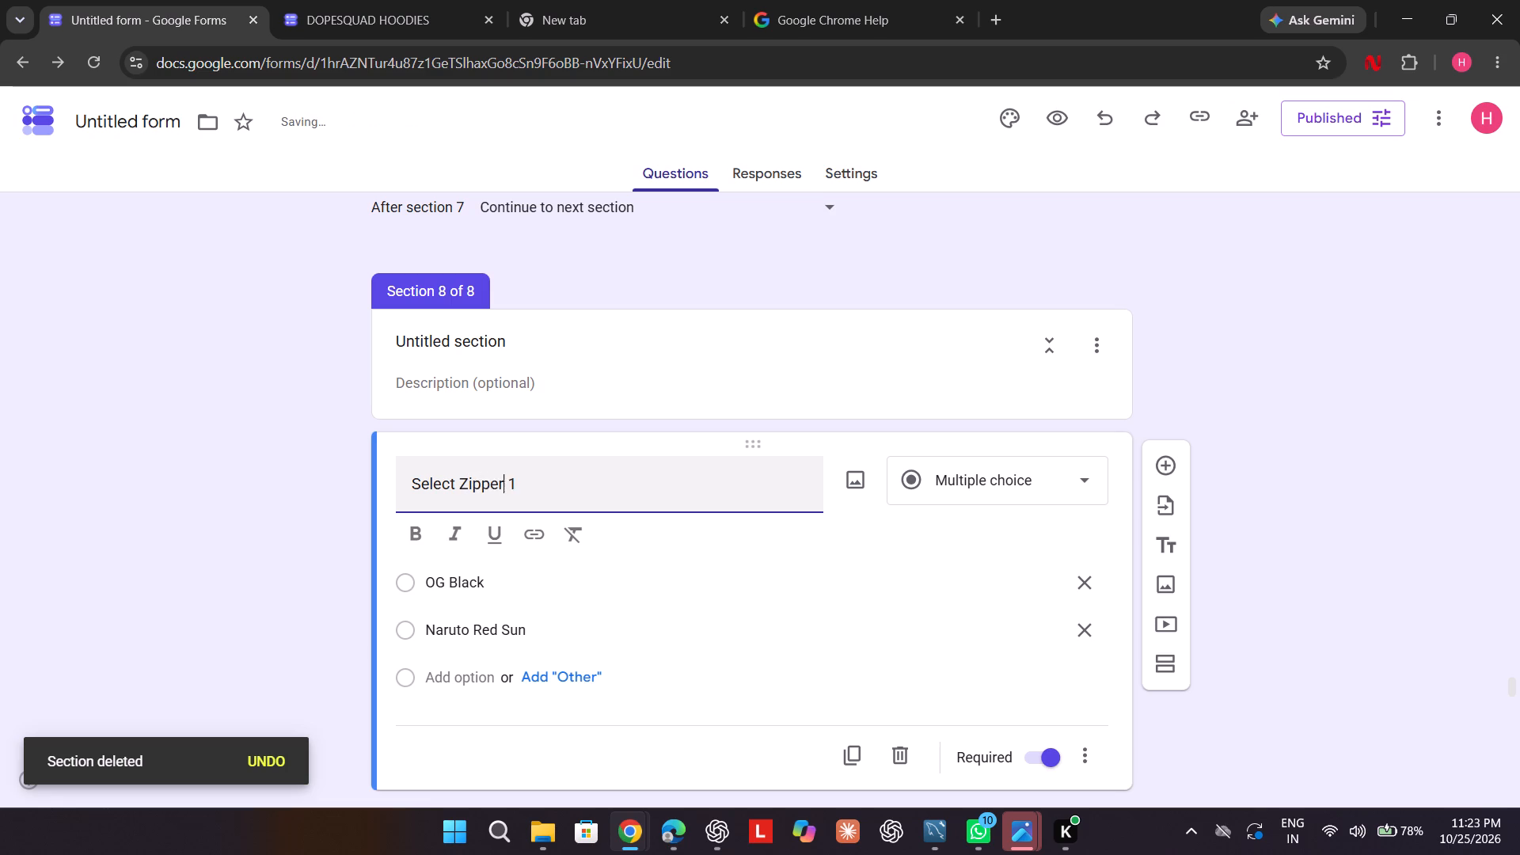
# Retitle section 8's "Size of Hoodie 1" question as "Size of Zipper 1".
pyautogui.scroll(-3, 508, 474)
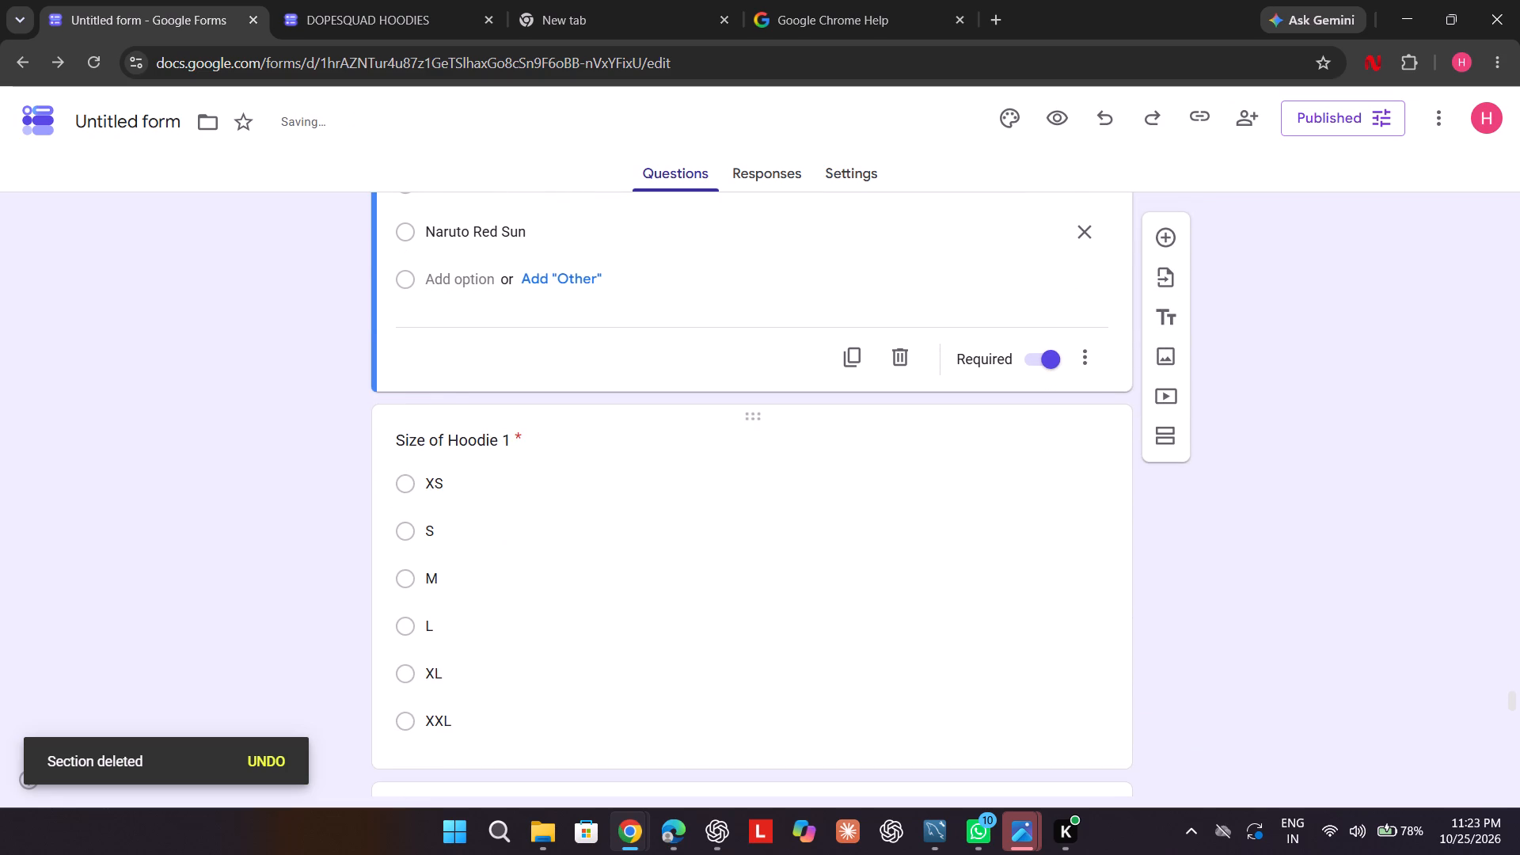
pyautogui.click(477, 436)
pyautogui.click(477, 436)
pyautogui.click(498, 317)
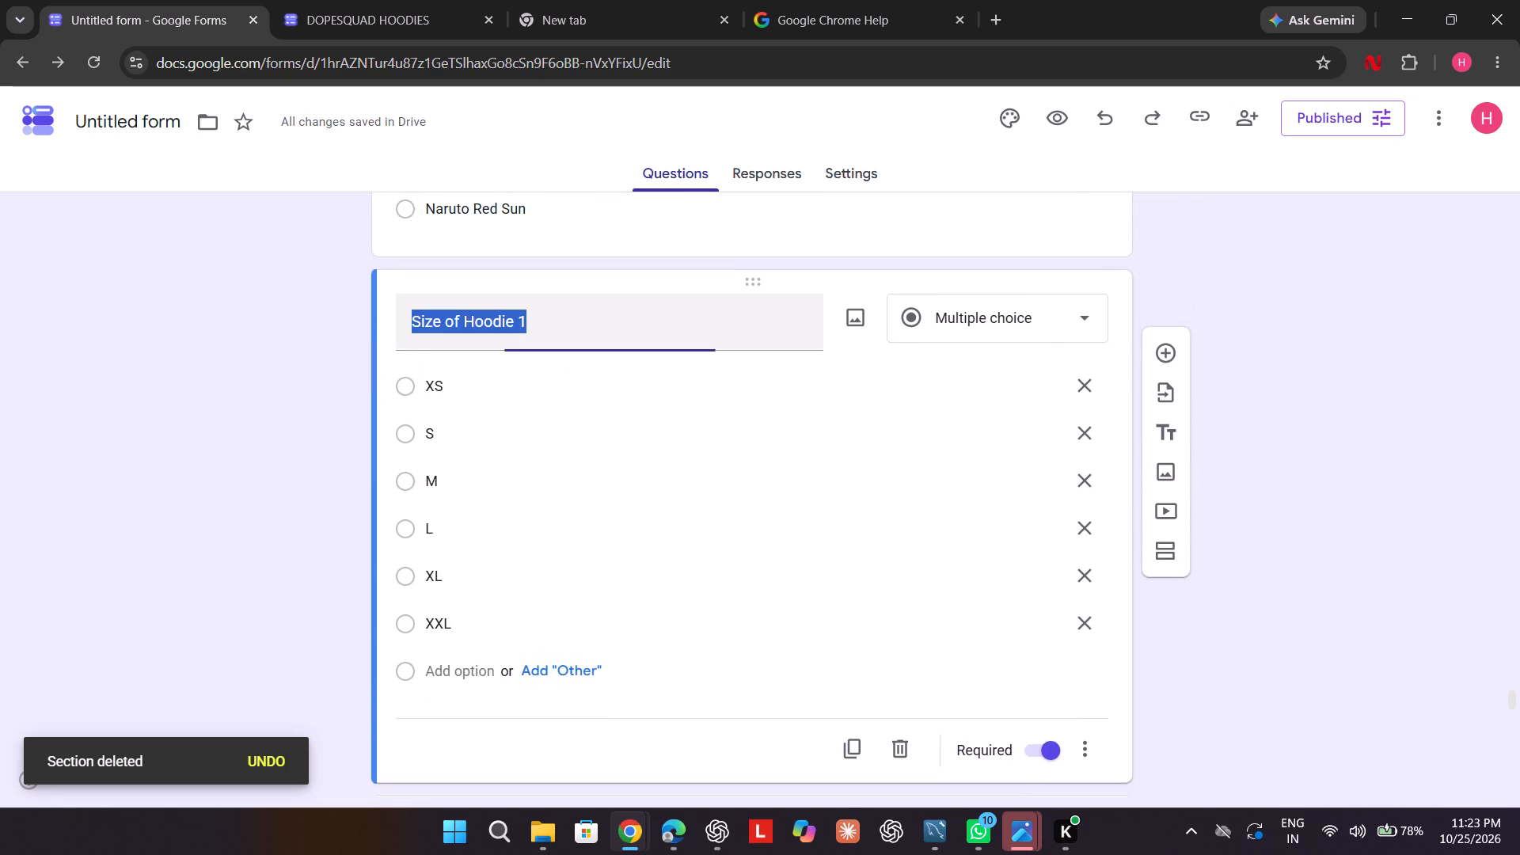
pyautogui.click(511, 317)
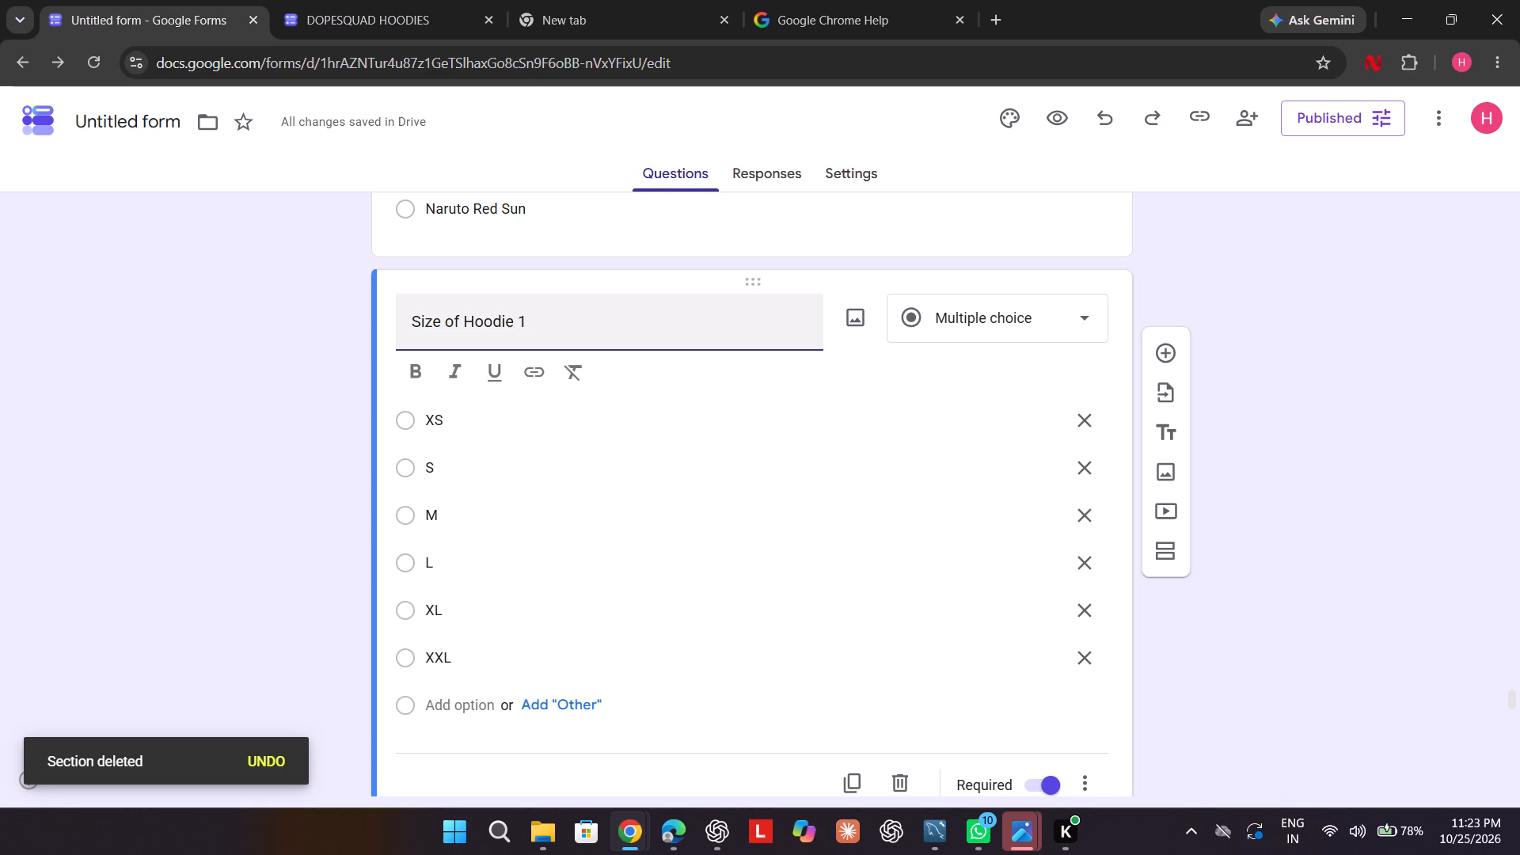
pyautogui.press('BackSpace')
pyautogui.press('BackSpace')
pyautogui.press('BackSpace')
pyautogui.press('BackSpace')
pyautogui.press('BackSpace')
pyautogui.press('BackSpace')
pyautogui.press('z')
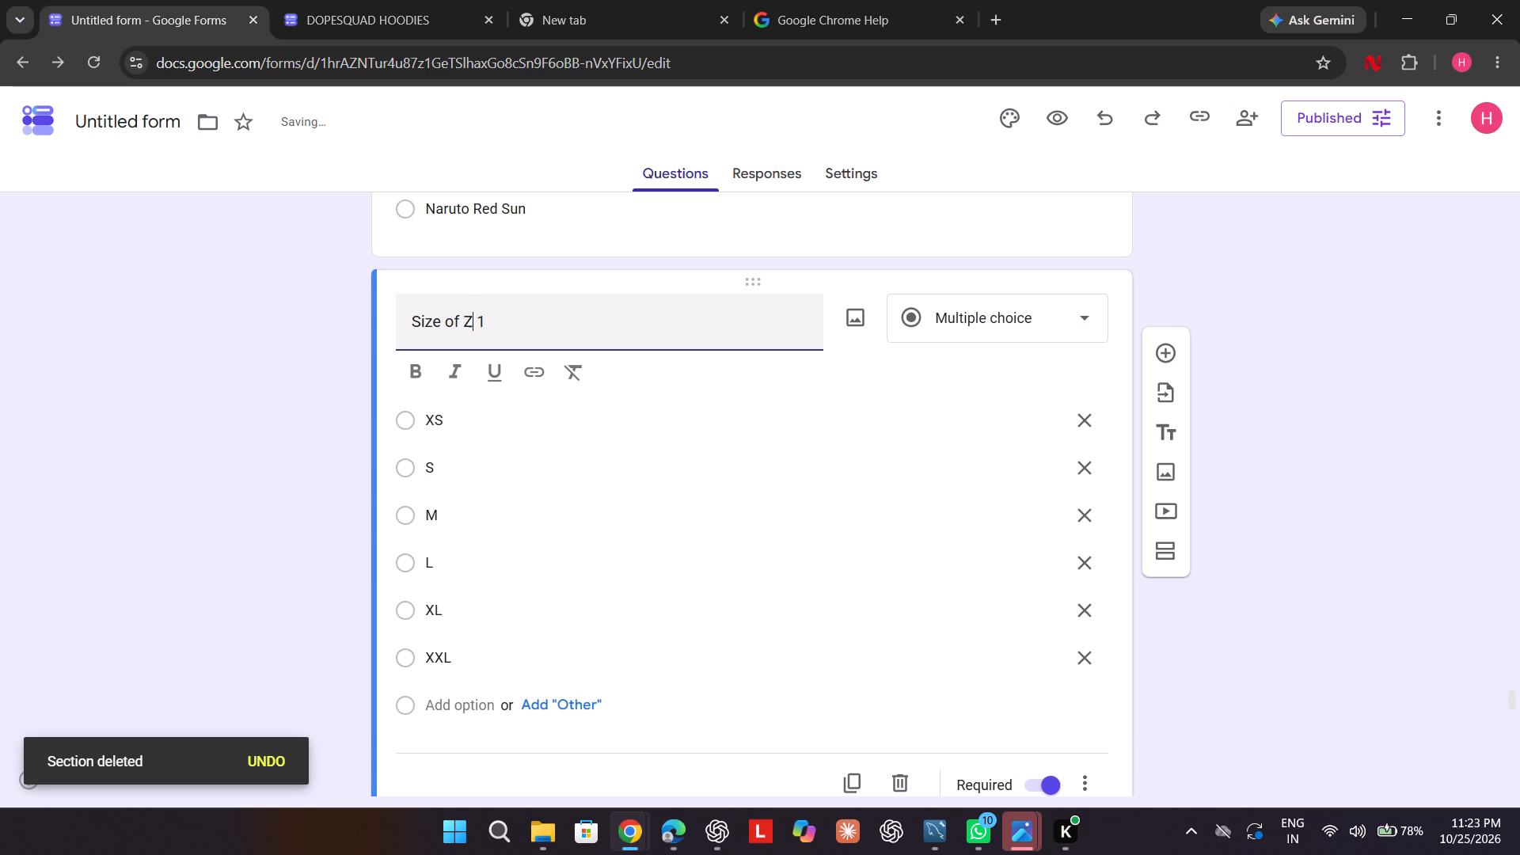
# Replace "Hoodie" with "Zipper" in the title of section 8's "Colour of Hoodie 1 (for Naruto Red Sun)" question.
pyautogui.scroll(-2, 511, 317)
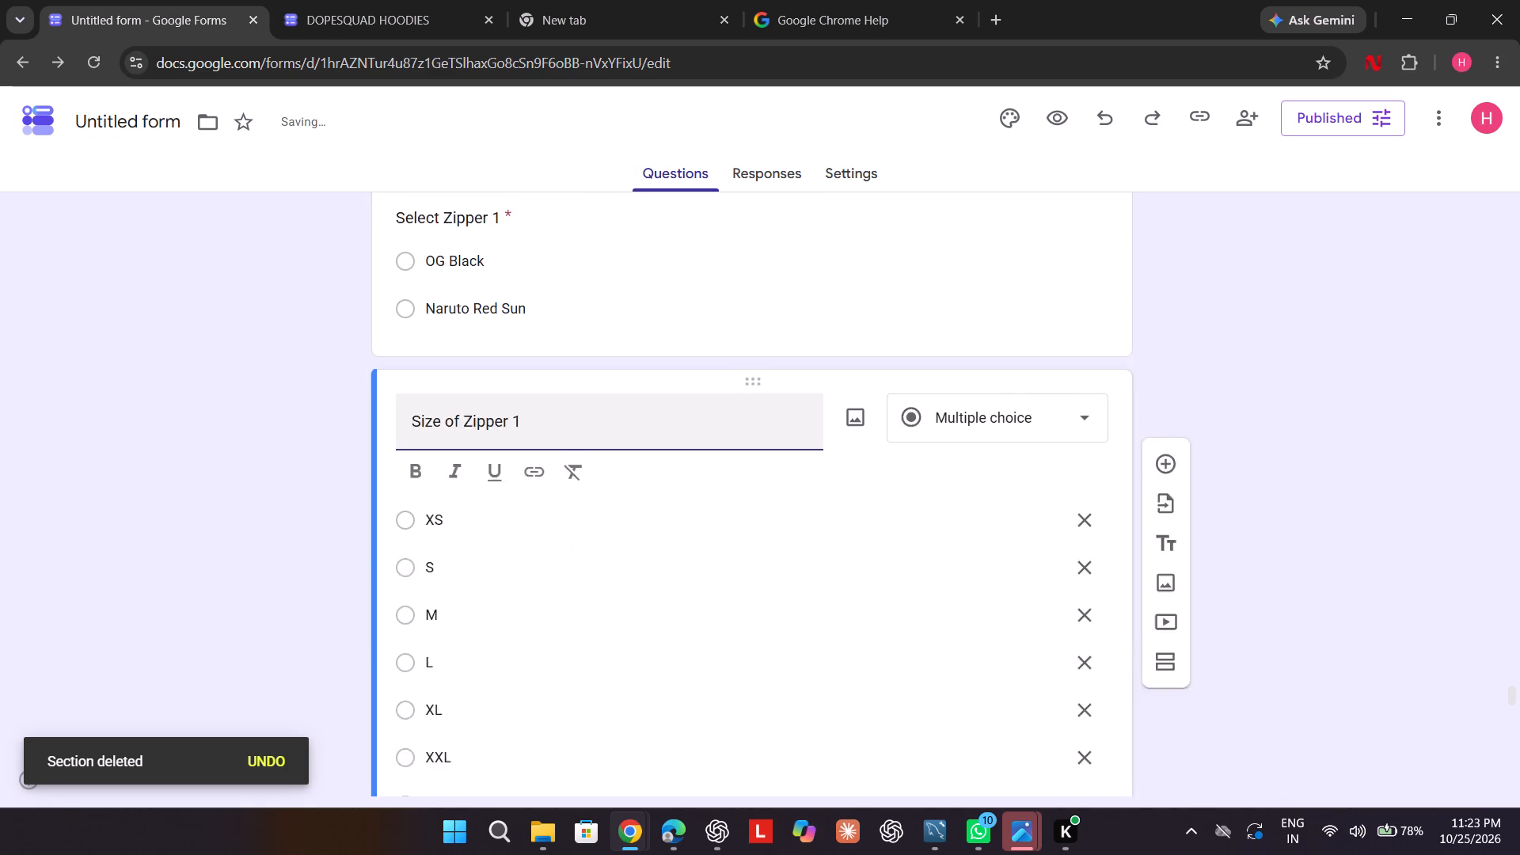
pyautogui.scroll(-1, 511, 317)
pyautogui.click(492, 476)
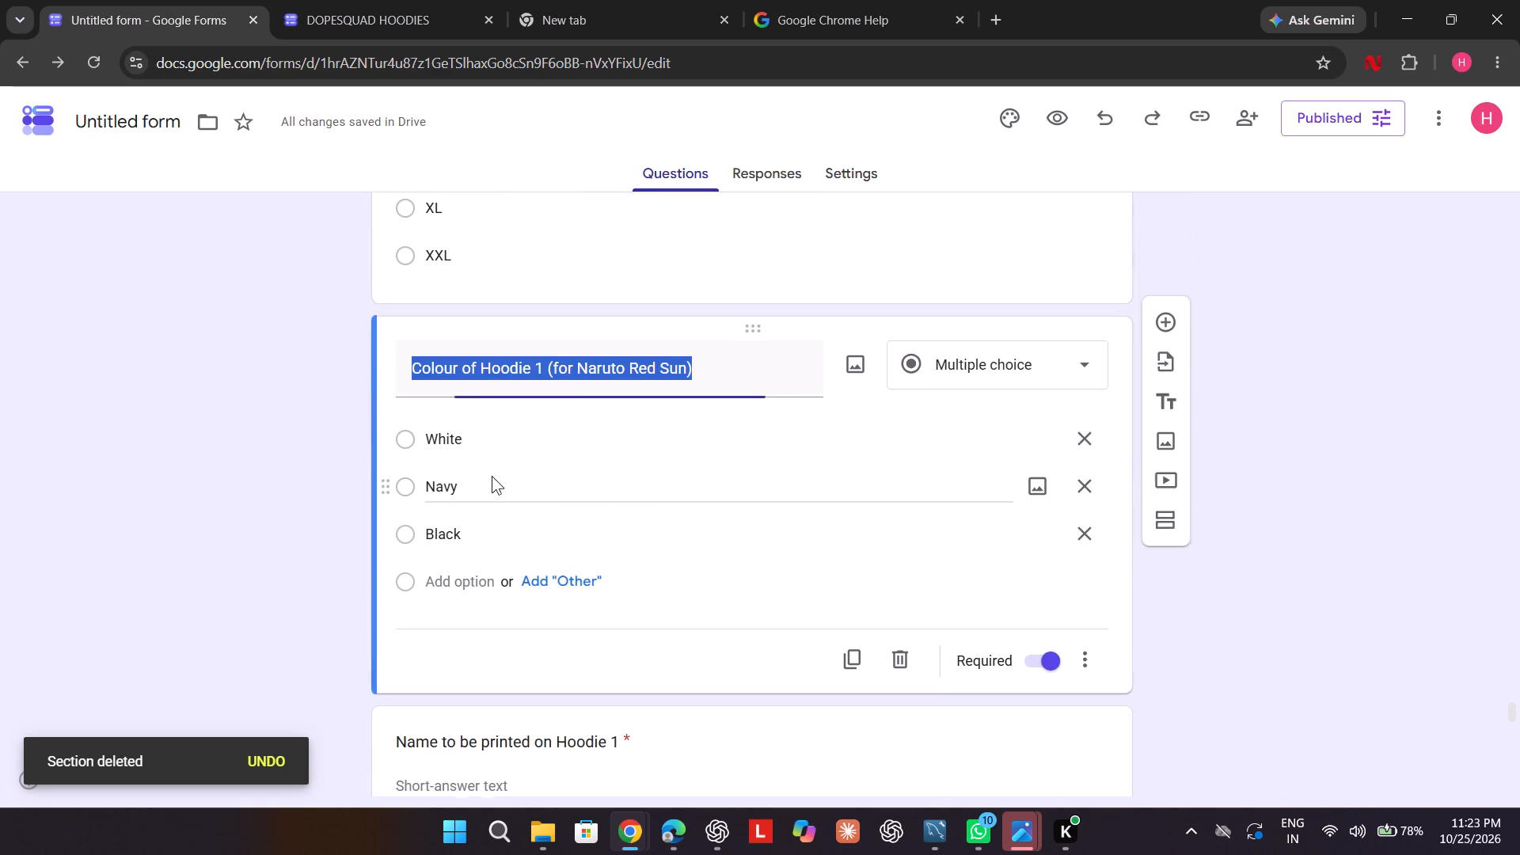
pyautogui.click(528, 367)
pyautogui.press('BackSpace')
pyautogui.press('BackSpace')
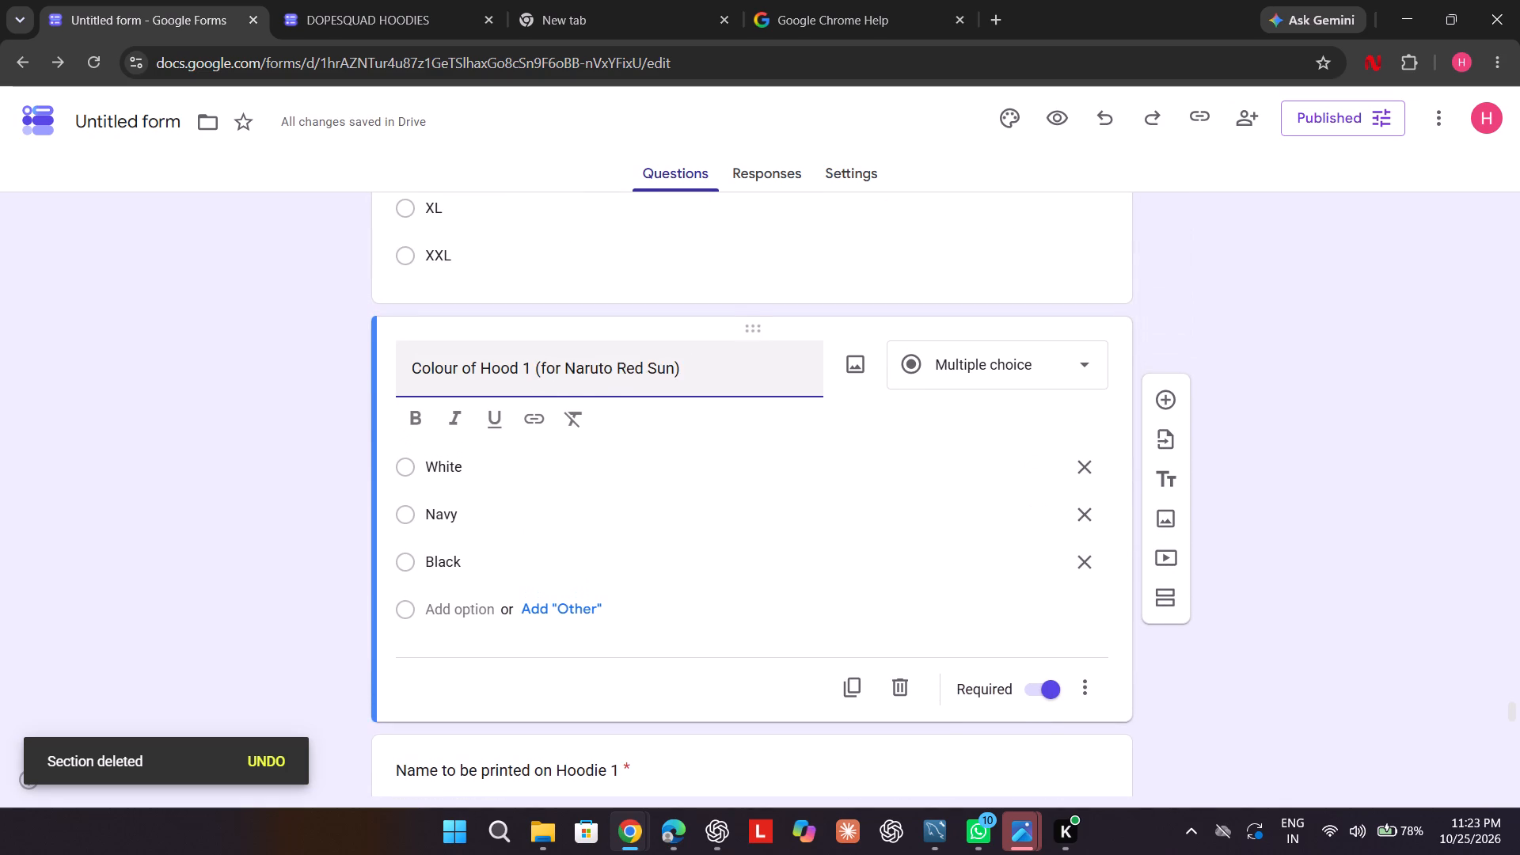
pyautogui.press('BackSpace')
pyautogui.press('BackSpace')
pyautogui.press('BackSpace')
pyautogui.press('BackSpace')
pyautogui.press('z')
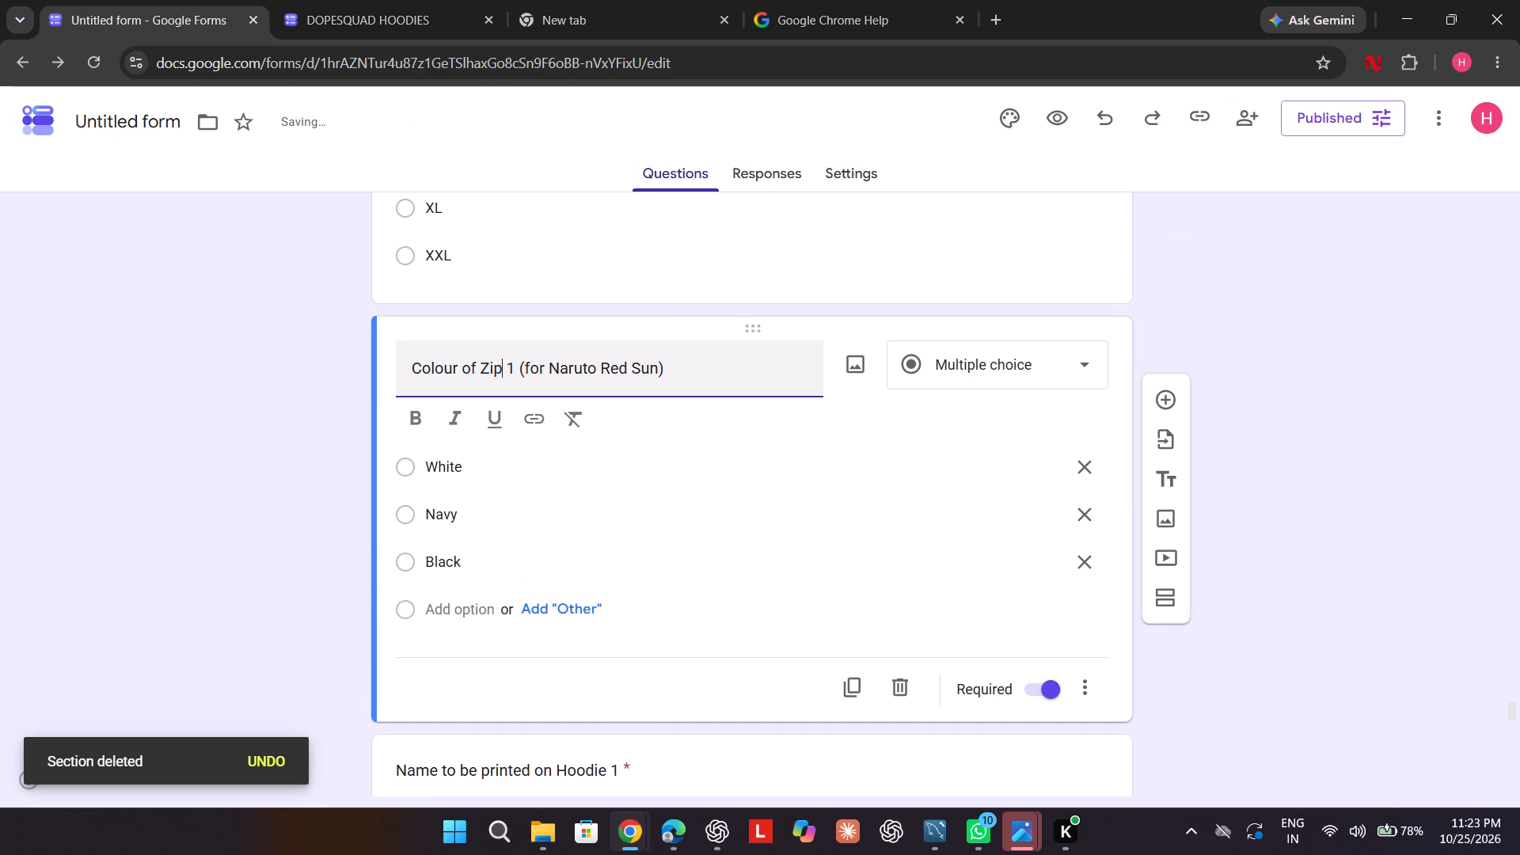
# Replace "Hoodie" with "Zipper" in the title of section 8's "Name to be printed on Hoodie 1" question.
pyautogui.scroll(-3, 528, 367)
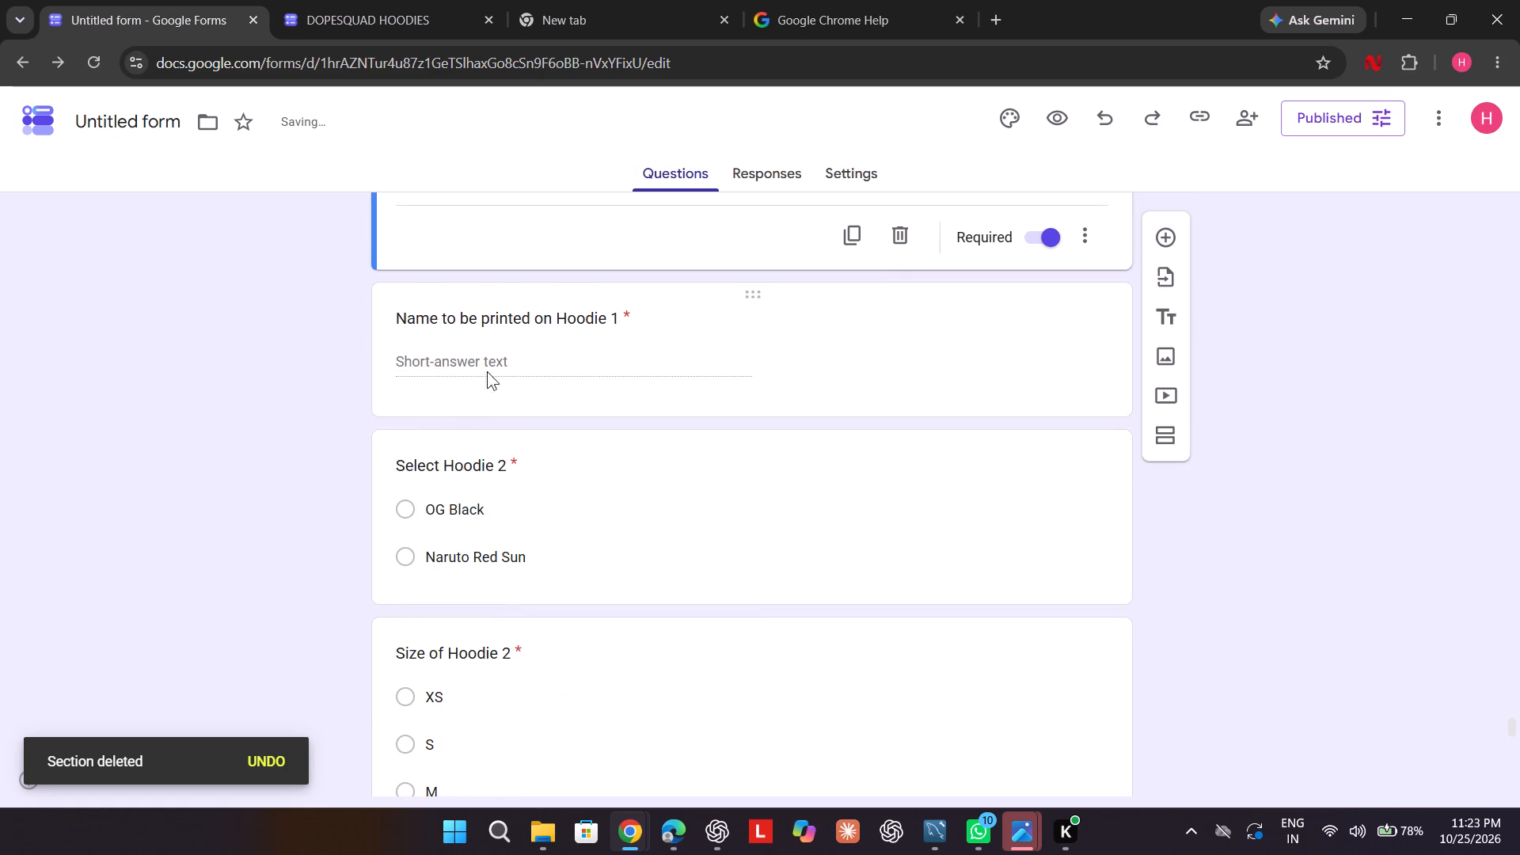
pyautogui.click(601, 317)
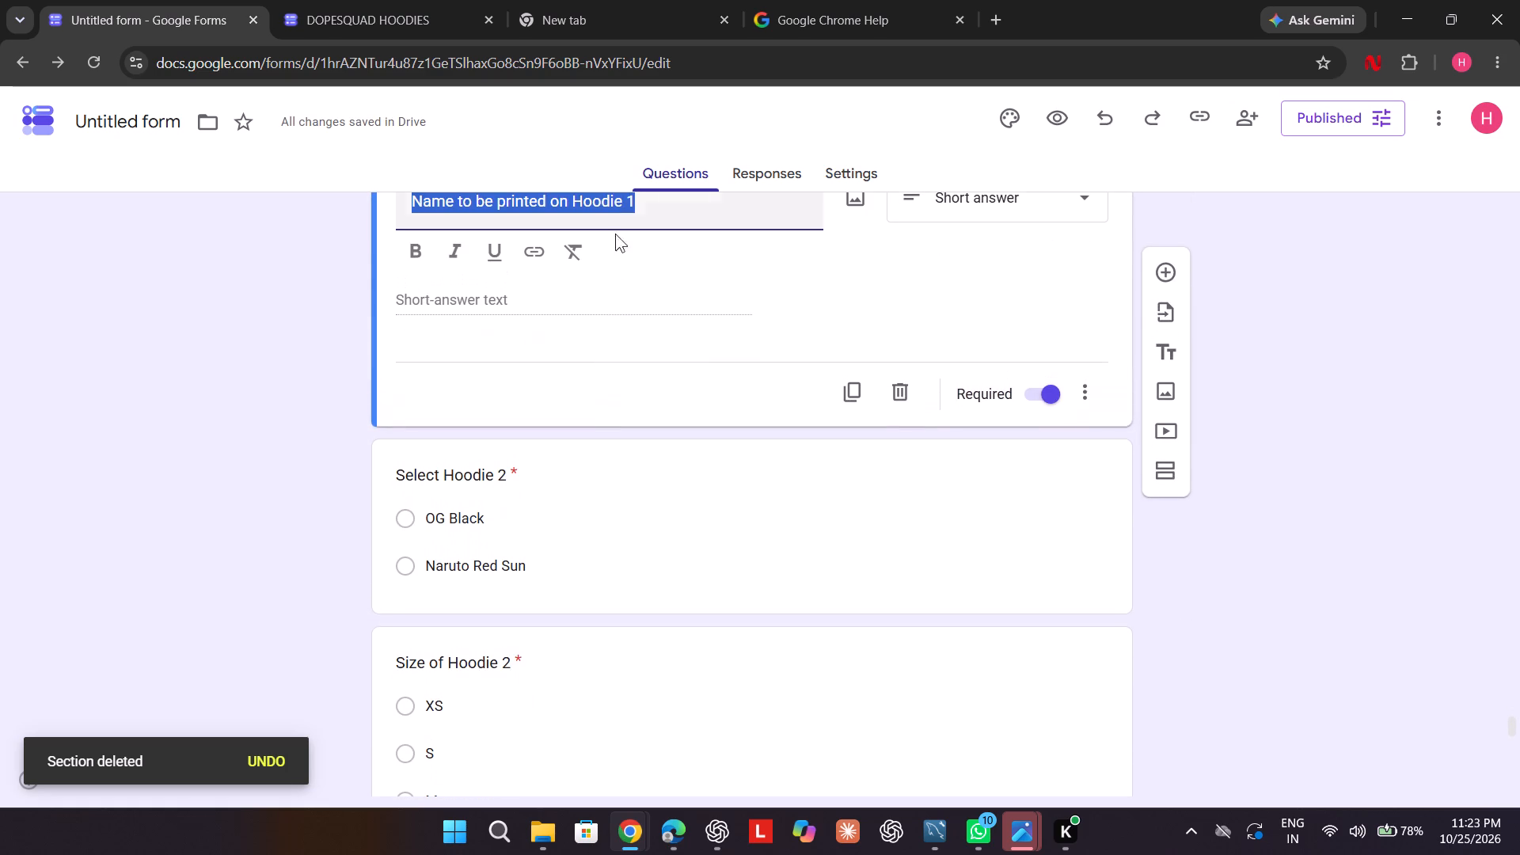
pyautogui.click(621, 203)
pyautogui.press('BackSpace')
pyautogui.press('BackSpace')
pyautogui.press('BackSpace')
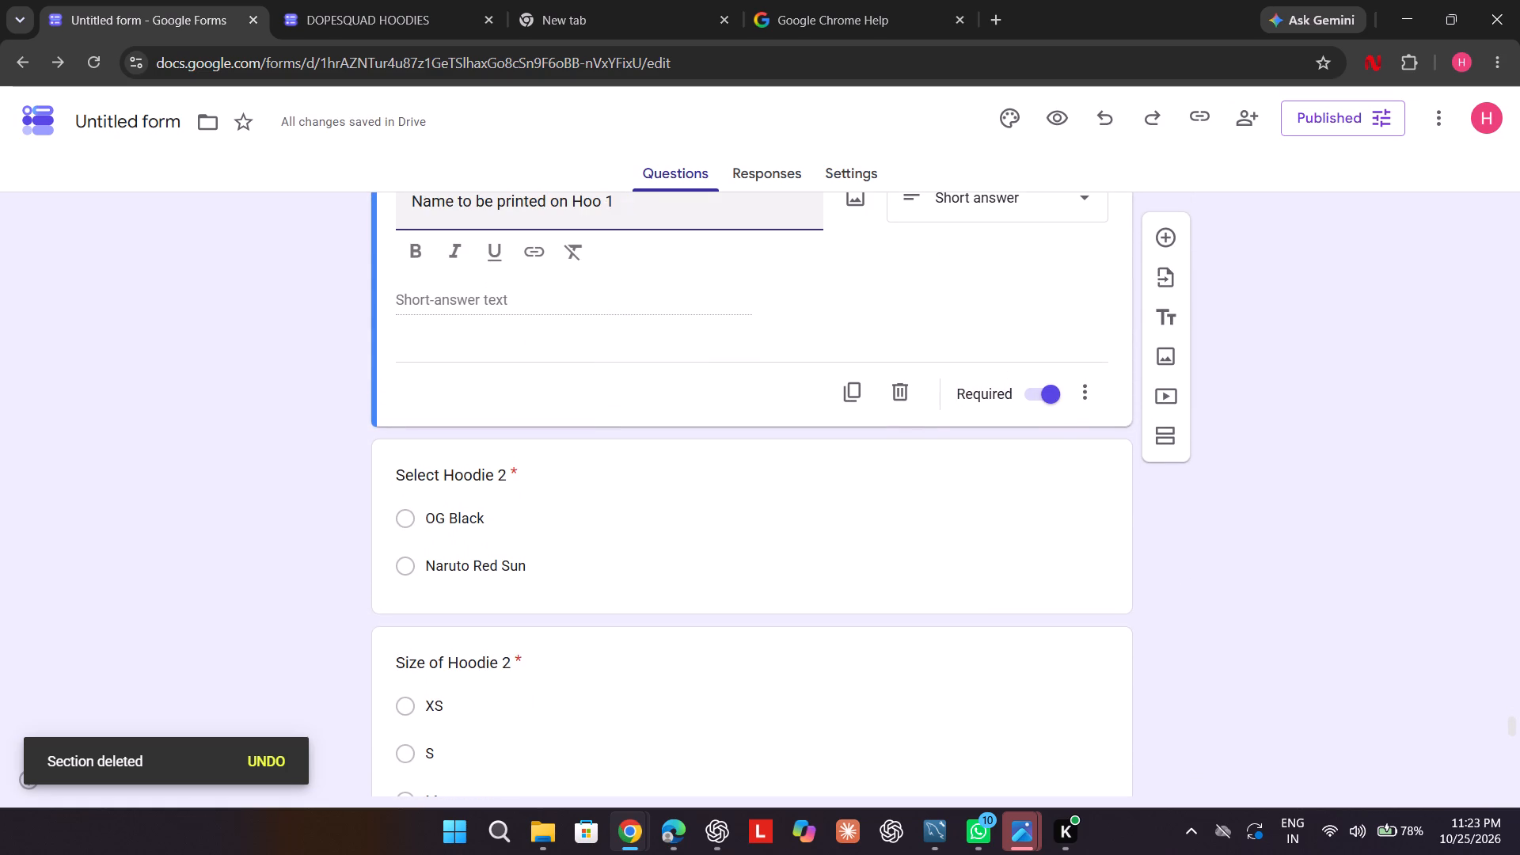
pyautogui.press('BackSpace')
pyautogui.press('BackSpace')
pyautogui.press('BackSpace')
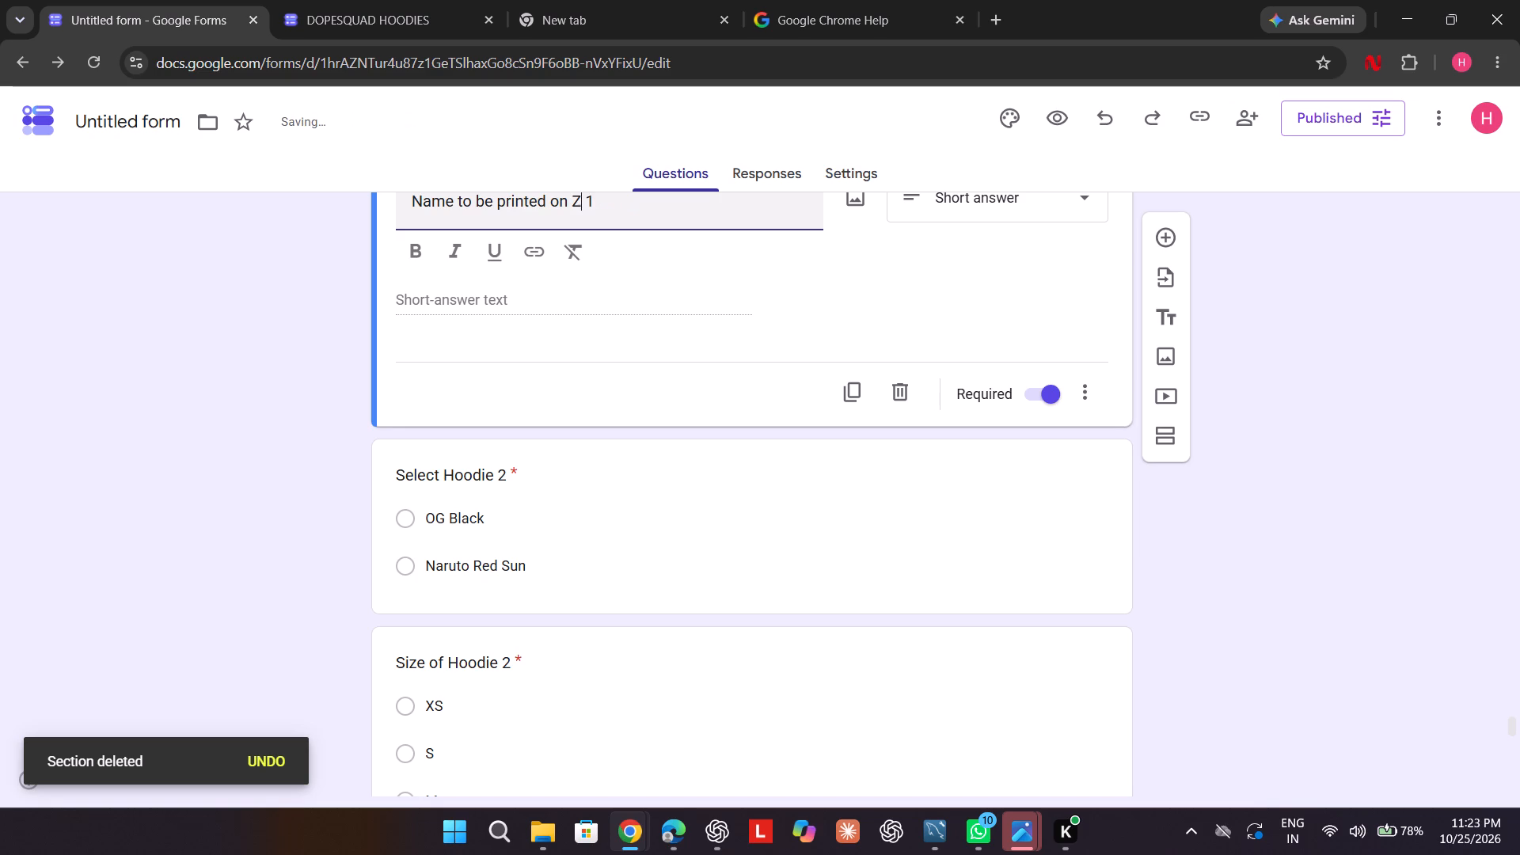
# Retitle section 8's "Select Hoodie 2" question as "Select Zipper 2".
pyautogui.scroll(-1, 621, 203)
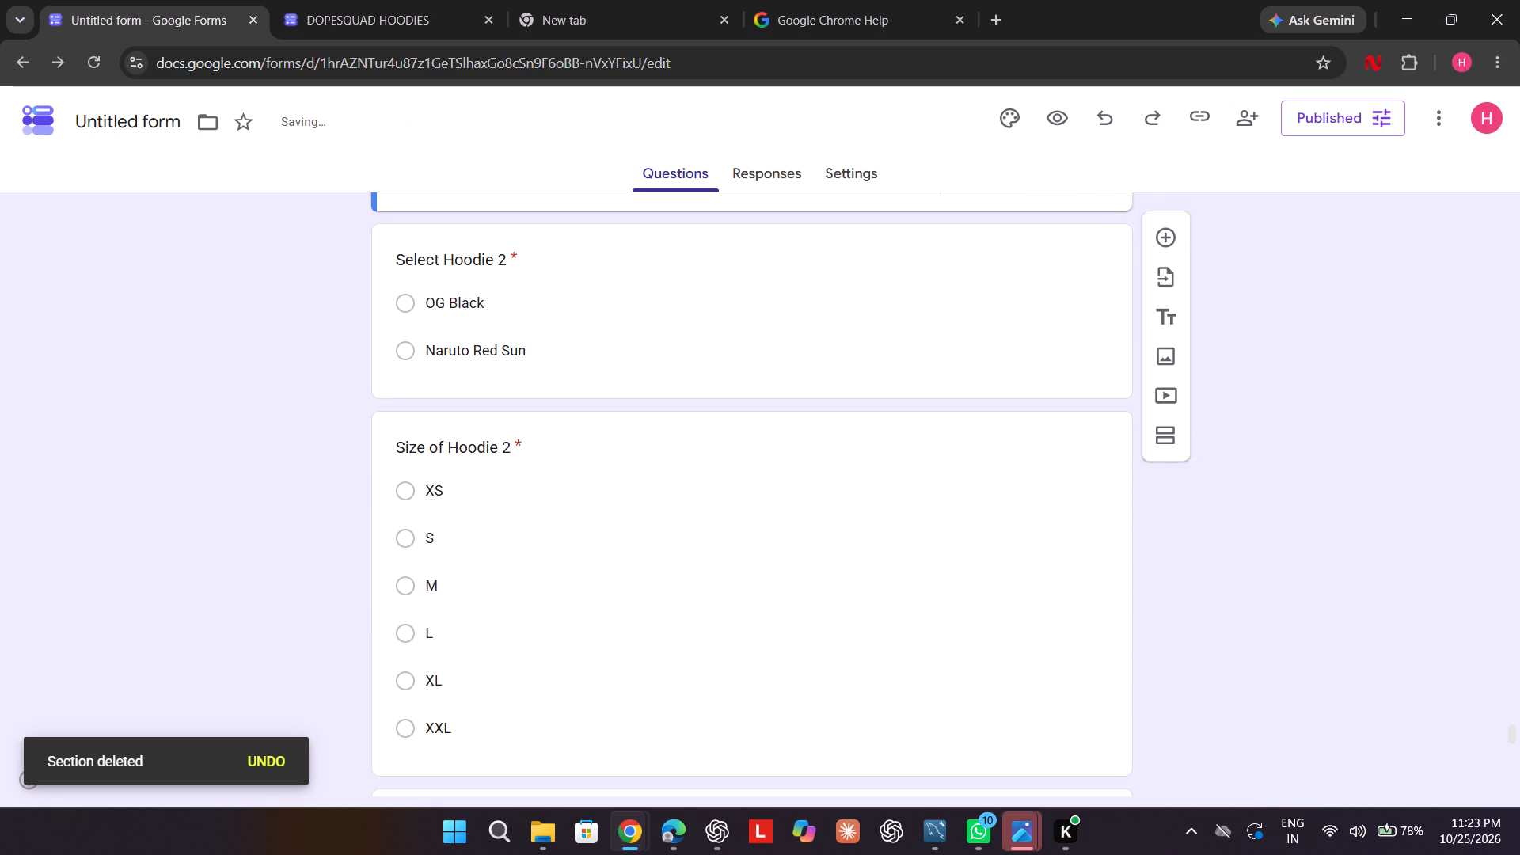
pyautogui.scroll(1, 621, 203)
pyautogui.click(493, 294)
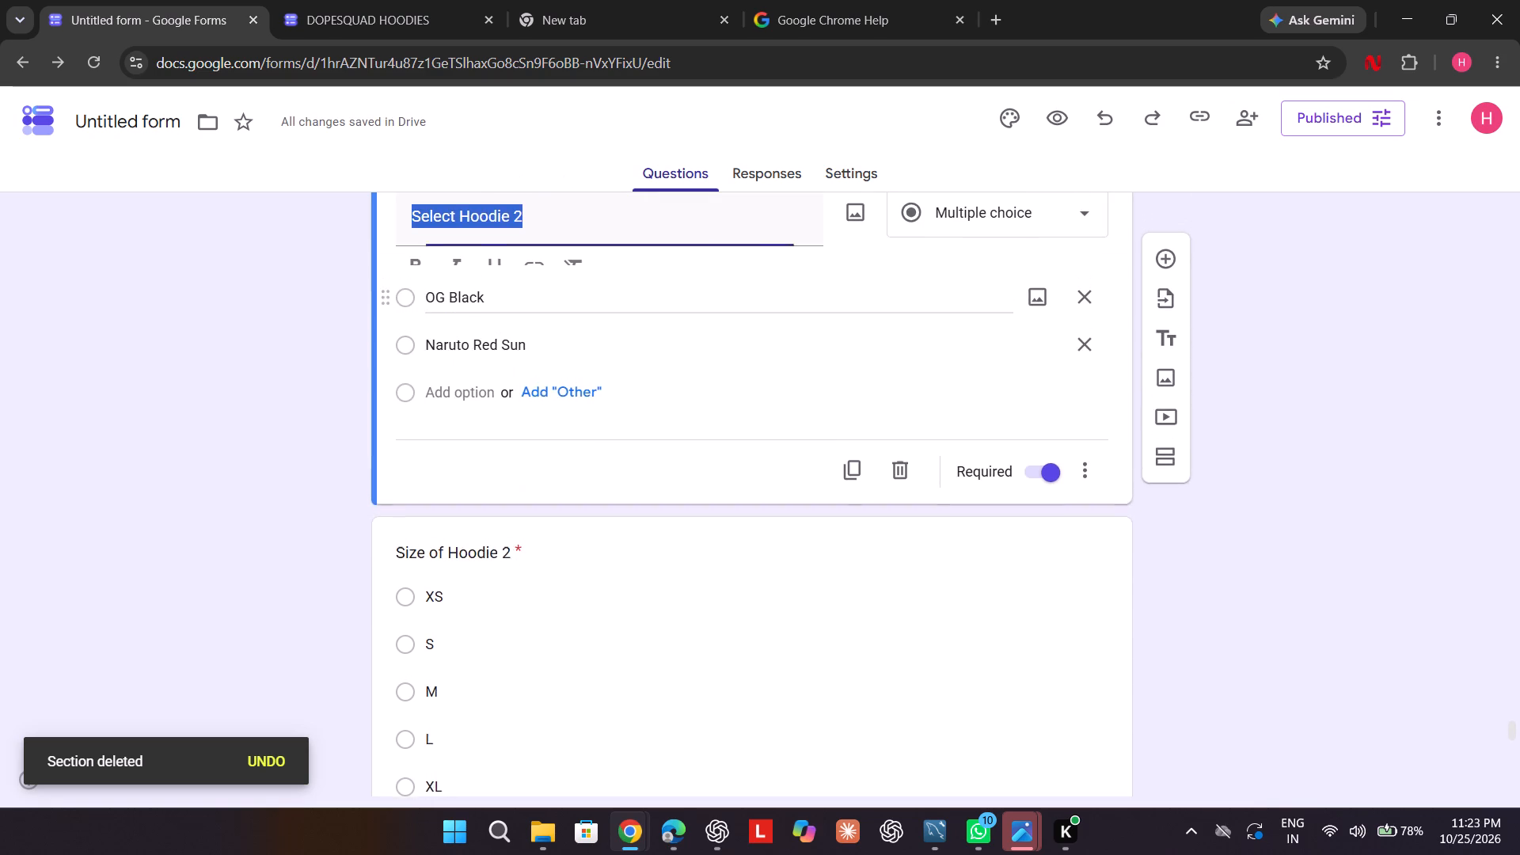
pyautogui.click(506, 214)
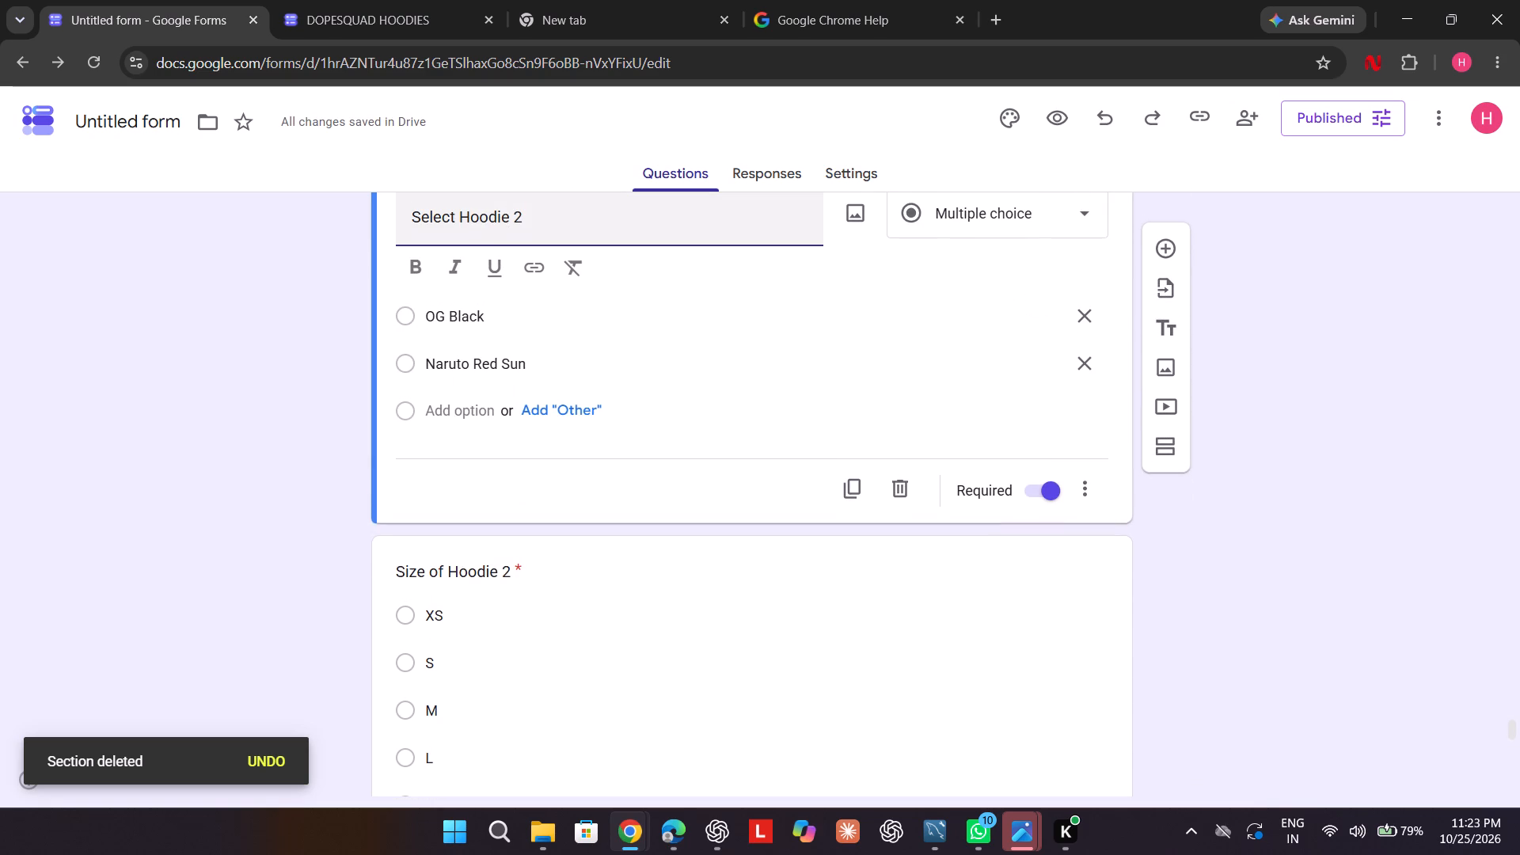
pyautogui.press('BackSpace')
pyautogui.press('BackSpace')
pyautogui.press('BackSpace')
pyautogui.press('BackSpace')
pyautogui.press('BackSpace')
pyautogui.press('BackSpace')
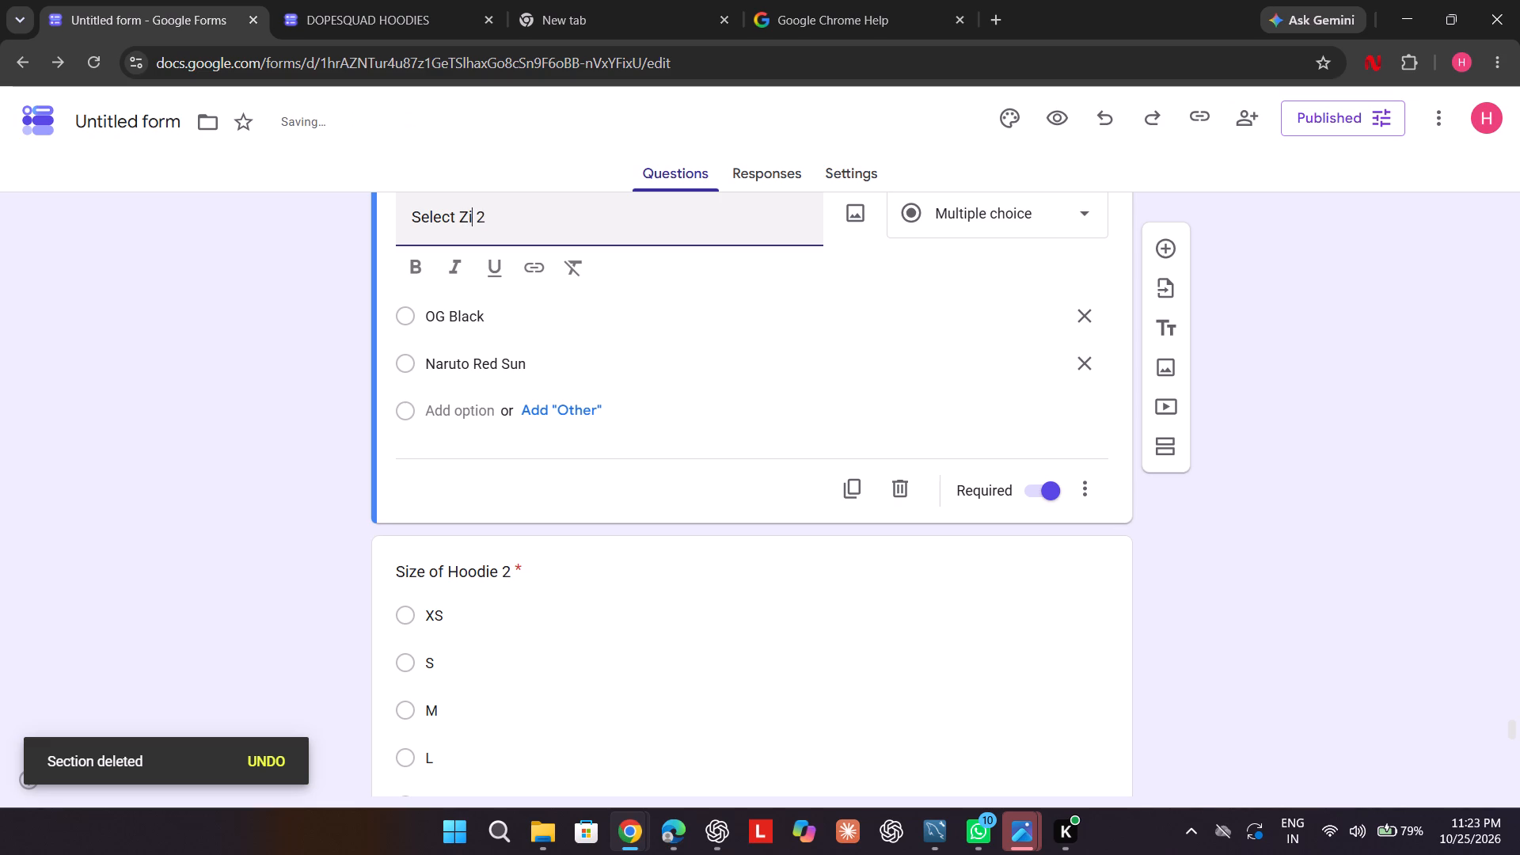
# Retitle section 8's "Size of Hoodie 2" question as "Size of Zipper 2".
pyautogui.scroll(-1, 506, 214)
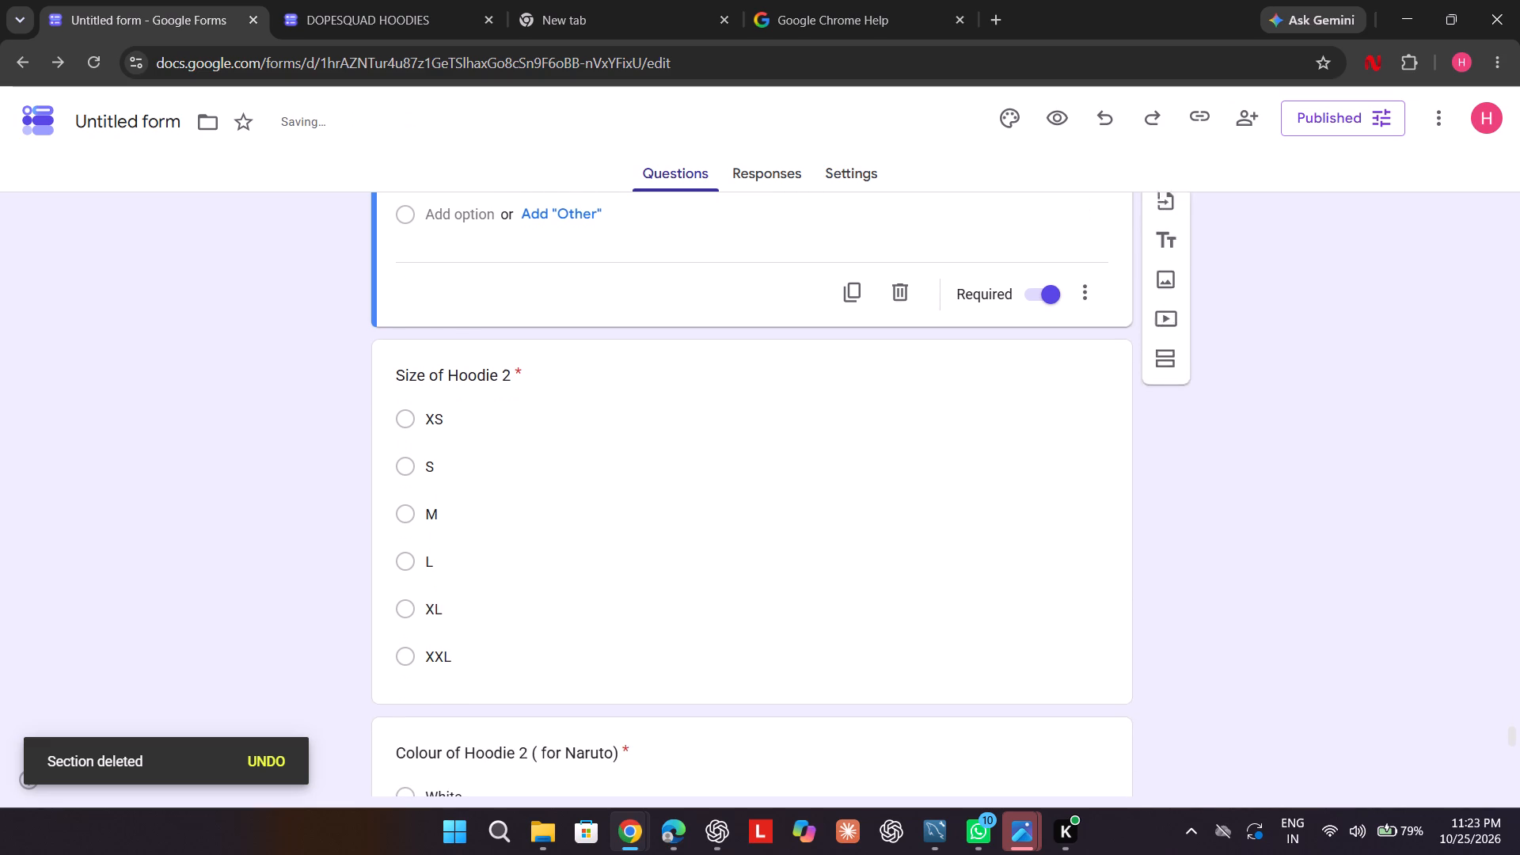
pyautogui.click(497, 378)
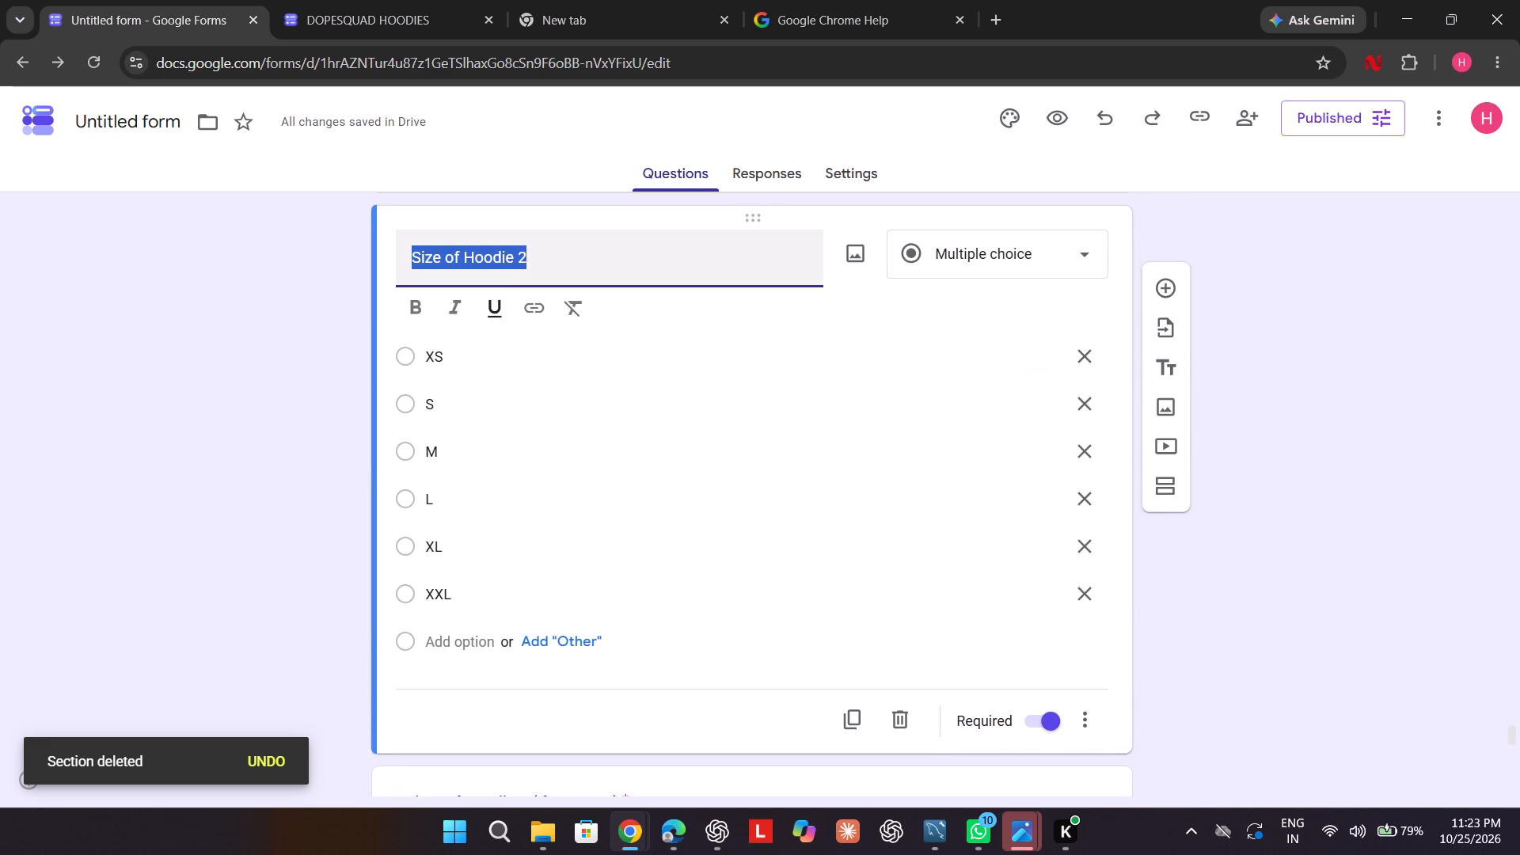
pyautogui.click(511, 256)
pyautogui.press('BackSpace')
pyautogui.press('BackSpace')
pyautogui.press('BackSpace')
pyautogui.press('BackSpace')
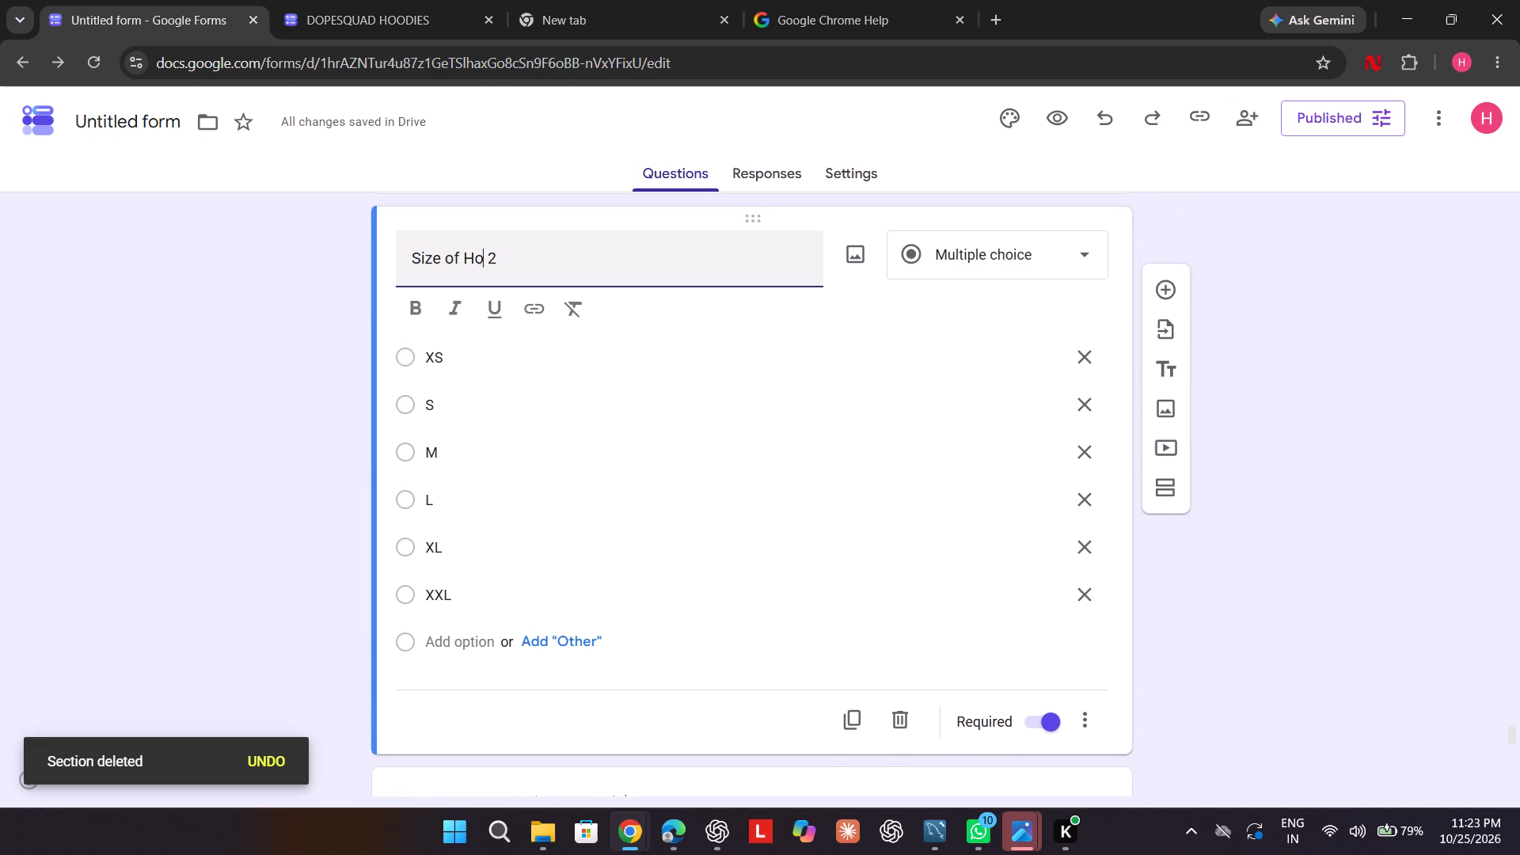
pyautogui.press('BackSpace')
pyautogui.press('BackSpace')
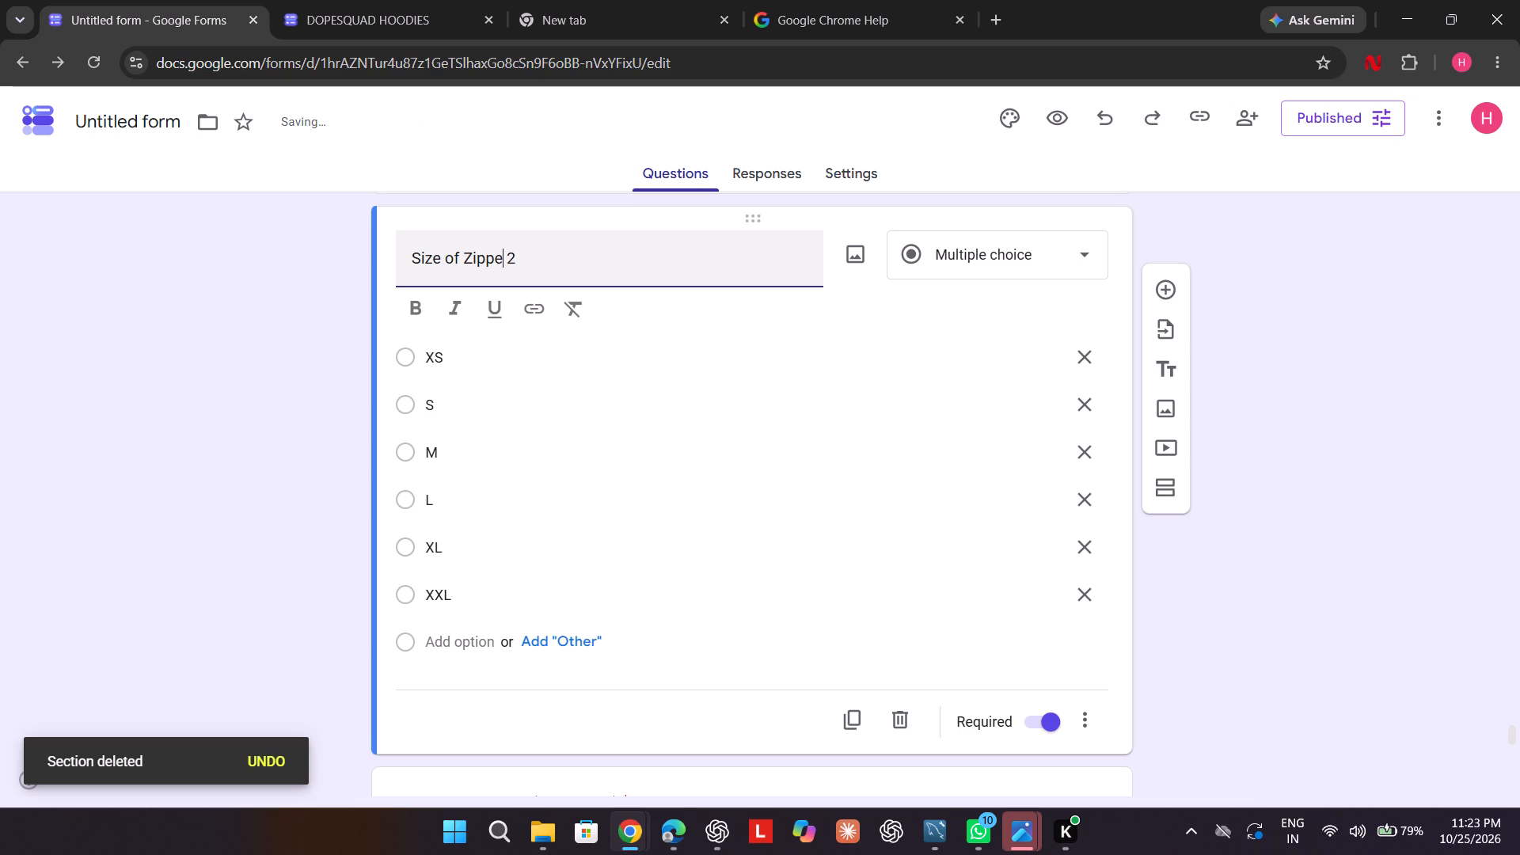
# Replace "Hoodie" with "Zipper" in the title of section 8's Hoodie 2 colour question for Naruto.
pyautogui.scroll(-3, 511, 256)
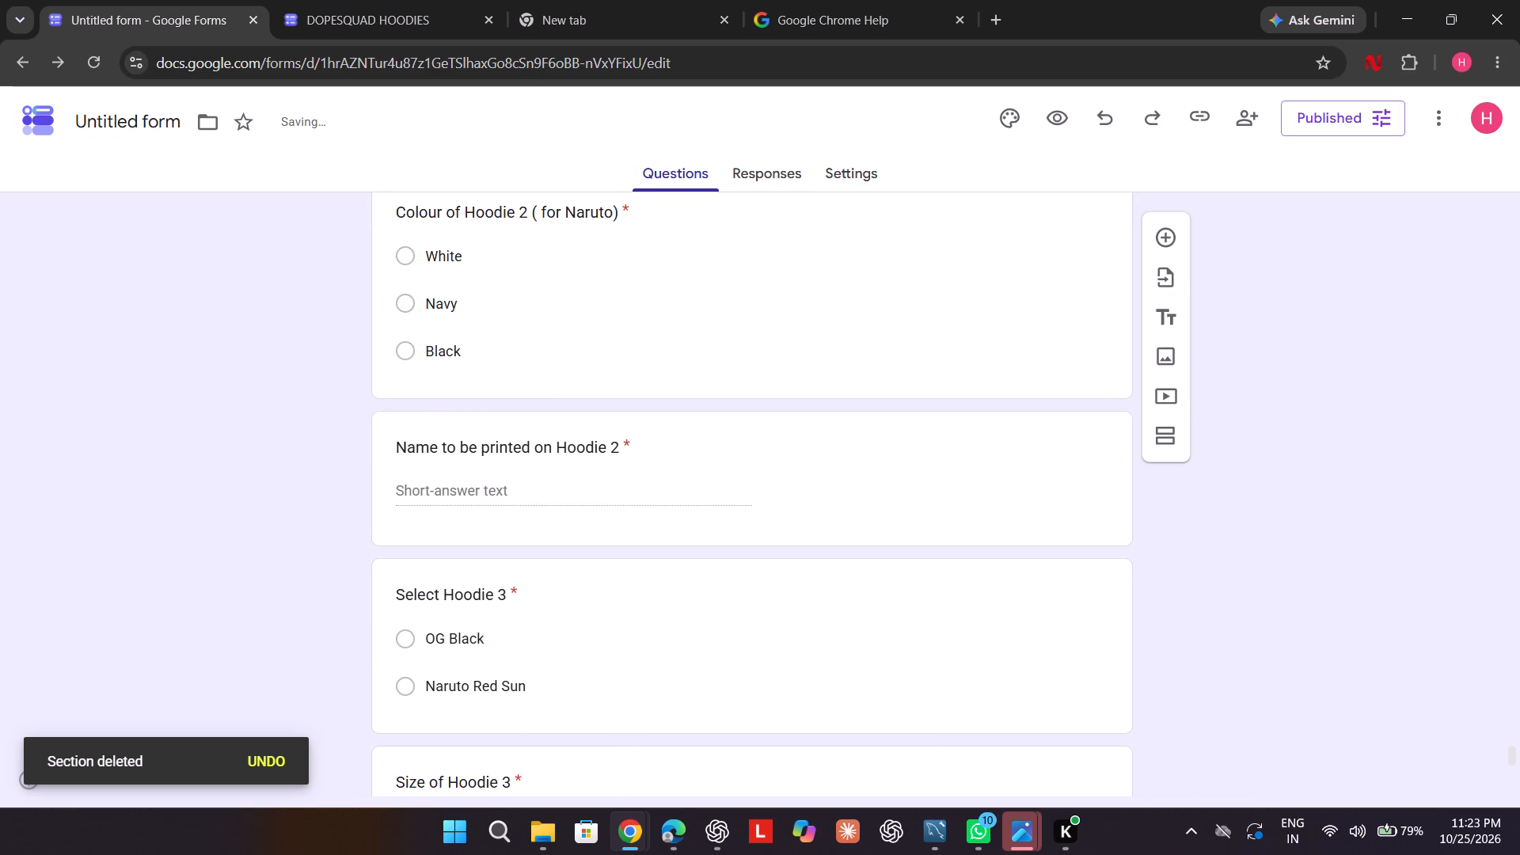
pyautogui.click(512, 210)
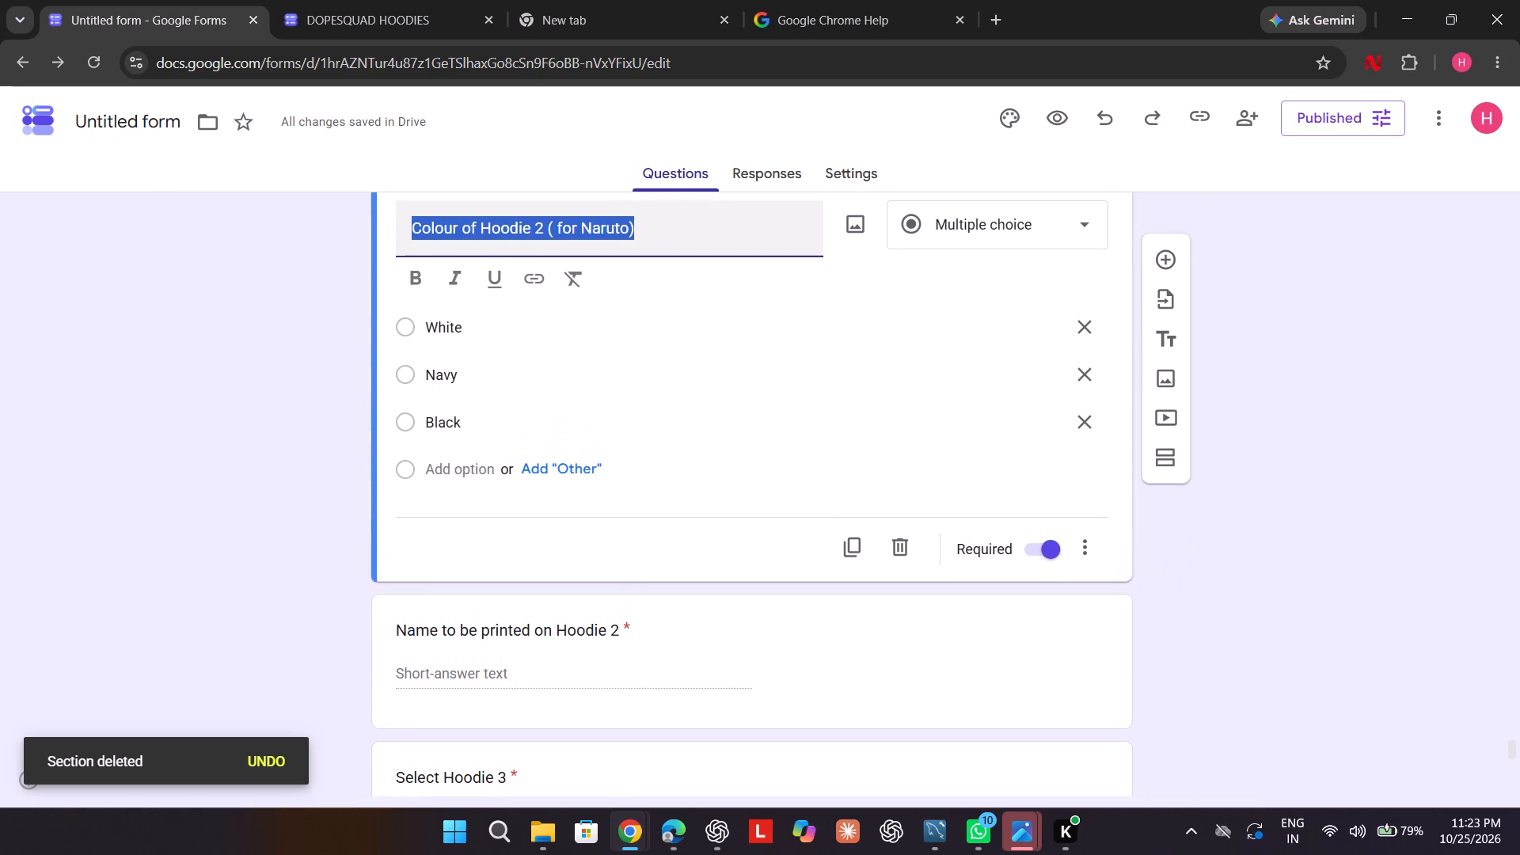
pyautogui.click(526, 222)
pyautogui.press('Right')
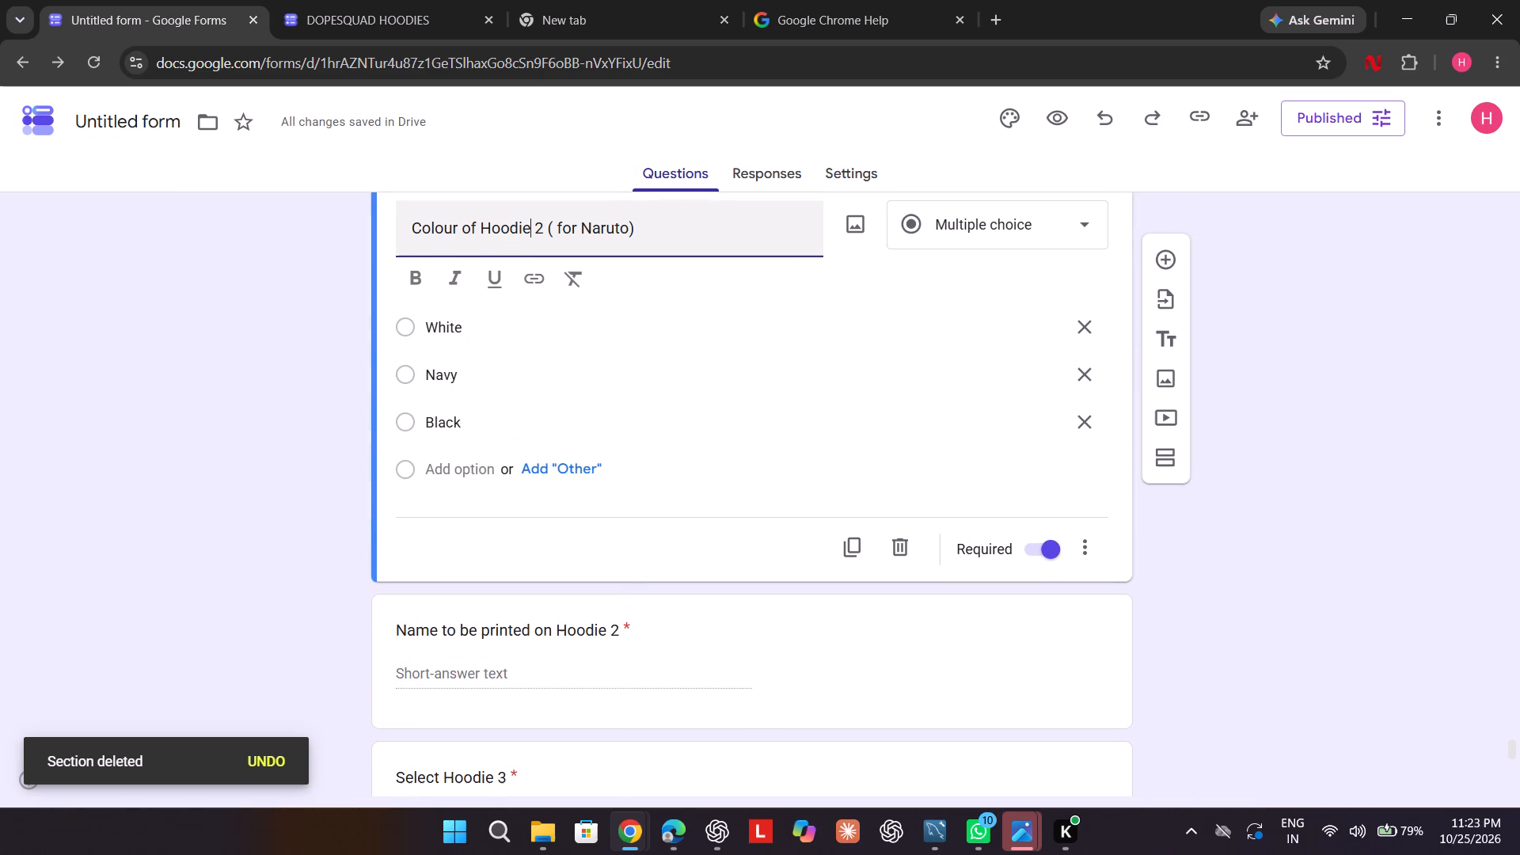
pyautogui.press('BackSpace')
pyautogui.press('BackSpace')
pyautogui.press('BackSpace')
pyautogui.press('BackSpace')
pyautogui.press('BackSpace')
pyautogui.press('BackSpace')
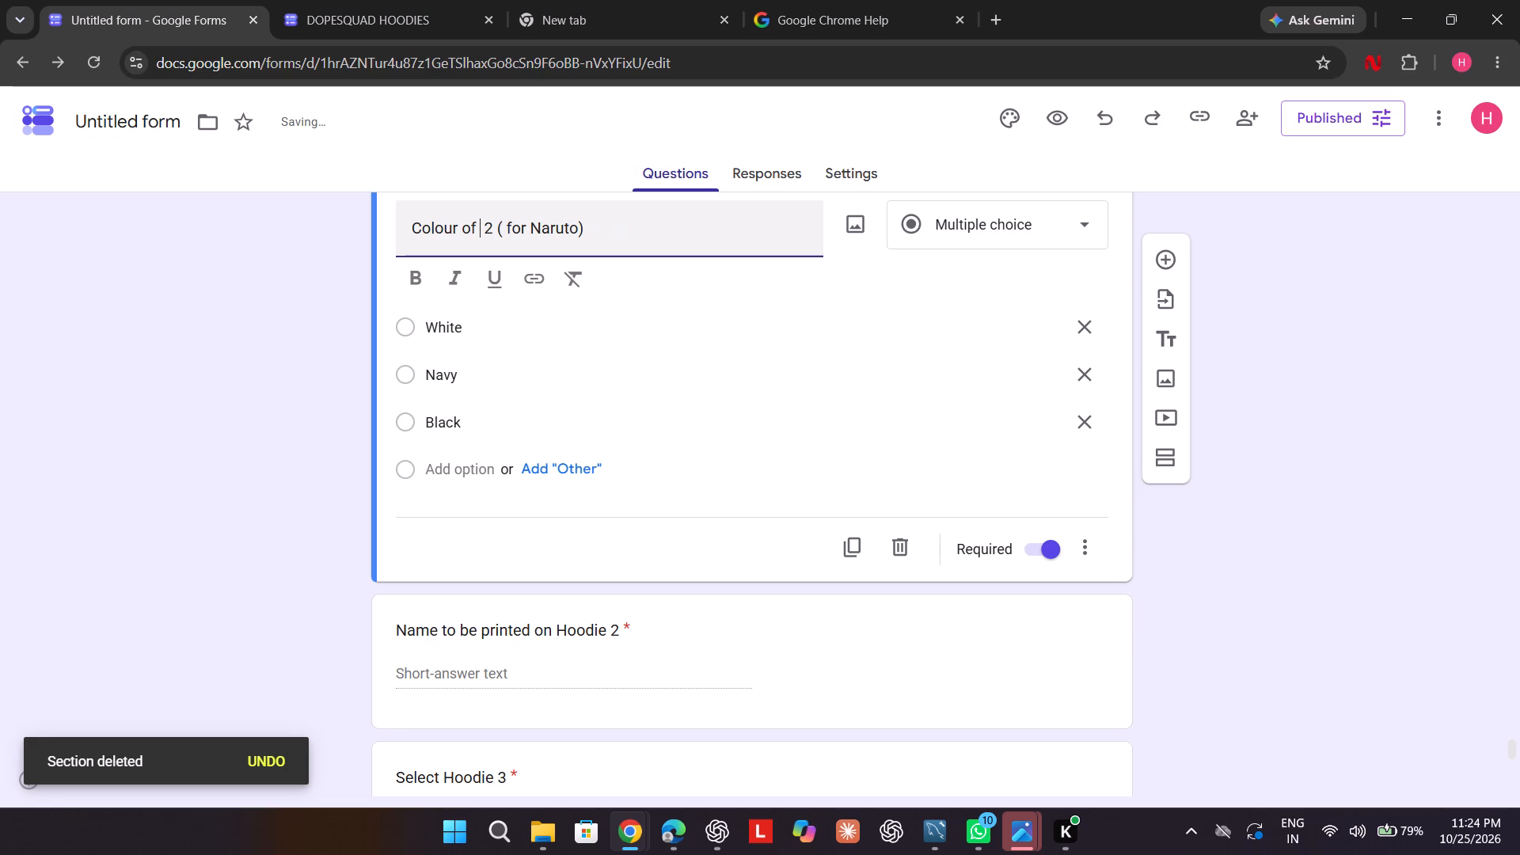
# Replace "Hoodie" with "Zipper" in the title of section 8's "Name to be printed on Hoodie 2" question.
pyautogui.scroll(-1, 526, 222)
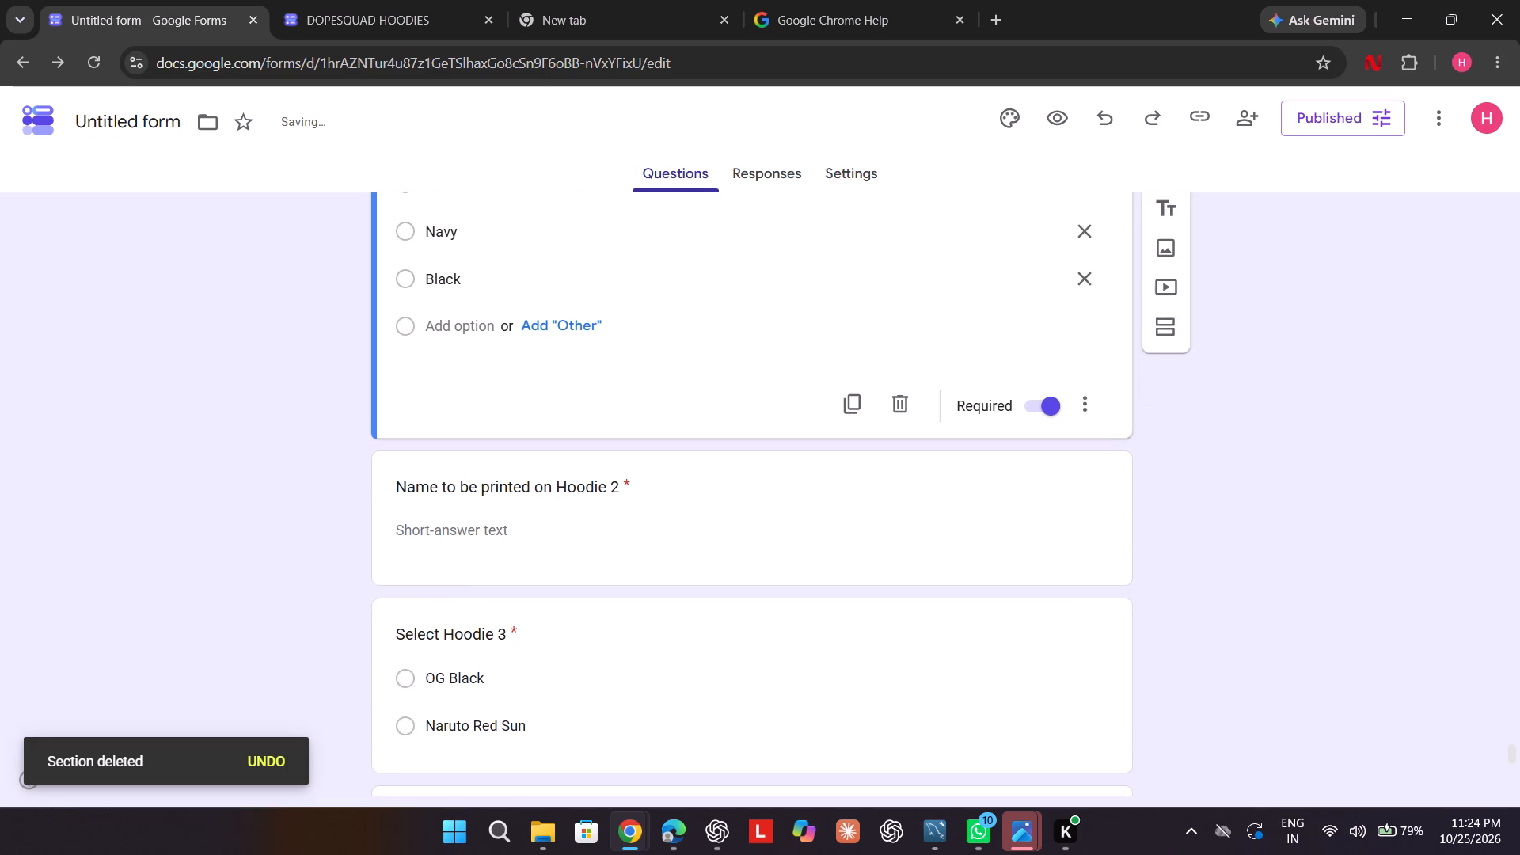
pyautogui.scroll(-1, 526, 222)
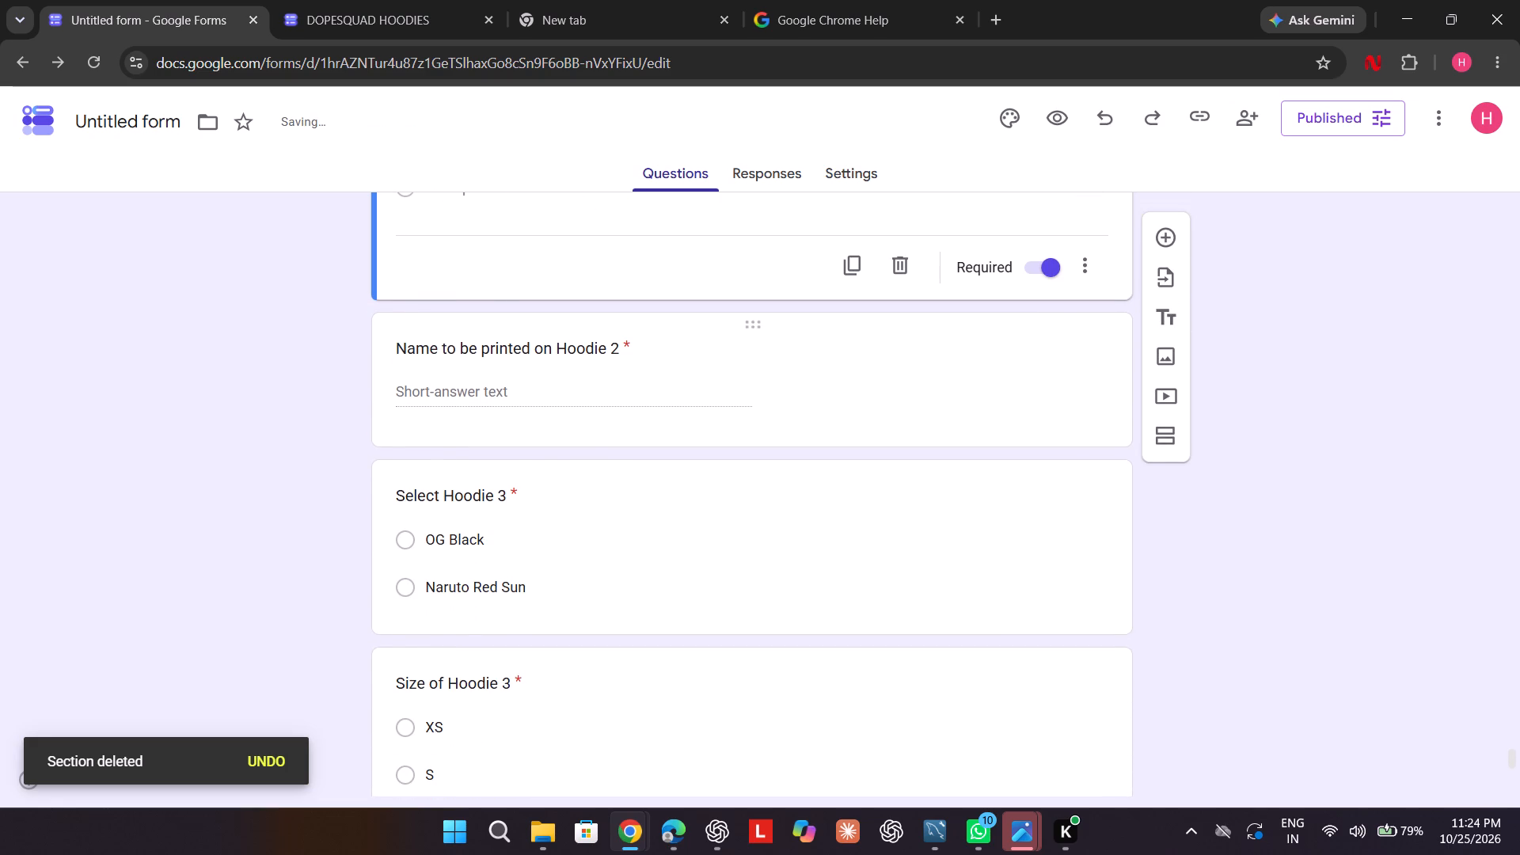
pyautogui.click(604, 349)
pyautogui.click(620, 229)
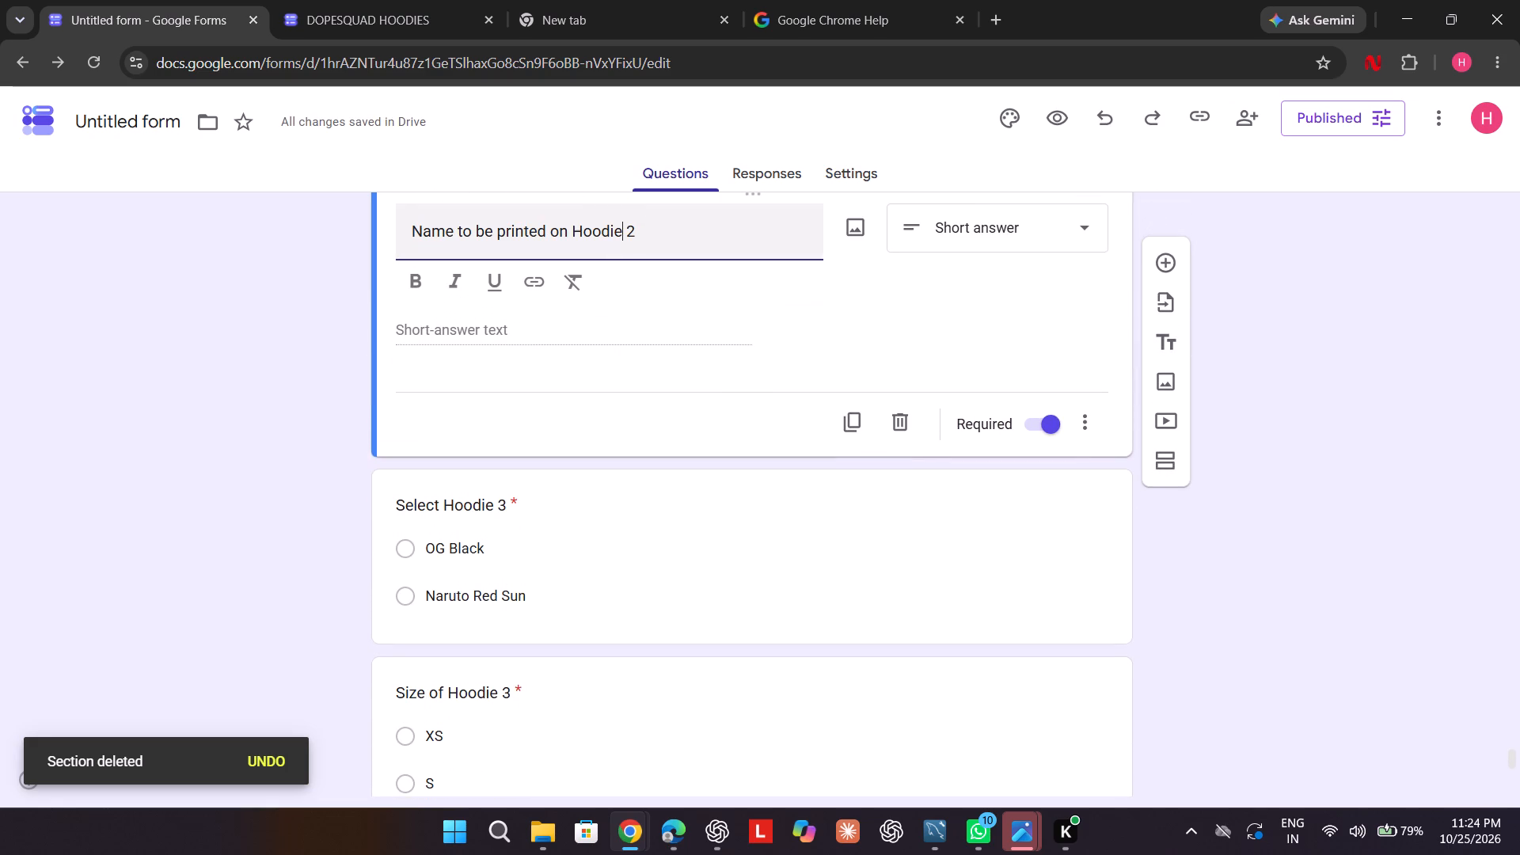
pyautogui.press('BackSpace')
pyautogui.press('BackSpace')
pyautogui.press('BackSpace')
pyautogui.press('BackSpace')
pyautogui.press('BackSpace')
pyautogui.press('BackSpace')
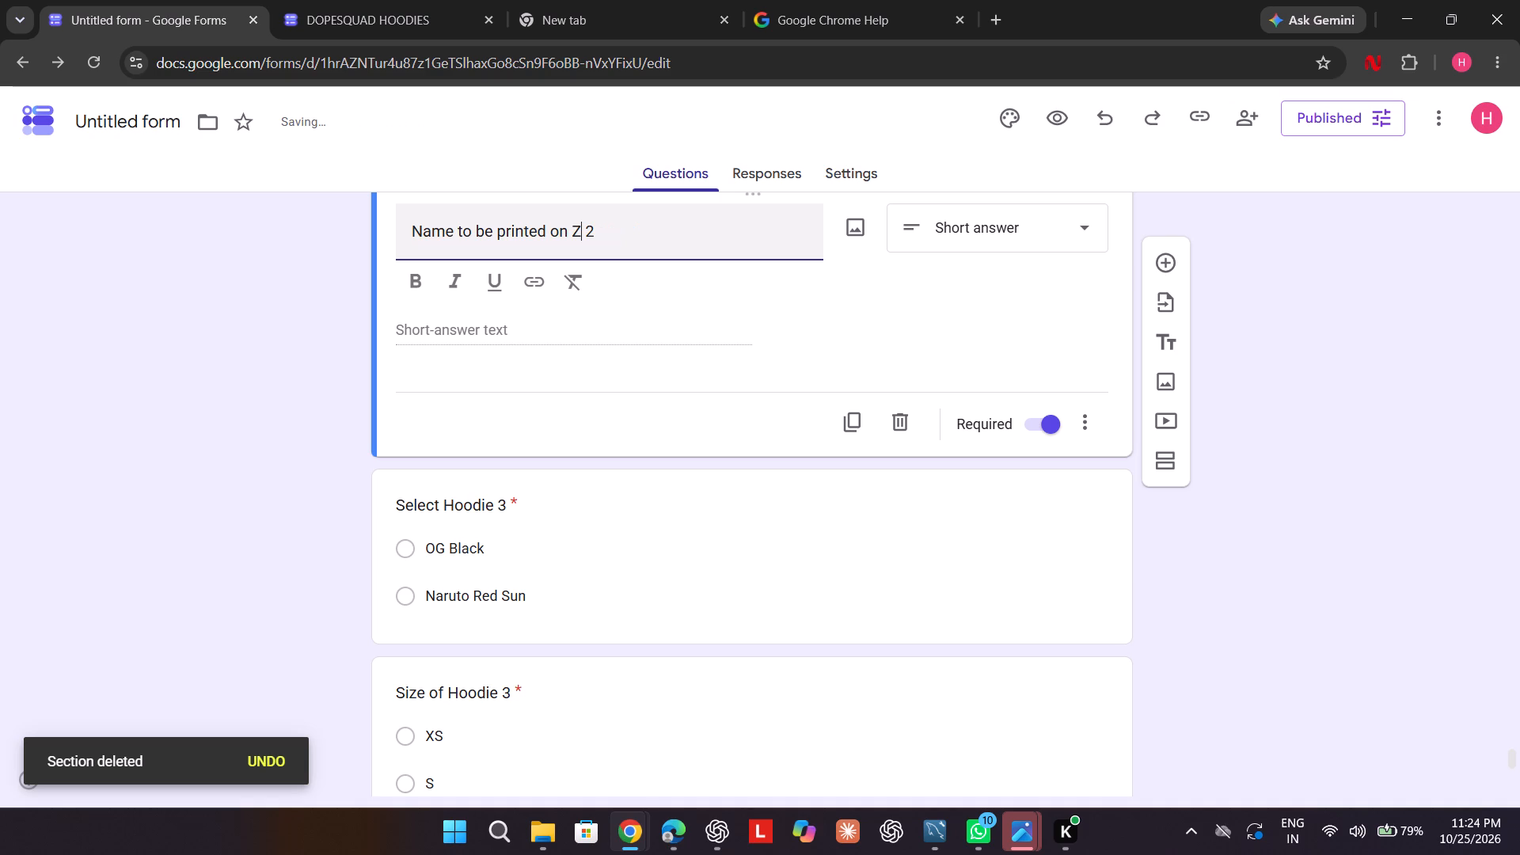
# Retitle section 8's "Select Hoodie 3" question as "Select Zipper 3".
pyautogui.scroll(-1, 620, 229)
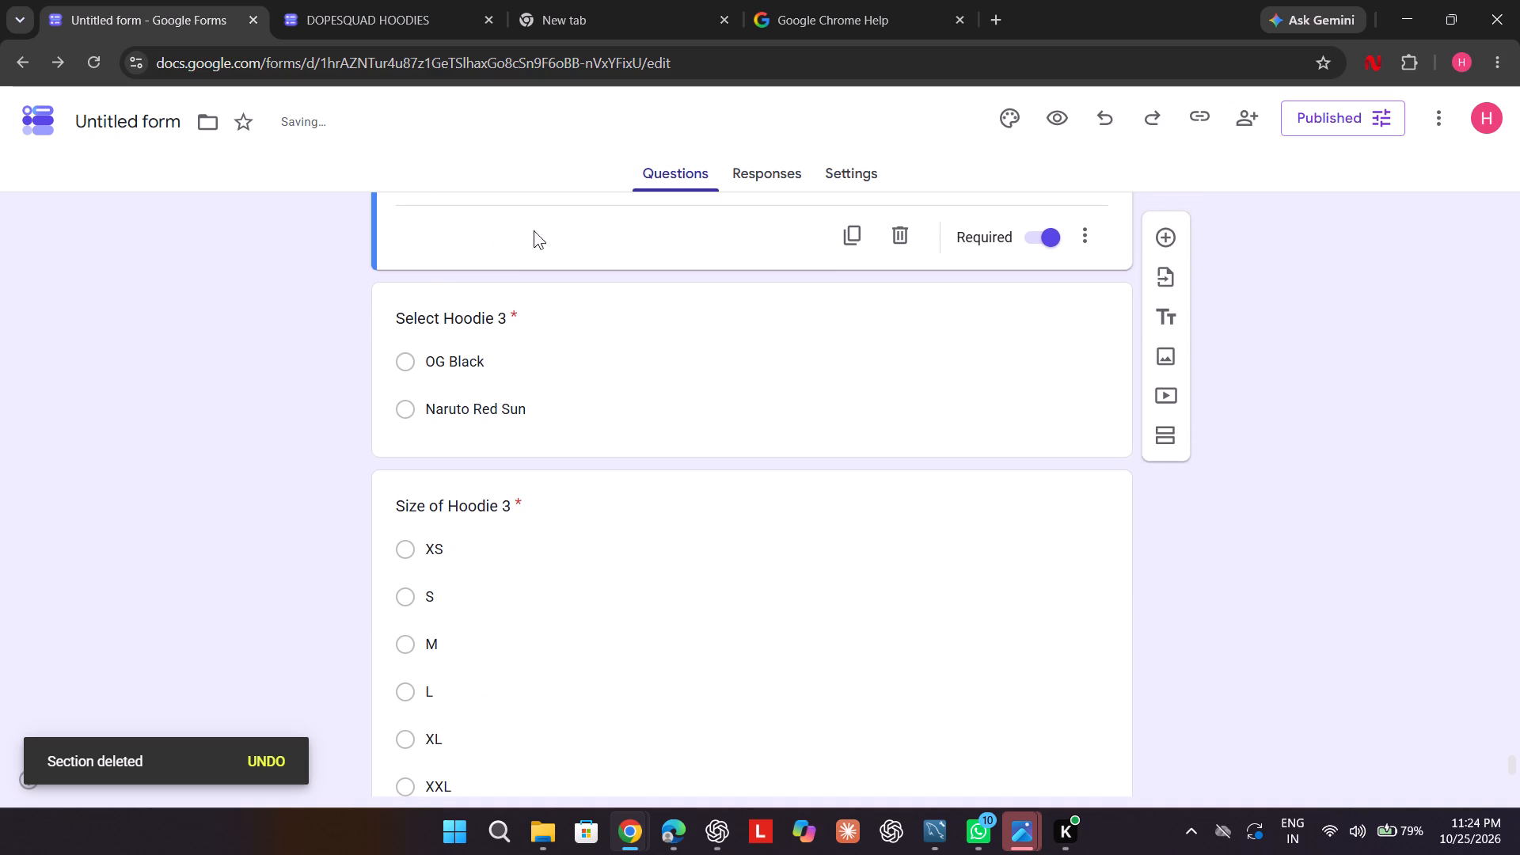
pyautogui.click(496, 313)
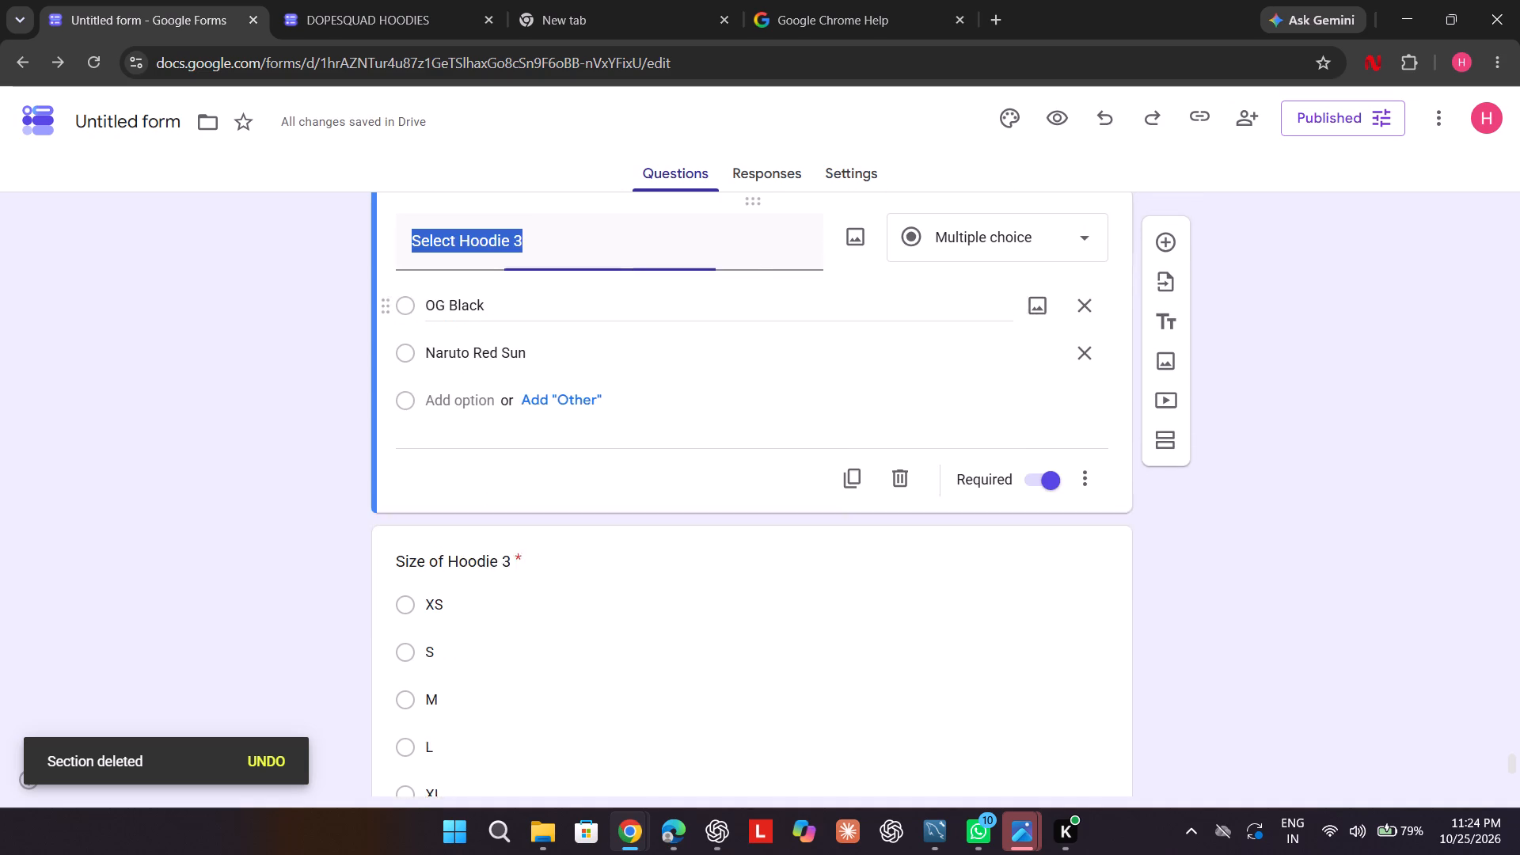
pyautogui.click(510, 236)
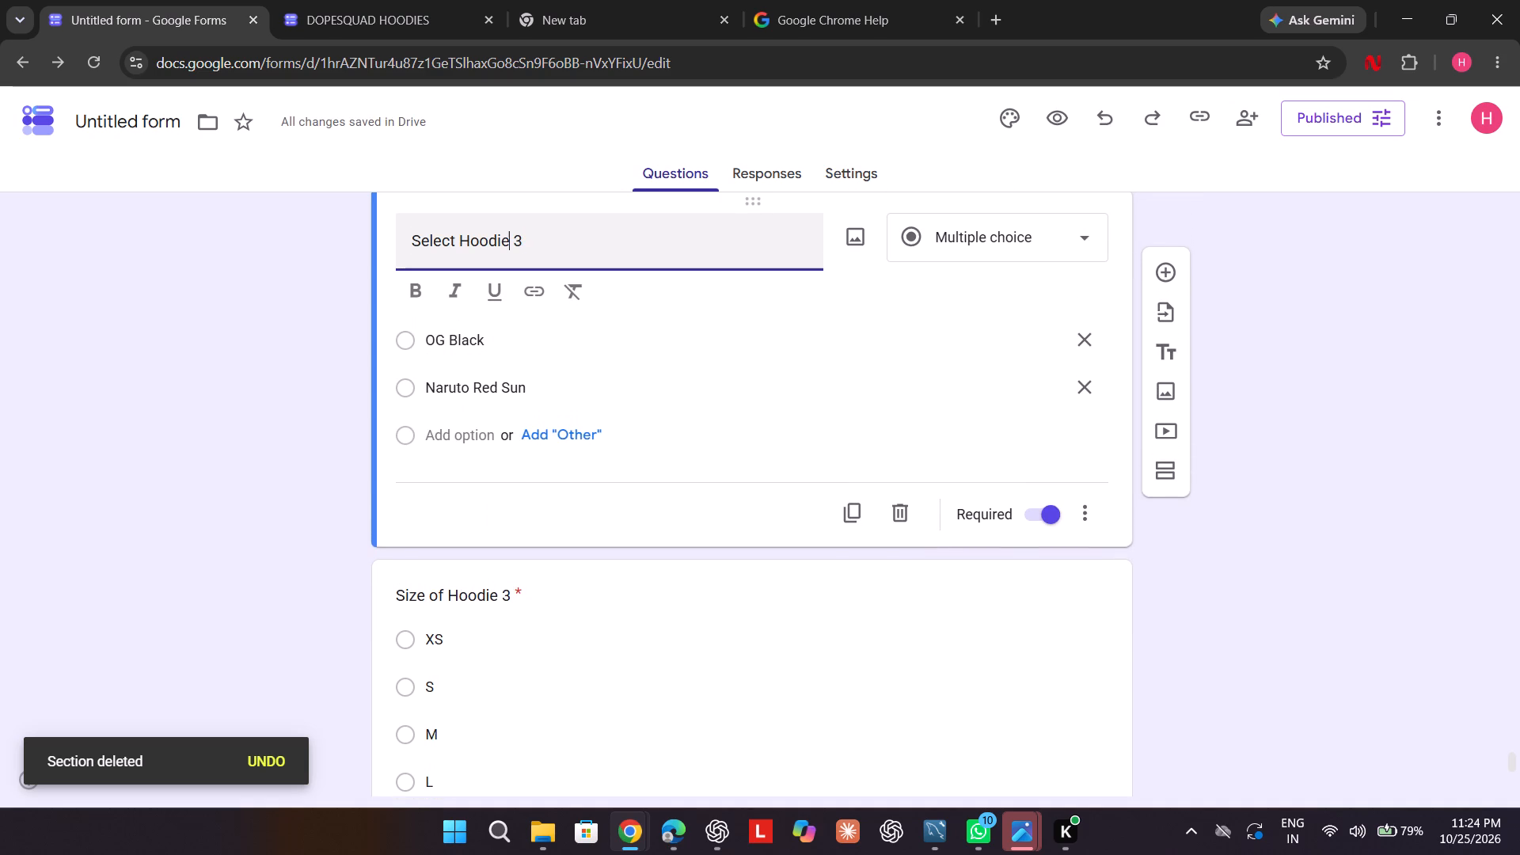
pyautogui.press('BackSpace')
pyautogui.press('BackSpace')
pyautogui.press('BackSpace')
pyautogui.press('BackSpace')
pyautogui.press('BackSpace')
pyautogui.press('BackSpace')
pyautogui.press('z')
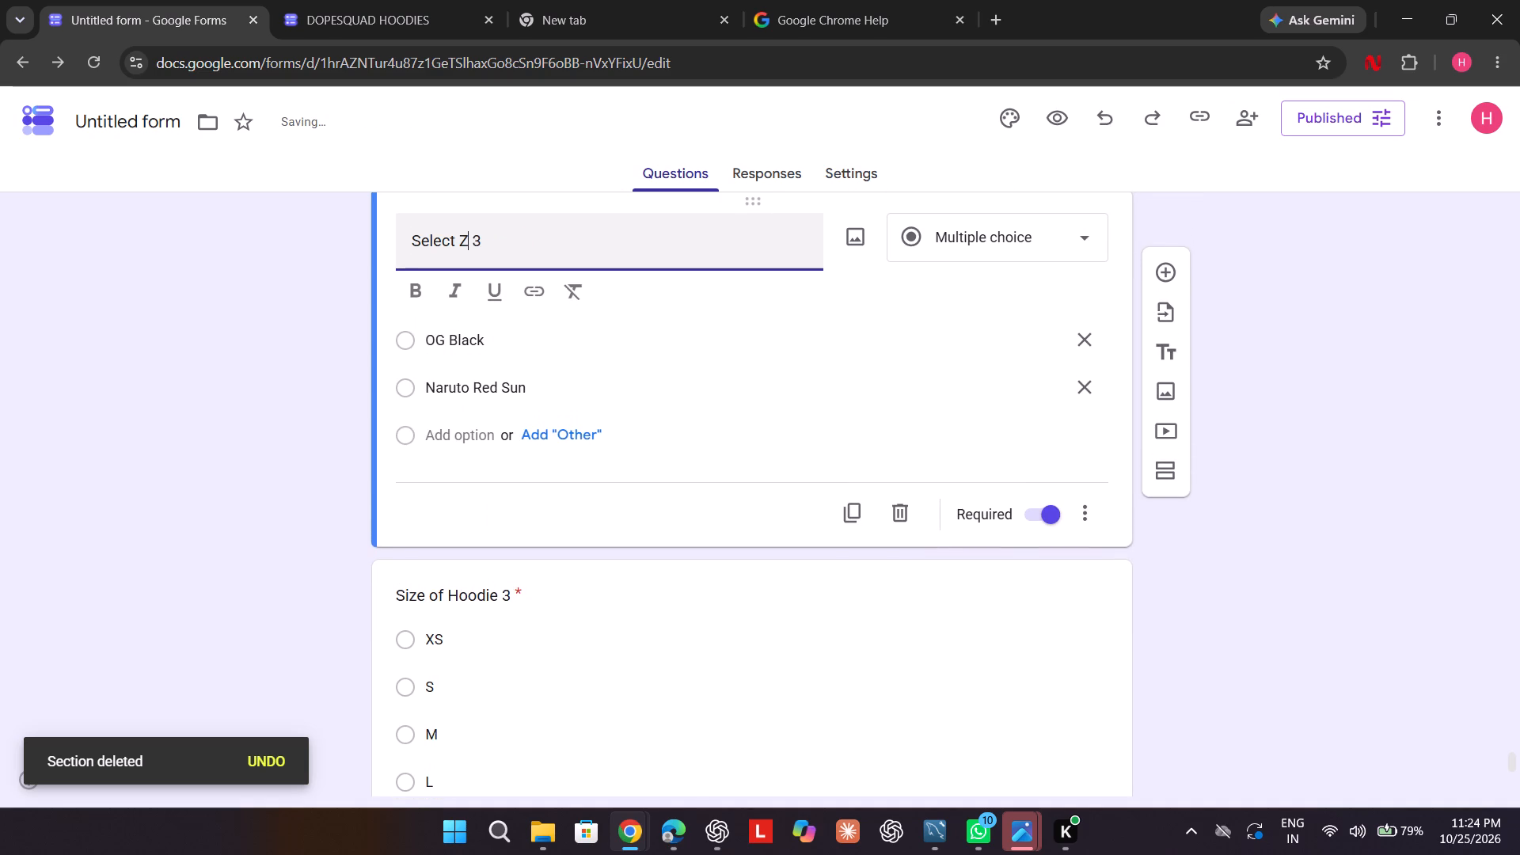
# Retitle section 8's "Size of Hoodie 3" question as "Size of Zipper 3".
pyautogui.scroll(-1, 510, 236)
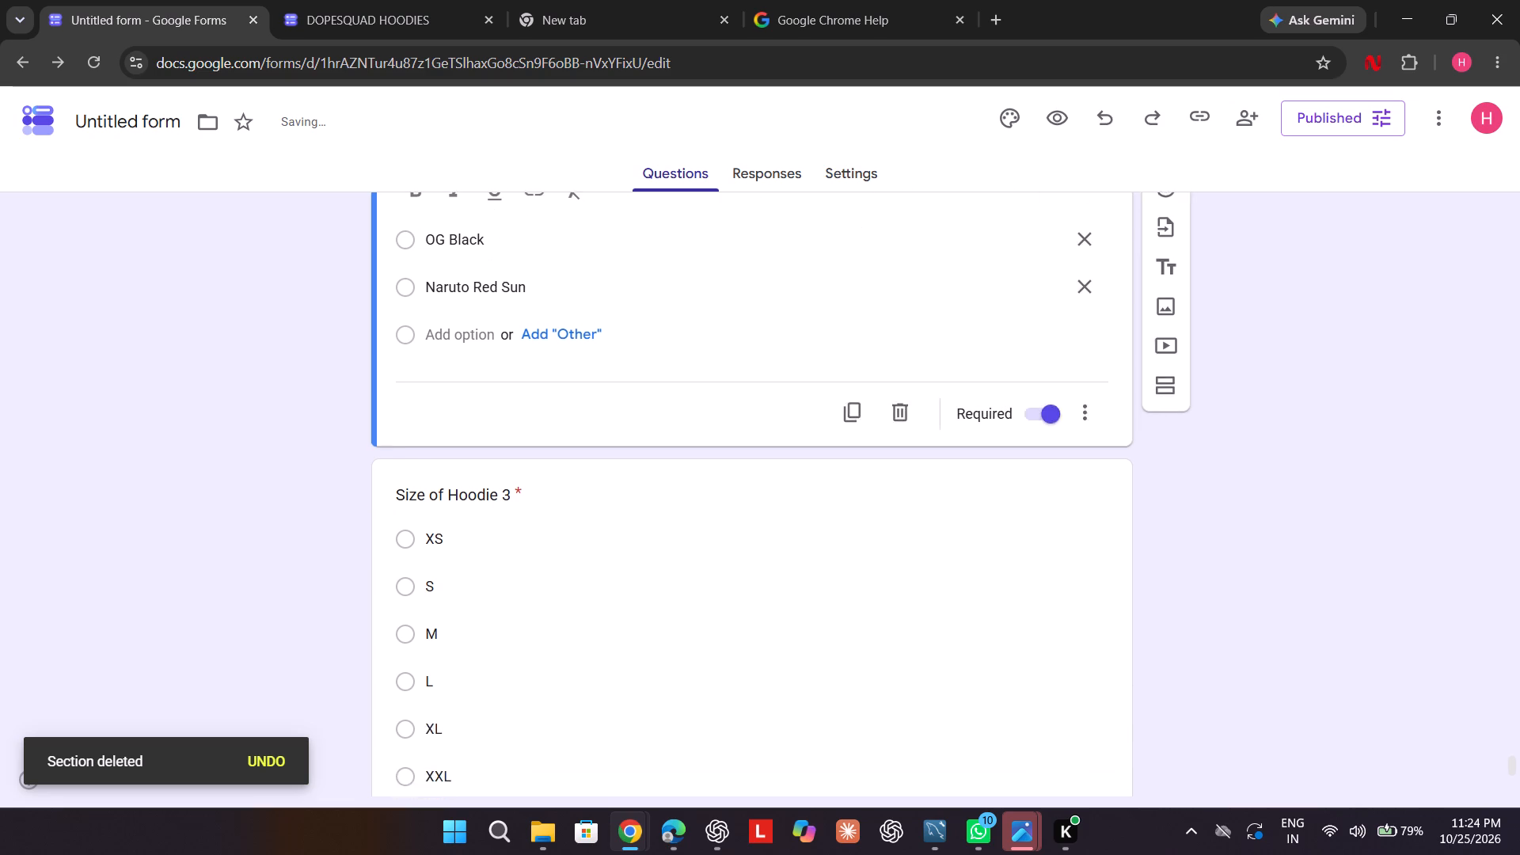
pyautogui.scroll(-1, 510, 236)
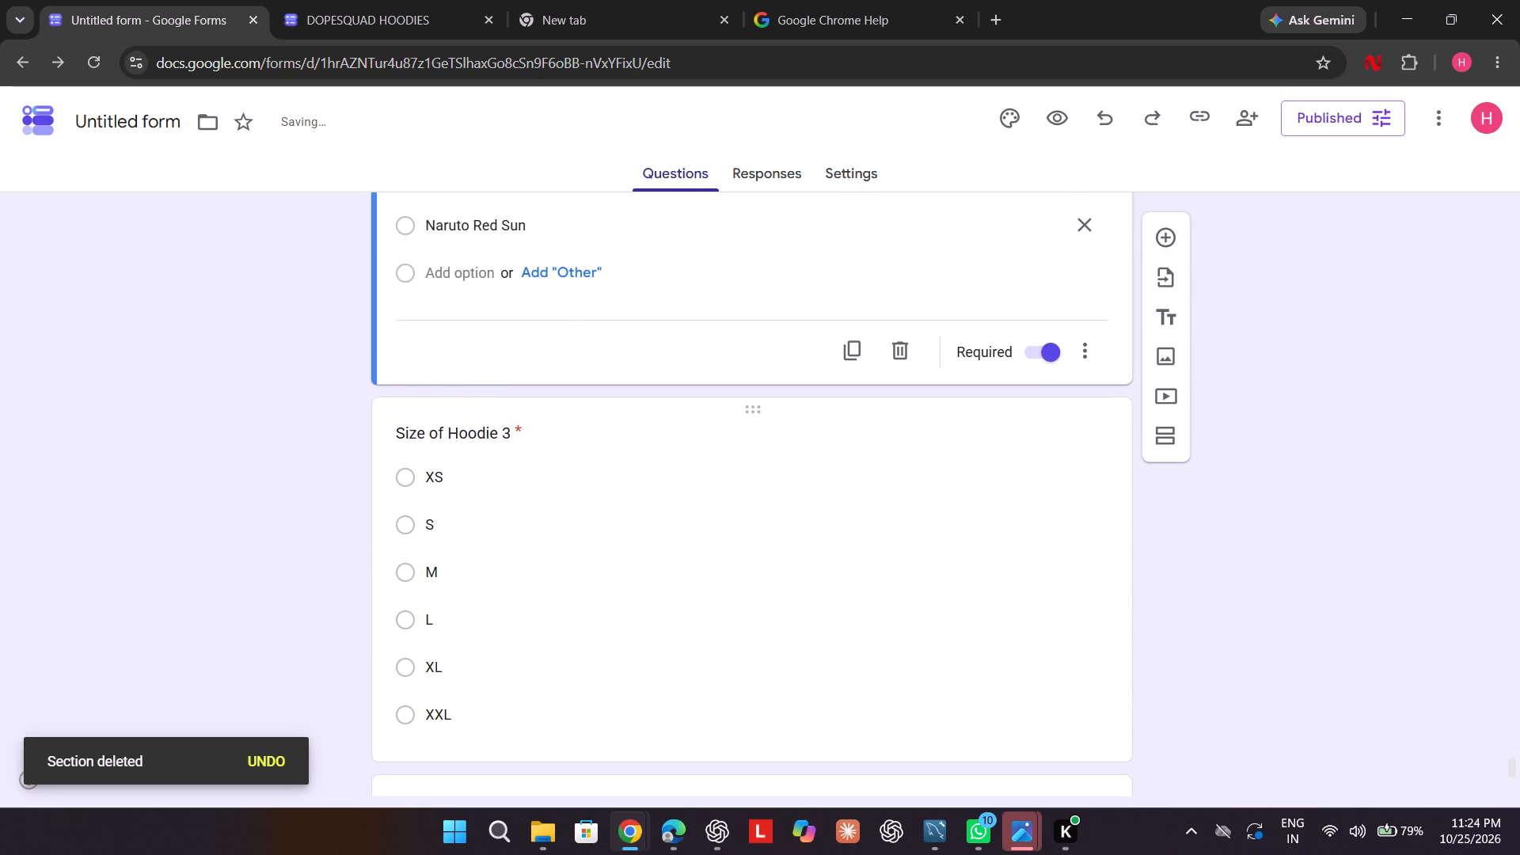
pyautogui.click(496, 427)
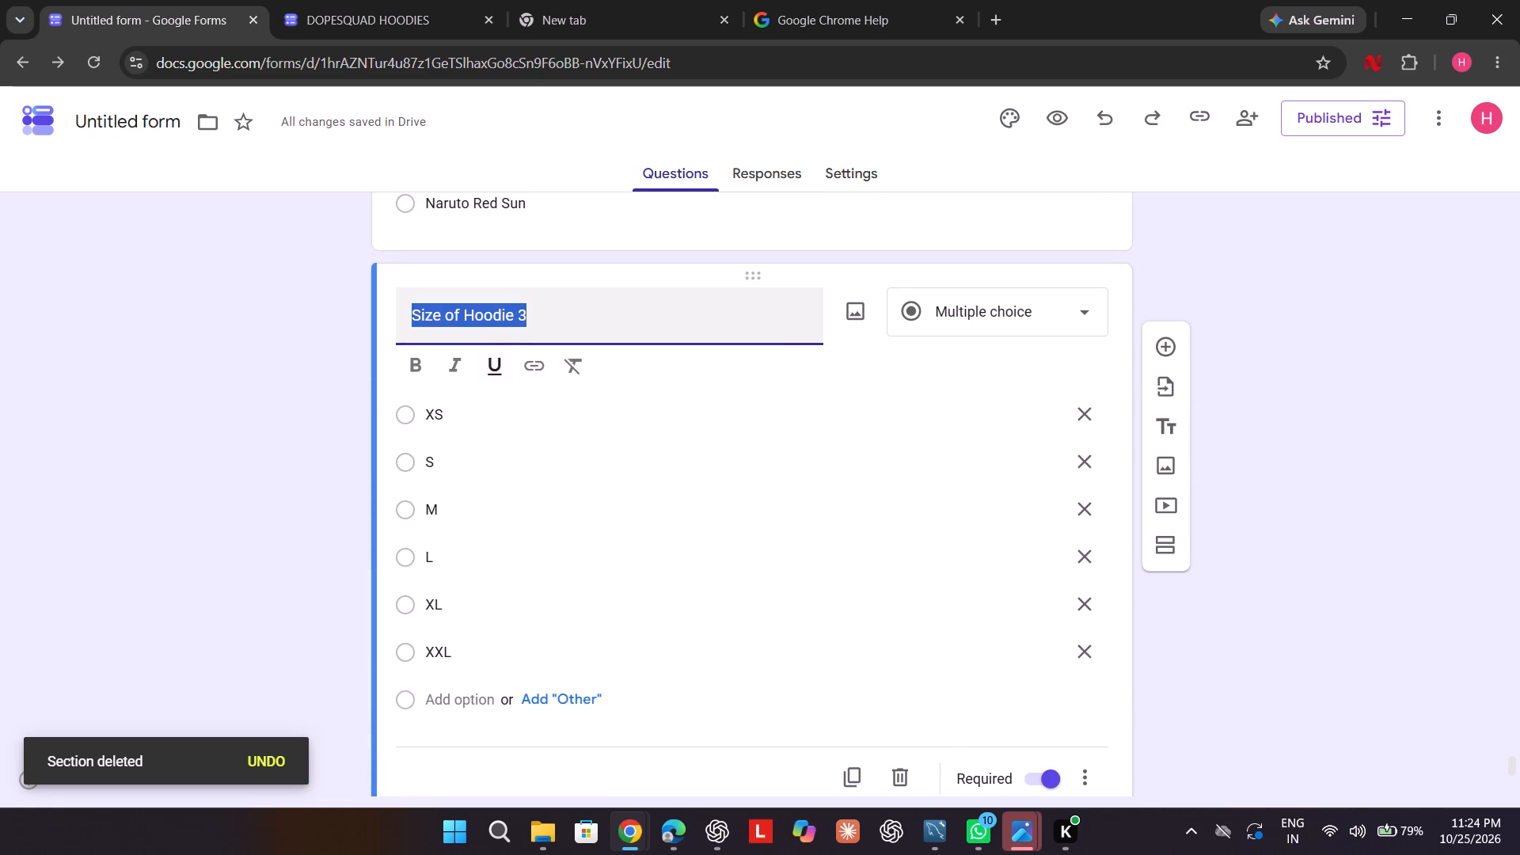
pyautogui.click(511, 306)
pyautogui.press('BackSpace')
pyautogui.press('BackSpace')
pyautogui.press('BackSpace')
pyautogui.press('BackSpace')
pyautogui.press('BackSpace')
pyautogui.press('BackSpace')
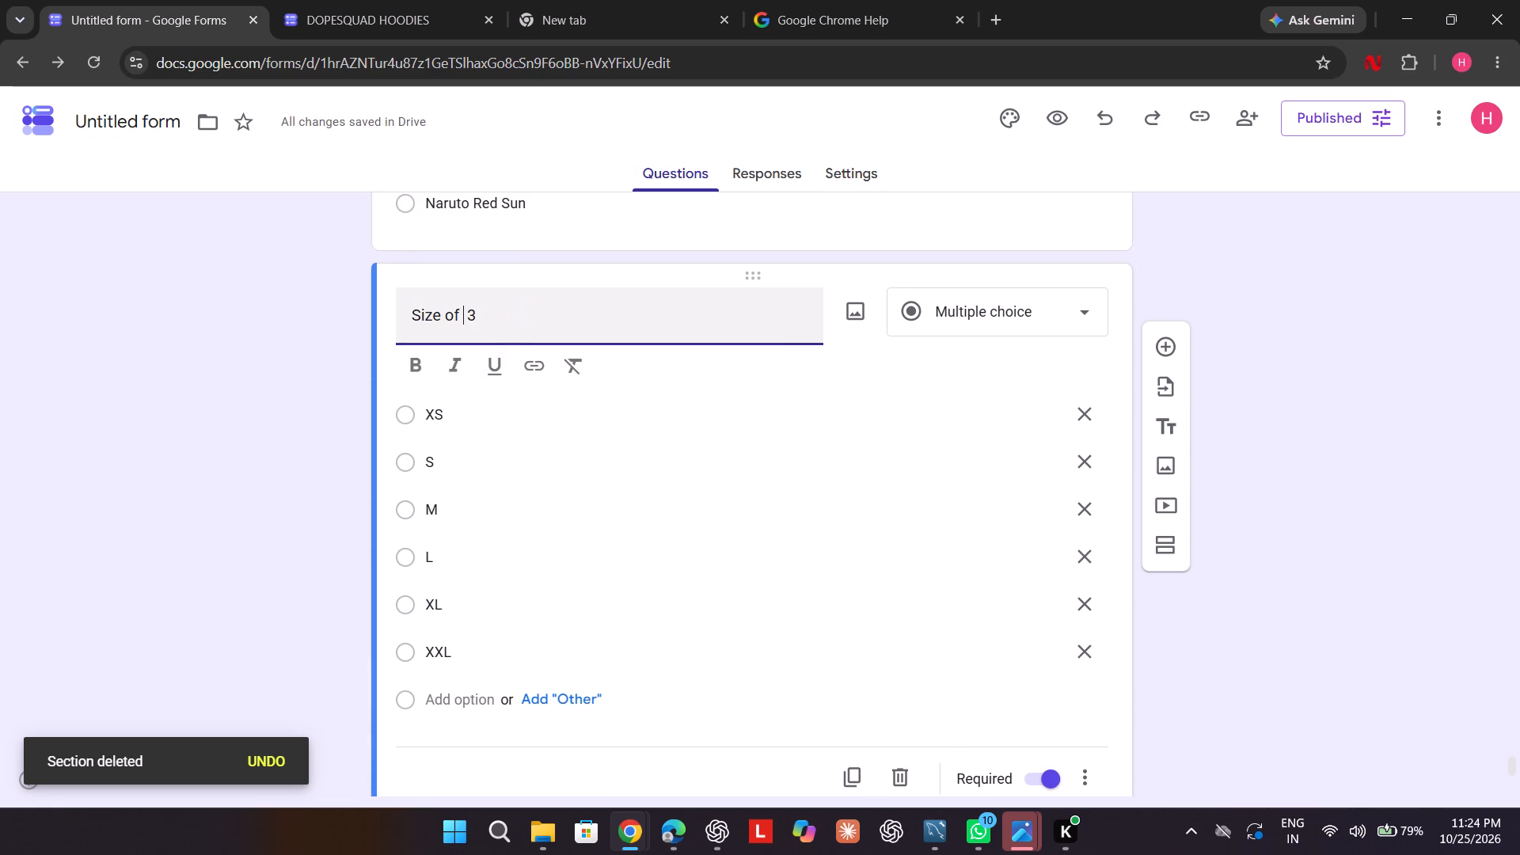
pyautogui.press('z')
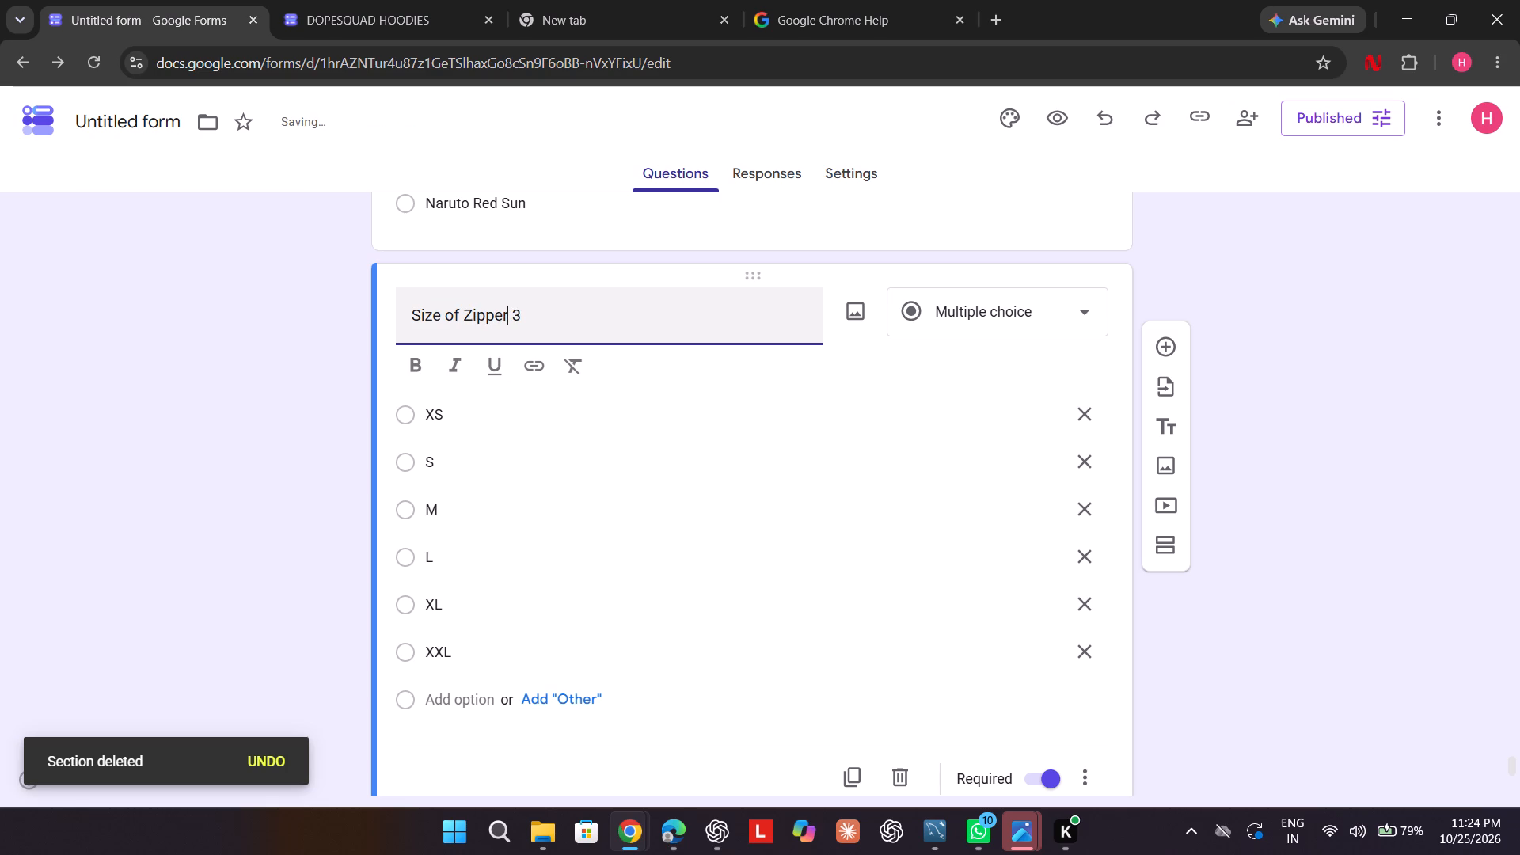
# Retitle section 8's Hoodie 3 colour question as "Colour of Zipper 3 (for Naruto)".
pyautogui.scroll(-4, 511, 306)
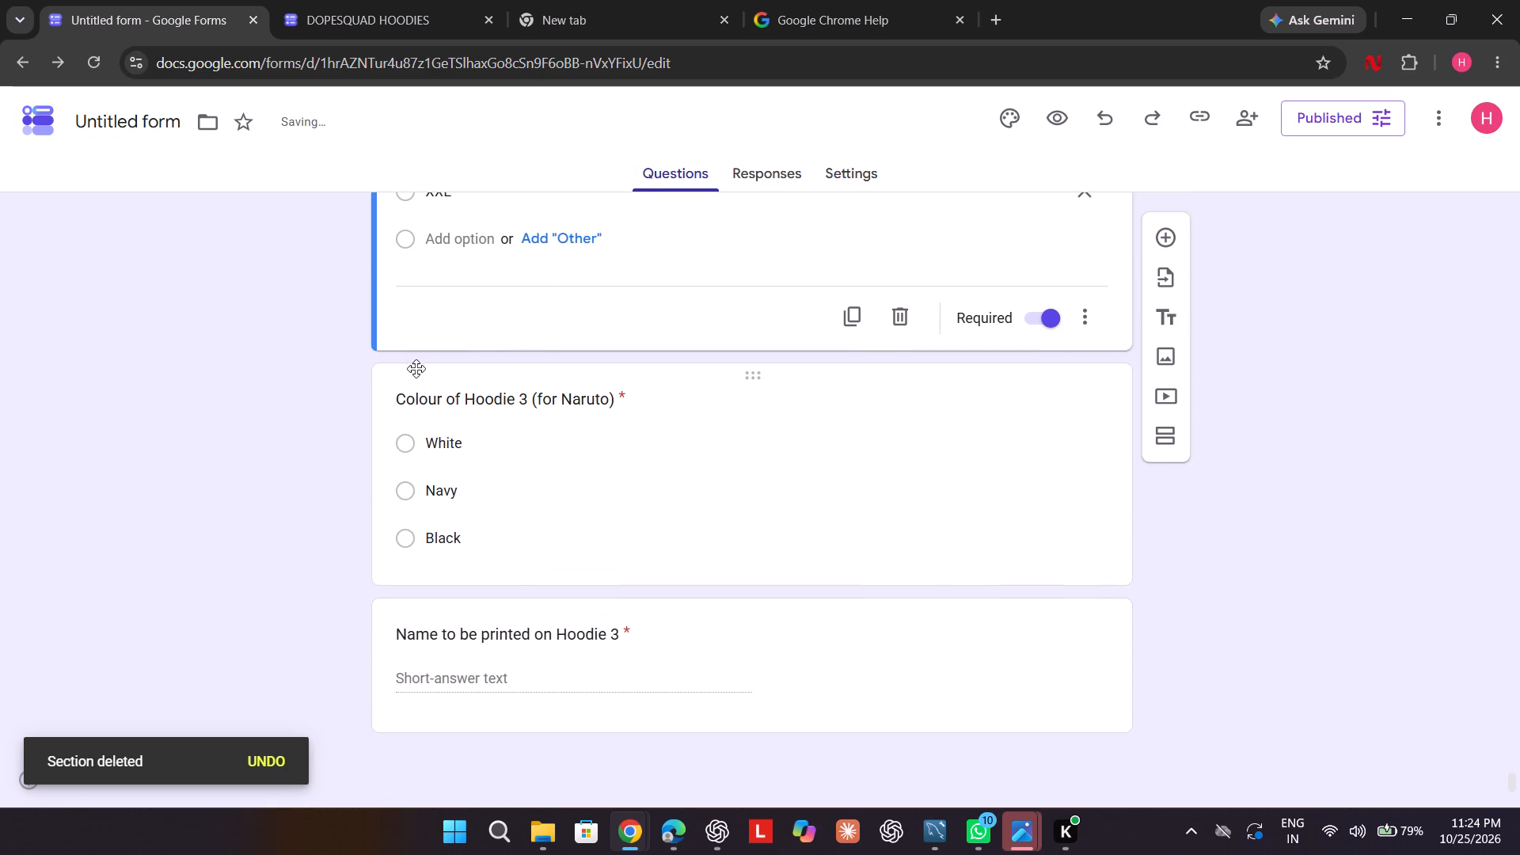
pyautogui.click(511, 392)
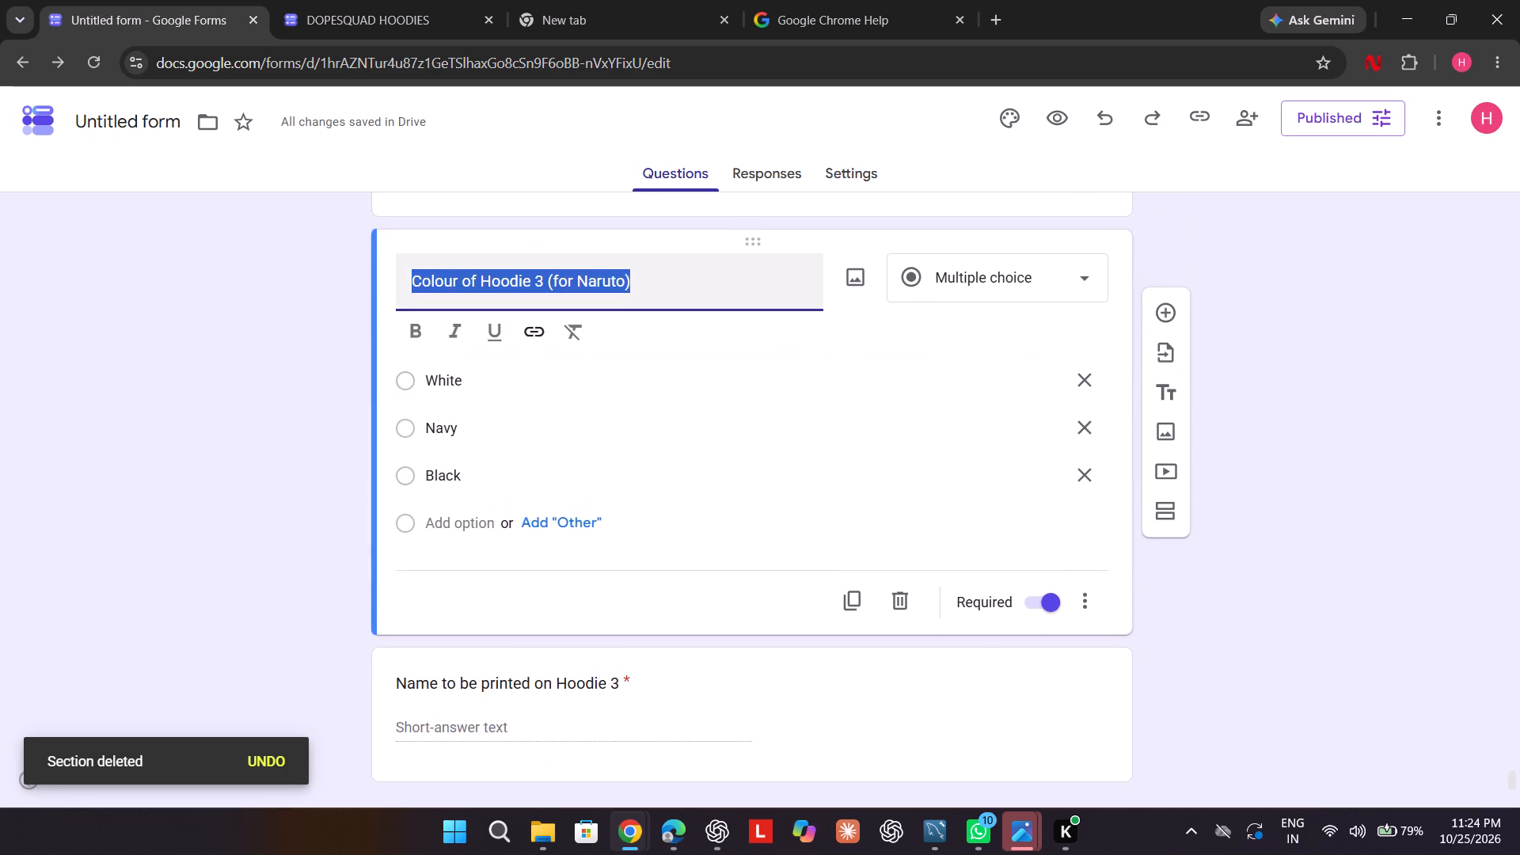
pyautogui.click(530, 280)
pyautogui.press('BackSpace')
pyautogui.press('BackSpace')
pyautogui.press('BackSpace')
pyautogui.press('BackSpace')
pyautogui.press('BackSpace')
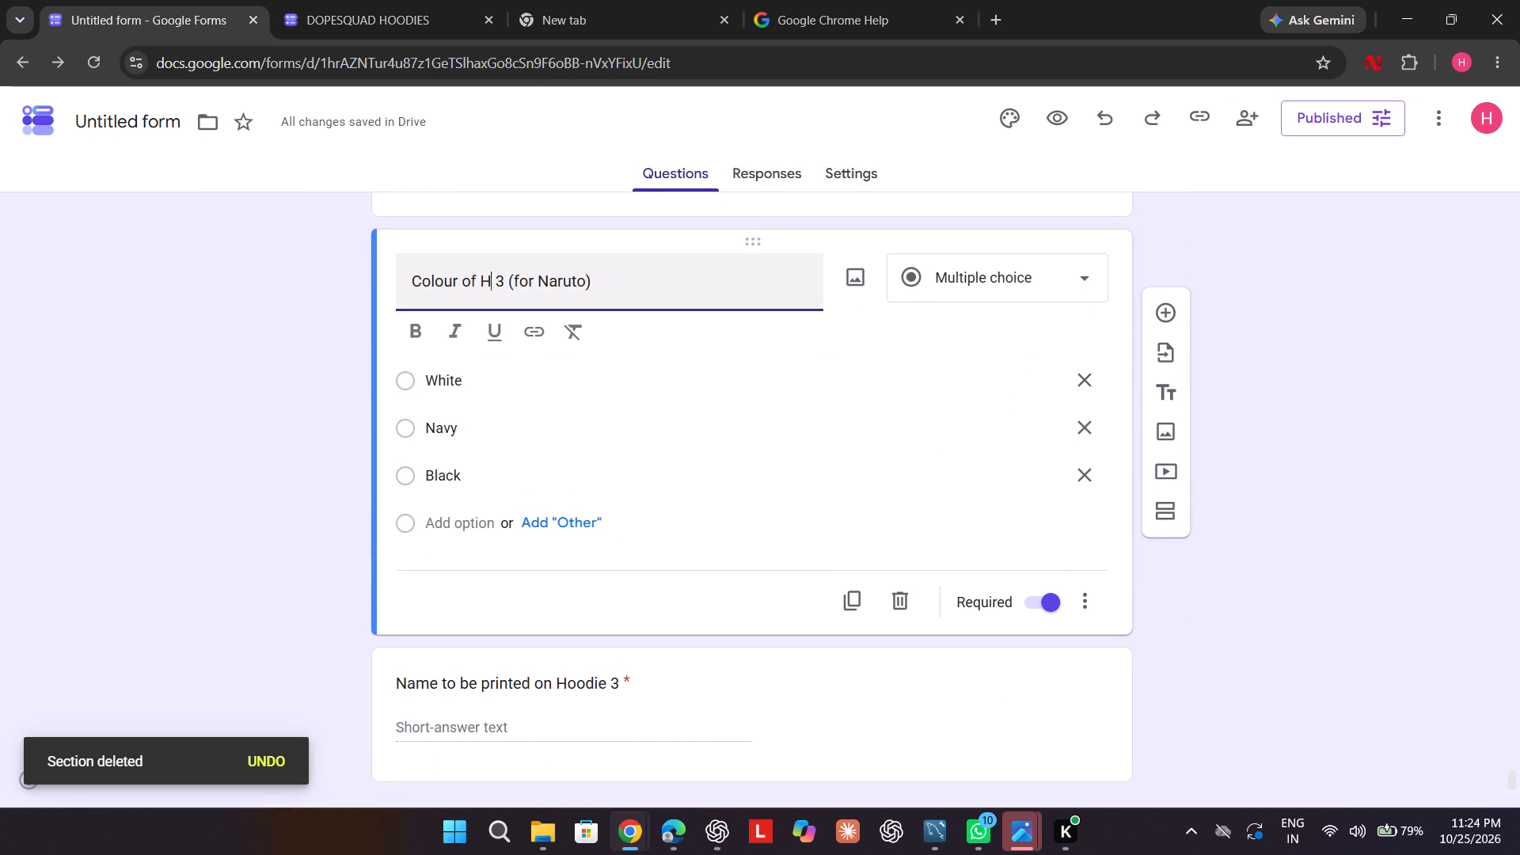
pyautogui.press('BackSpace')
pyautogui.write('ipper')
# Retitle section 8's last question as "Name to be printed on Zipper 3".
pyautogui.scroll(-1, 530, 280)
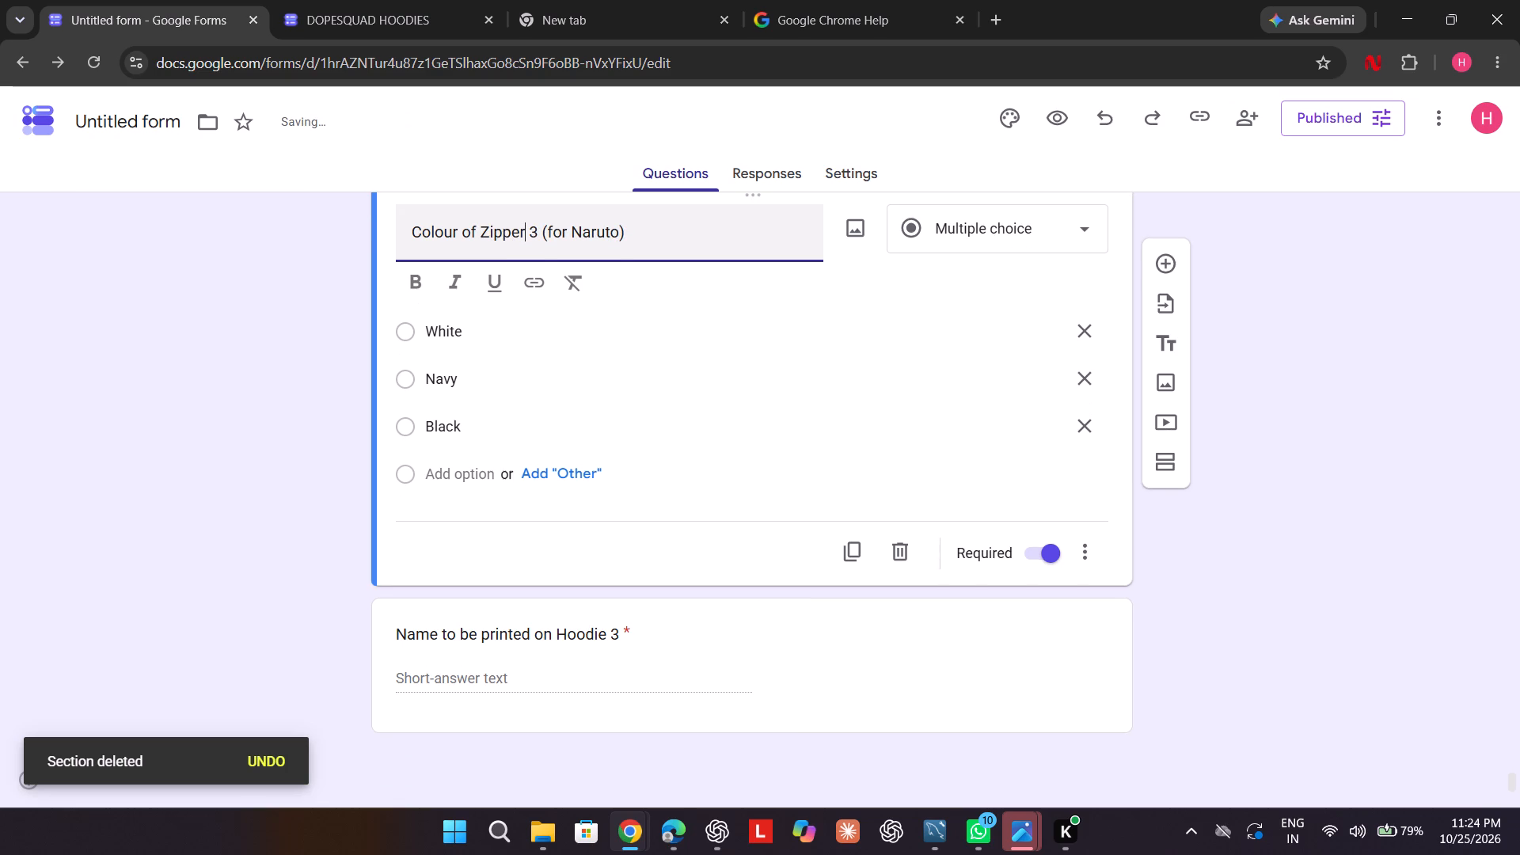
pyautogui.scroll(-1, 530, 280)
pyautogui.click(606, 632)
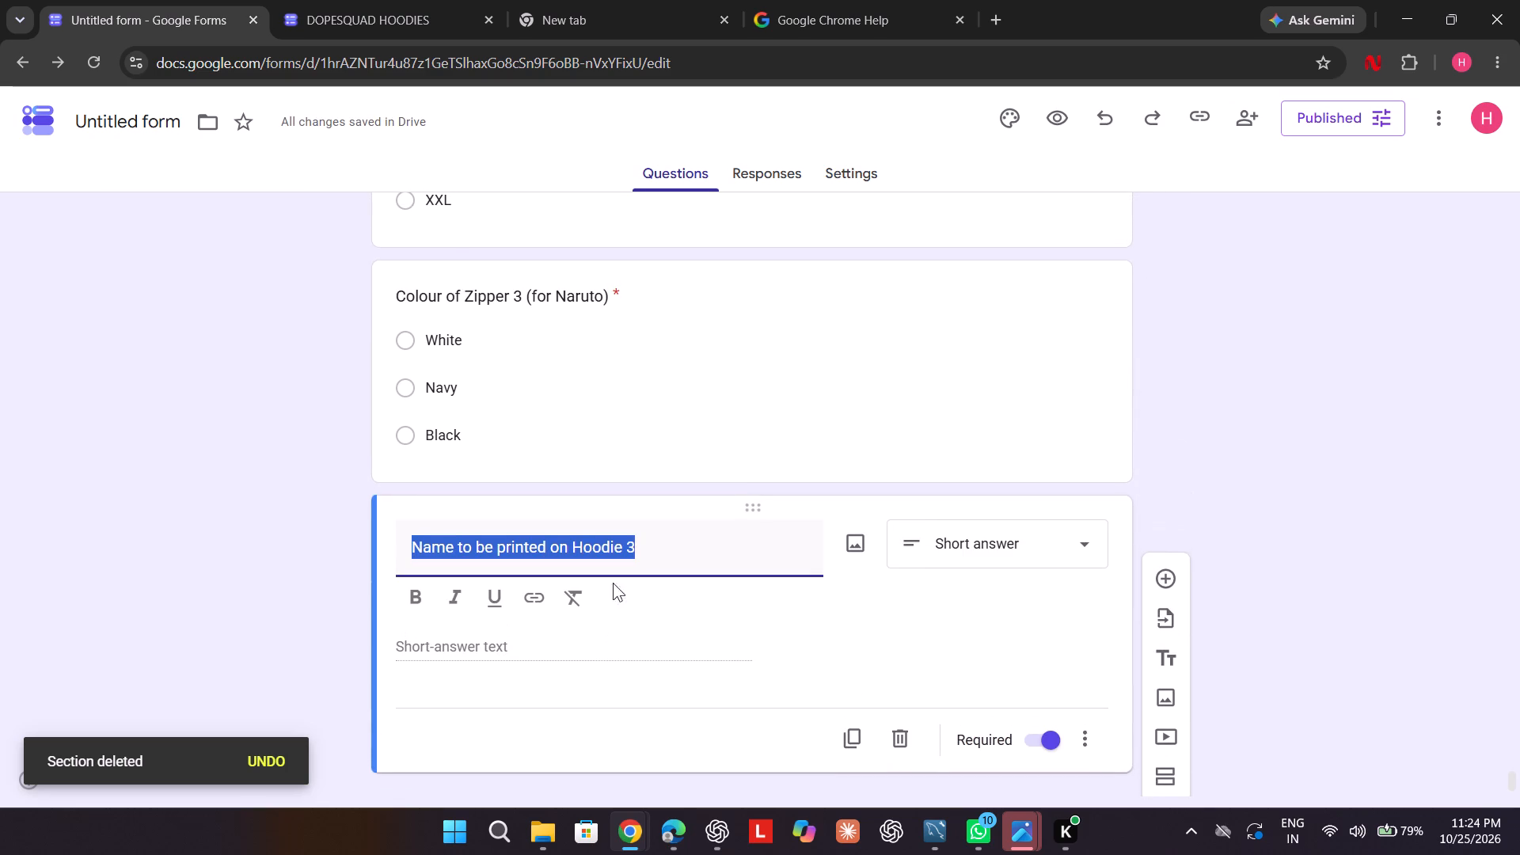
pyautogui.click(620, 539)
pyautogui.press('BackSpace')
pyautogui.press('BackSpace')
pyautogui.press('BackSpace')
pyautogui.press('BackSpace')
pyautogui.press('BackSpace')
pyautogui.press('BackSpace')
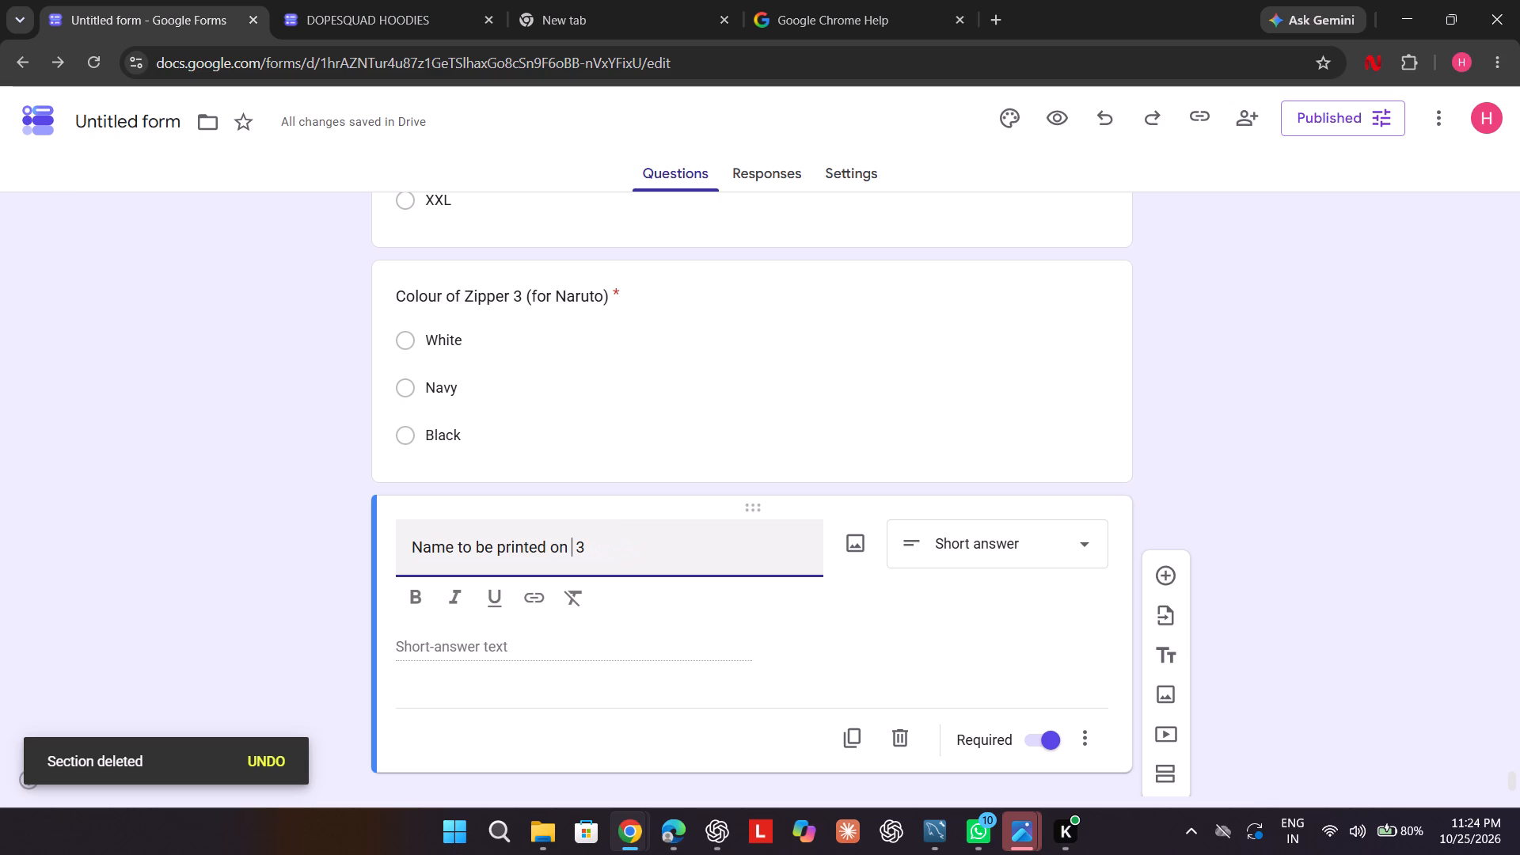
pyautogui.press('z')
pyautogui.write('ipper')
# Review section 8's zipper questions from the section header through to the last question.
pyautogui.scroll(7, 950, 249)
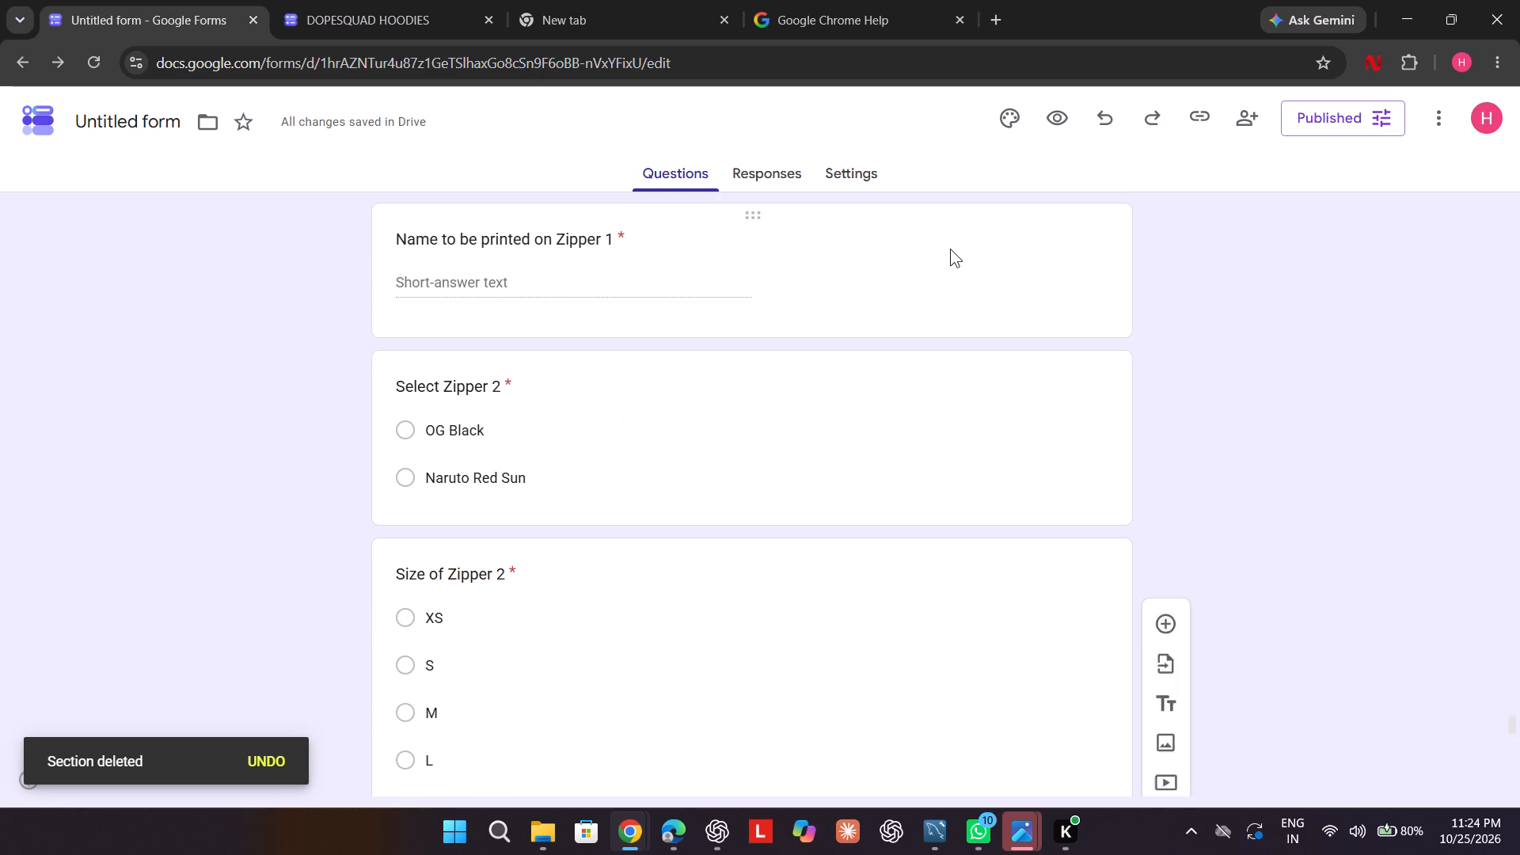
pyautogui.scroll(5, 950, 249)
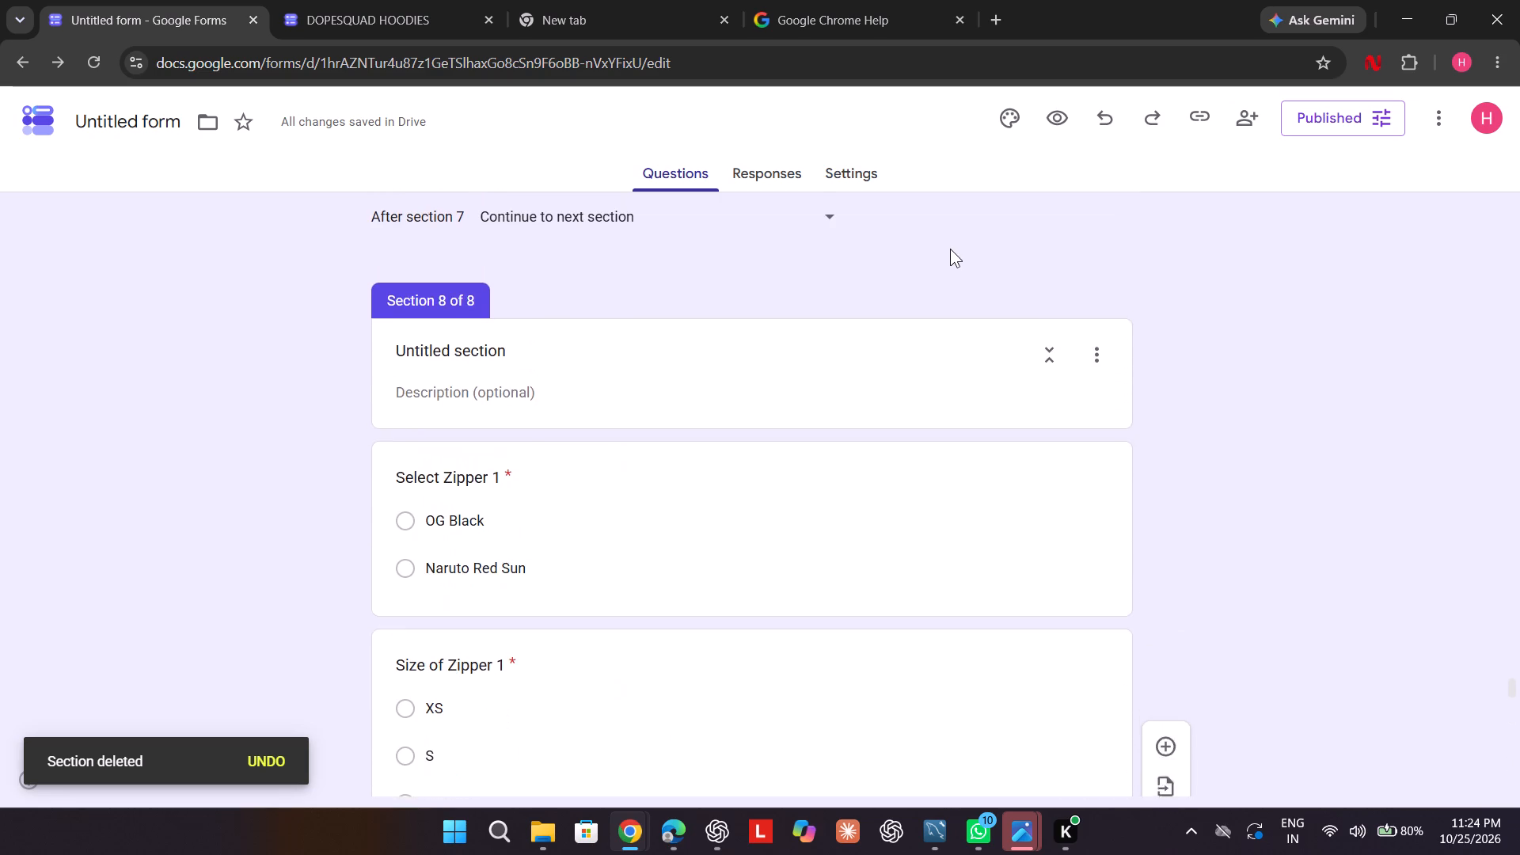
pyautogui.scroll(5, 950, 249)
pyautogui.scroll(-4, 950, 249)
pyautogui.scroll(1, 950, 249)
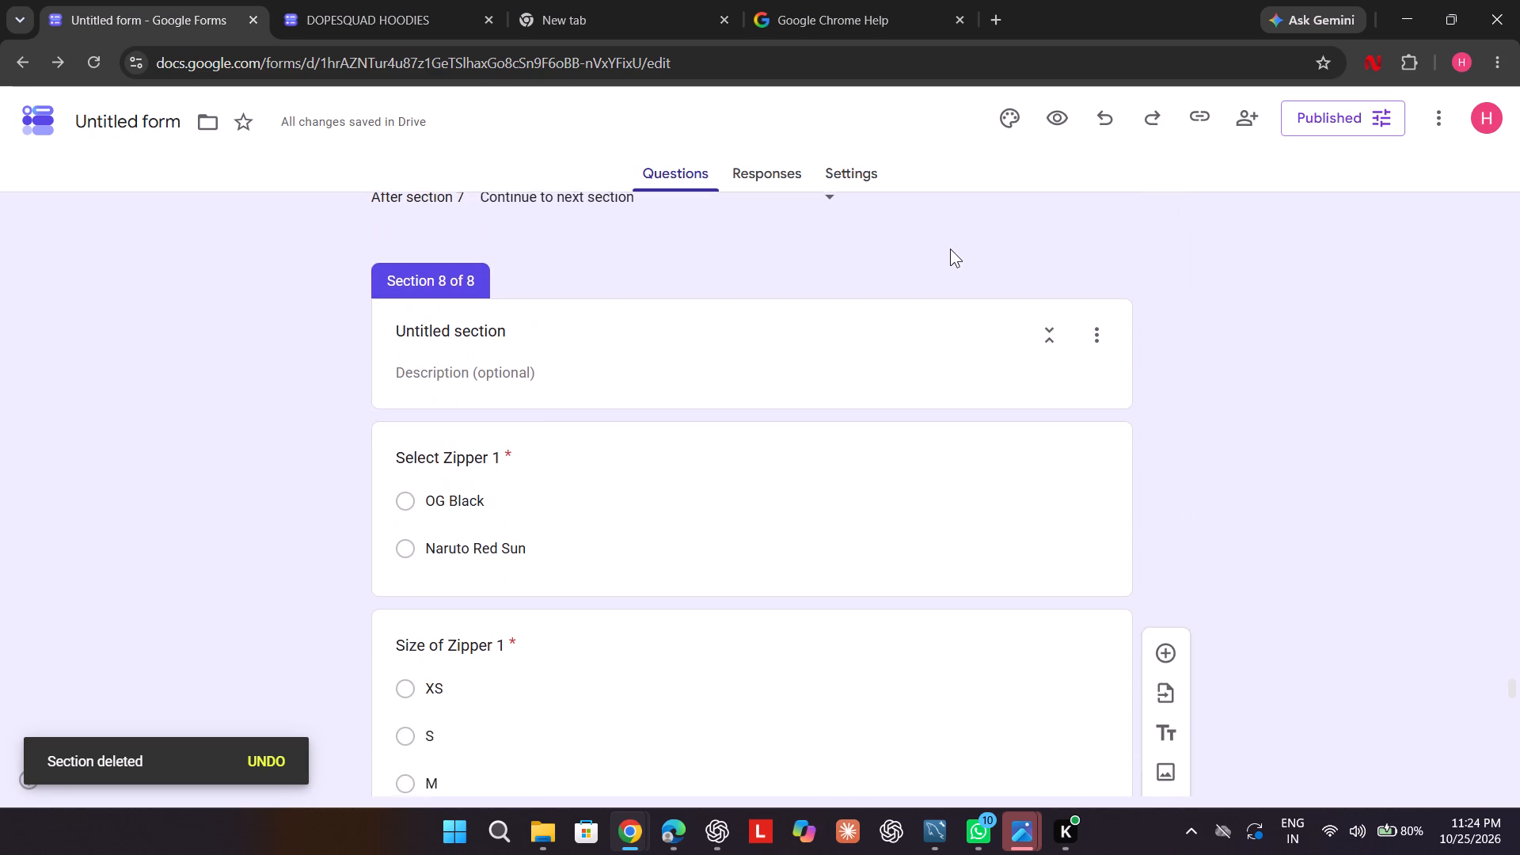
pyautogui.scroll(1, 950, 249)
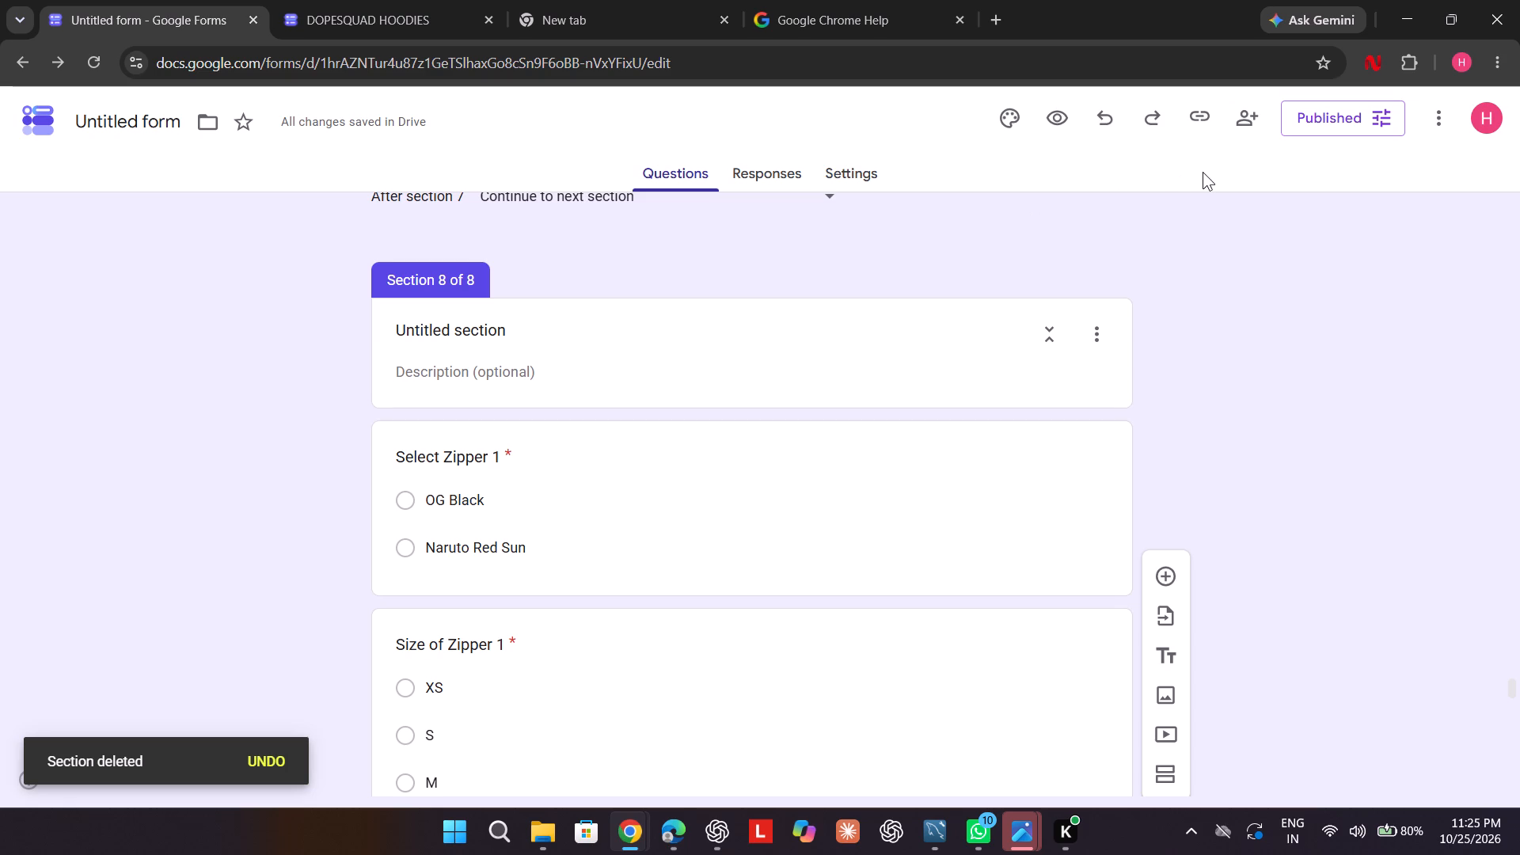
pyautogui.scroll(-1, 1206, 172)
pyautogui.scroll(-5, 1398, 507)
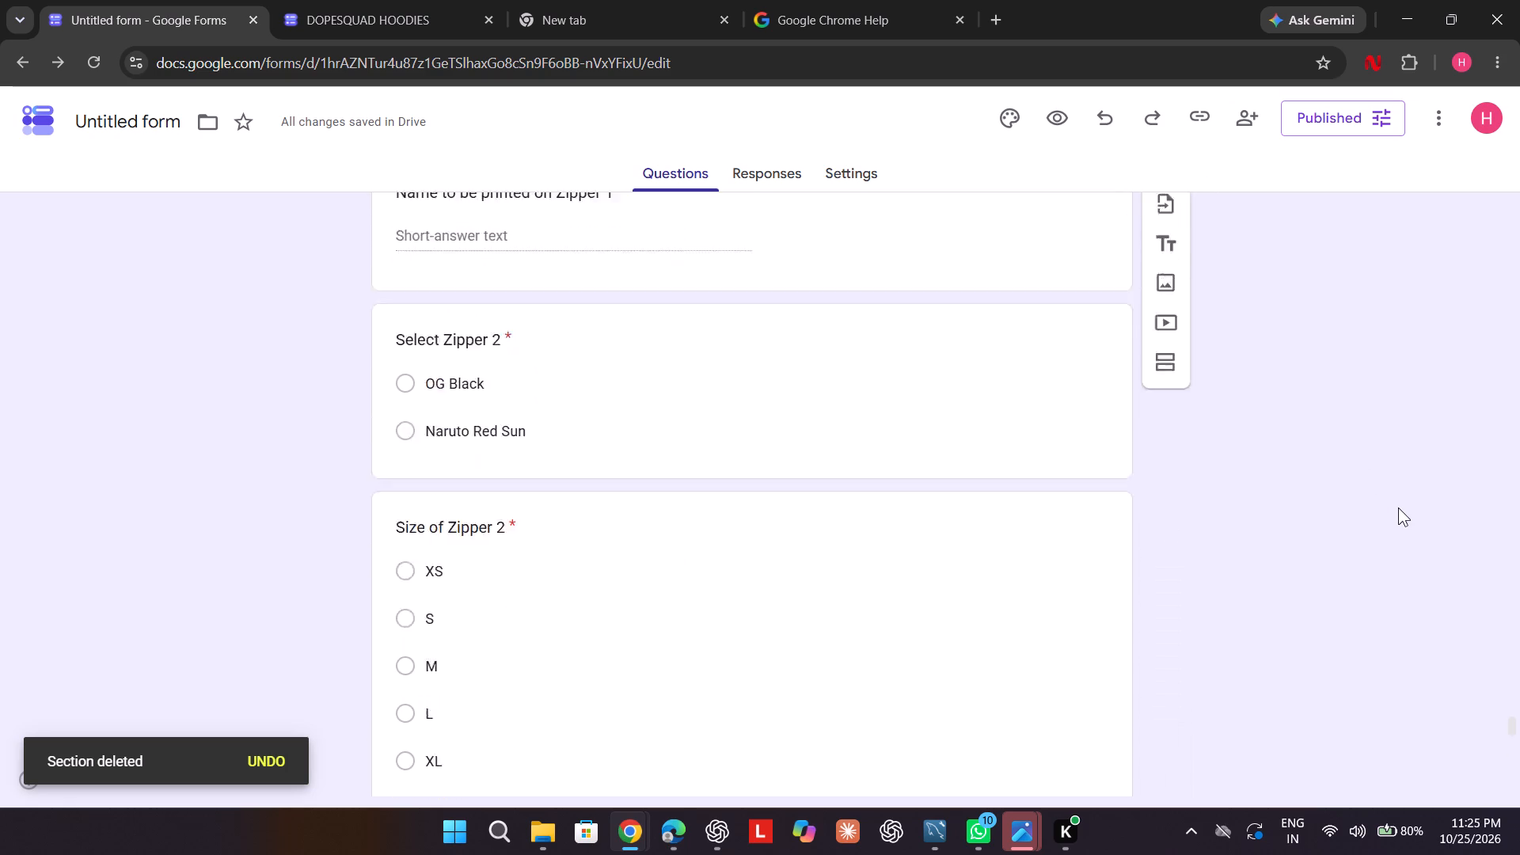
pyautogui.scroll(-5, 1398, 507)
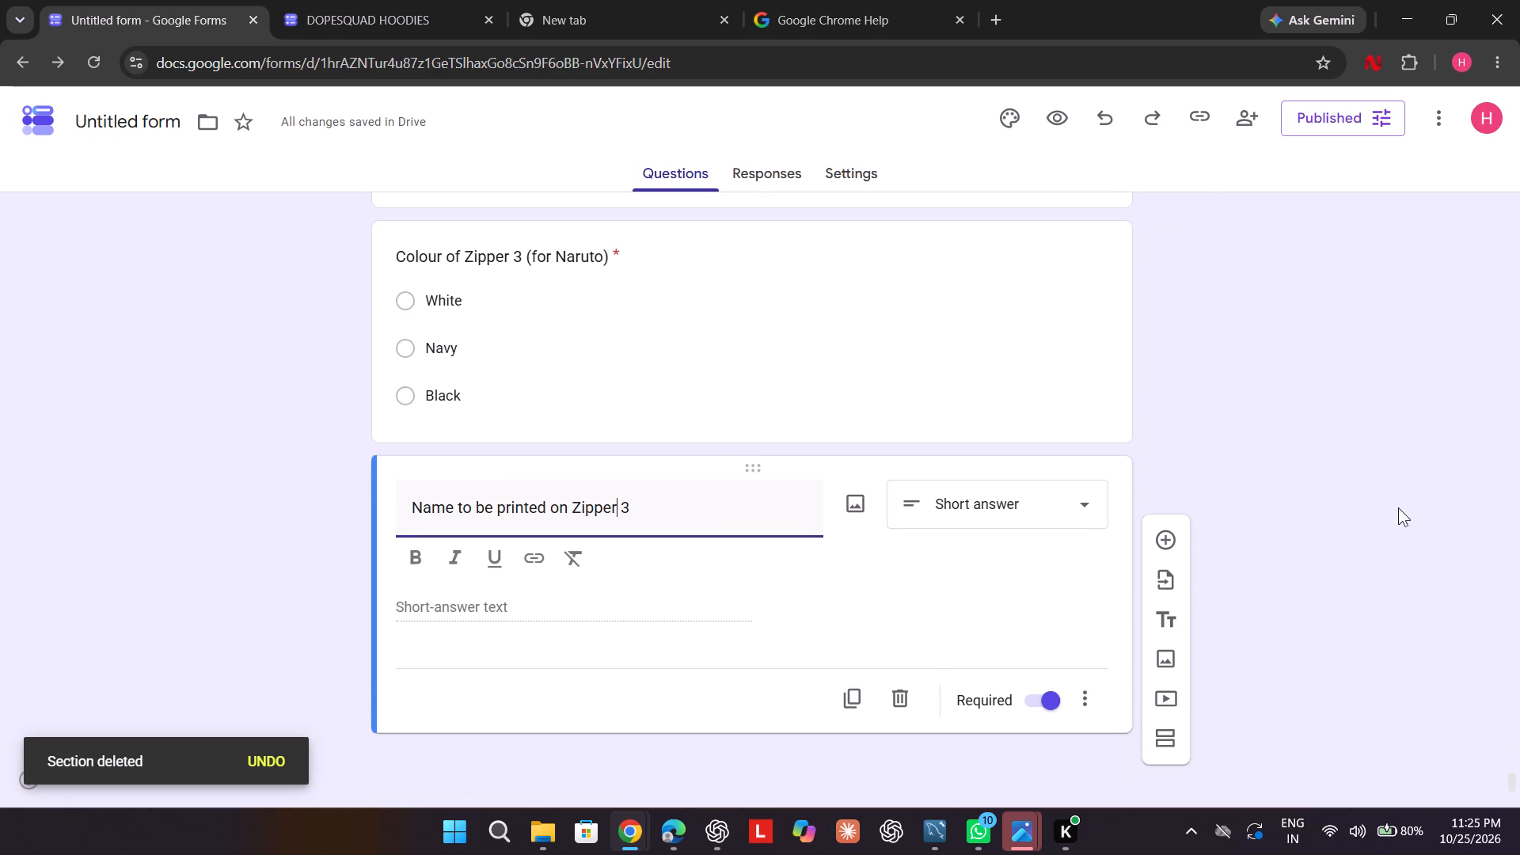
pyautogui.click(1398, 507)
pyautogui.click(1398, 507)
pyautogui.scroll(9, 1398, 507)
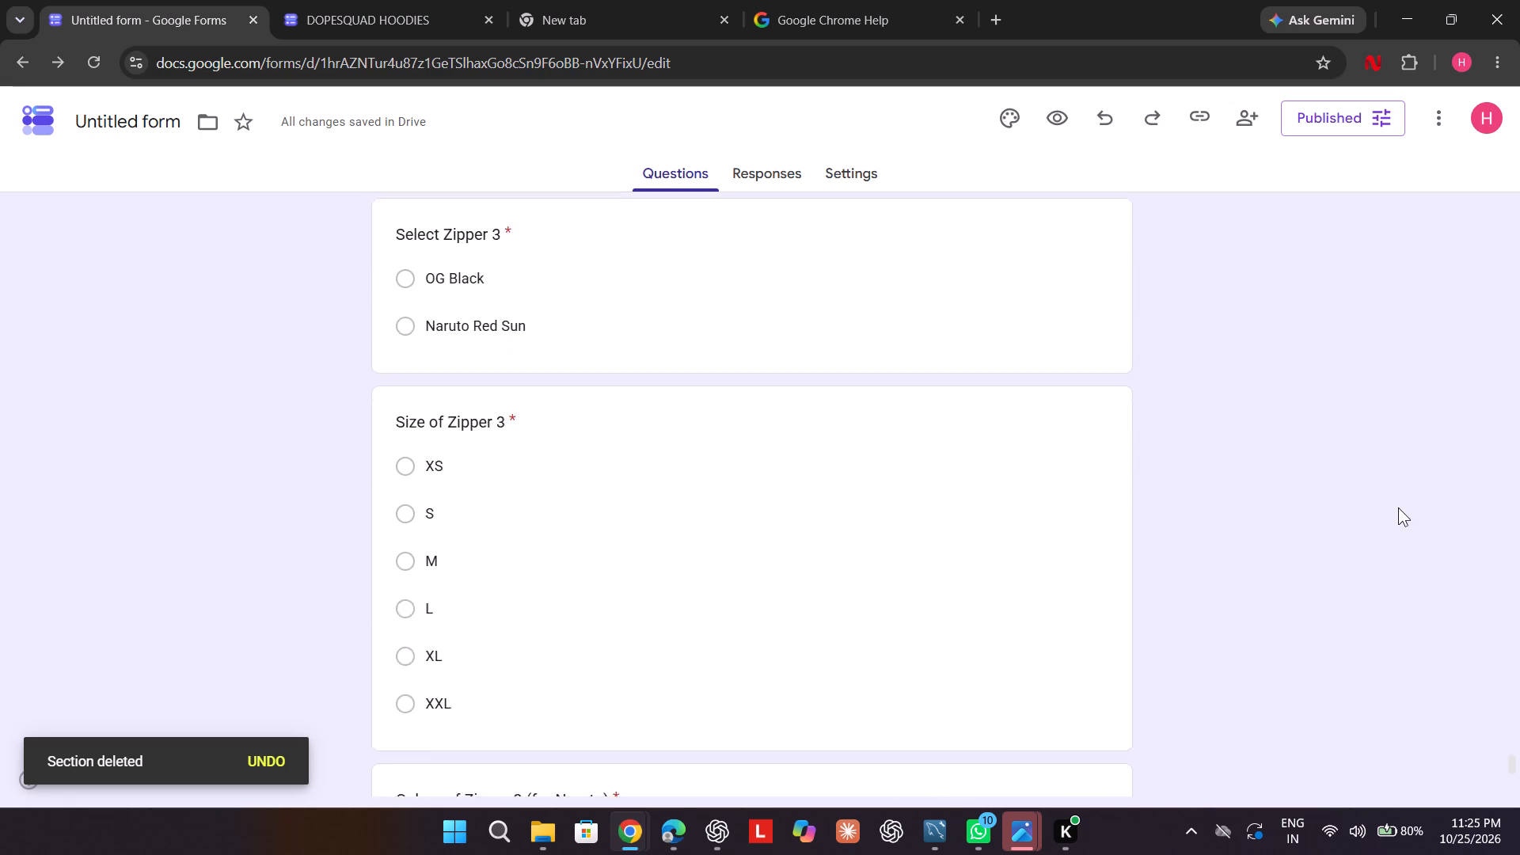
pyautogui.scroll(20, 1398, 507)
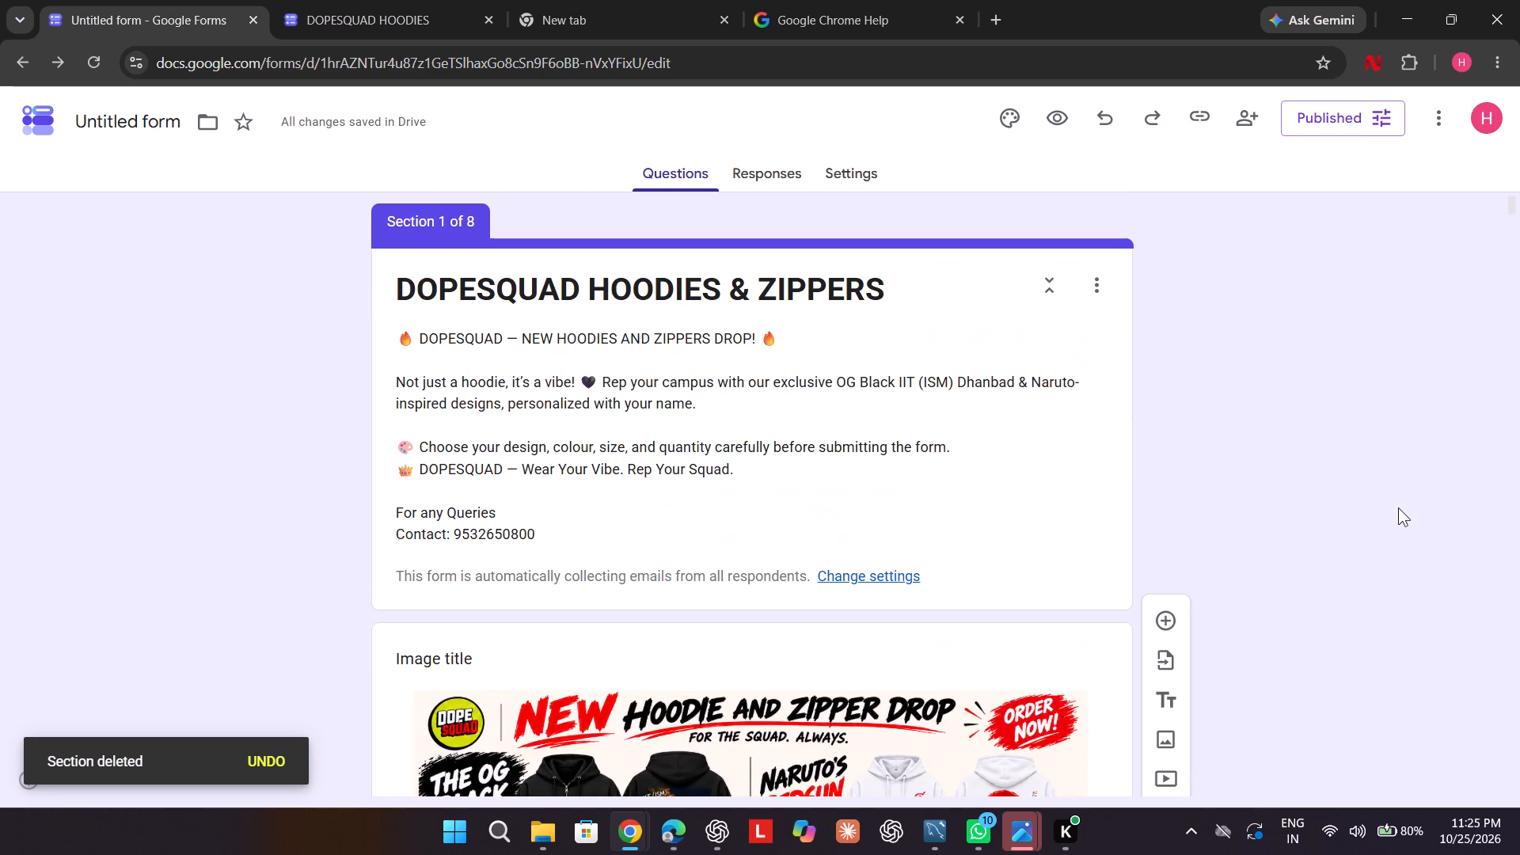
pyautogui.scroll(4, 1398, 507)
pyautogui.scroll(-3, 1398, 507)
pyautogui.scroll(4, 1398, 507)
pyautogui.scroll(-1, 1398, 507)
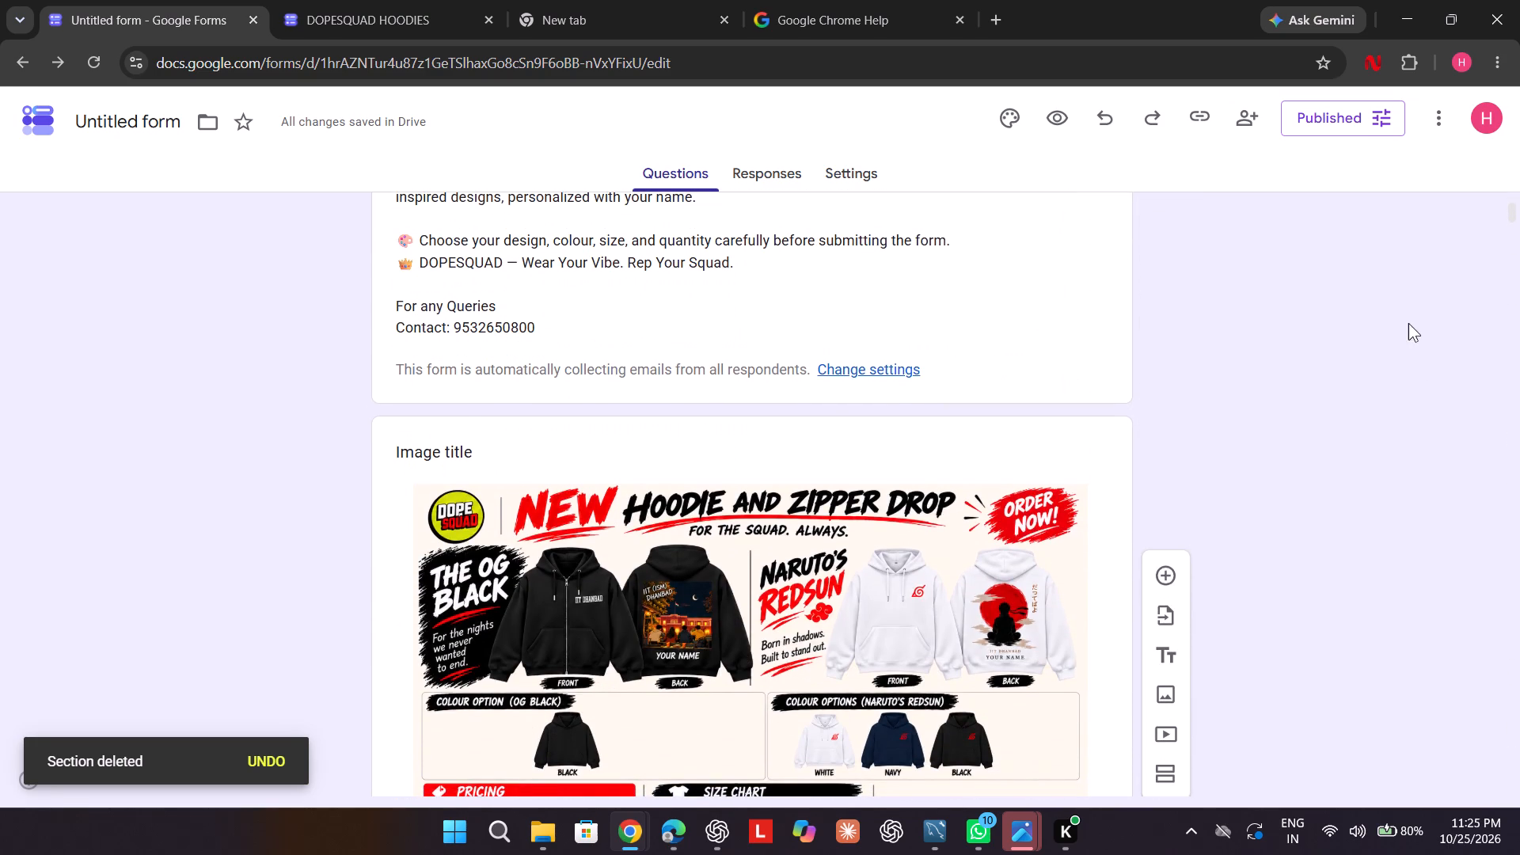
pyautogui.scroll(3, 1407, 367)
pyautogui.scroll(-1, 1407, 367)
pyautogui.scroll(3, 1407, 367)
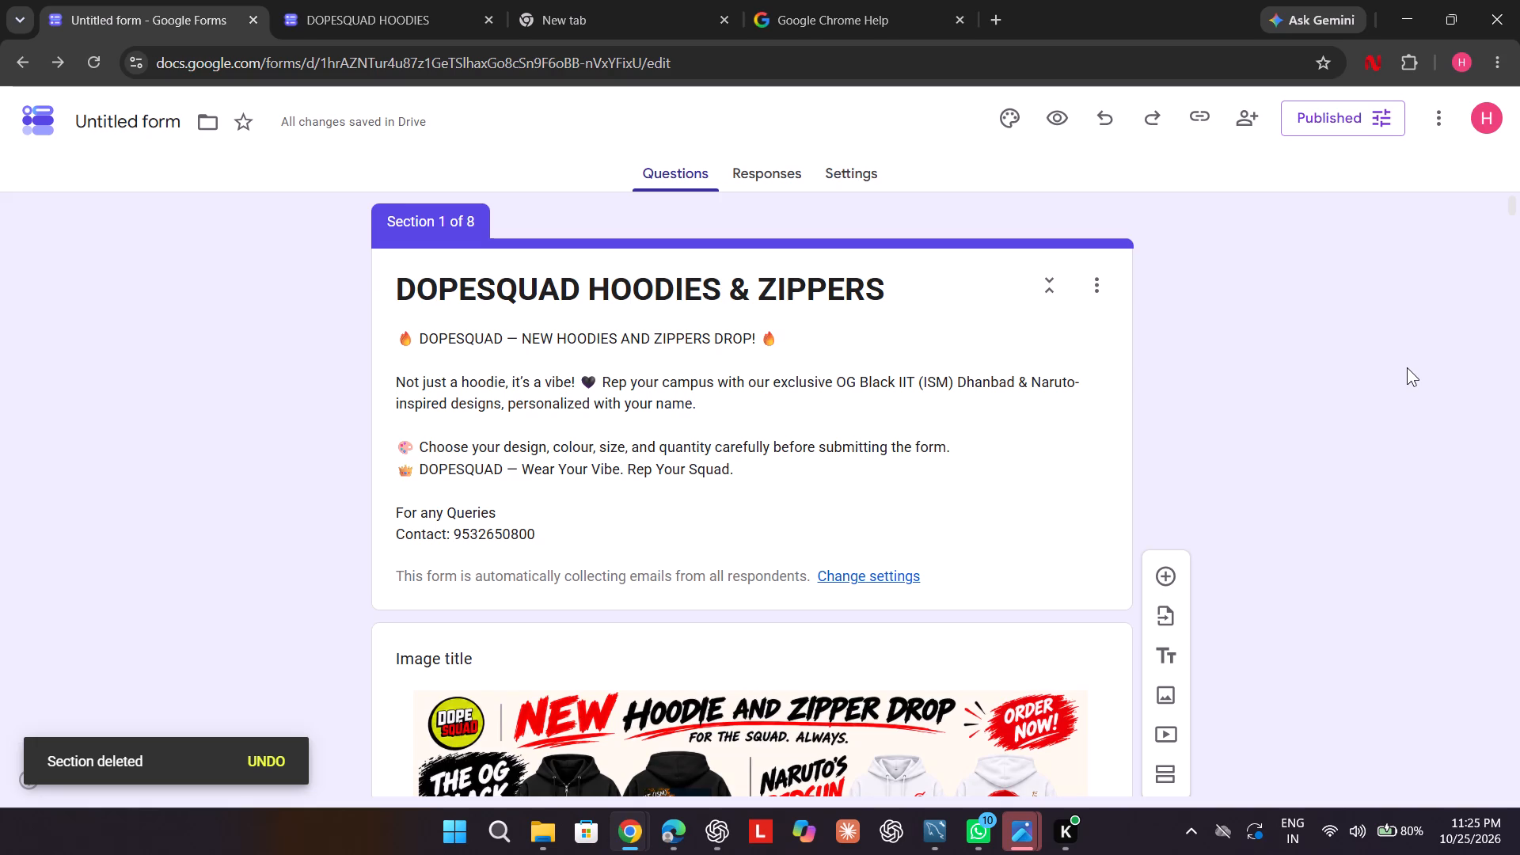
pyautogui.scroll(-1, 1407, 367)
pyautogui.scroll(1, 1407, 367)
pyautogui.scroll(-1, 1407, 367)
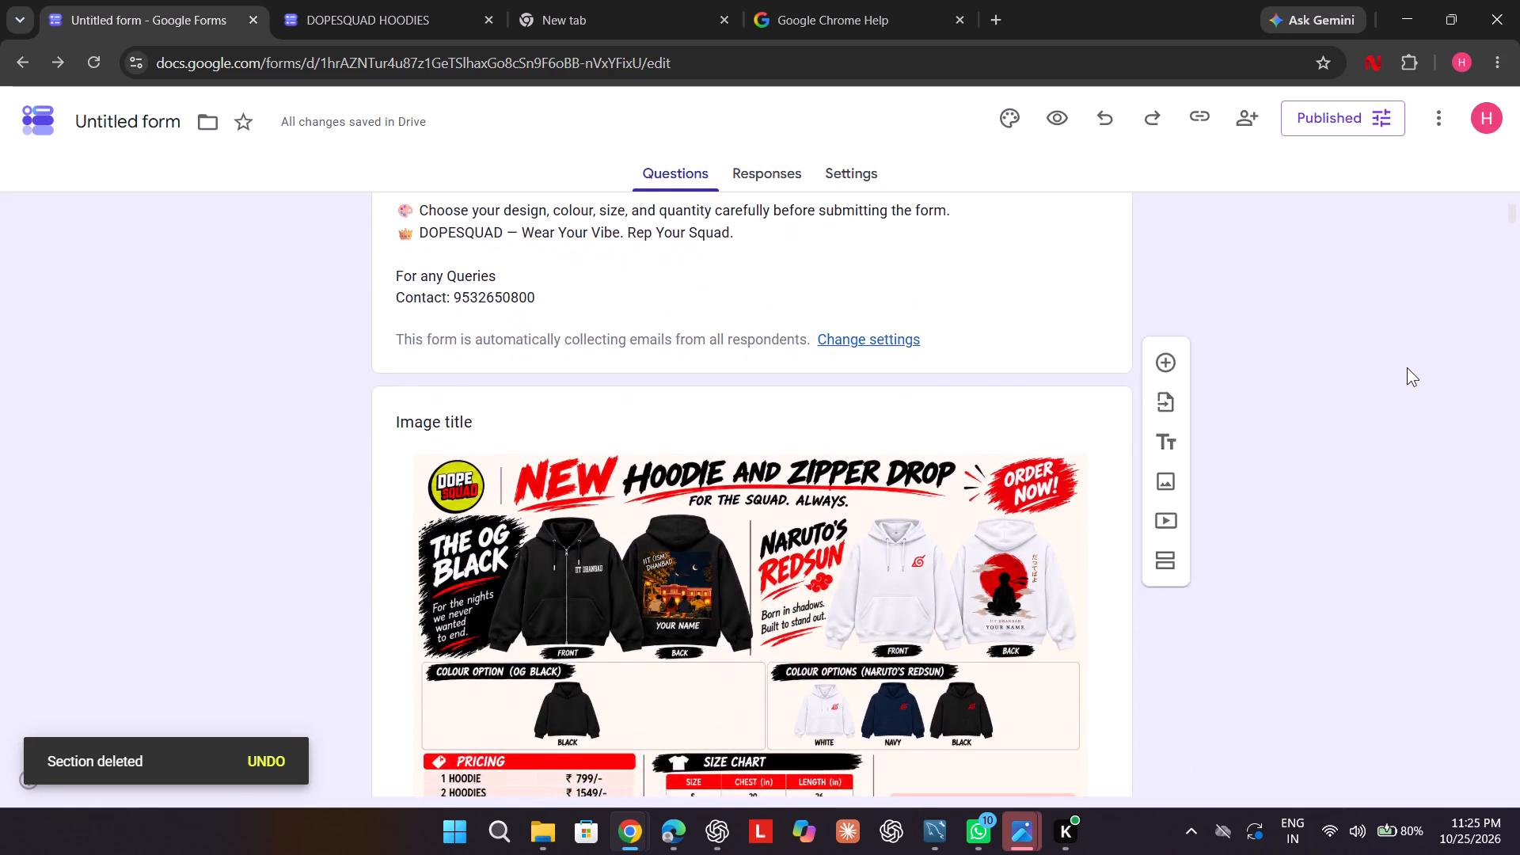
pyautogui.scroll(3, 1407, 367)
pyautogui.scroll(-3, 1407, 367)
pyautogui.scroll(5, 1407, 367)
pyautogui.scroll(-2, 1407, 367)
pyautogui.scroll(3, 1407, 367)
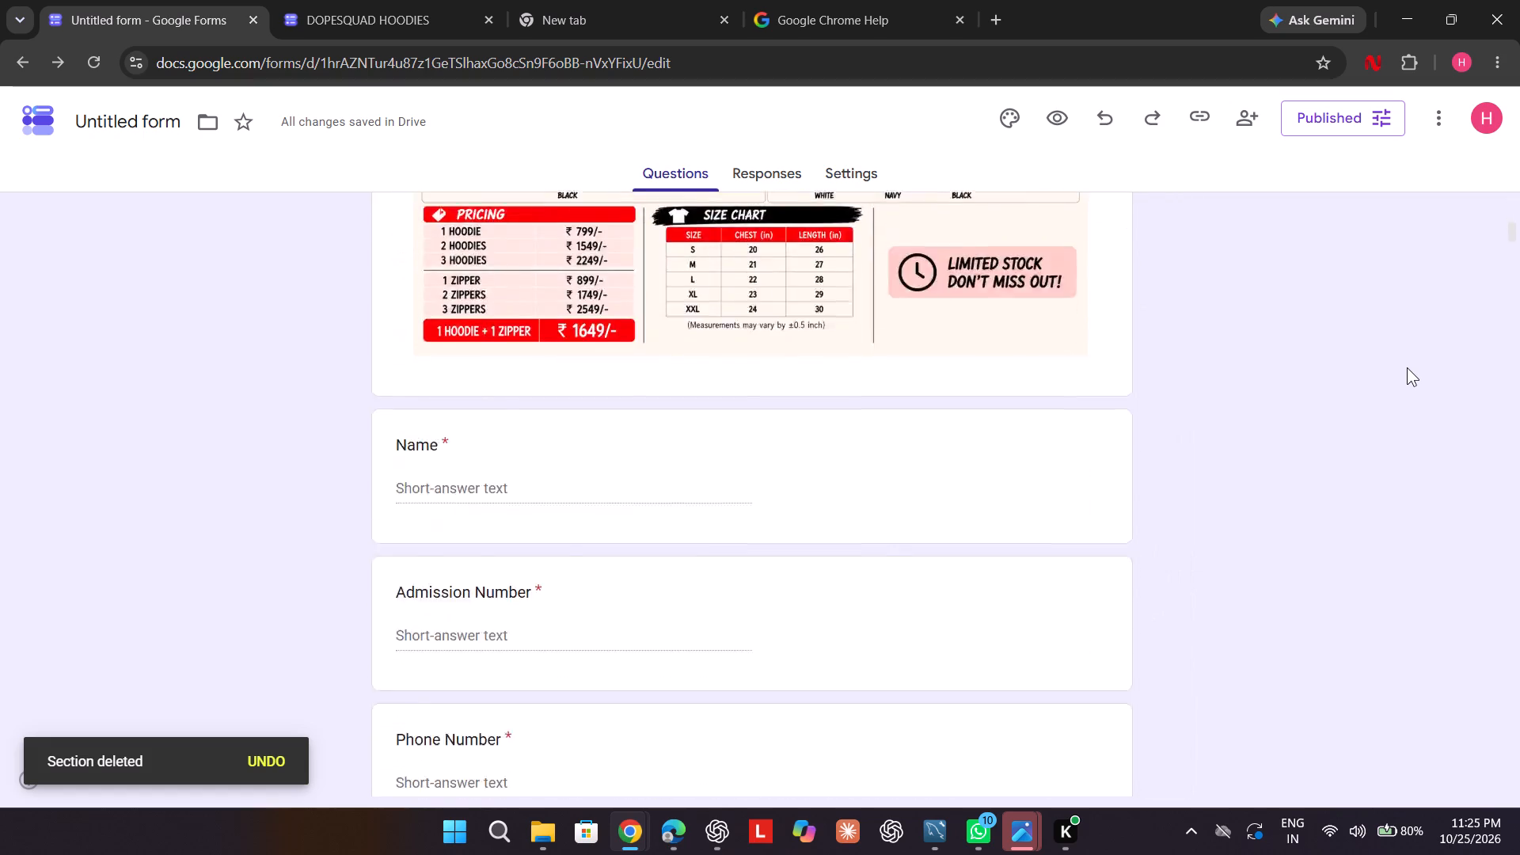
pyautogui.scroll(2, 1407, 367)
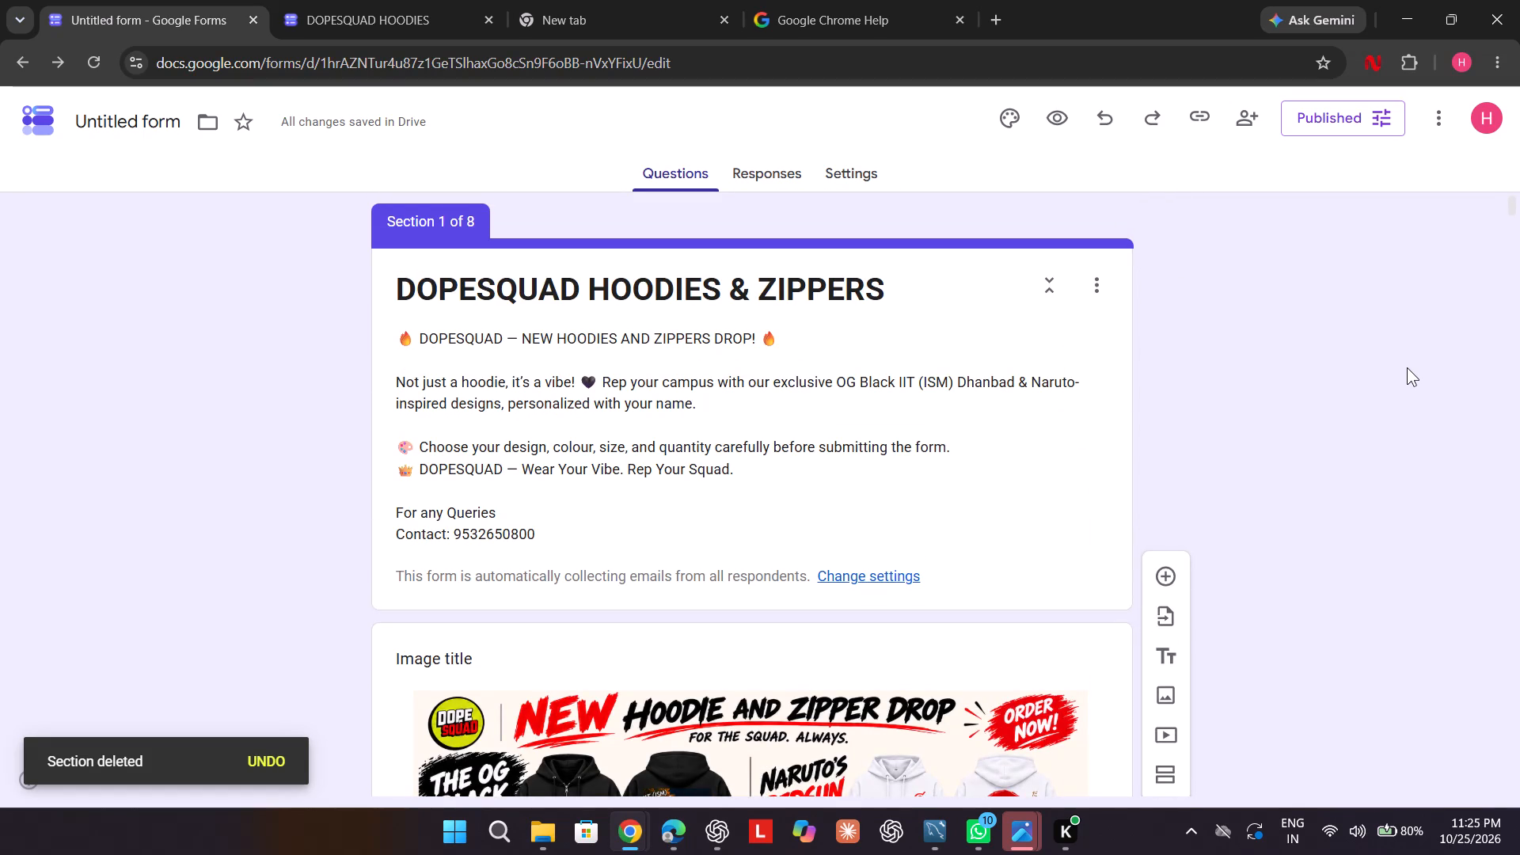